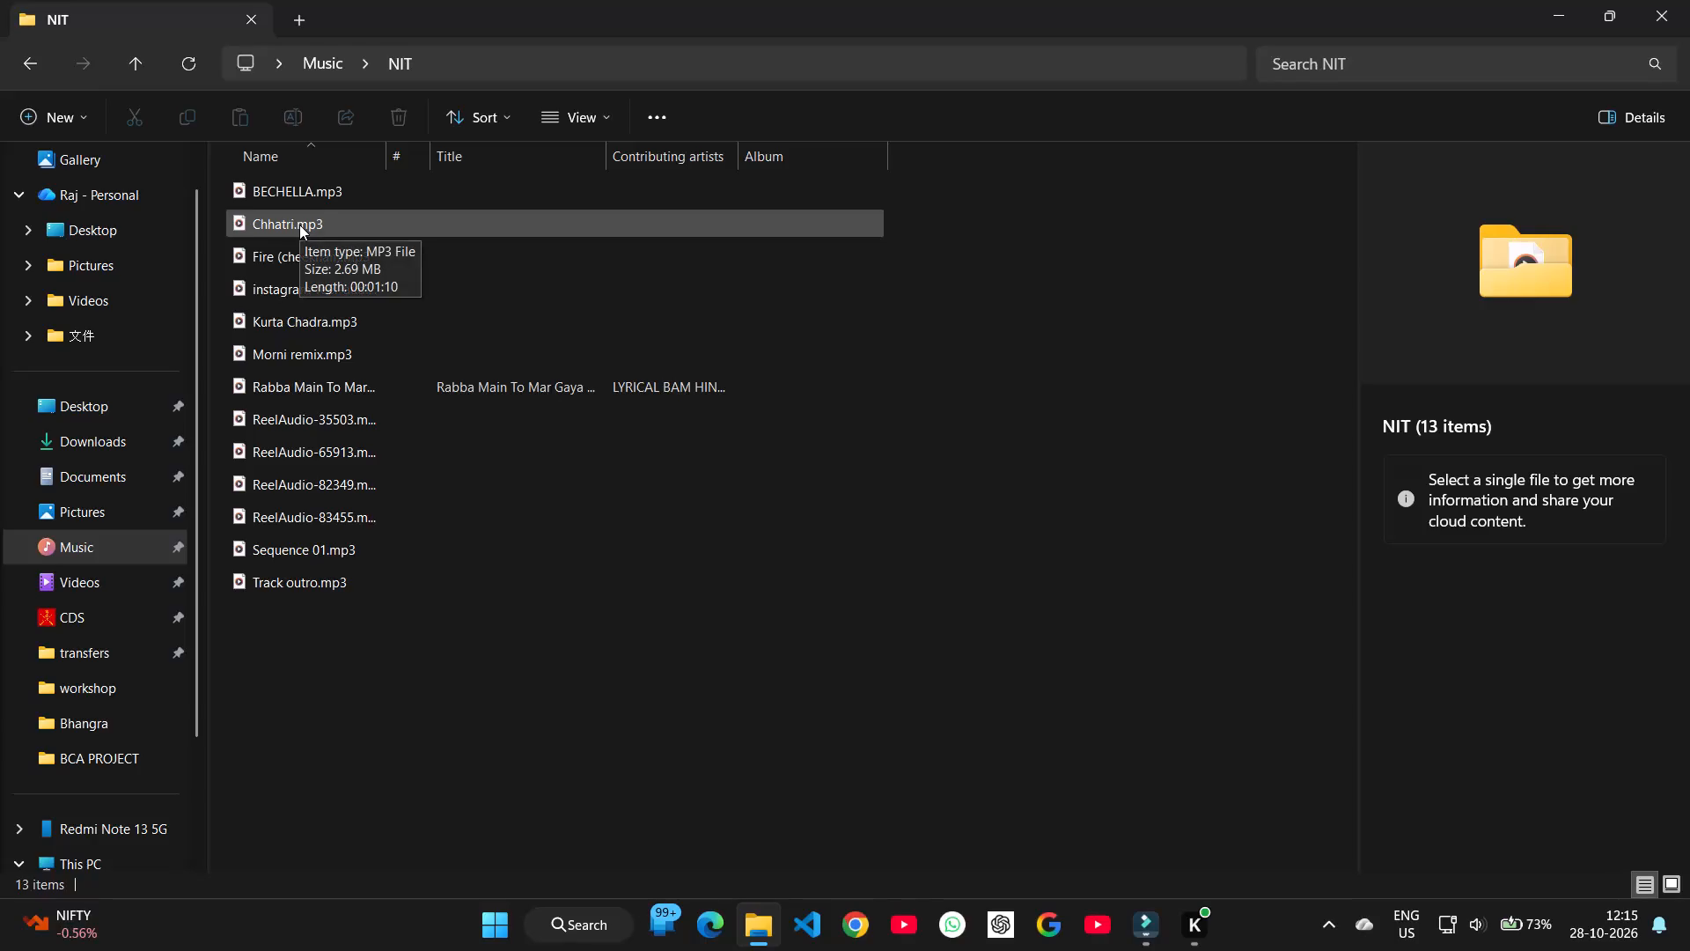
# Connect the TRIGGR Trinity 2 headset over Bluetooth.
pyautogui.click(1484, 927)
pyautogui.click(1508, 492)
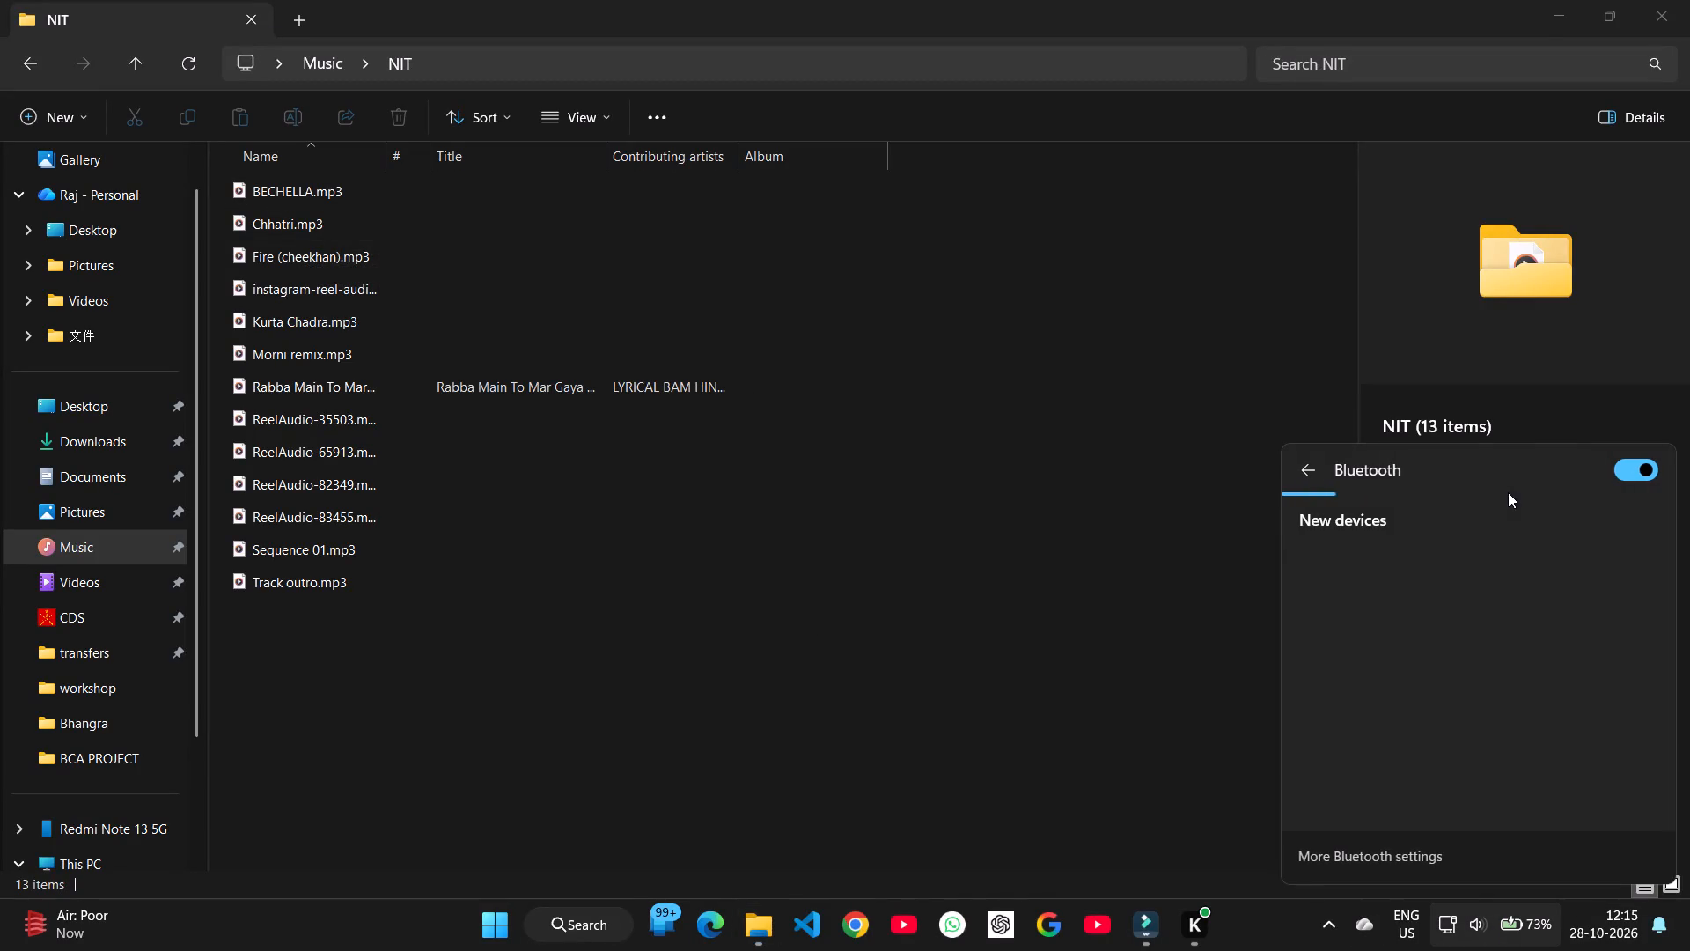
pyautogui.click(1453, 574)
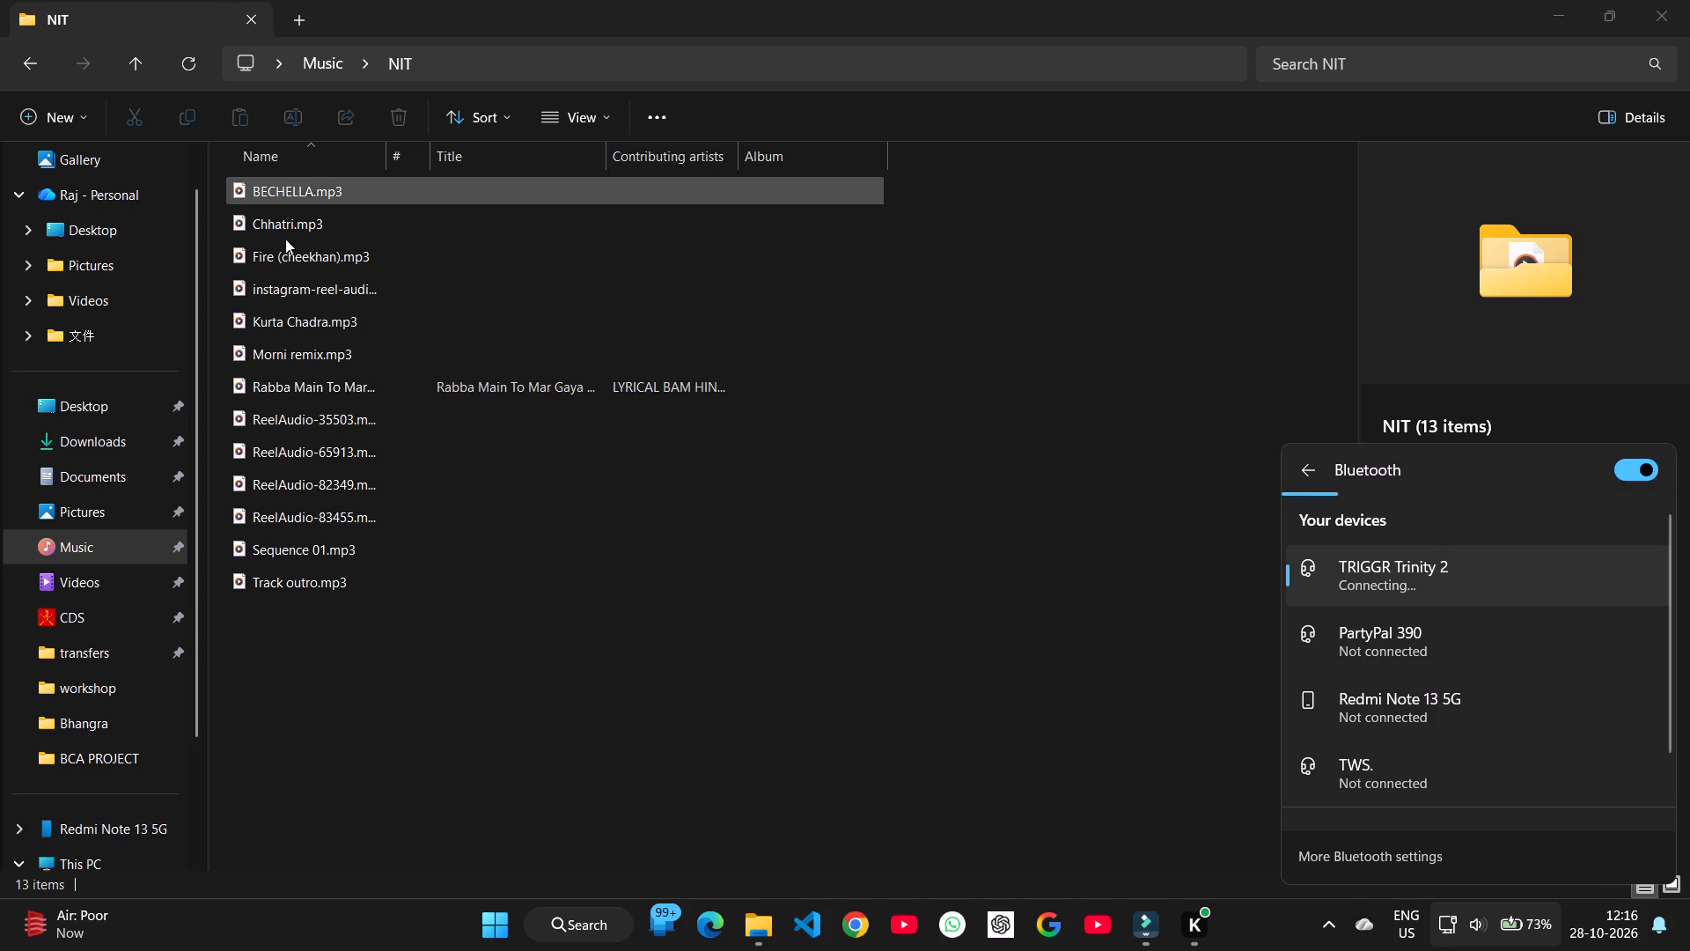
# Listen to the instagram-reel-audio-320kbps file in the NIT folder to identify it and rename it ankh.
pyautogui.doubleClick(303, 295)
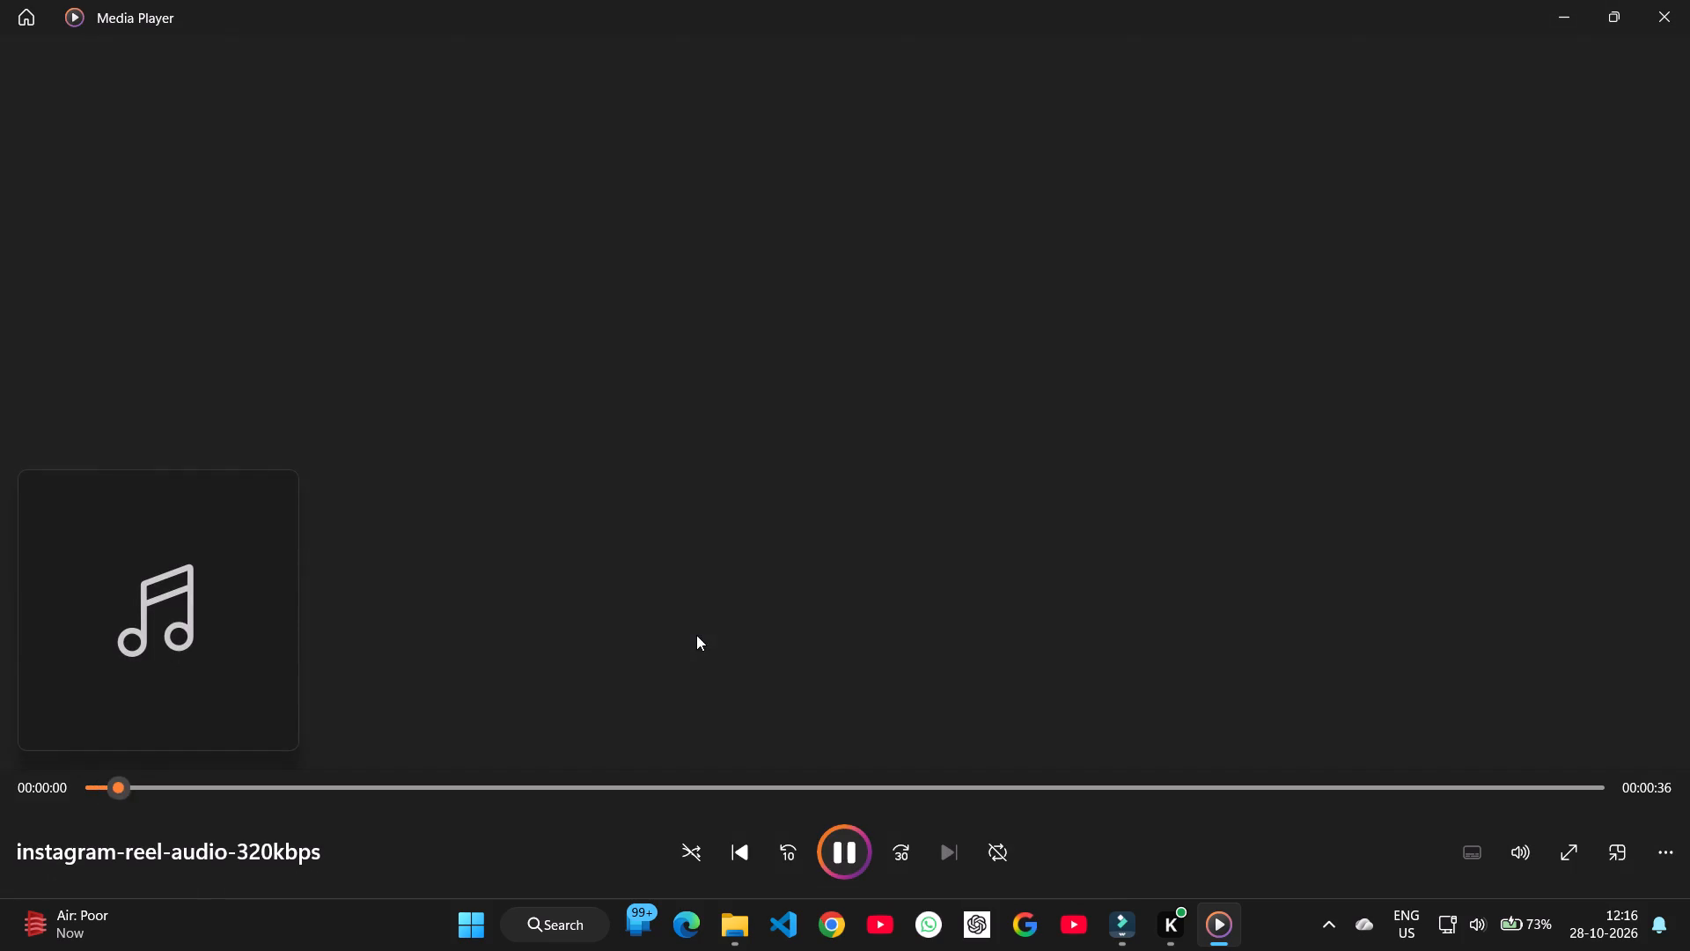
pyautogui.click(1689, 0)
pyautogui.click(284, 286)
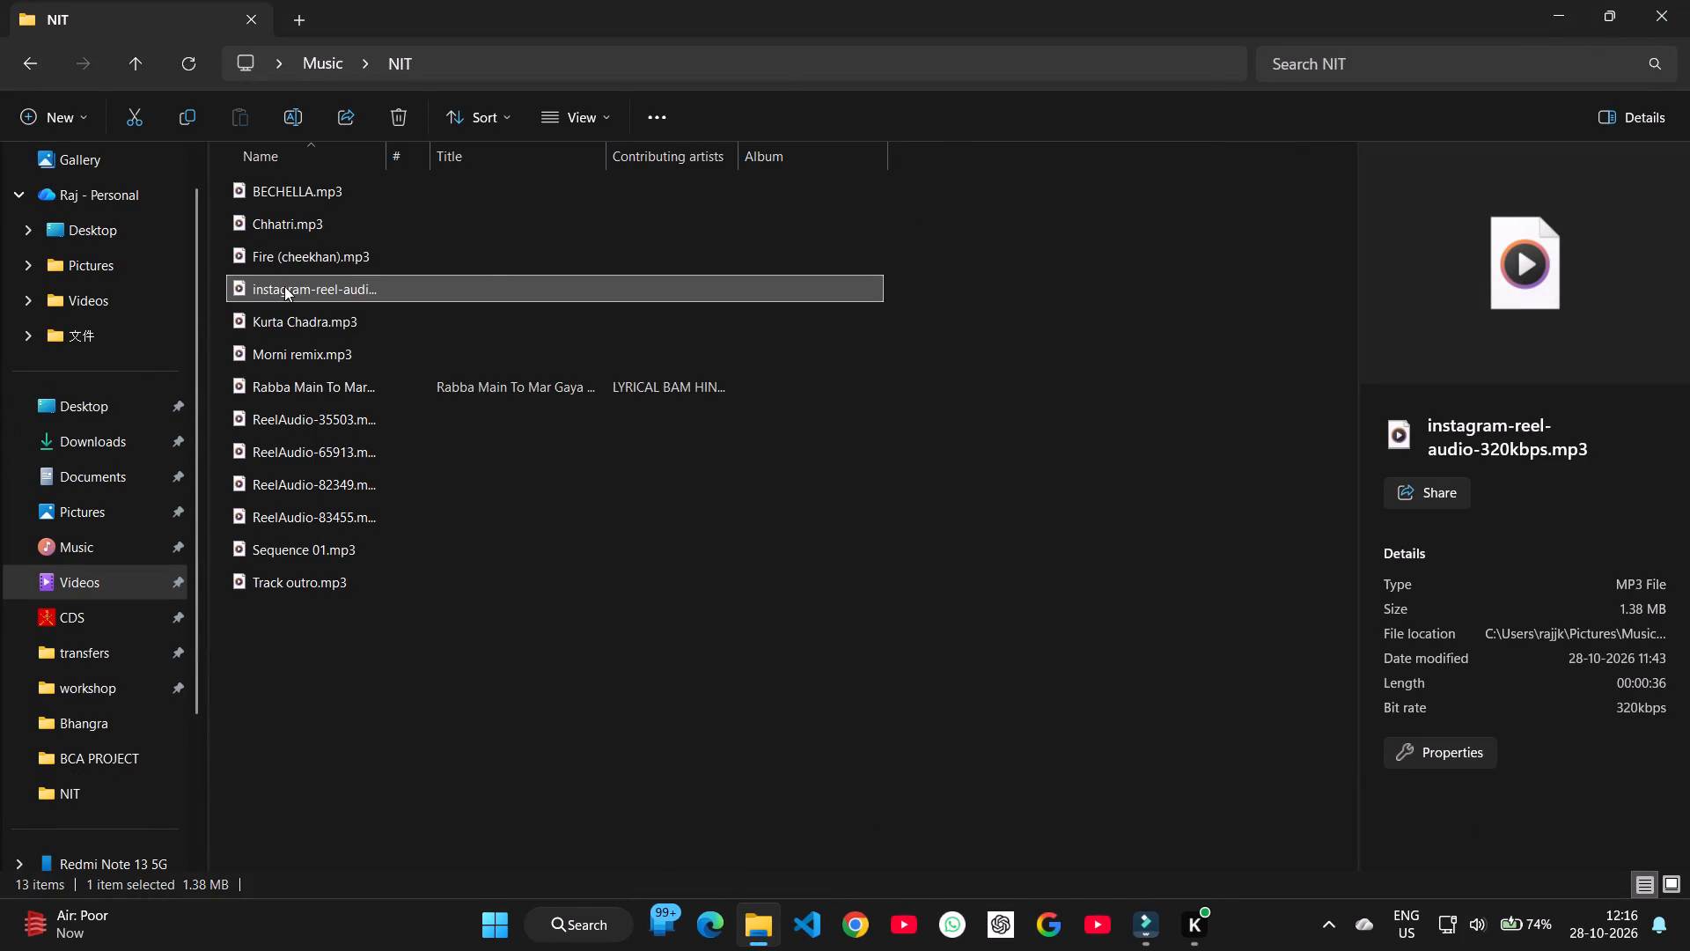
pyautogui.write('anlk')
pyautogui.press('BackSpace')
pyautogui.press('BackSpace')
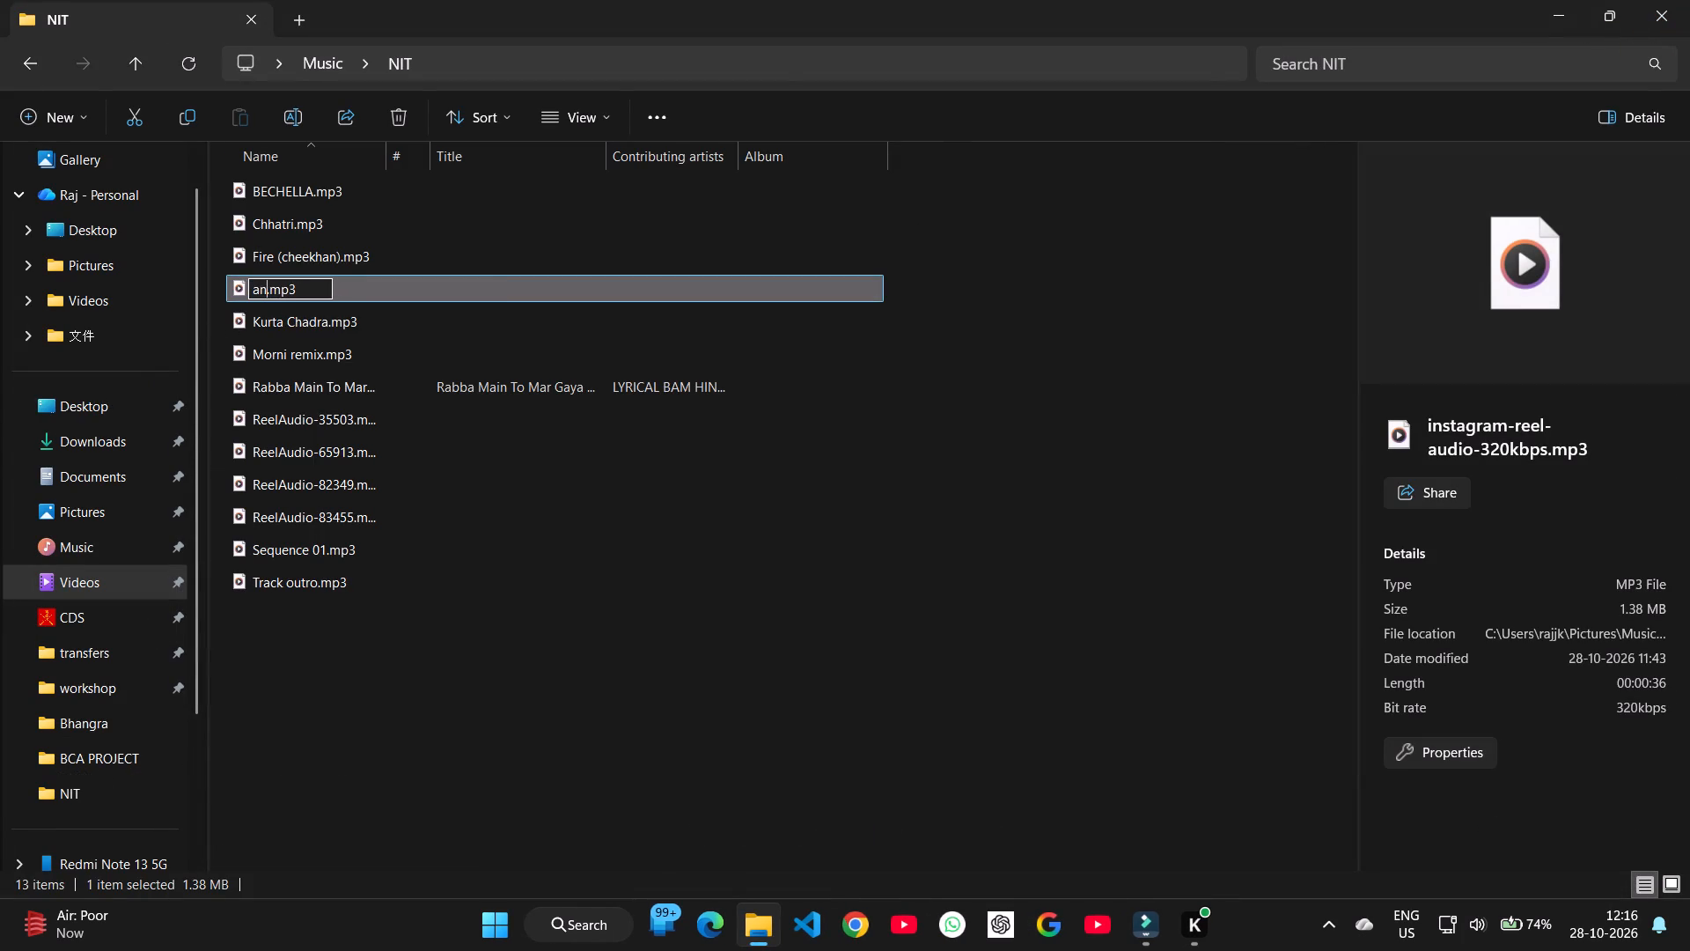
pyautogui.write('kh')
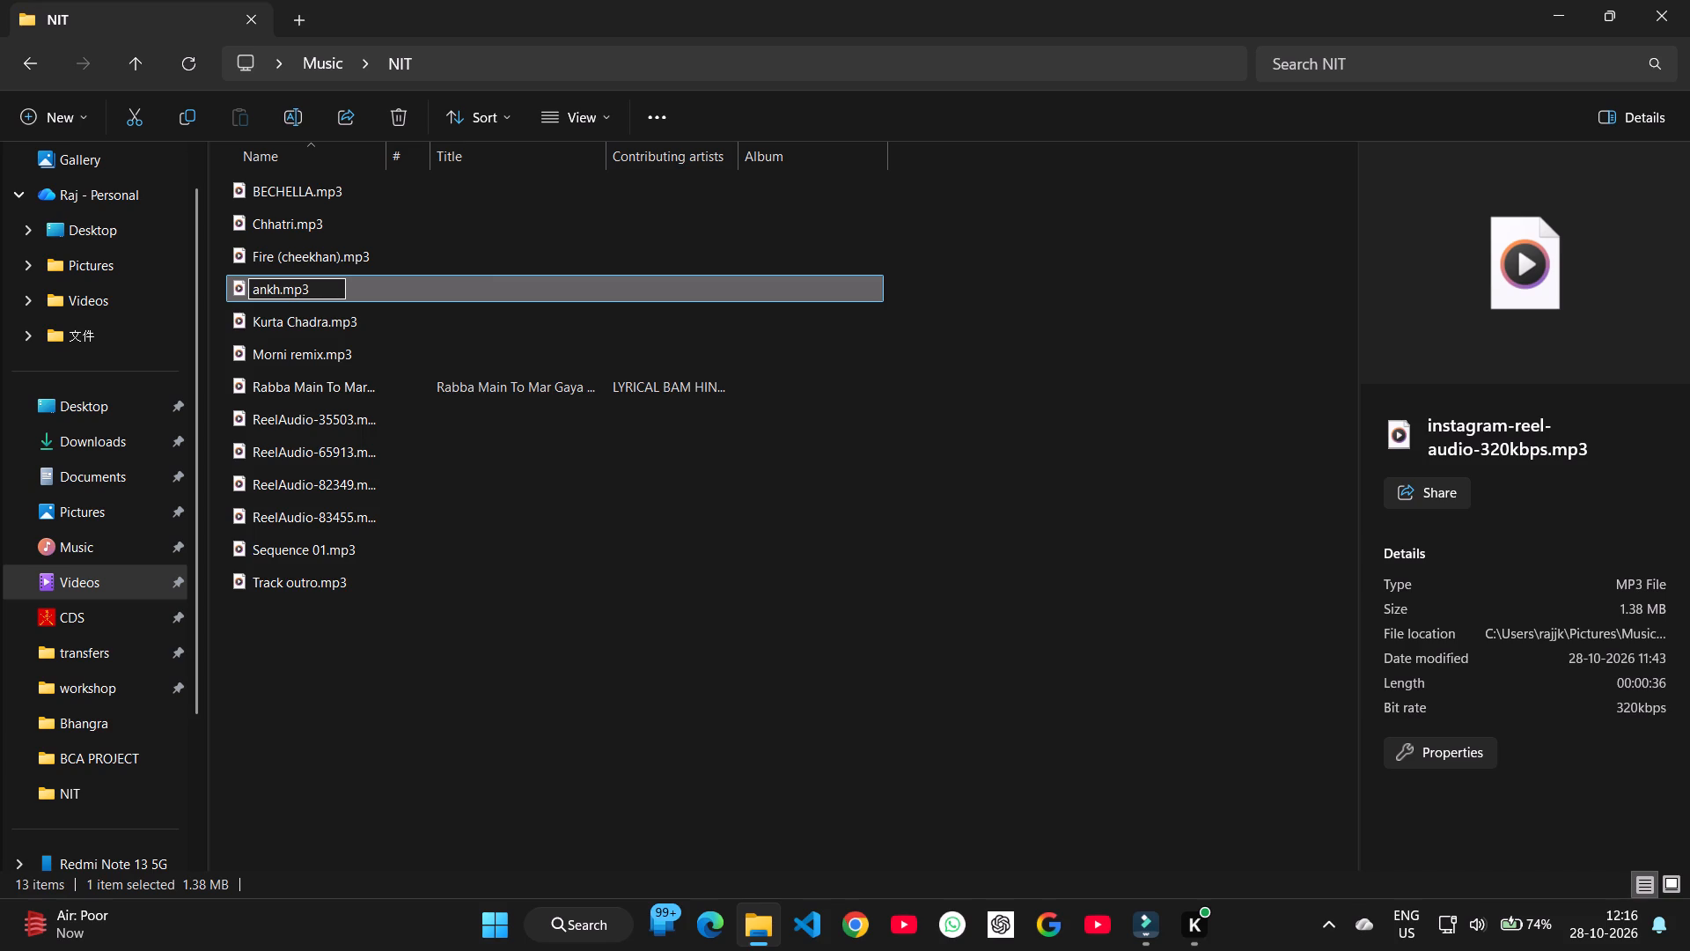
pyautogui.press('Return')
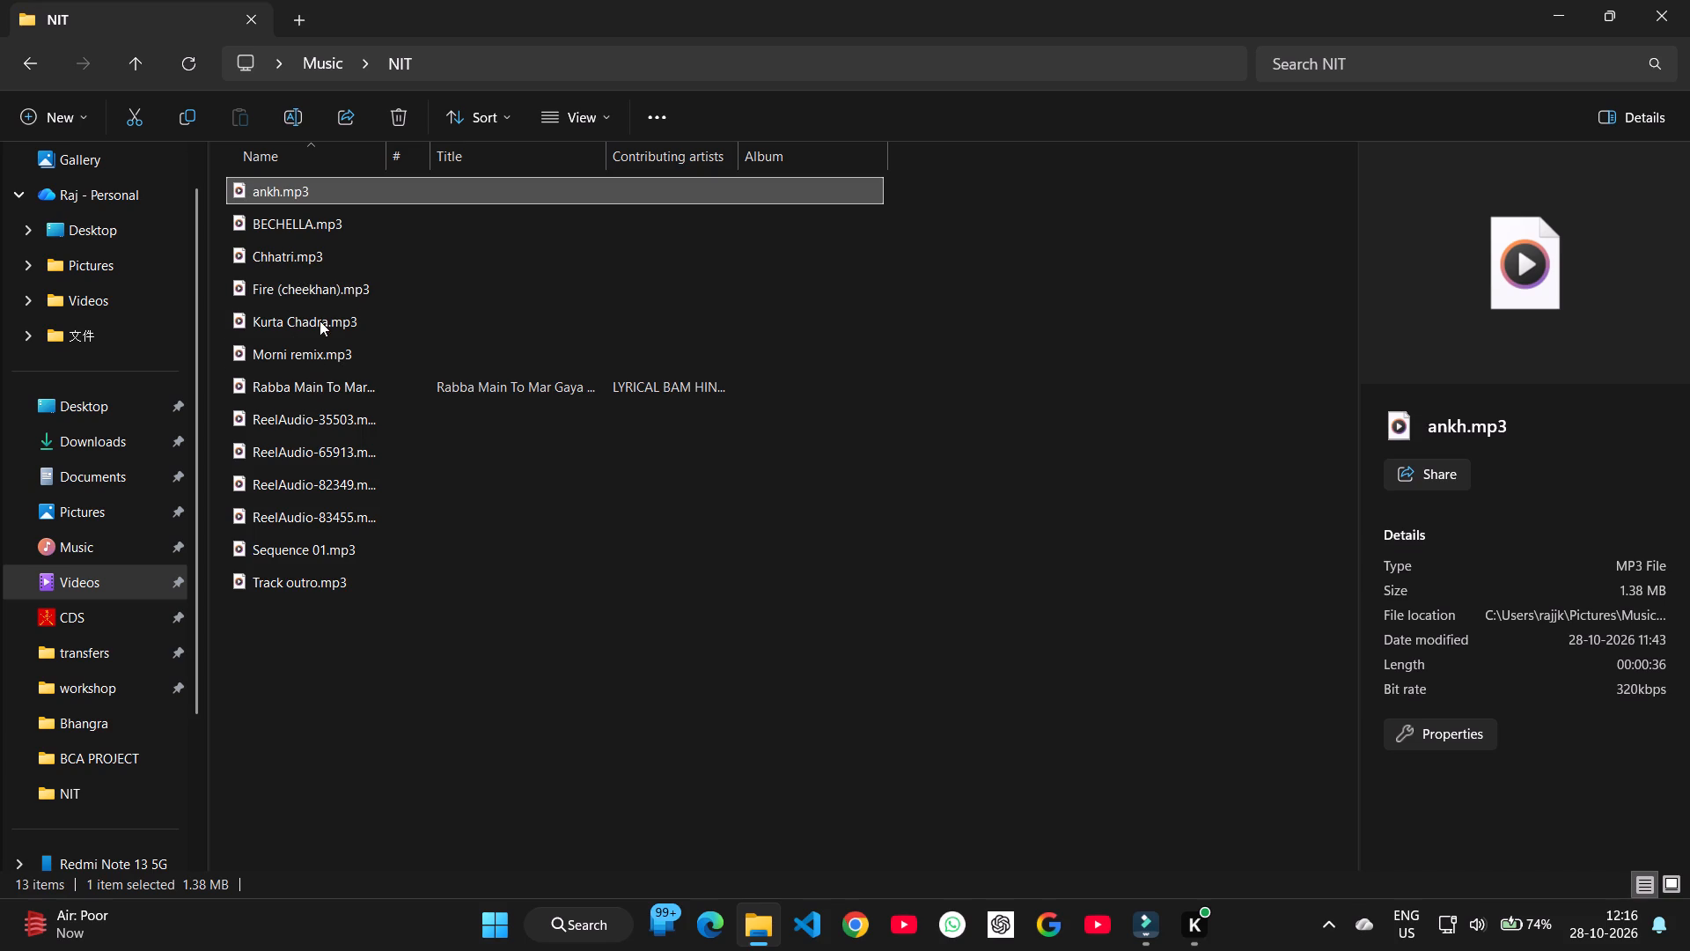
# Listen to ReelAudio-35503.mp3 in the NIT folder to identify the track, closing the player when done.
pyautogui.doubleClick(317, 428)
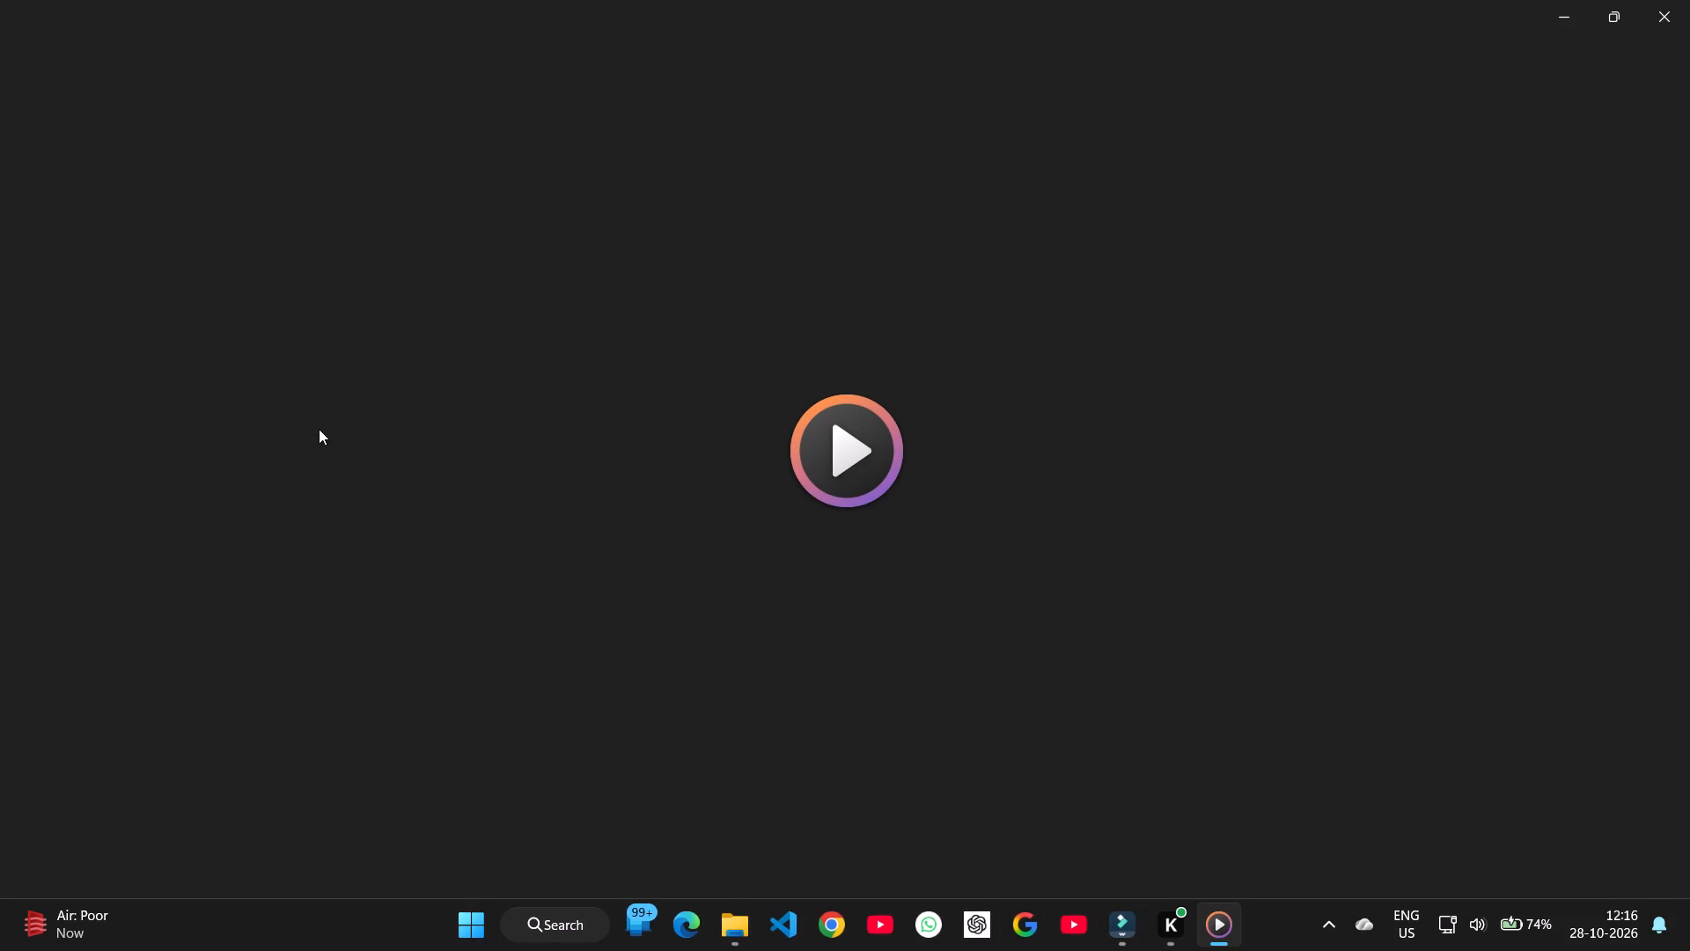
pyautogui.click(1689, 0)
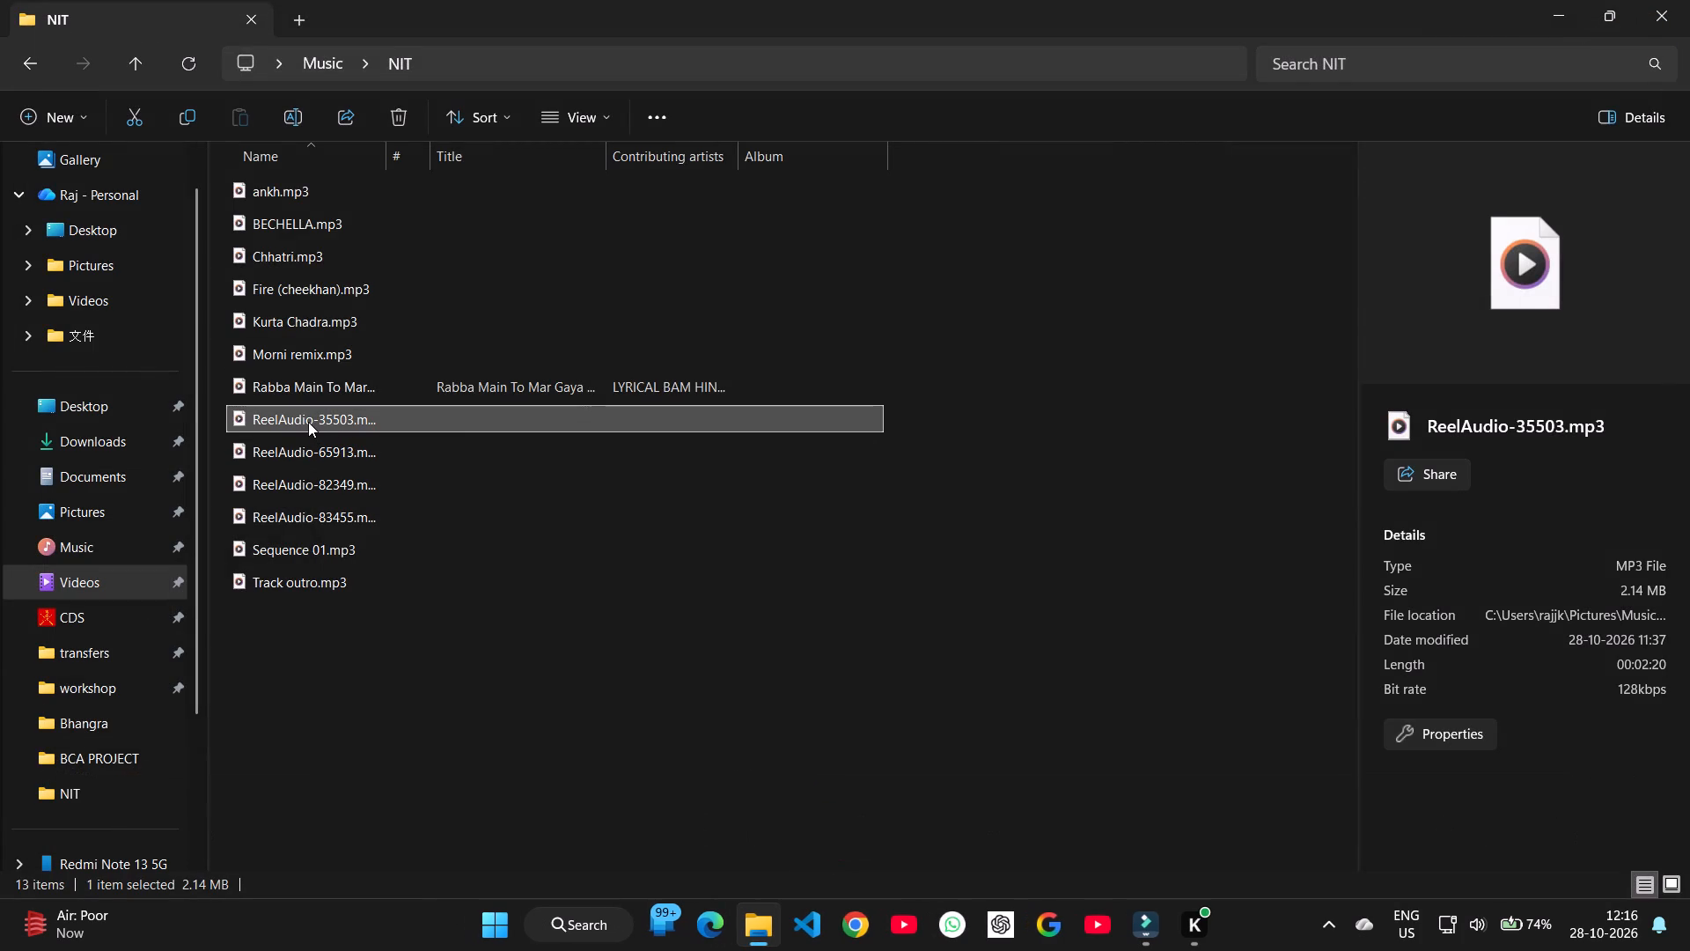
# Rename the audio file ReelAudio-35503.mp3 in the NIT folder as dang.
pyautogui.click(308, 421)
pyautogui.write('dang')
pyautogui.press('Return')
# Play ReelAudio-65913.mp3 briefly to identify the track, close the player, and rename the file as phulari.
pyautogui.doubleClick(307, 450)
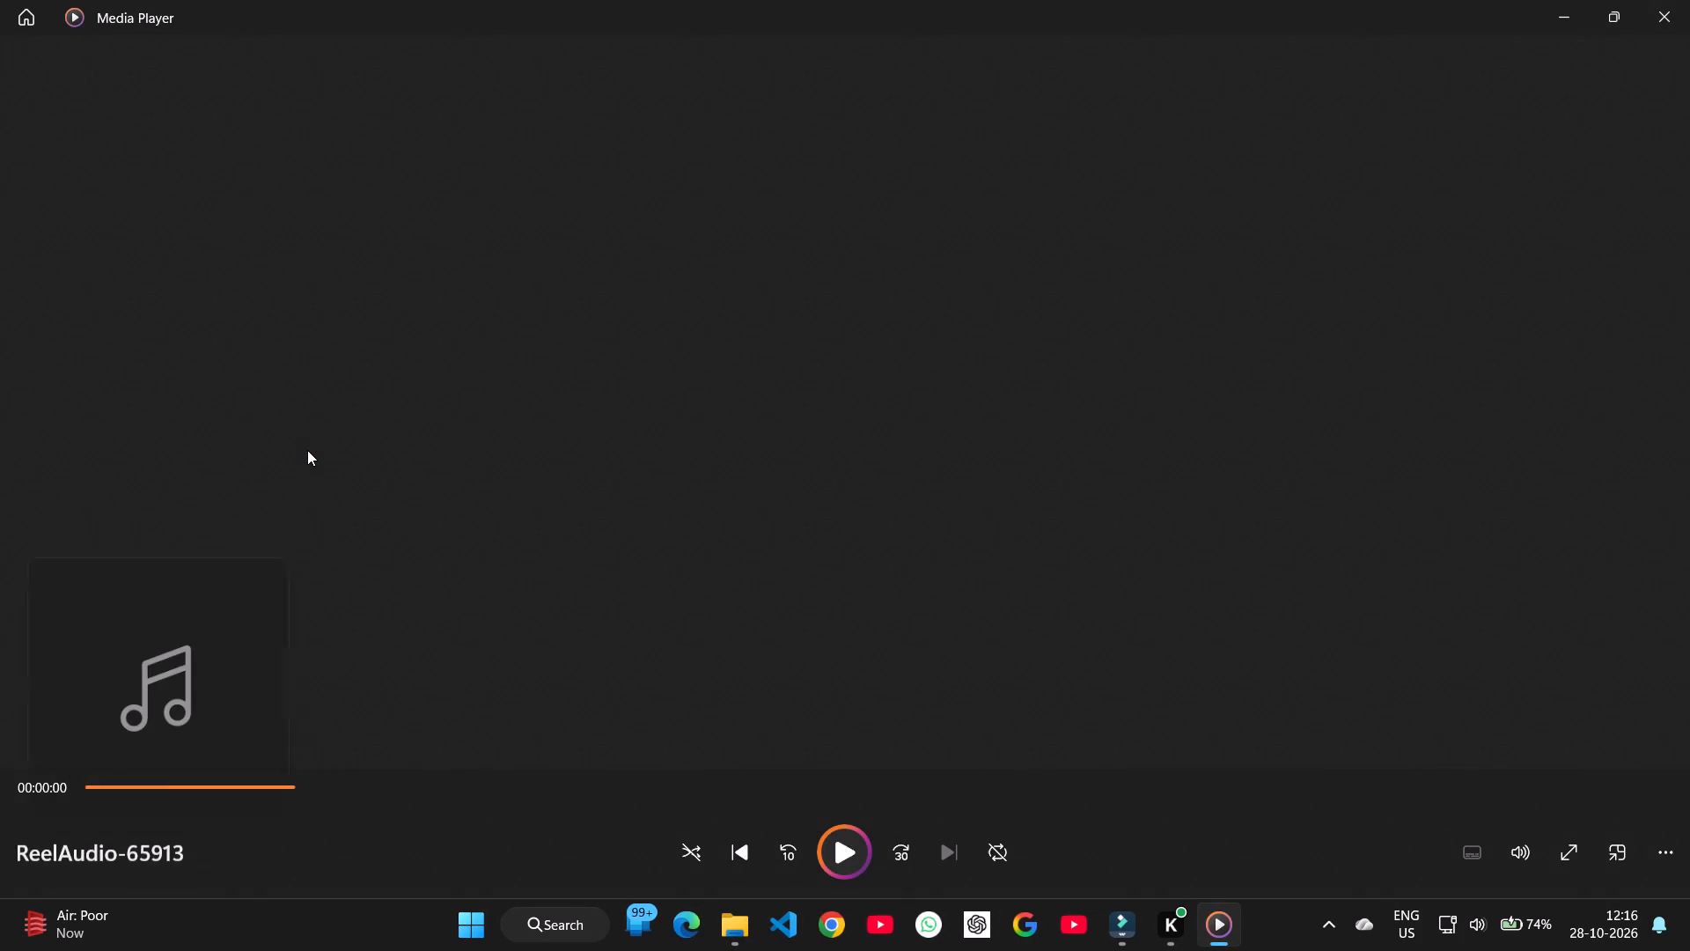
pyautogui.click(1689, 0)
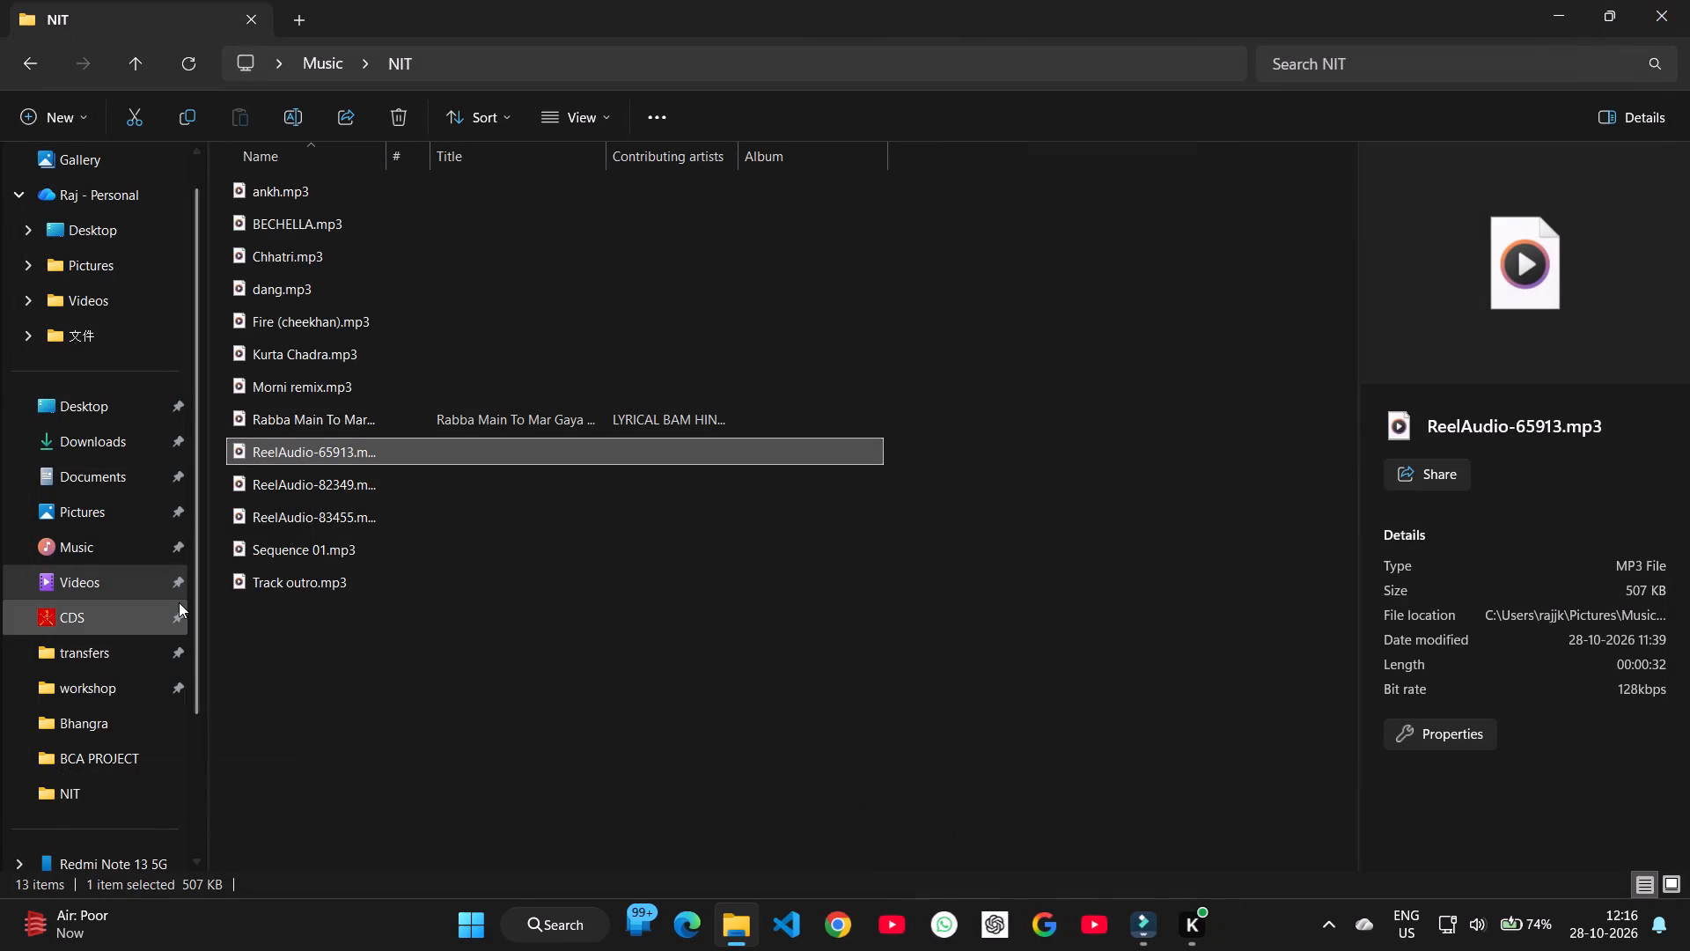
pyautogui.click(317, 448)
pyautogui.write('phi')
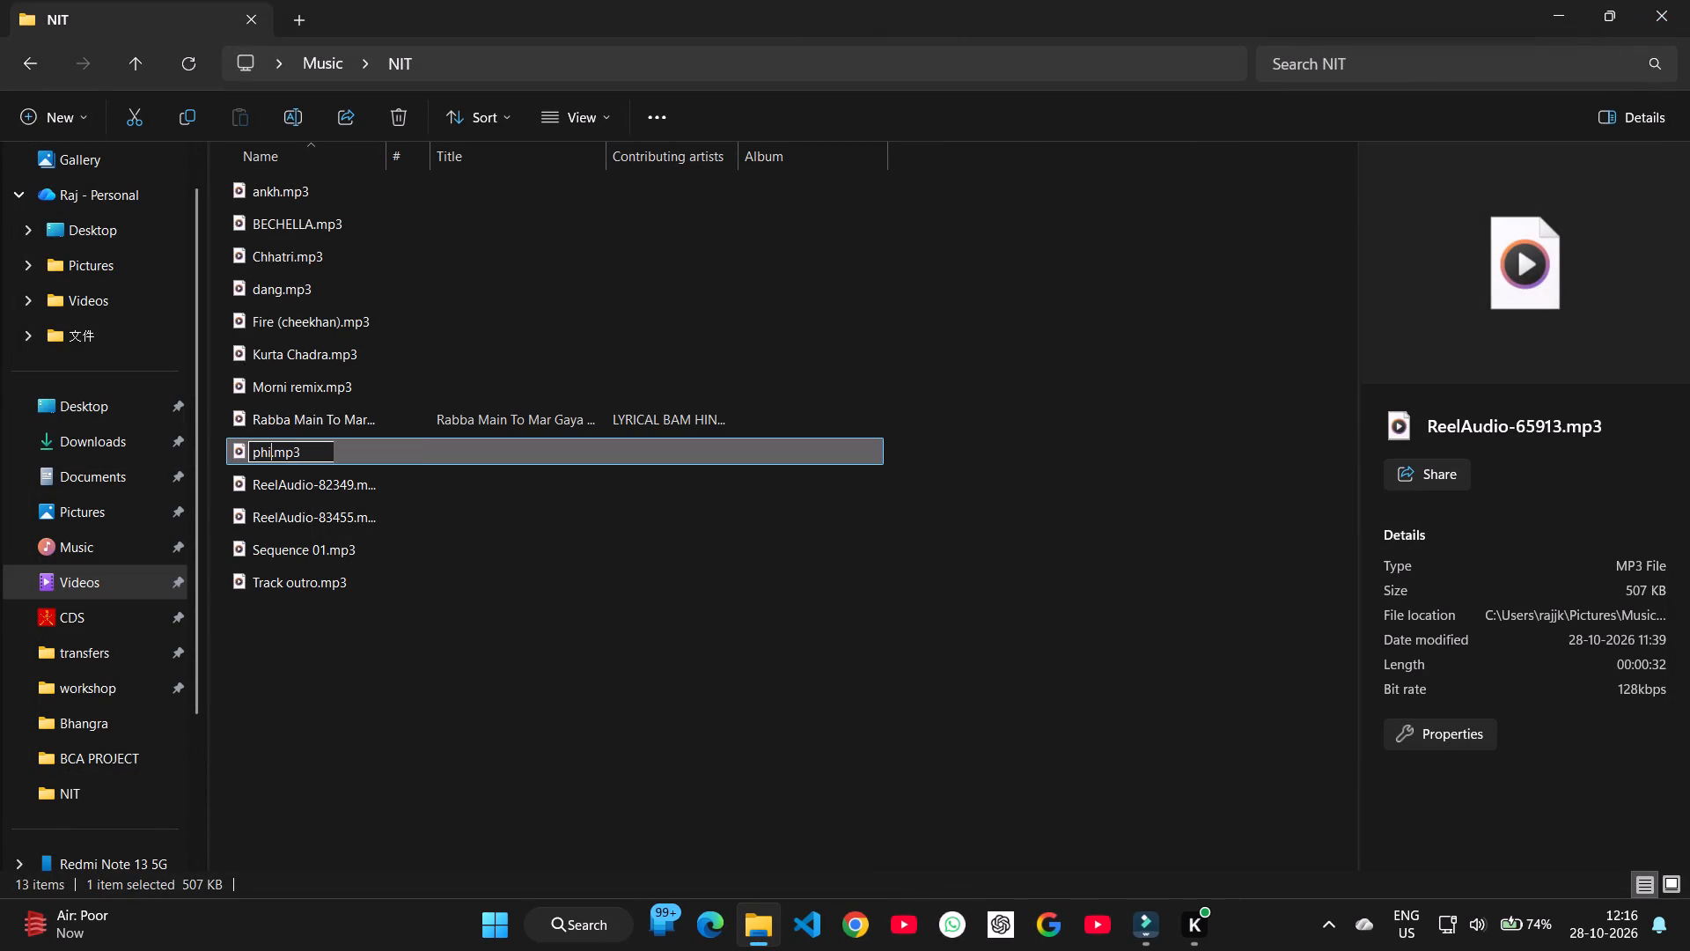
pyautogui.press('BackSpace')
pyautogui.write('ulari')
pyautogui.press('Return')
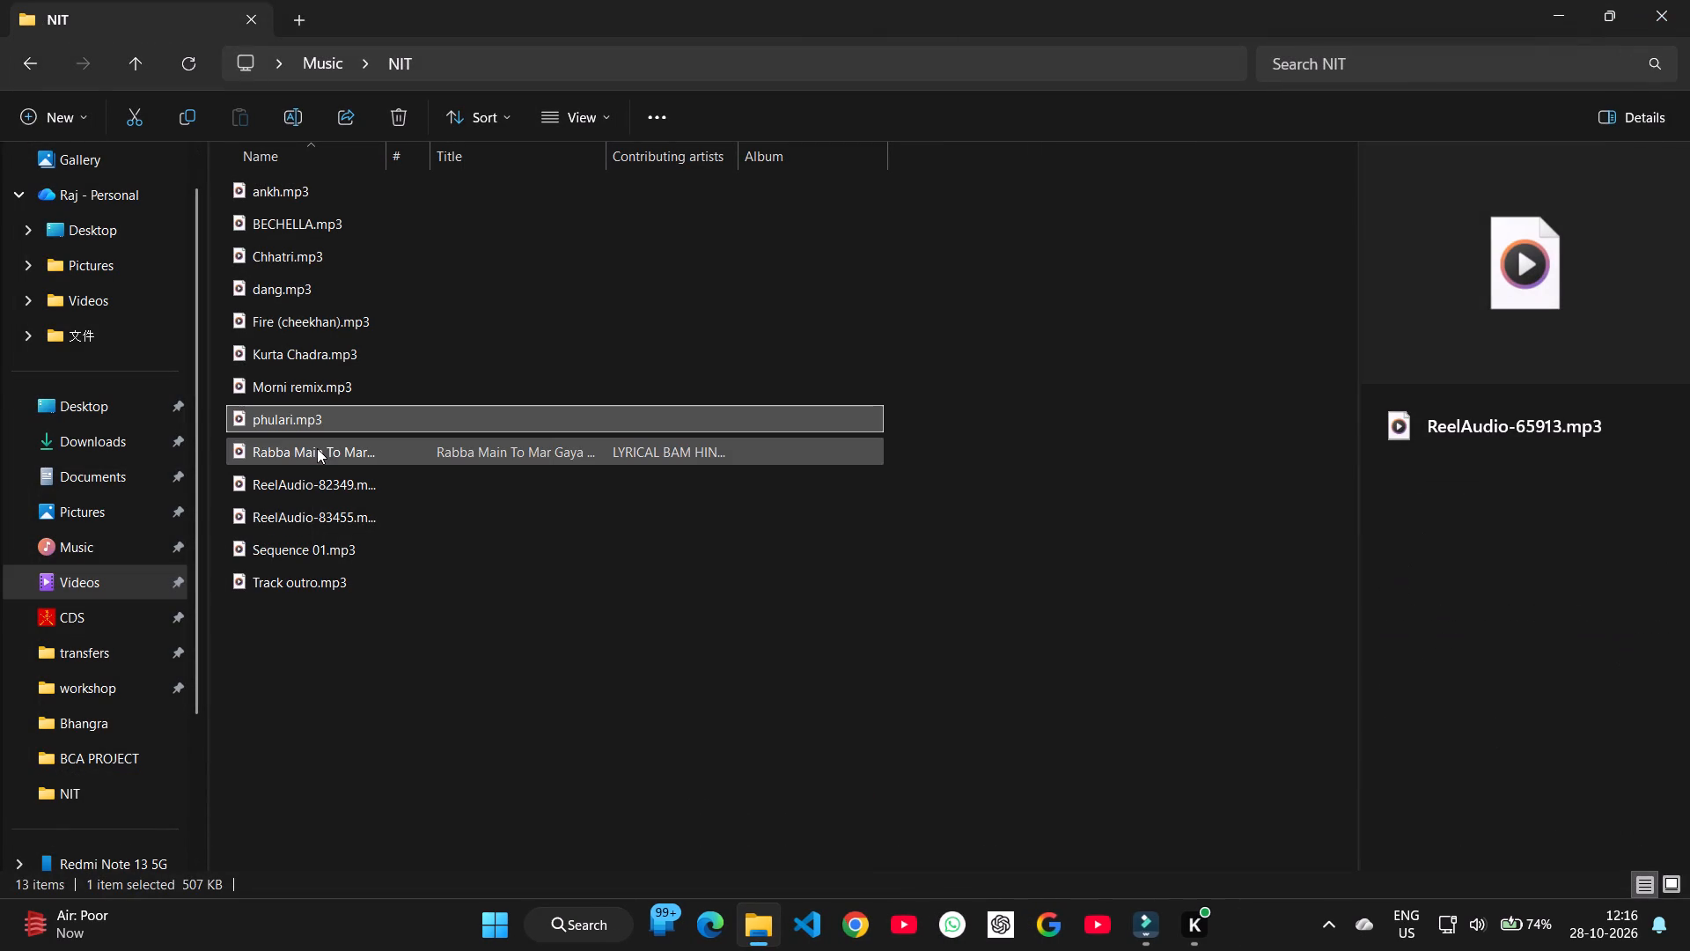
# Play ReelAudio-82349.mp3 briefly to identify the track, close the player, and rename the file as kainchi.
pyautogui.click(292, 482)
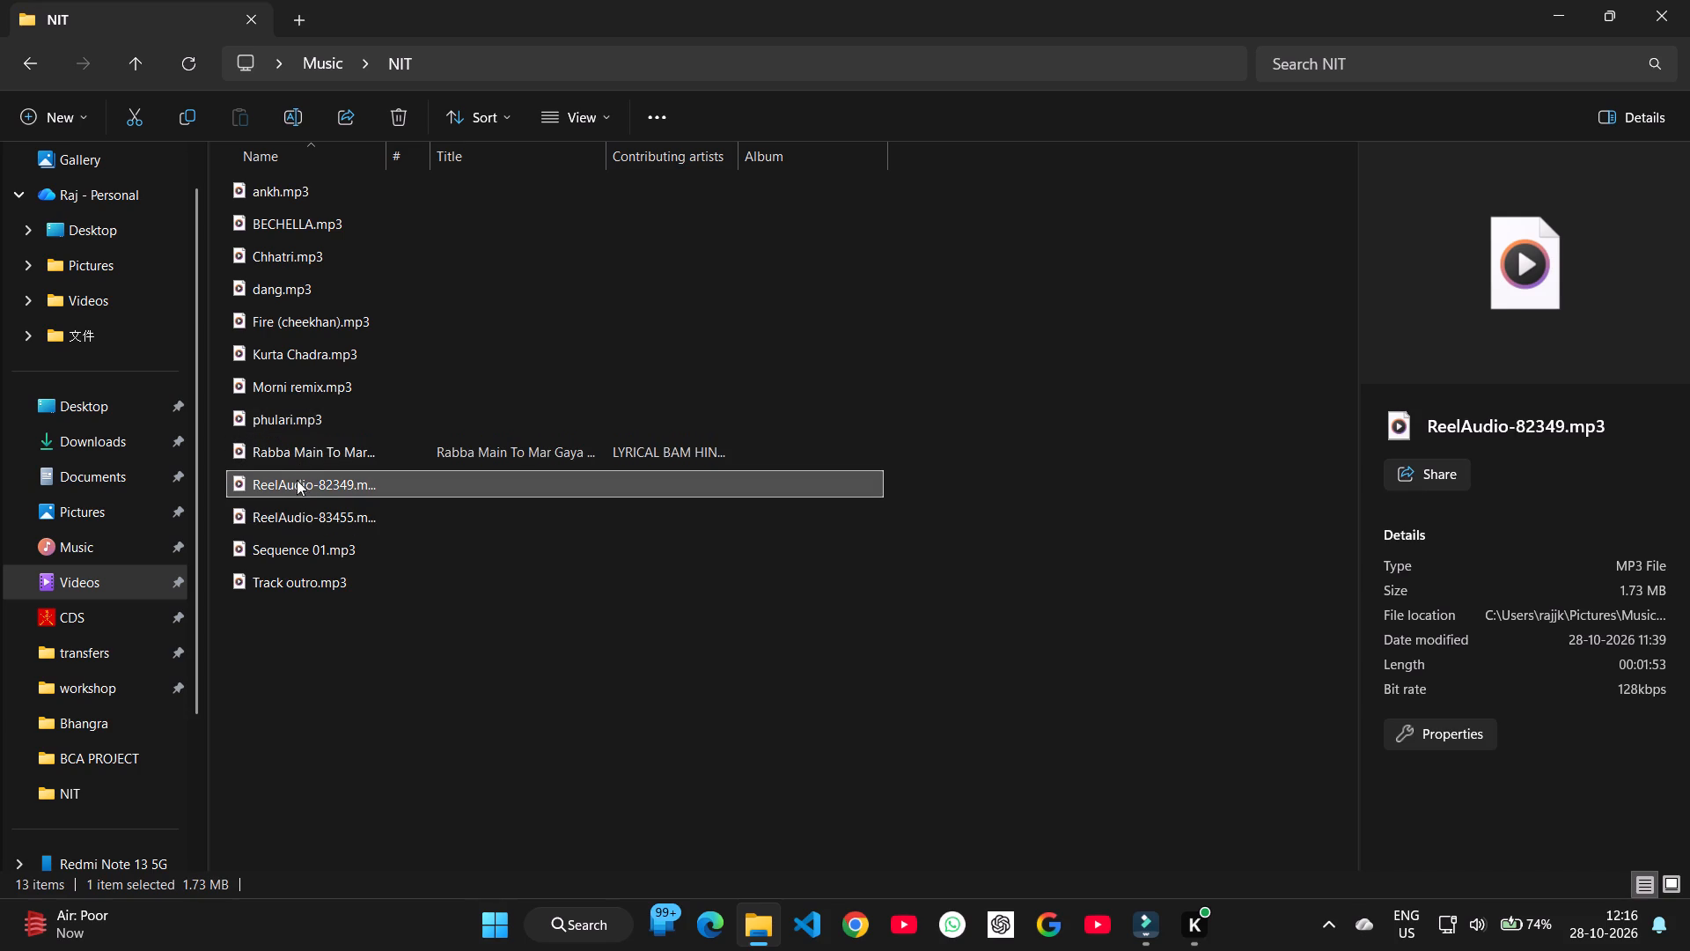
pyautogui.tripleClick(297, 483)
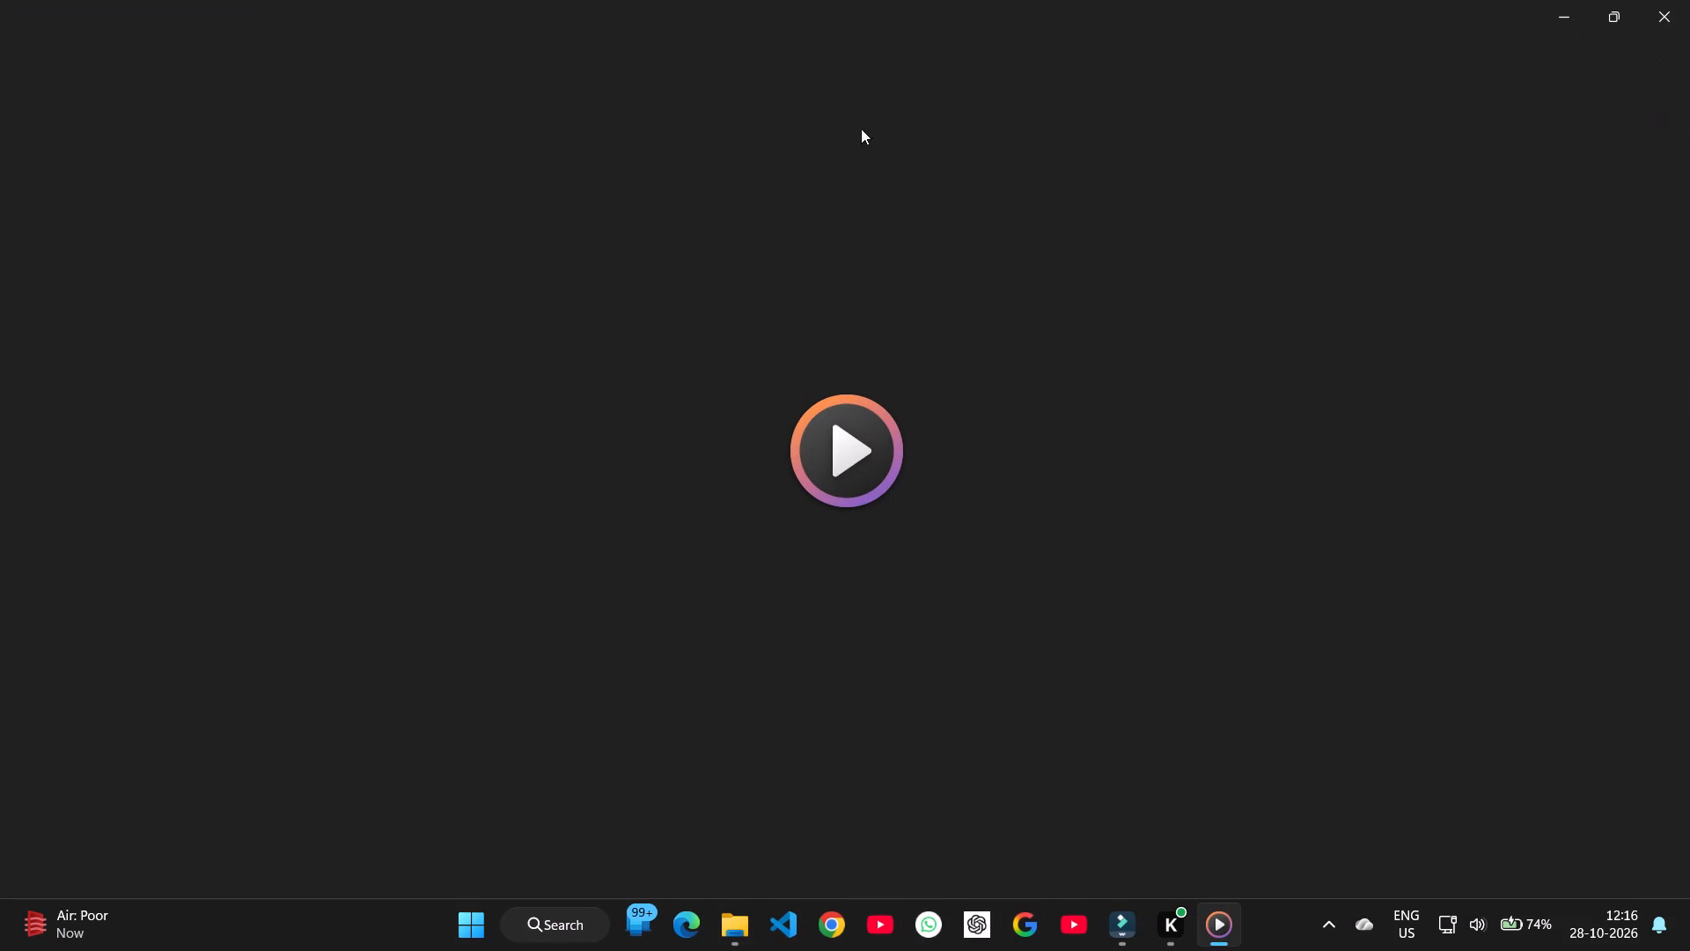
pyautogui.click(1689, 0)
pyautogui.click(312, 478)
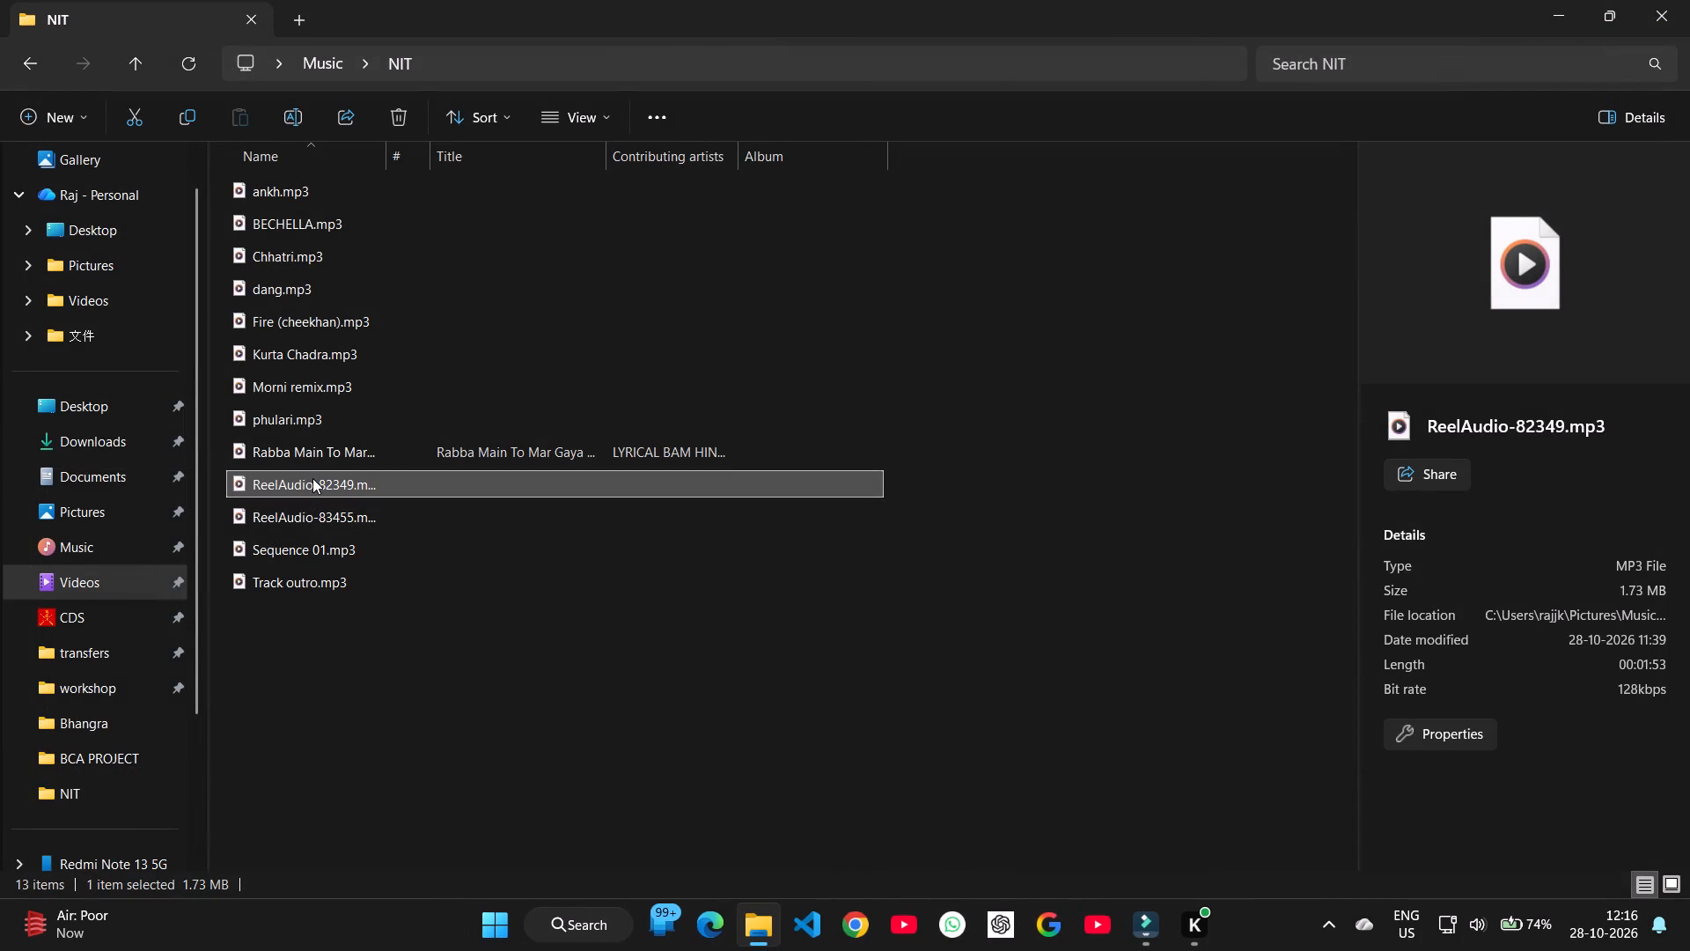
pyautogui.write('kainchi')
pyautogui.press('Return')
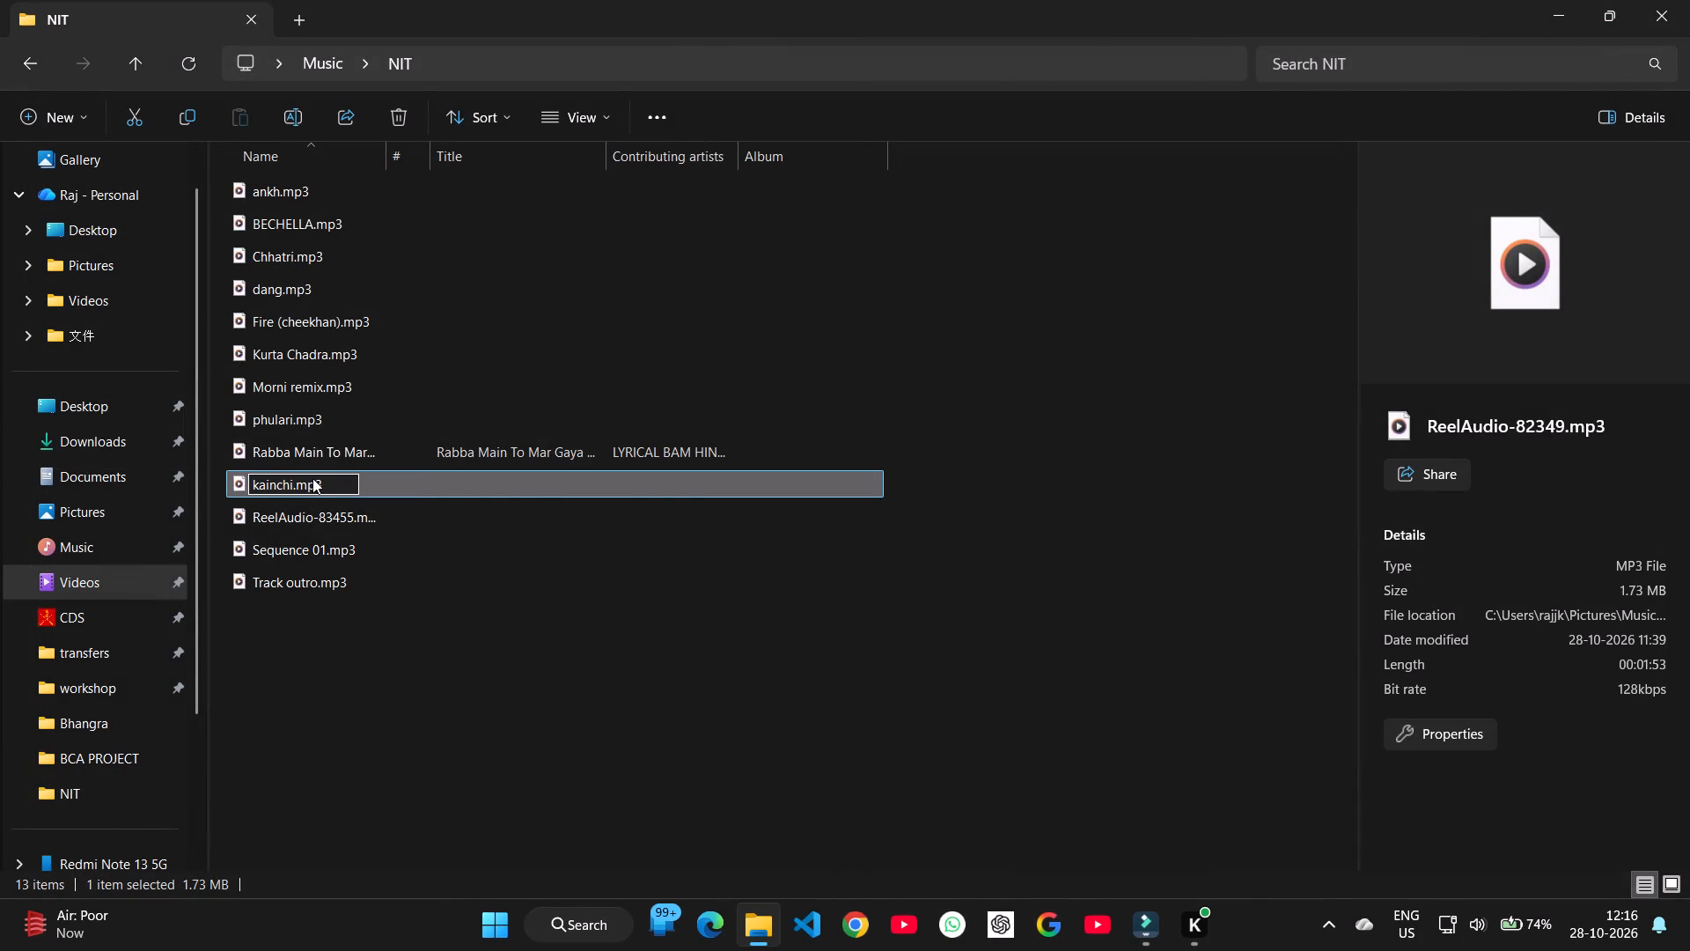
# Play ReelAudio-83455.mp3 briefly to identify the track, close the player, and rename the file as solid body.
pyautogui.doubleClick(309, 516)
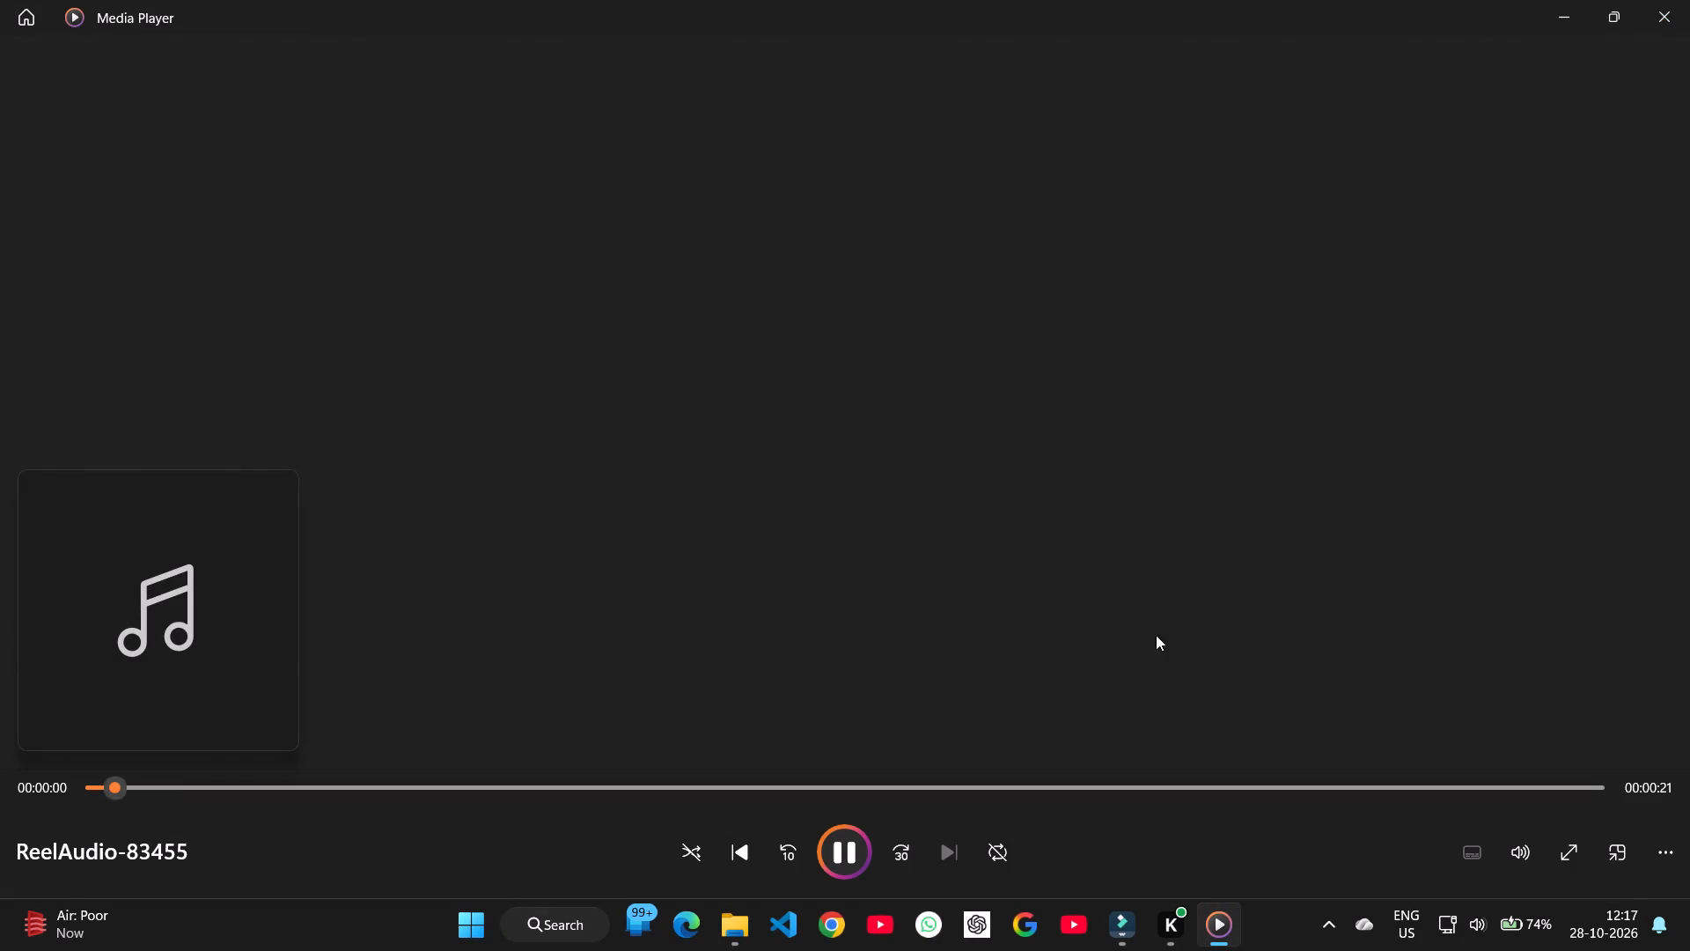
pyautogui.click(1689, 0)
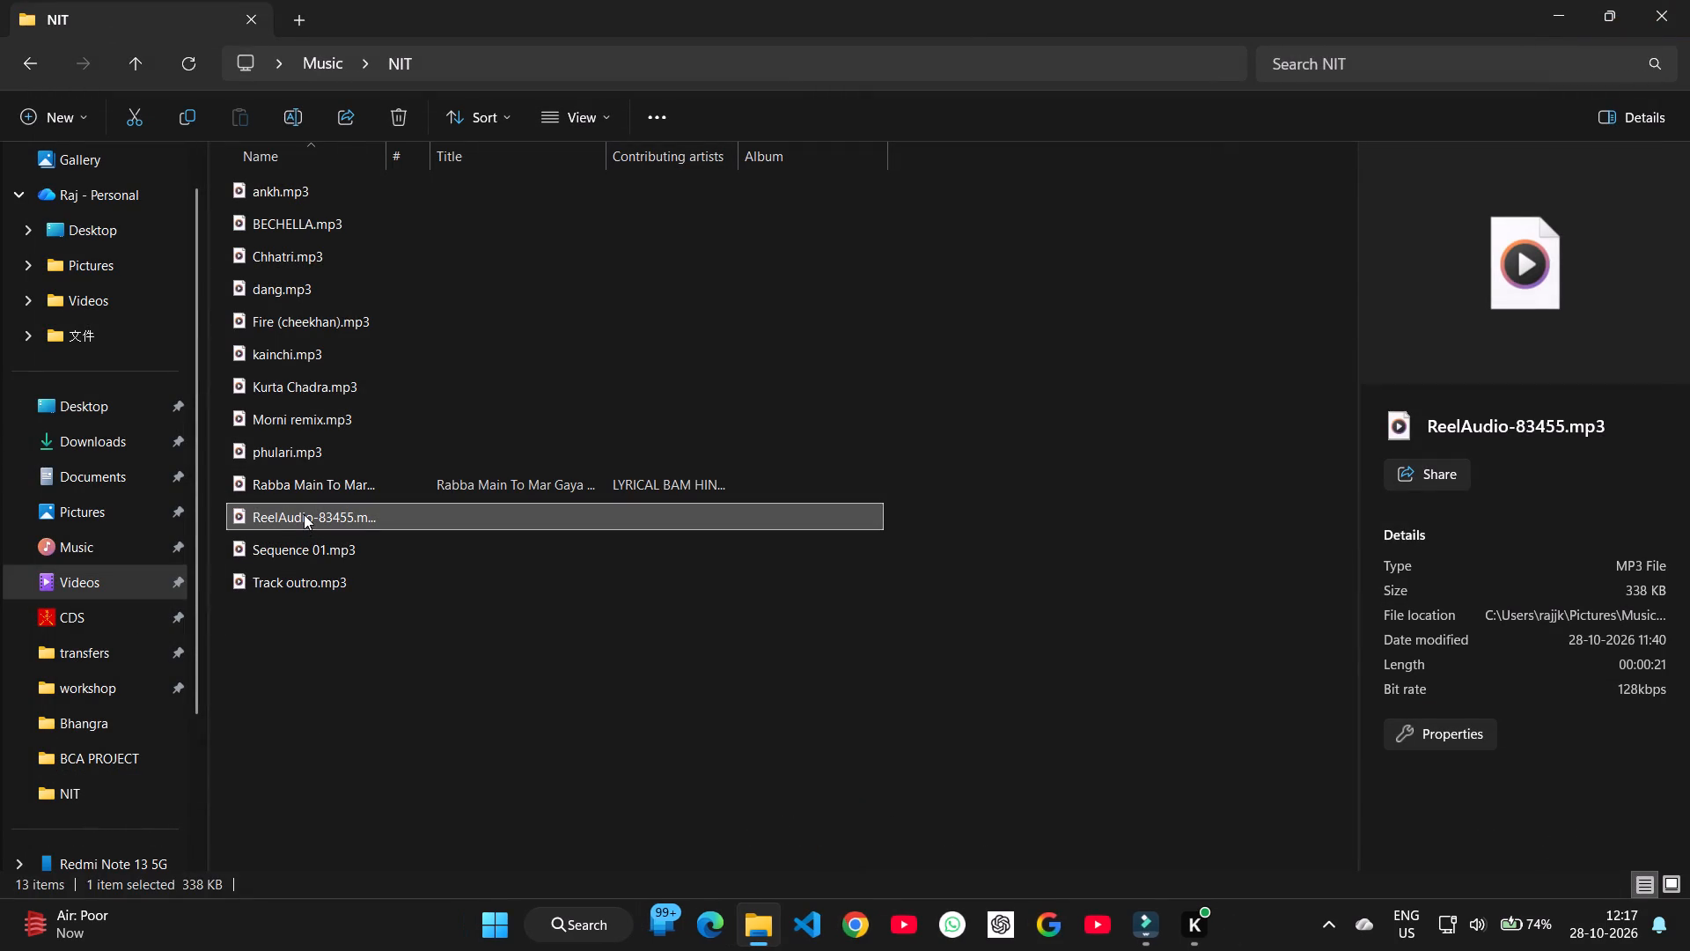
pyautogui.click(304, 514)
pyautogui.write('solid body')
pyautogui.press('Return')
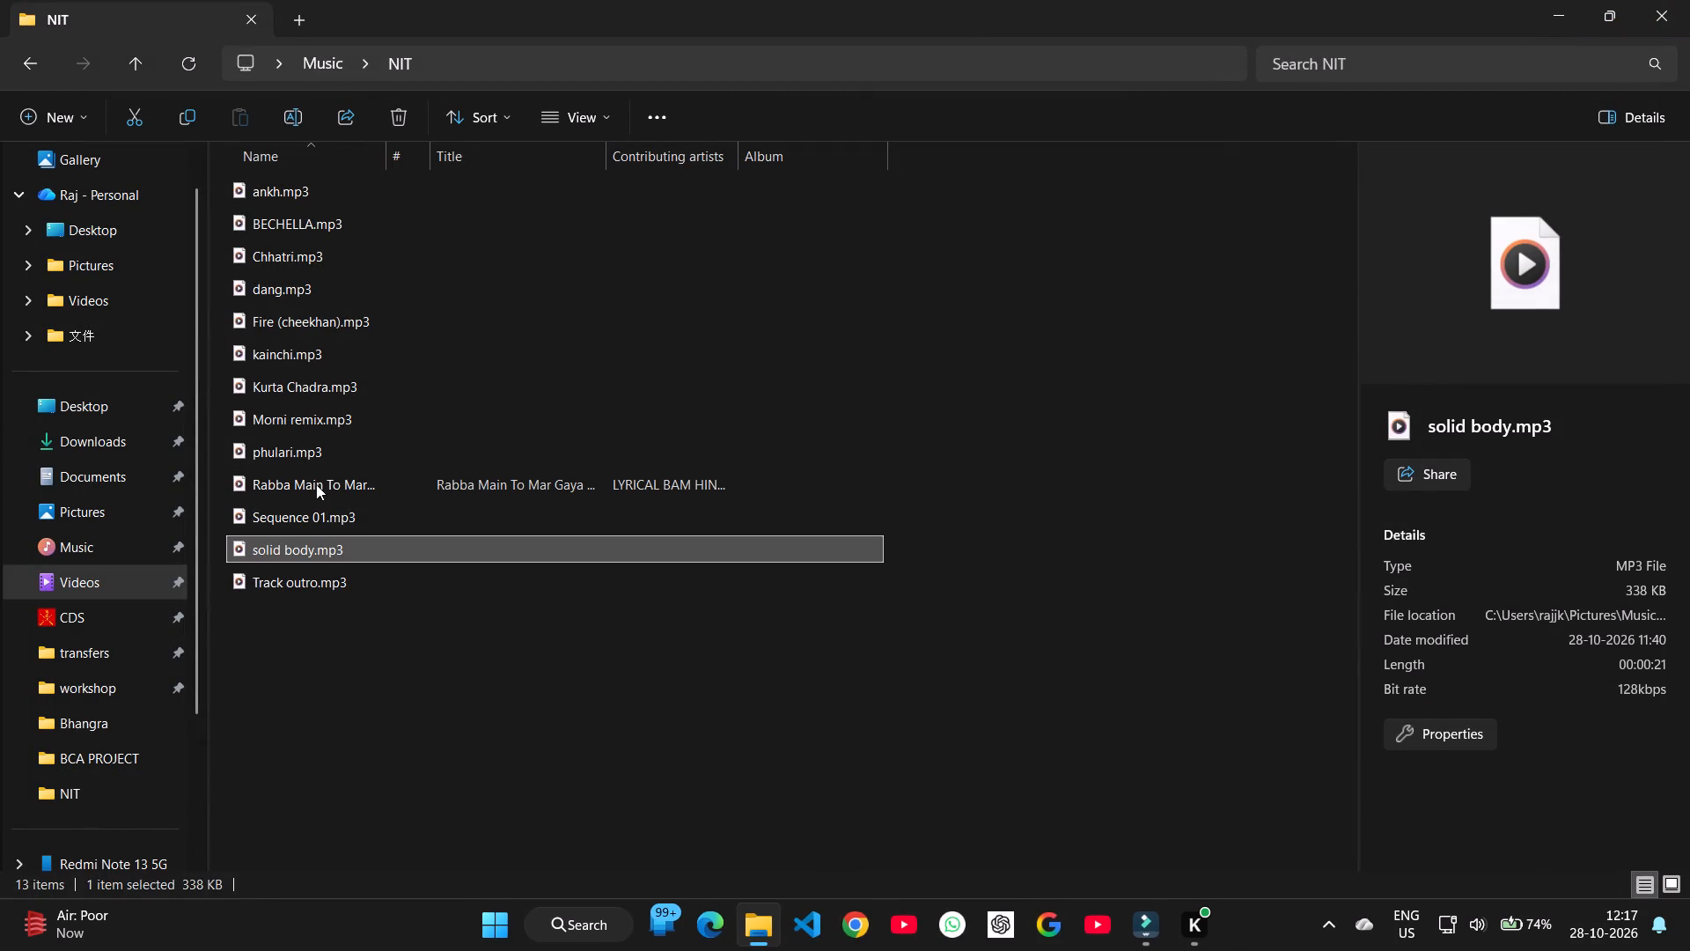
# Rename the Rabba Main To Mar Gaya Oye audio file as pair.
pyautogui.click(319, 479)
pyautogui.click(318, 490)
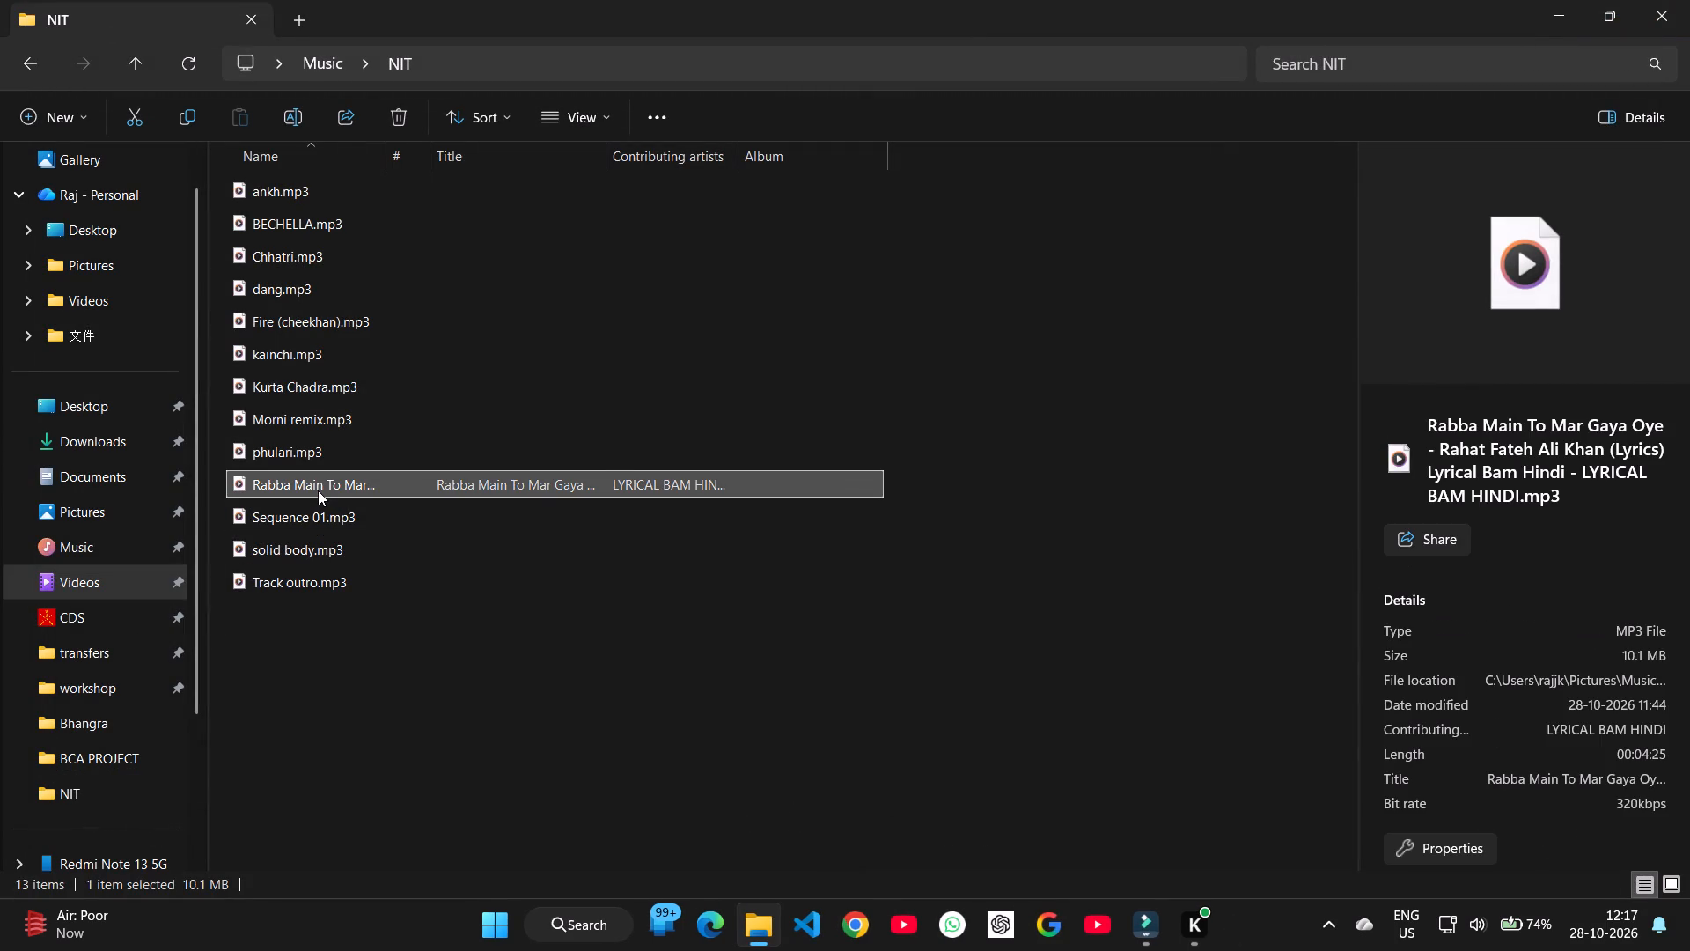
pyautogui.write('pair')
pyautogui.press('Return')
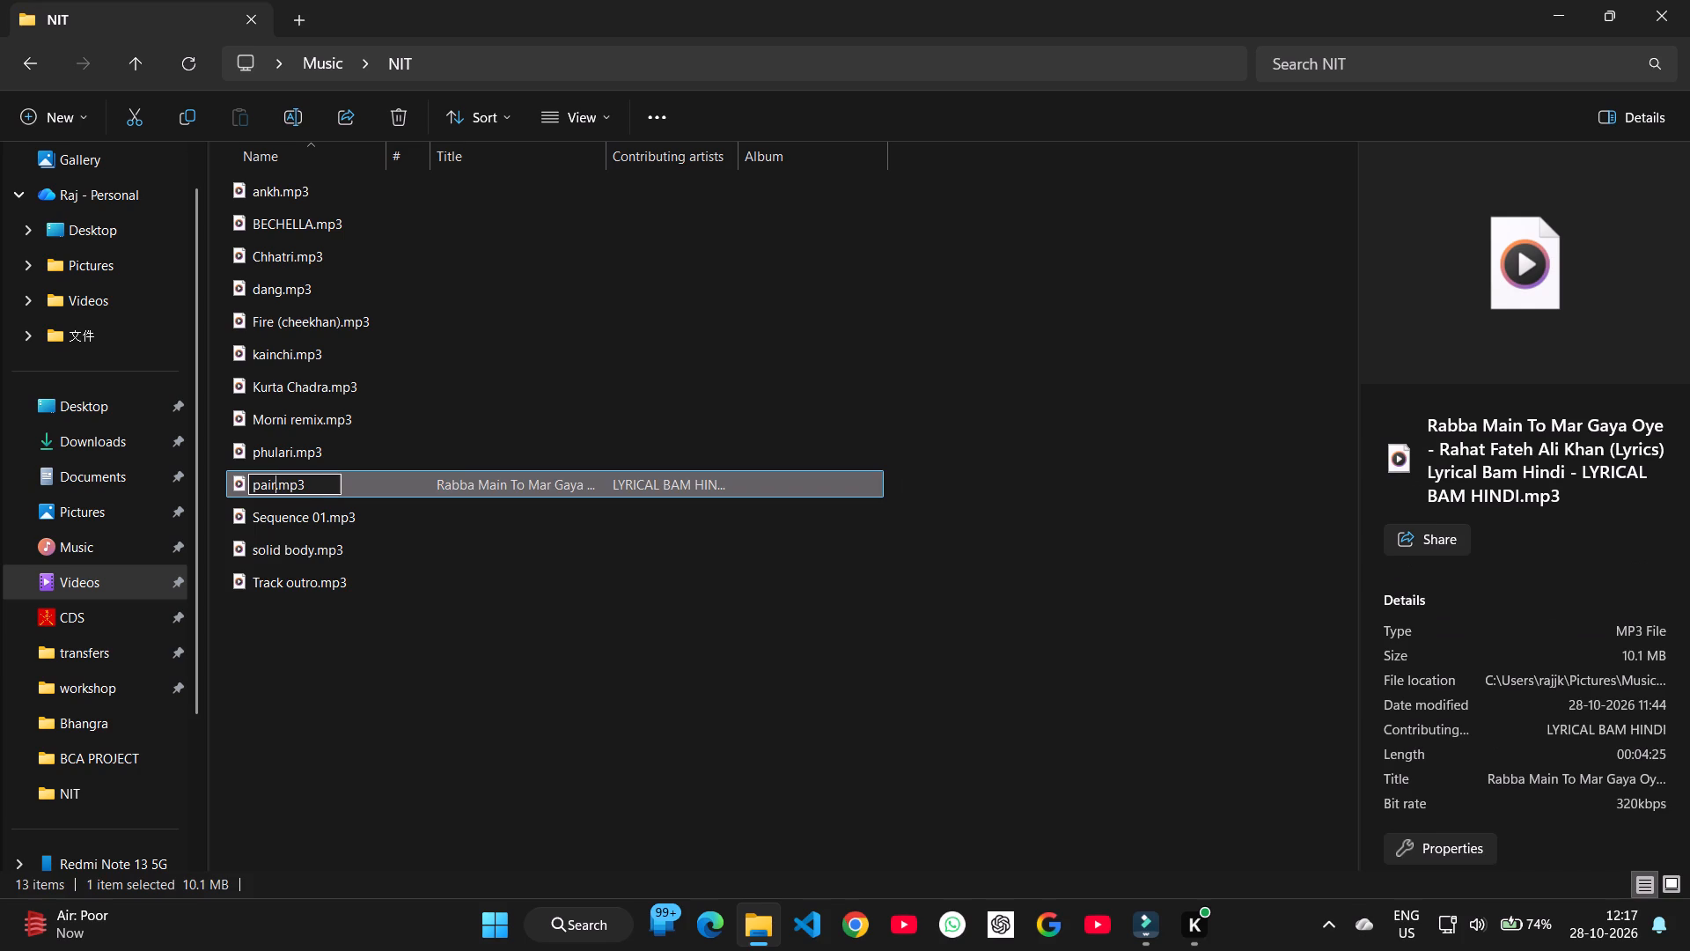
pyautogui.click(312, 740)
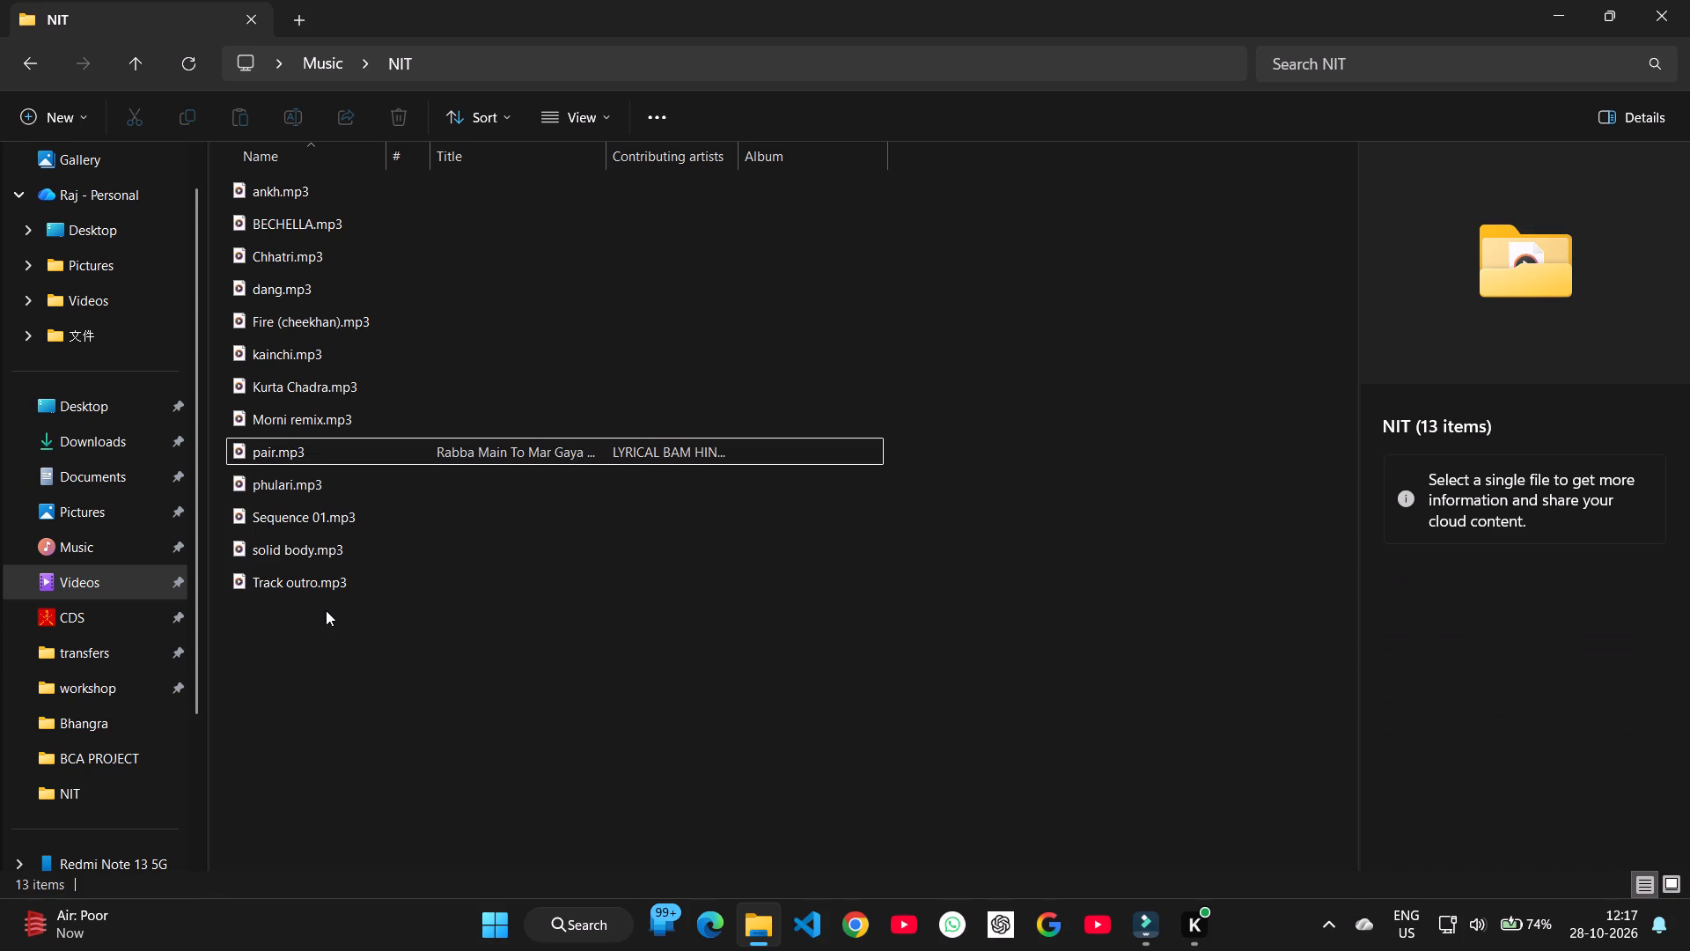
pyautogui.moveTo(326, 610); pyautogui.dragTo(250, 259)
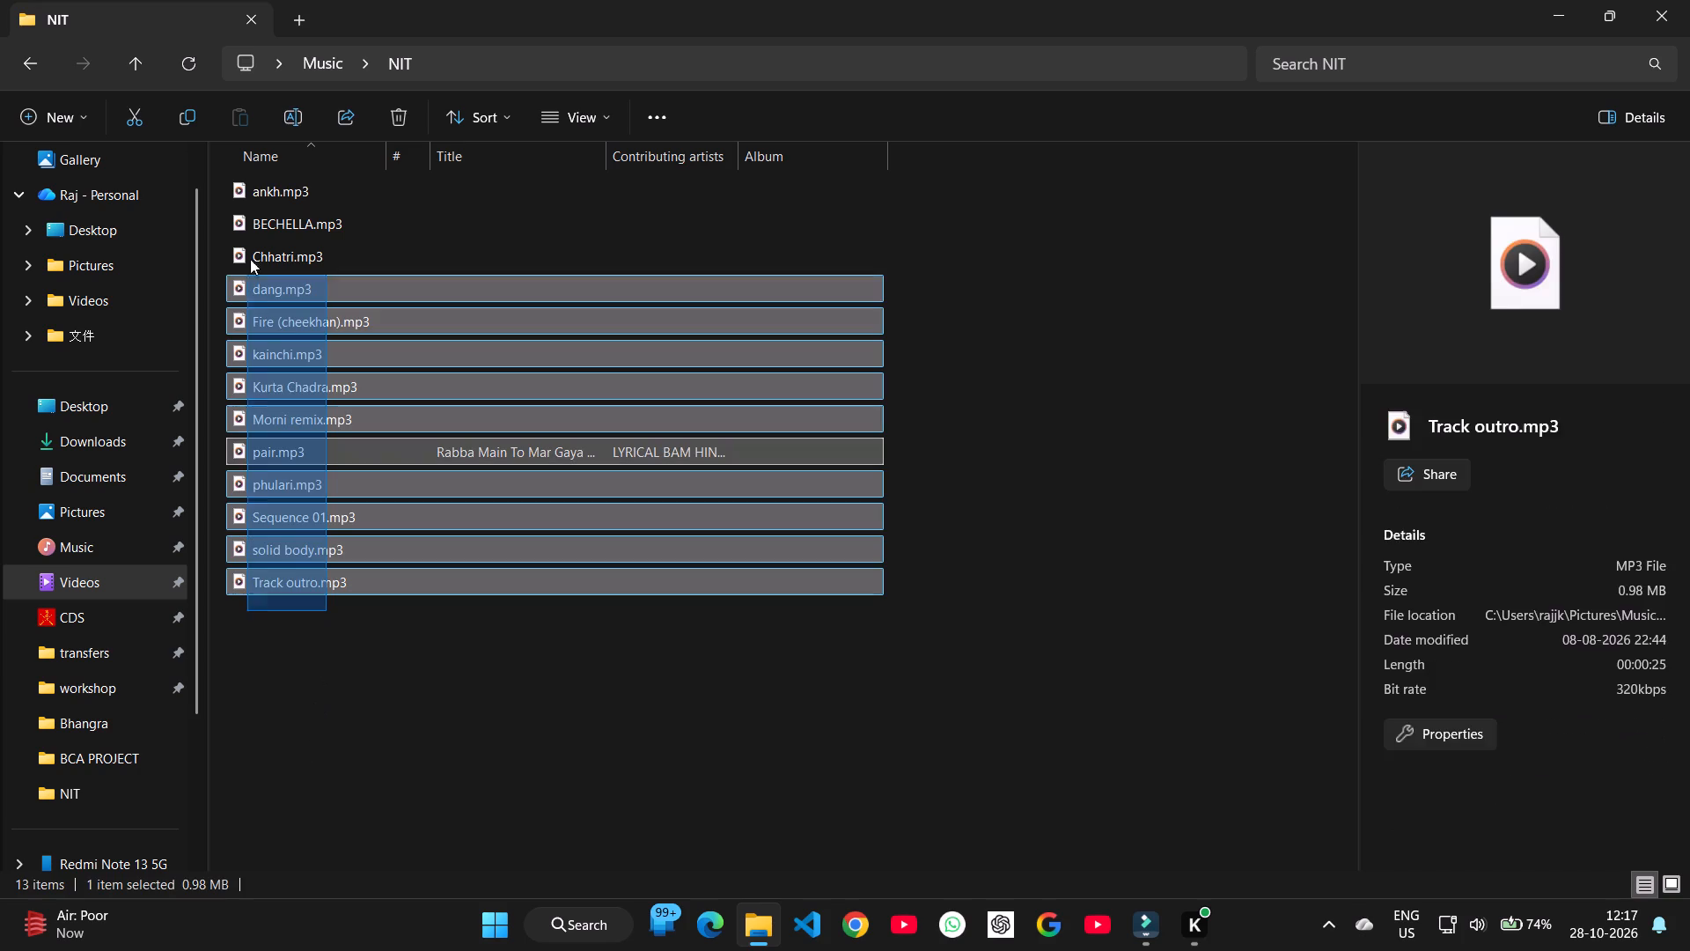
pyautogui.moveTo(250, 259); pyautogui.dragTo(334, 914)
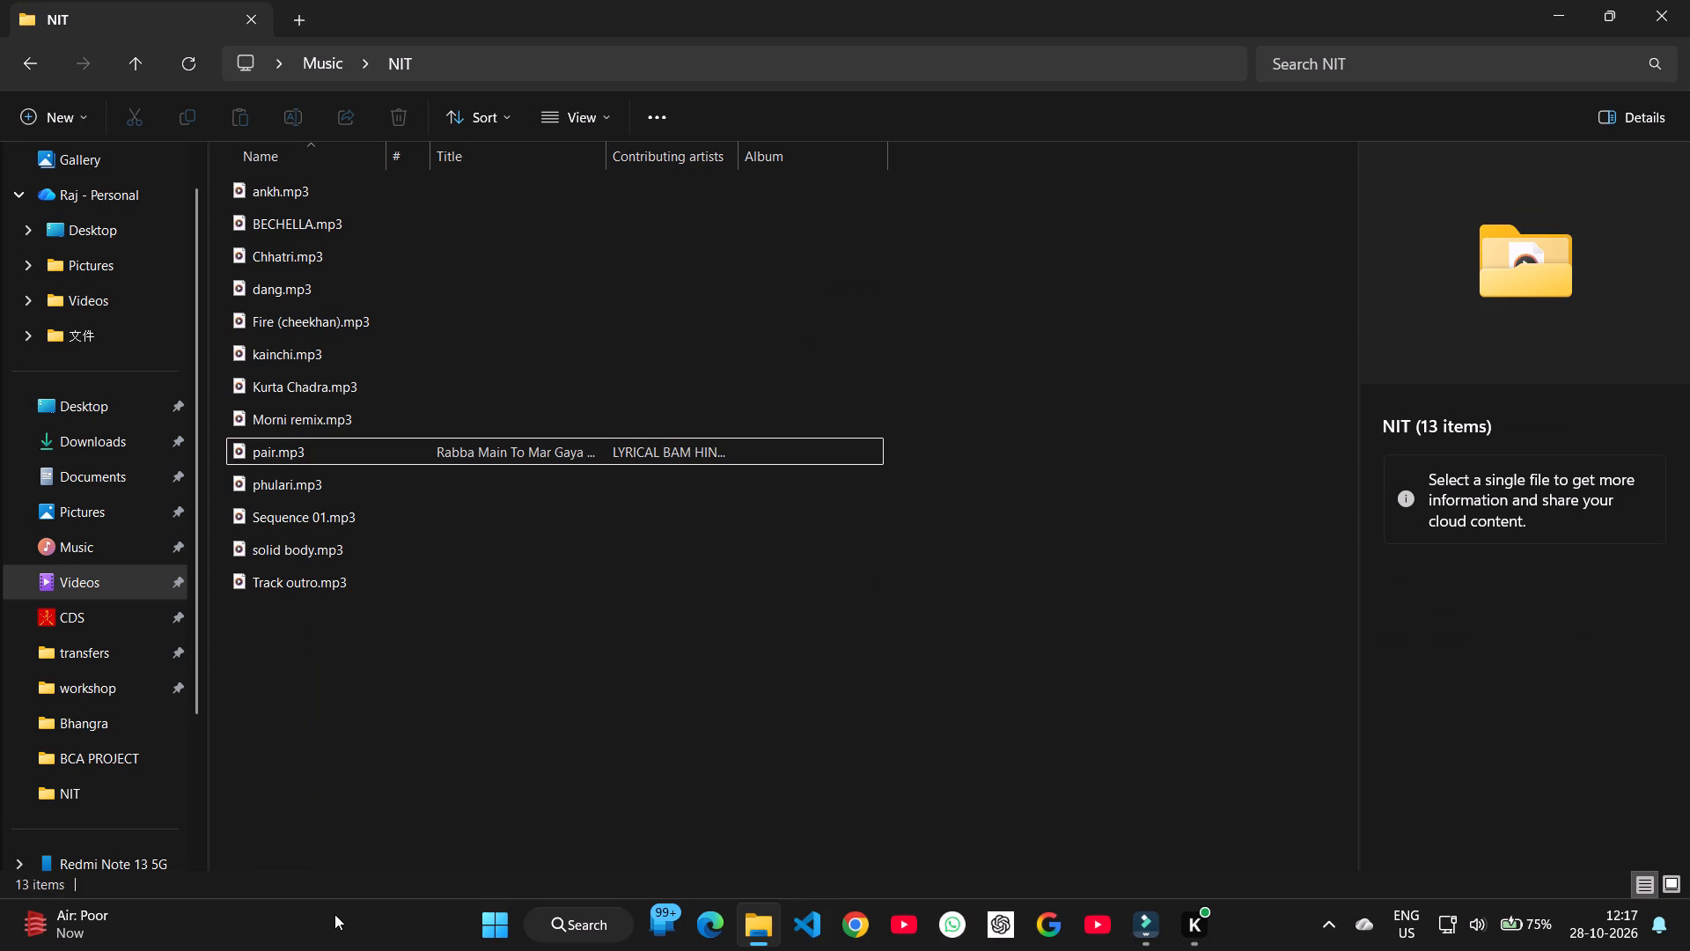
# Switch from File Explorer to another open application.
pyautogui.hotkey('alt', 'Tab')
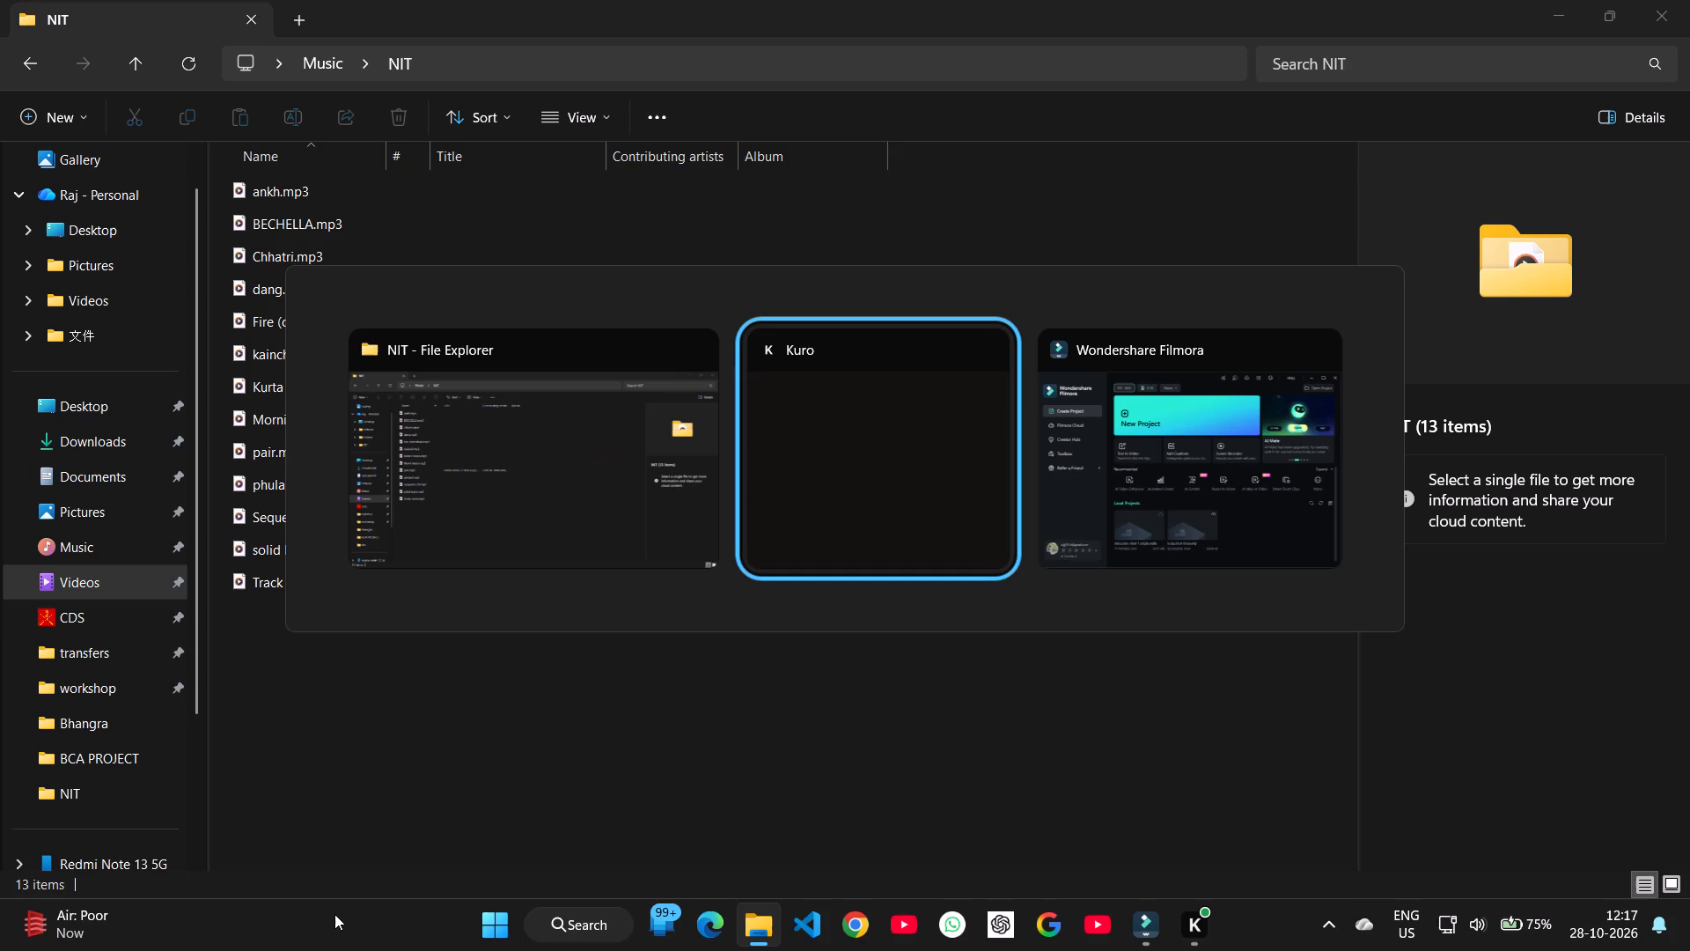
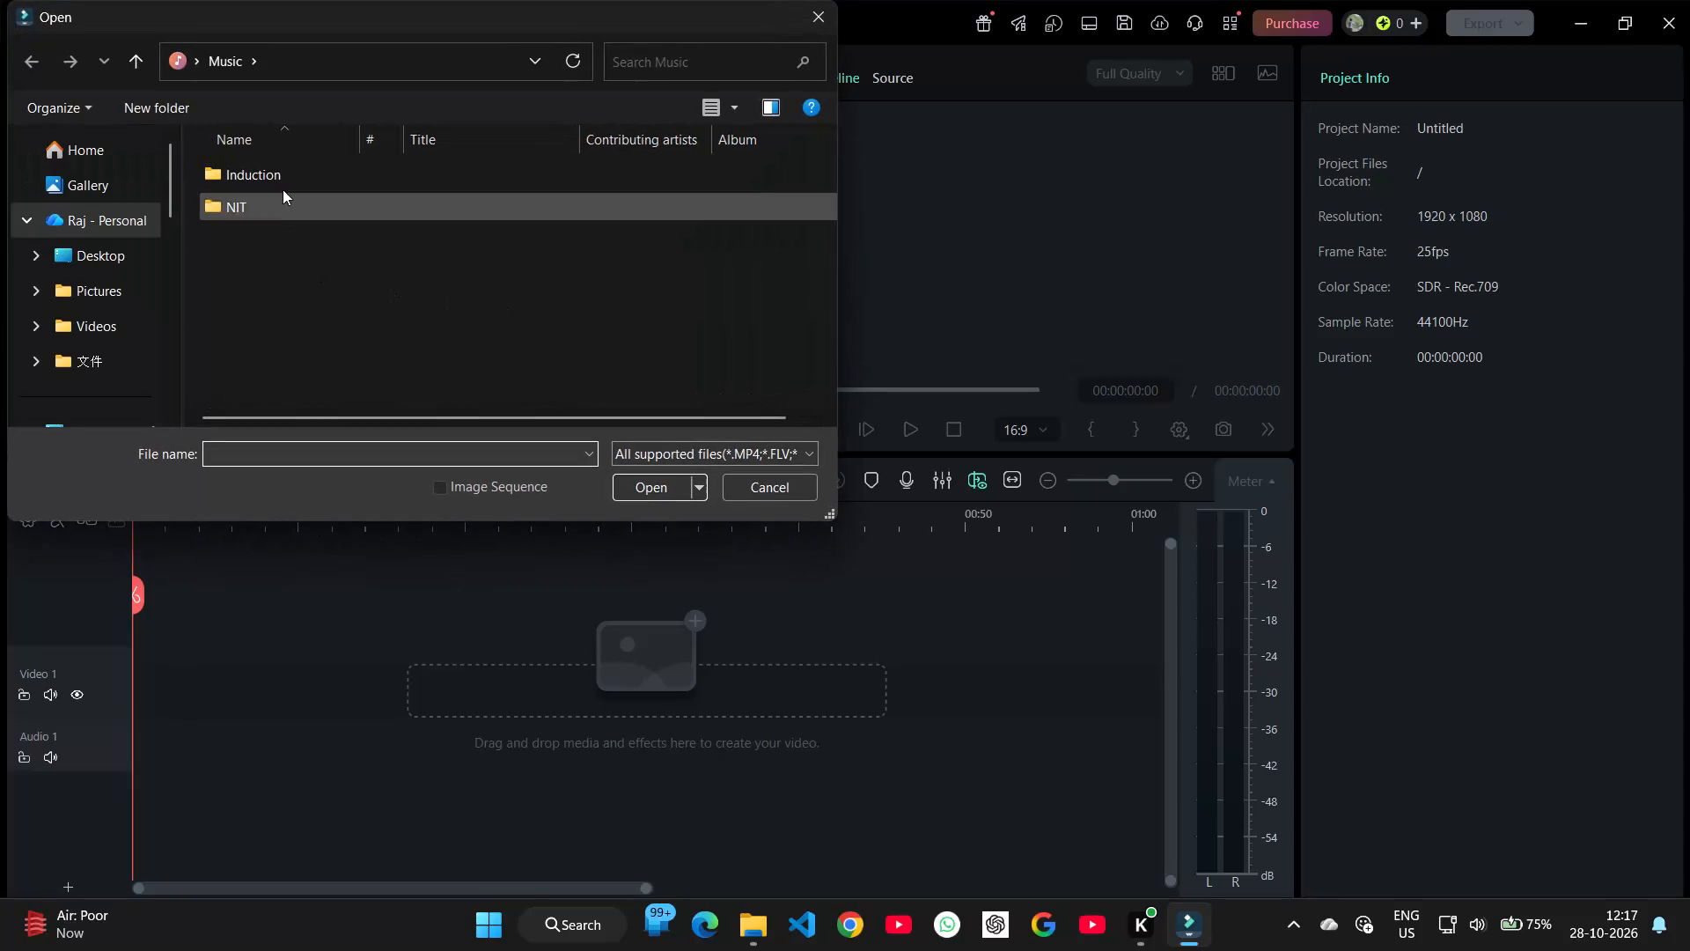
# Import all the audio files from the NIT folder in Music into the project media.
pyautogui.click(267, 211)
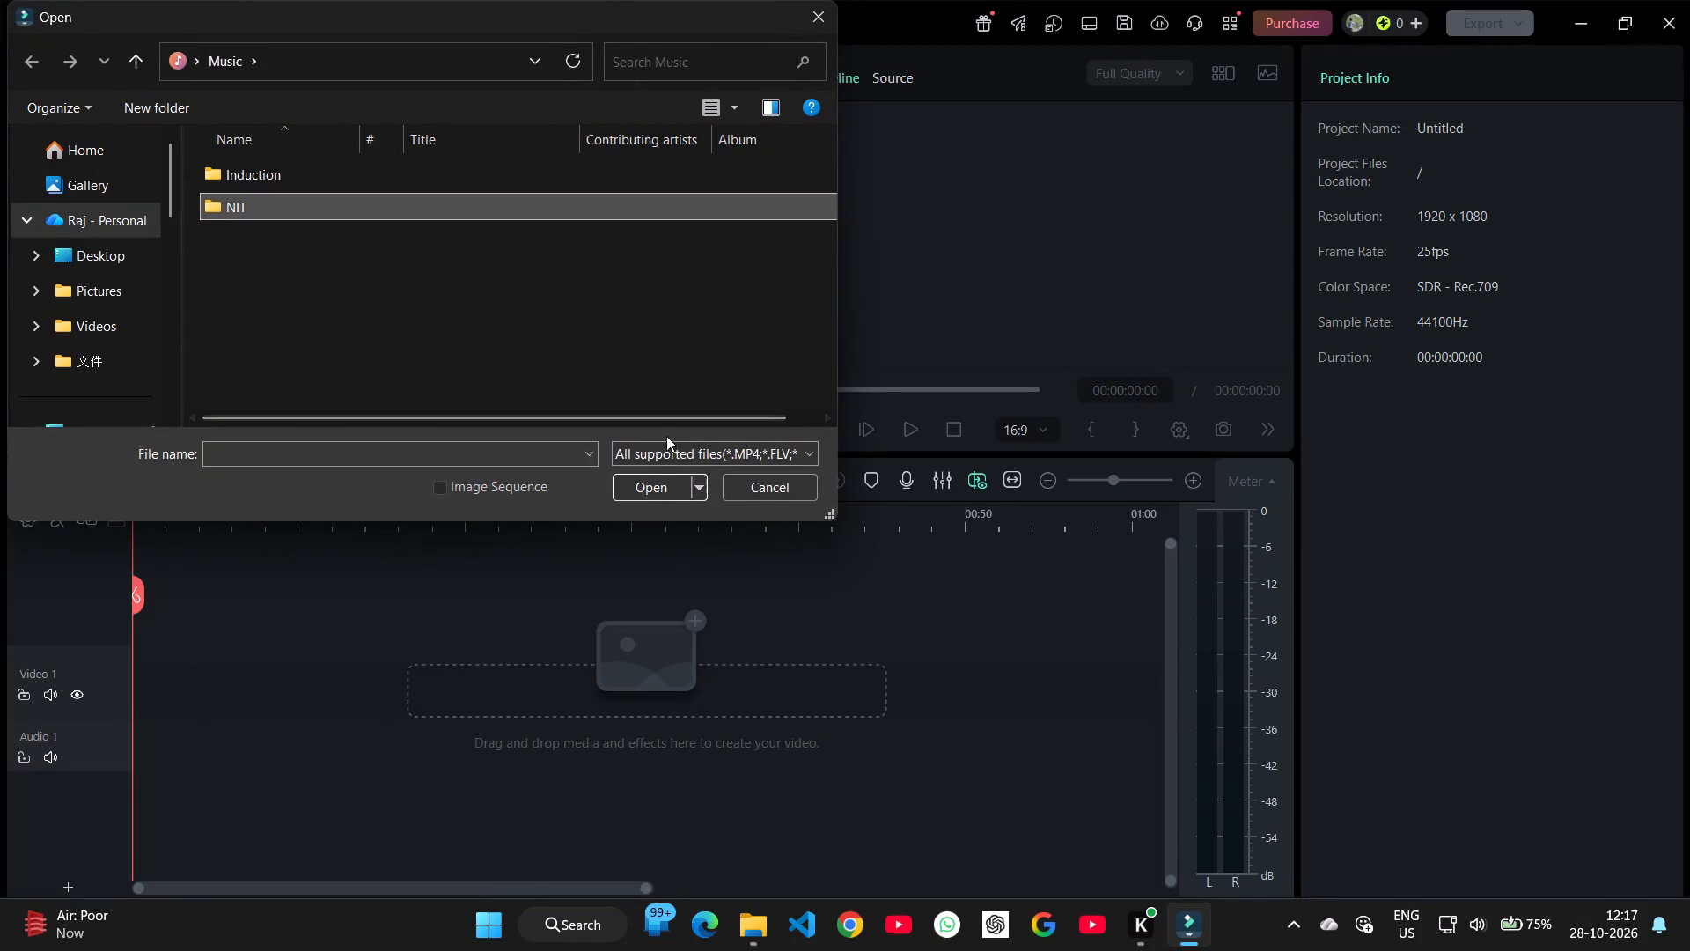
pyautogui.doubleClick(405, 200)
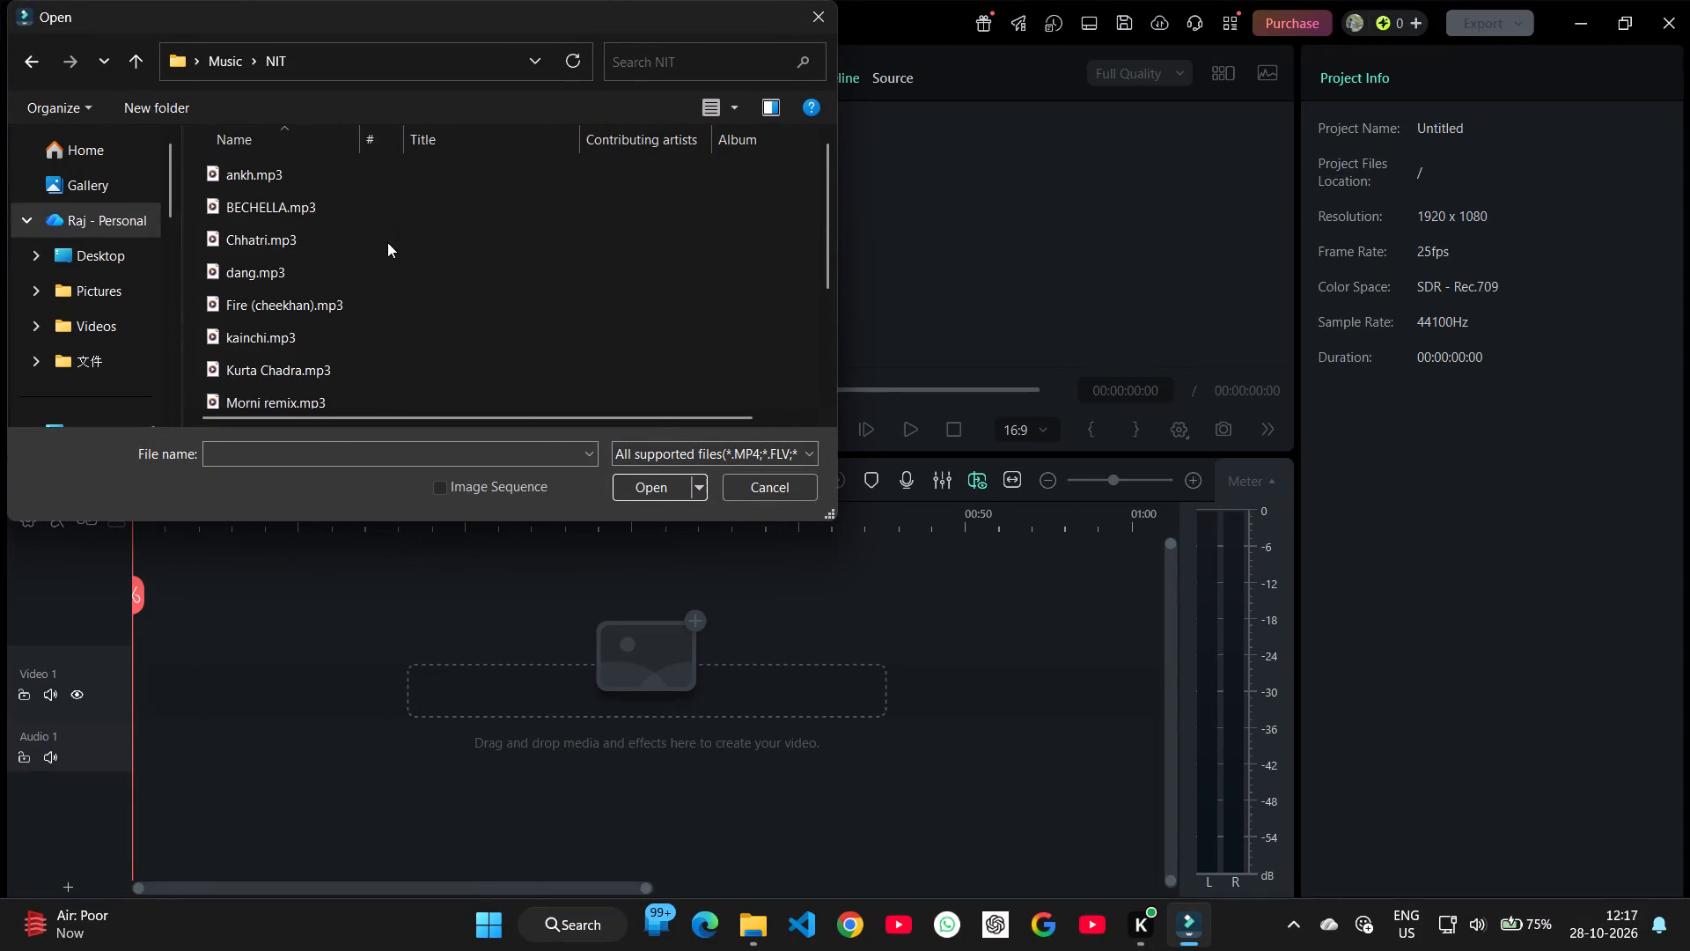
pyautogui.hotkey('ctrl', 'a')
pyautogui.click(662, 483)
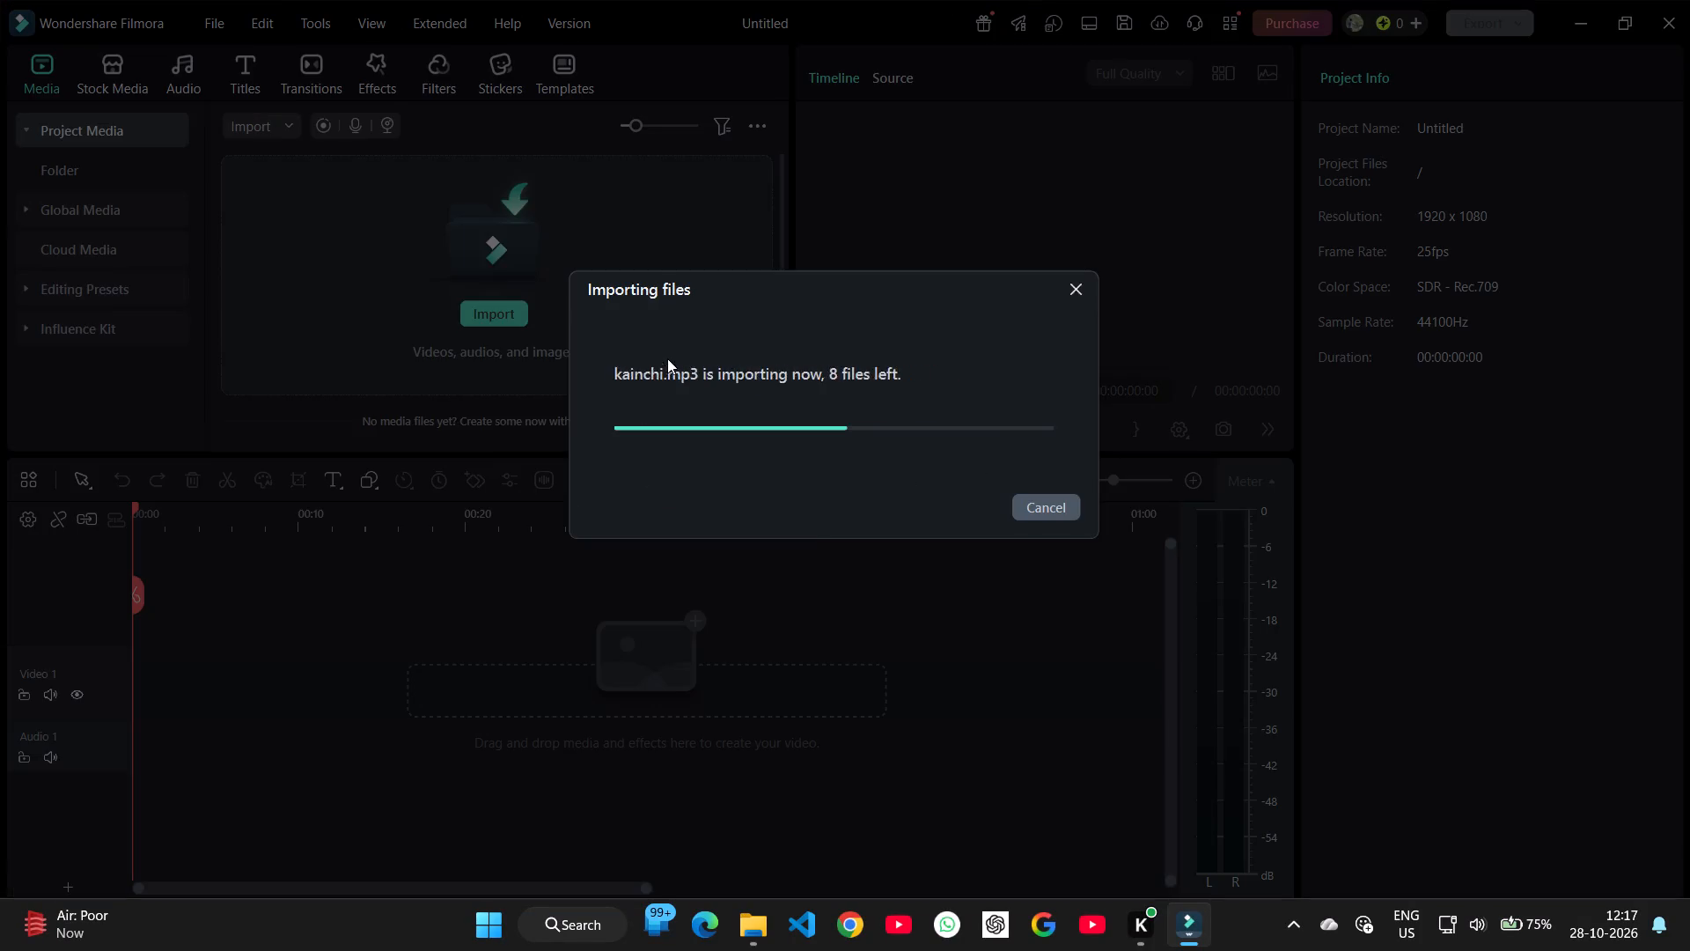
pyautogui.click(738, 319)
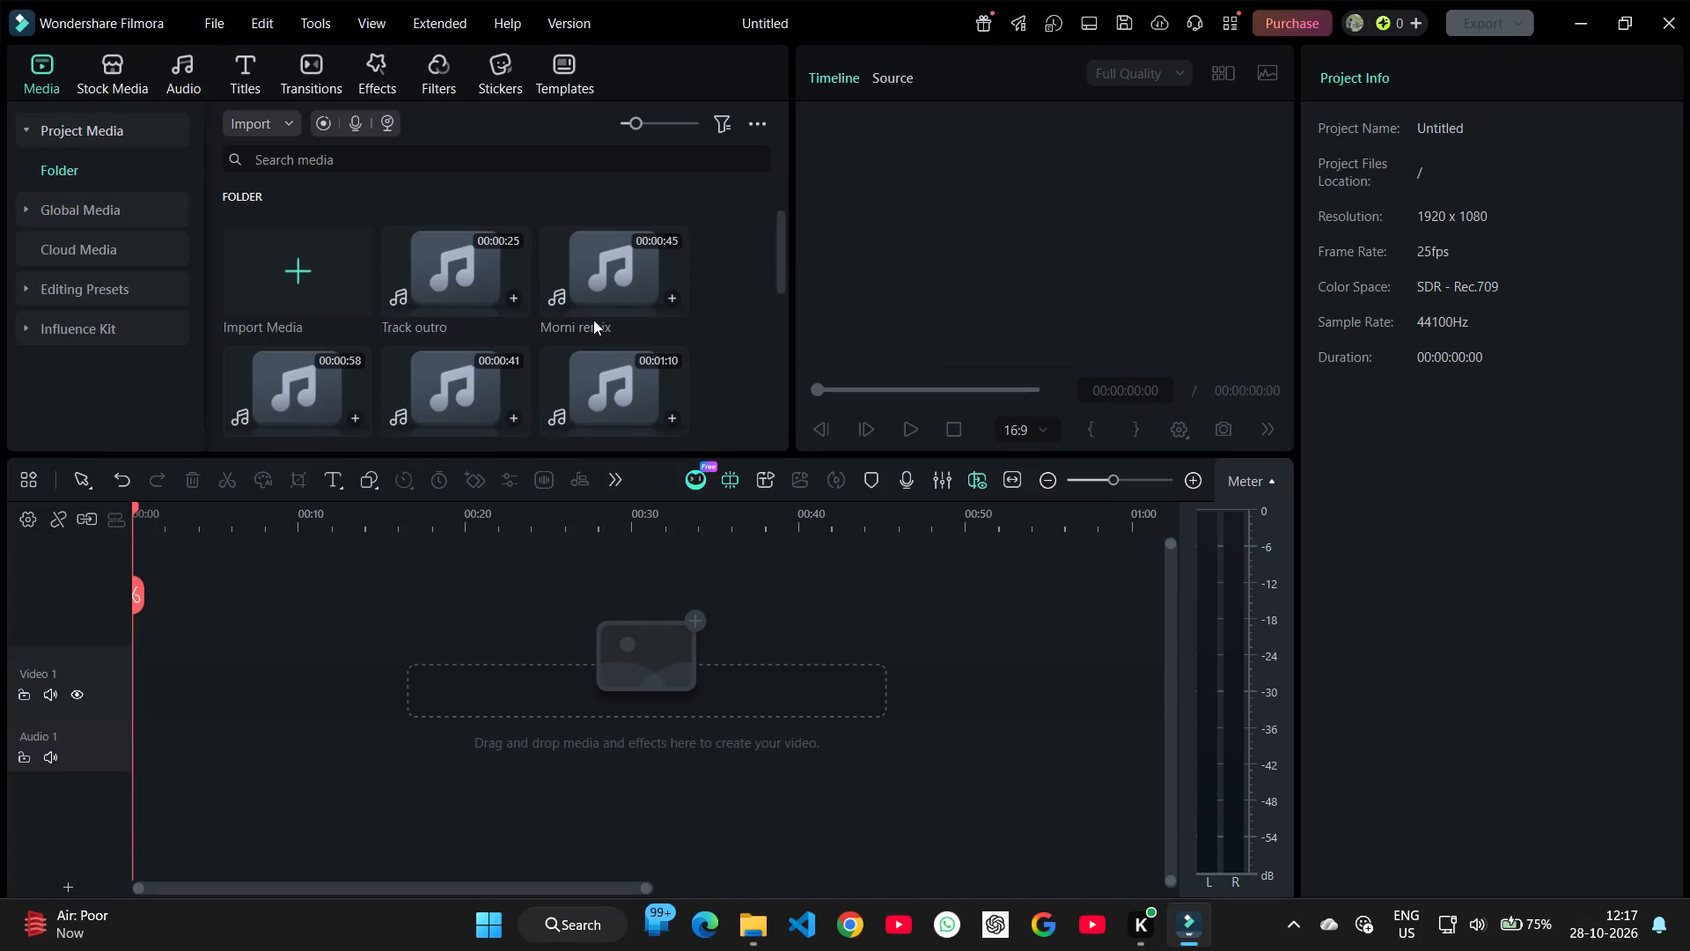
pyautogui.scroll(-3, 588, 337)
pyautogui.scroll(2, 584, 360)
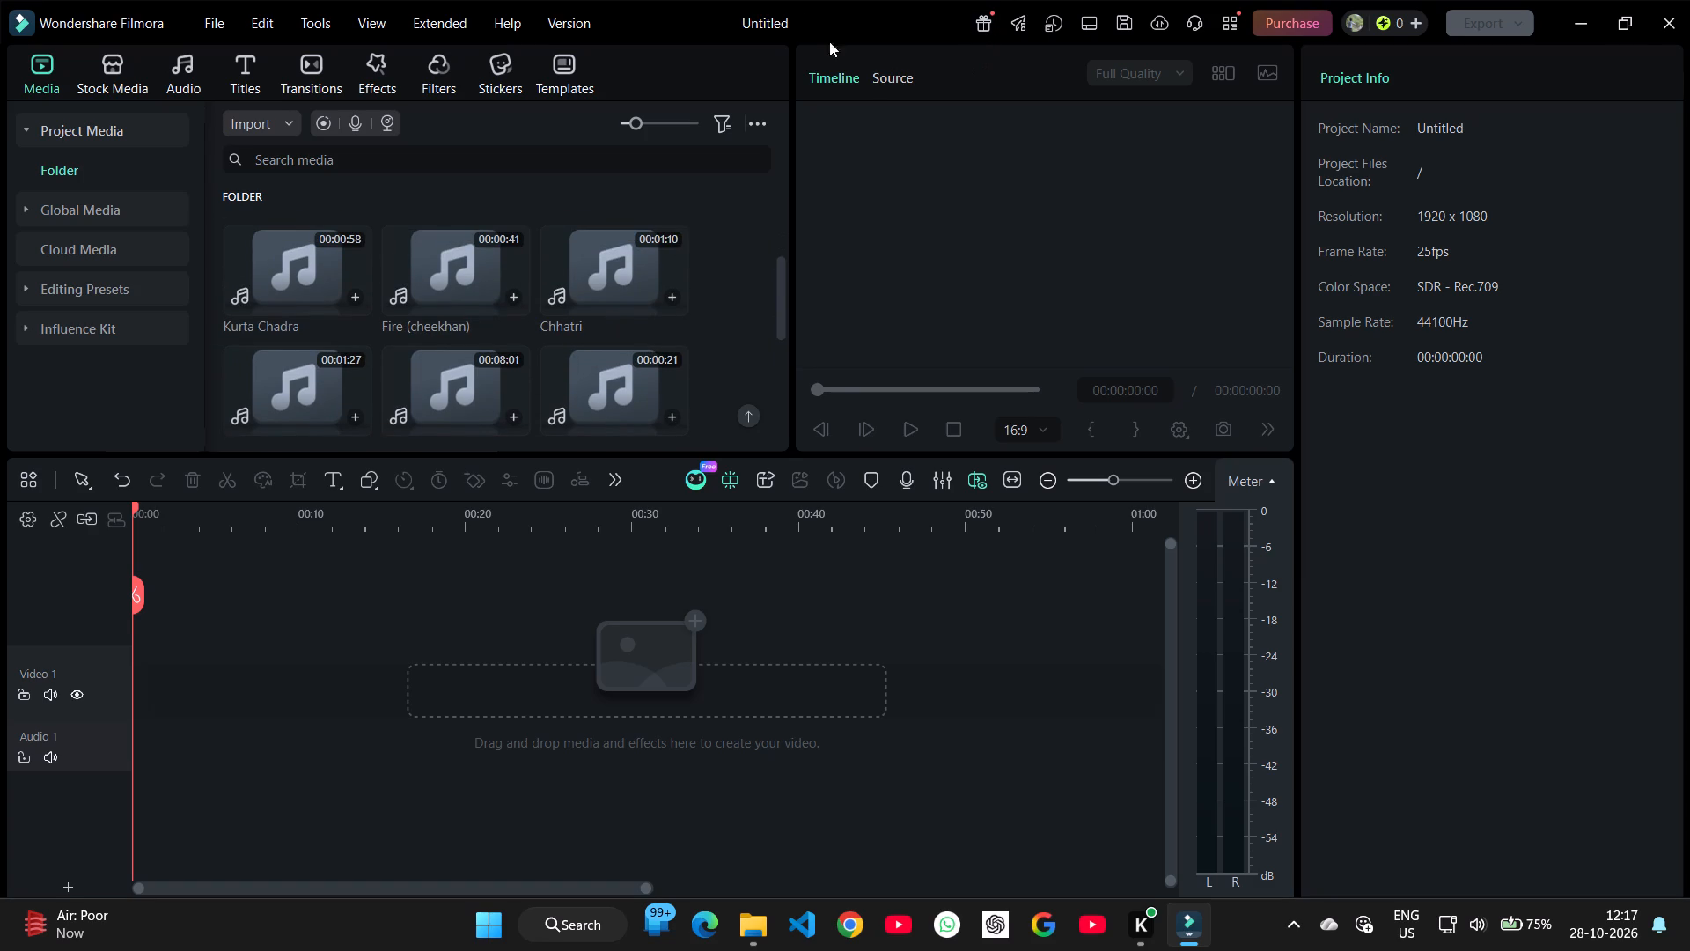
# Rename the untitled project as NIT kurushestra, keeping the default save location.
pyautogui.click(806, 28)
pyautogui.hotkey('ctrl', 'a')
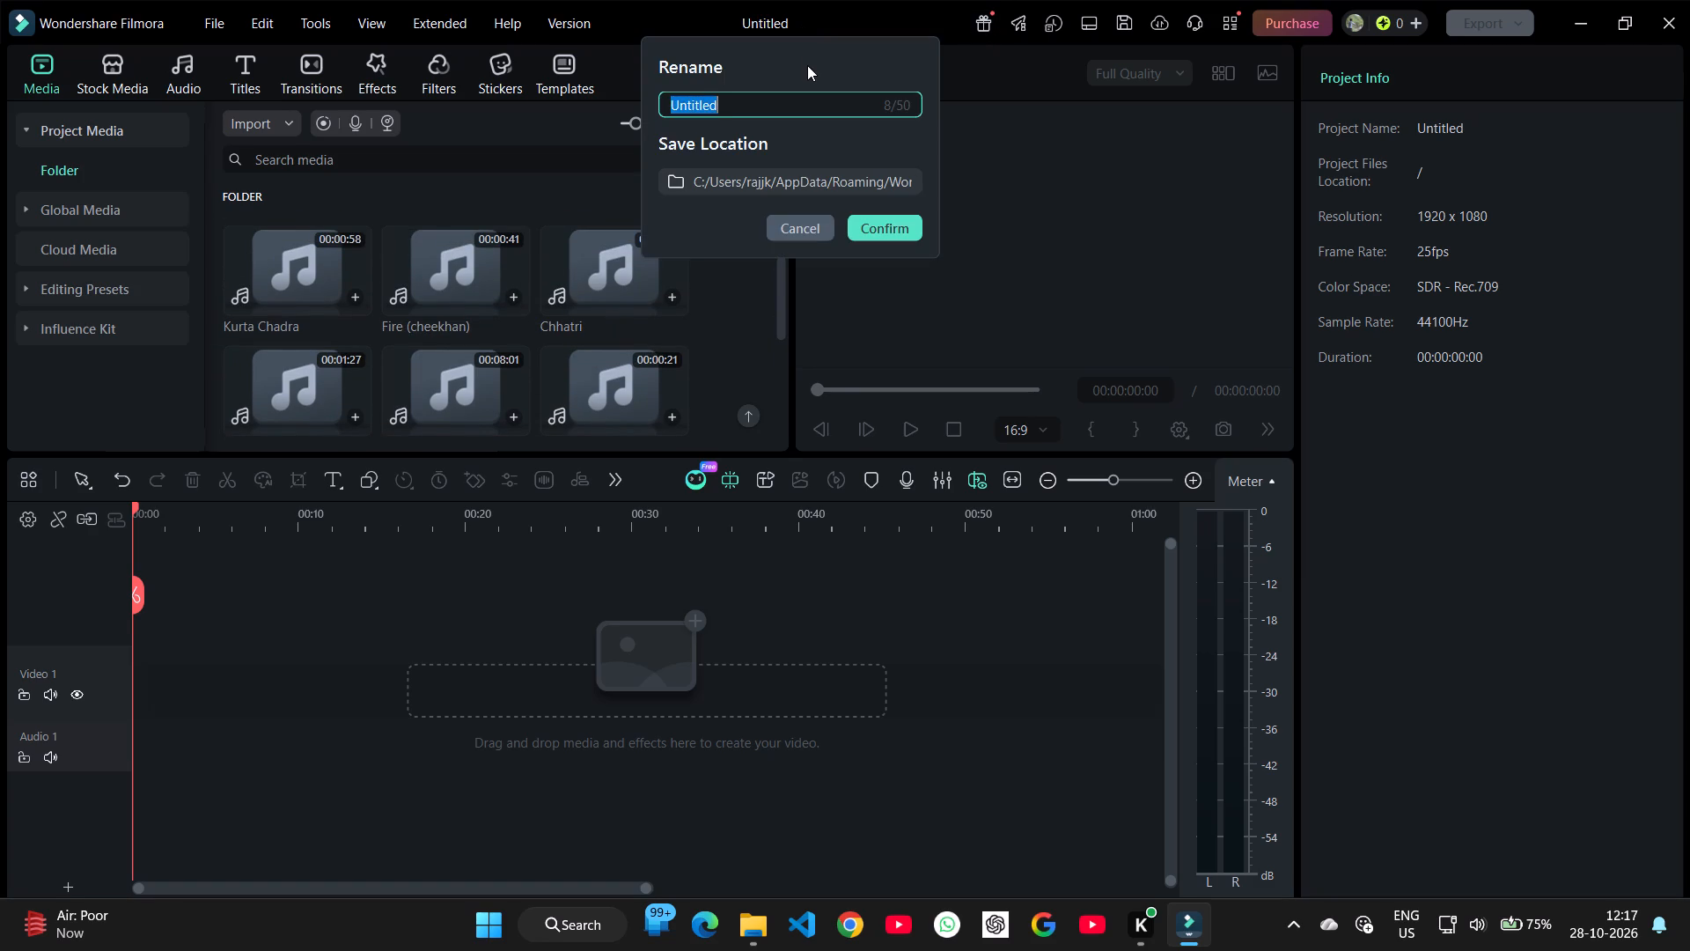
pyautogui.press('BackSpace')
pyautogui.write('NIT kuru')
pyautogui.write('dhe')
pyautogui.press('BackSpace')
pyautogui.press('BackSpace')
pyautogui.press('BackSpace')
pyautogui.write('shestra')
pyautogui.press('Return')
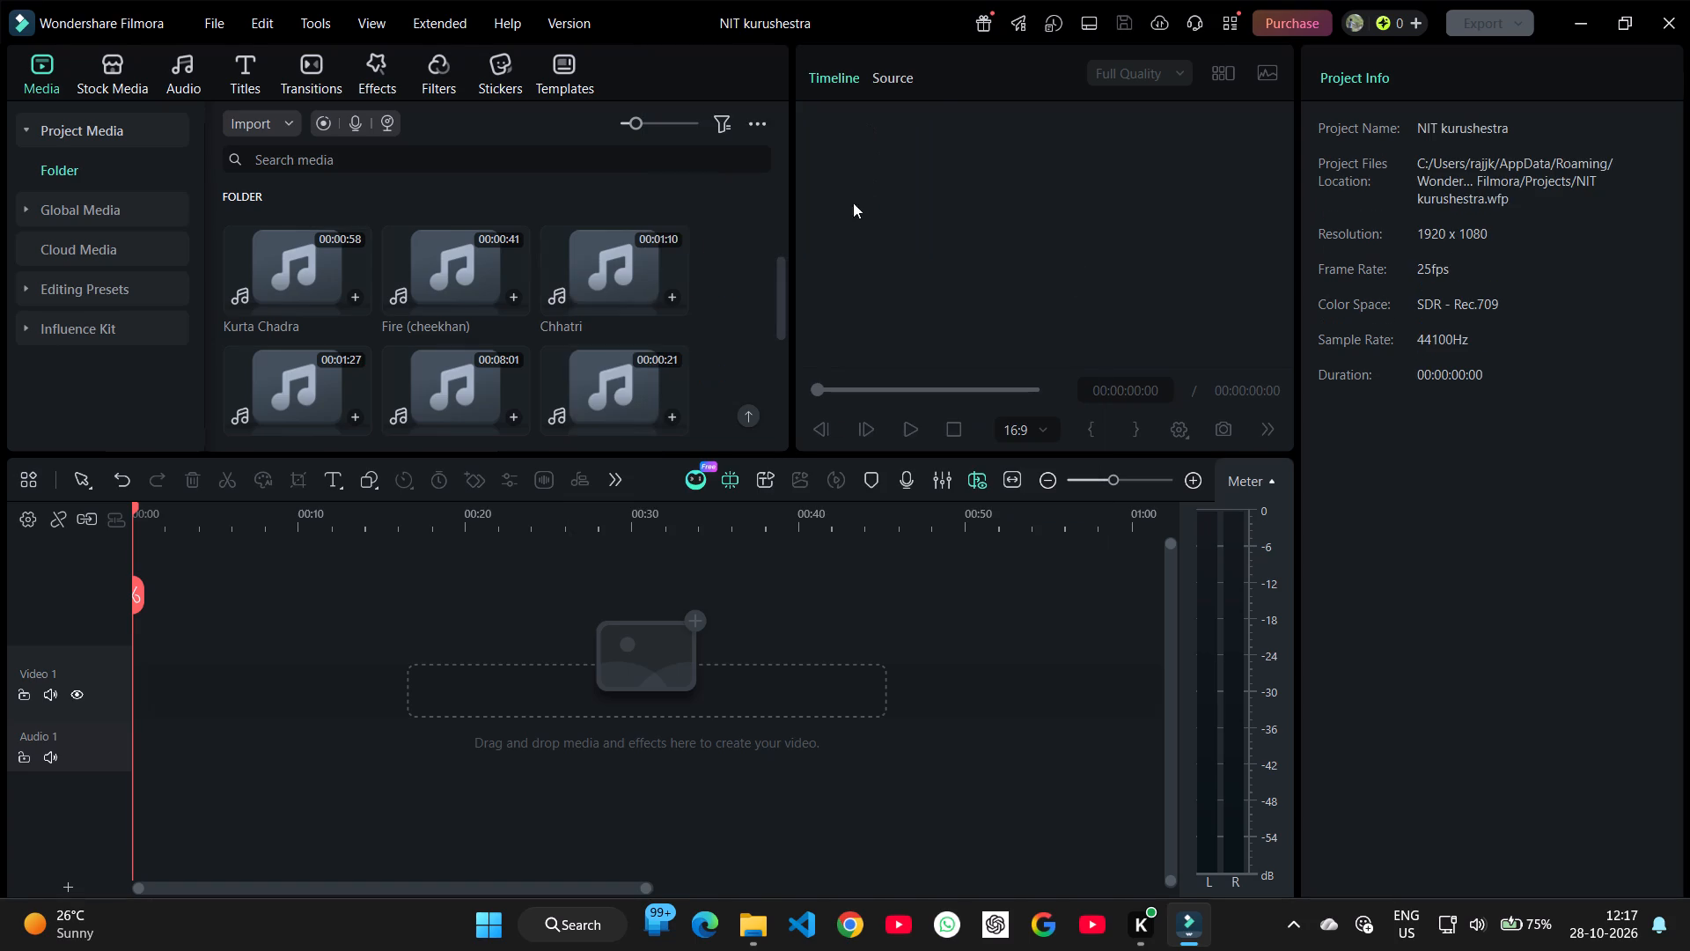
# Preview the Sequence 01 audio clip from the project media briefly and pause it.
pyautogui.scroll(-1, 471, 316)
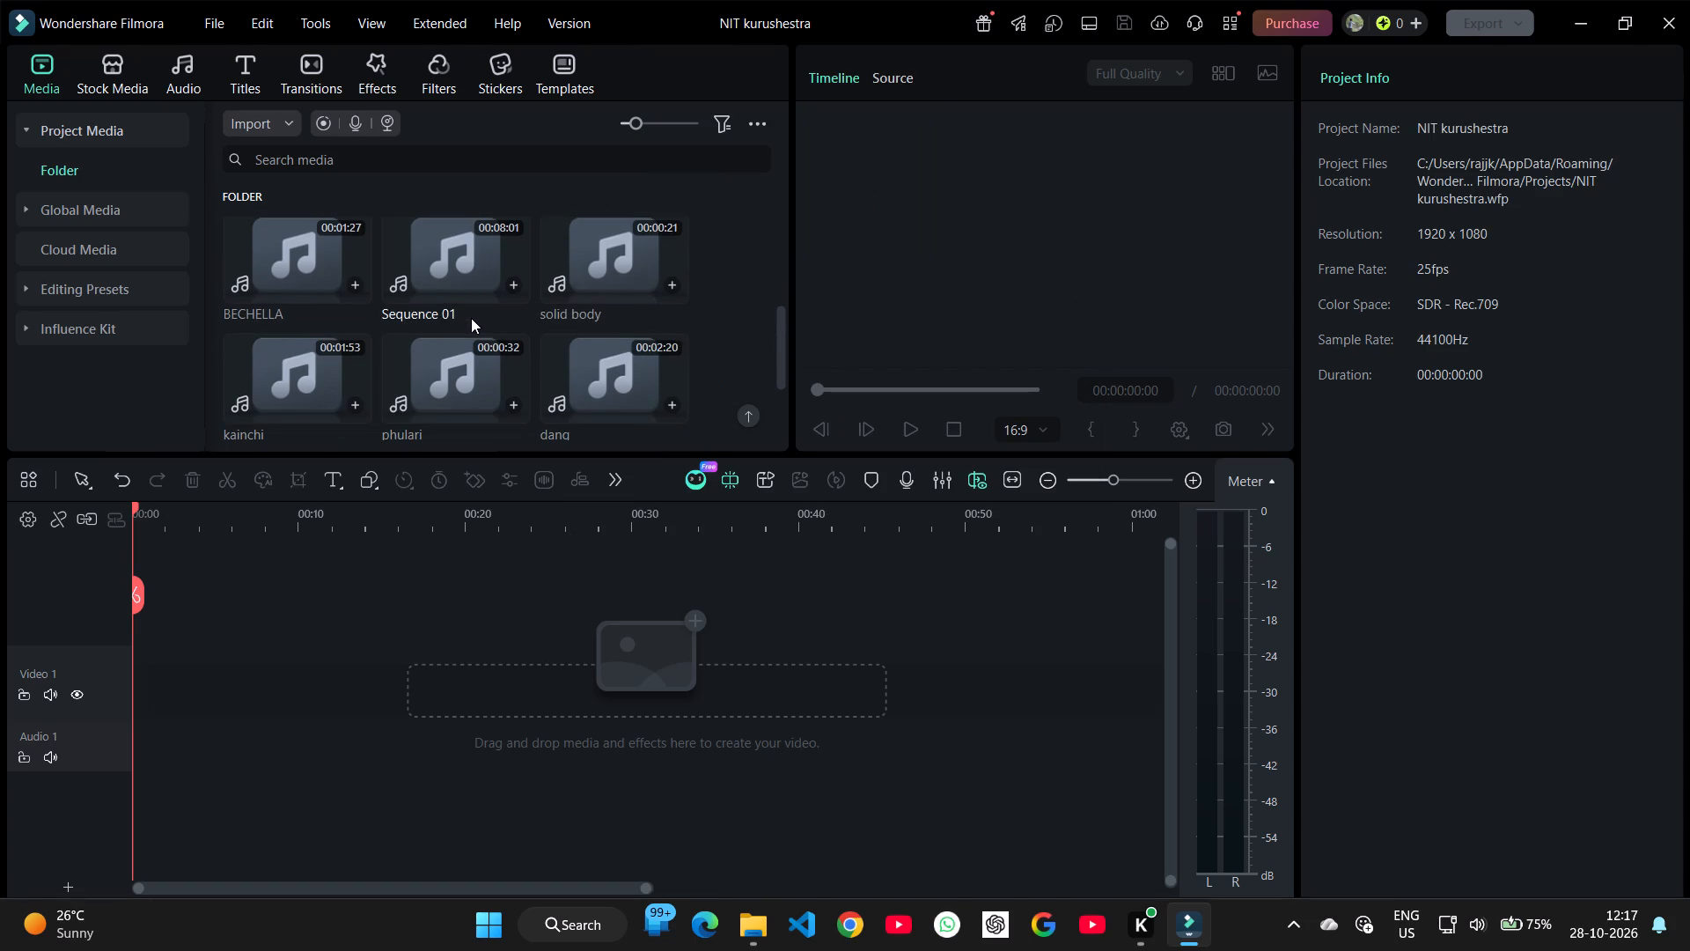
pyautogui.click(463, 266)
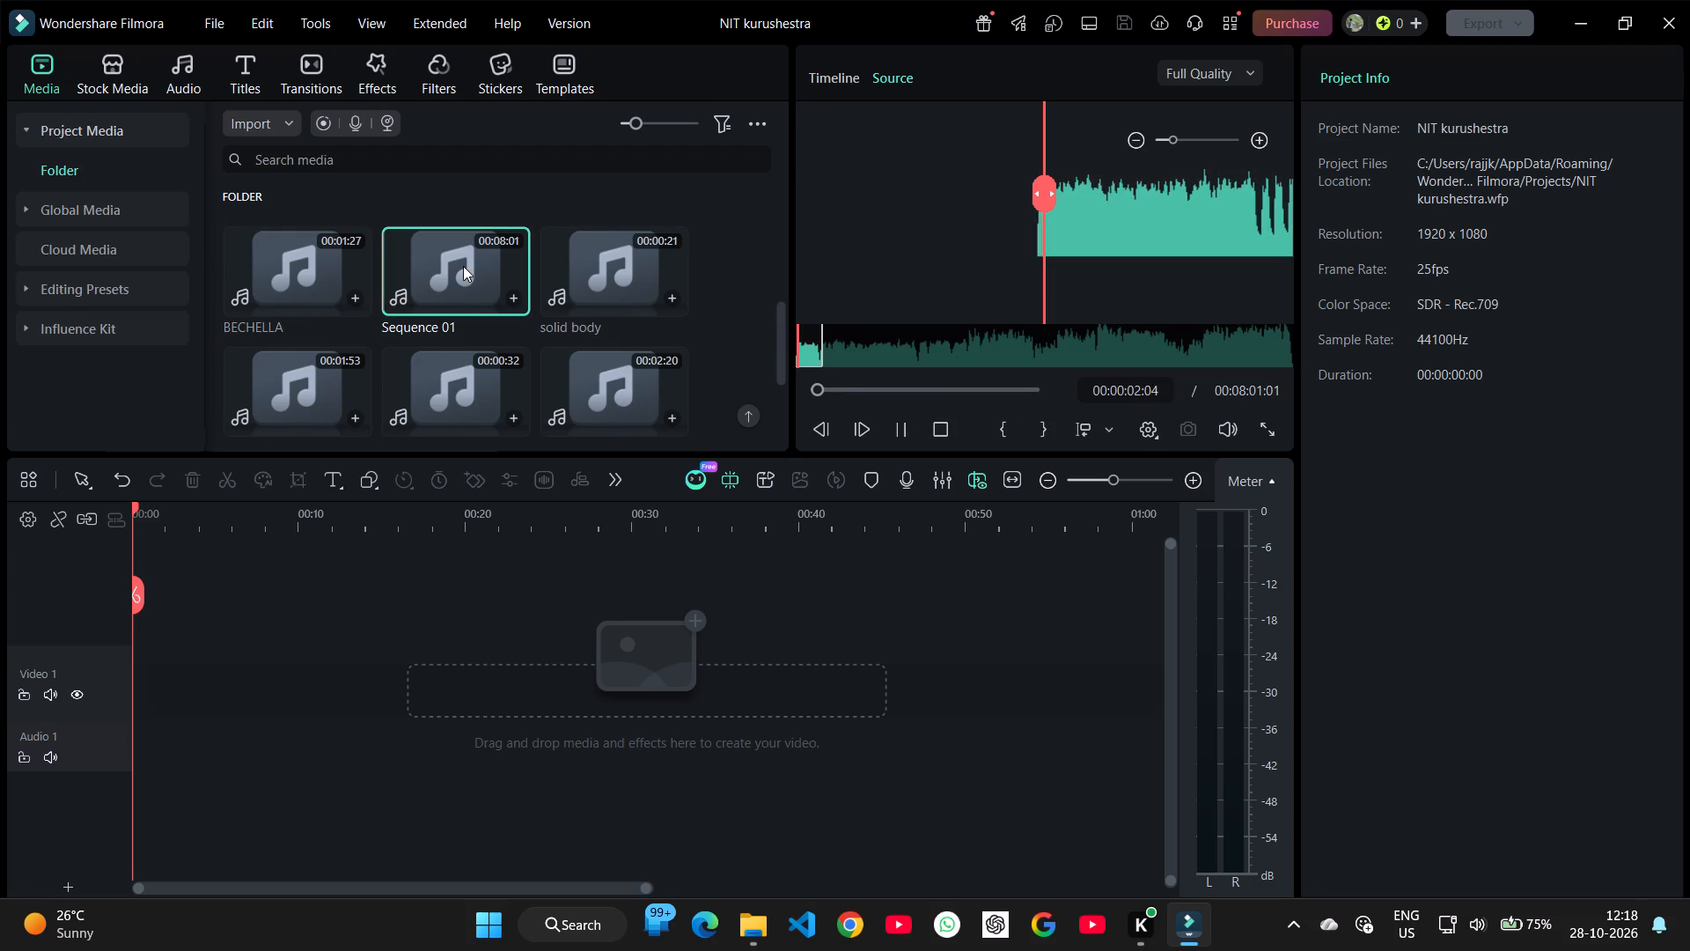
pyautogui.press('space')
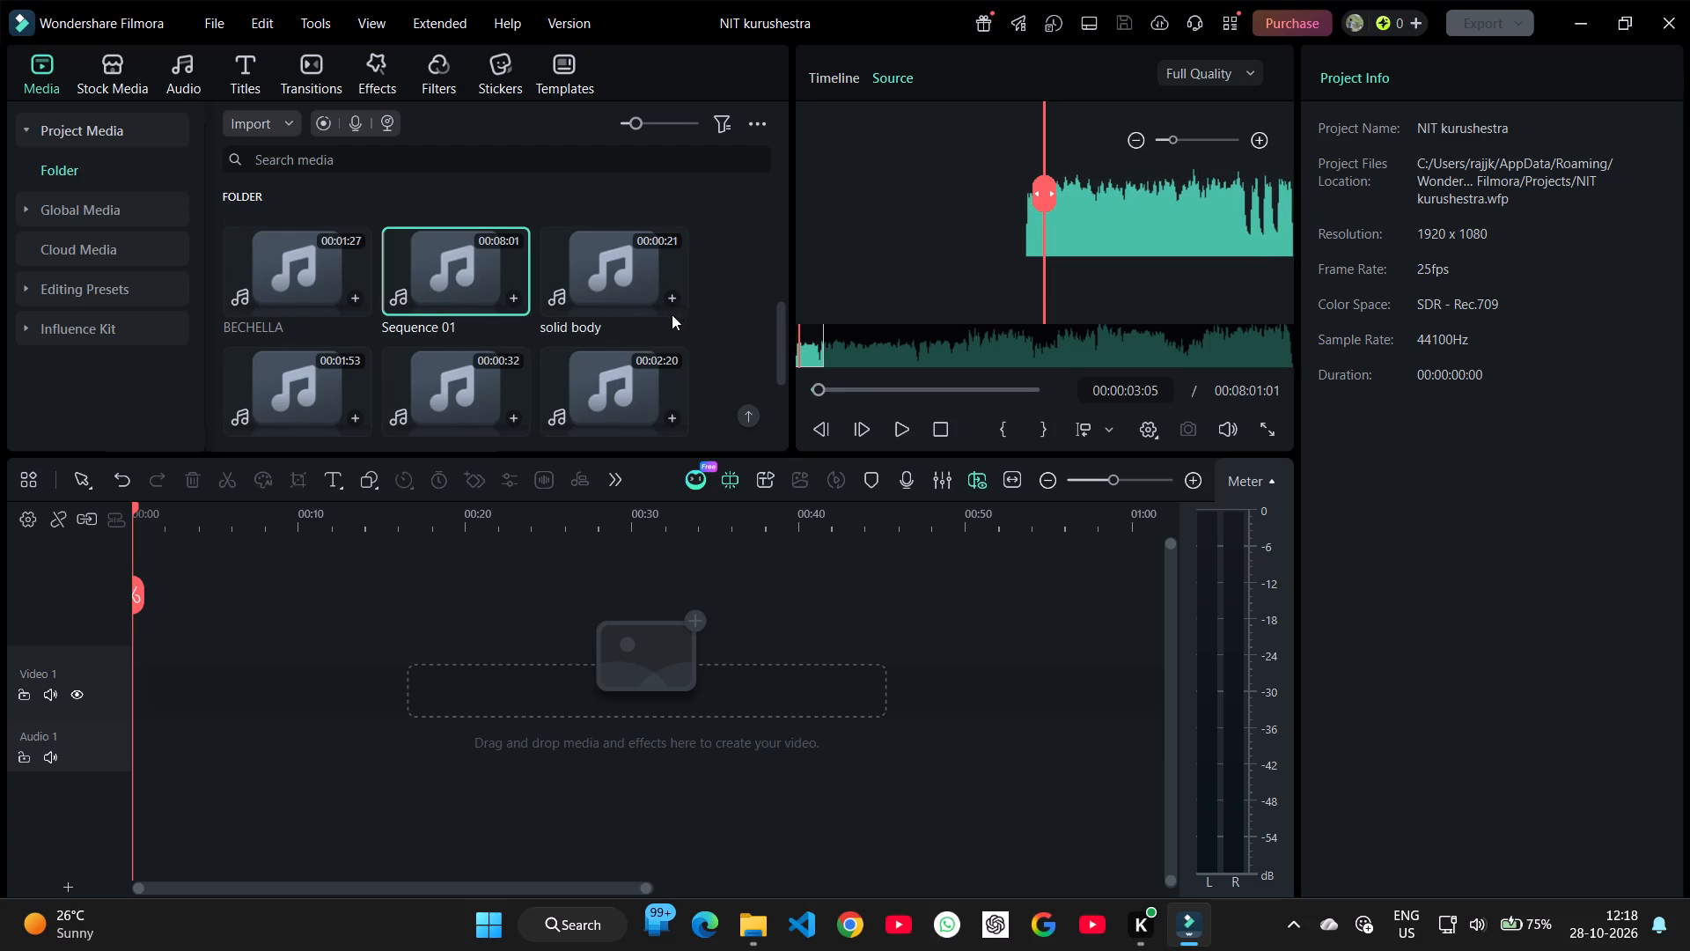
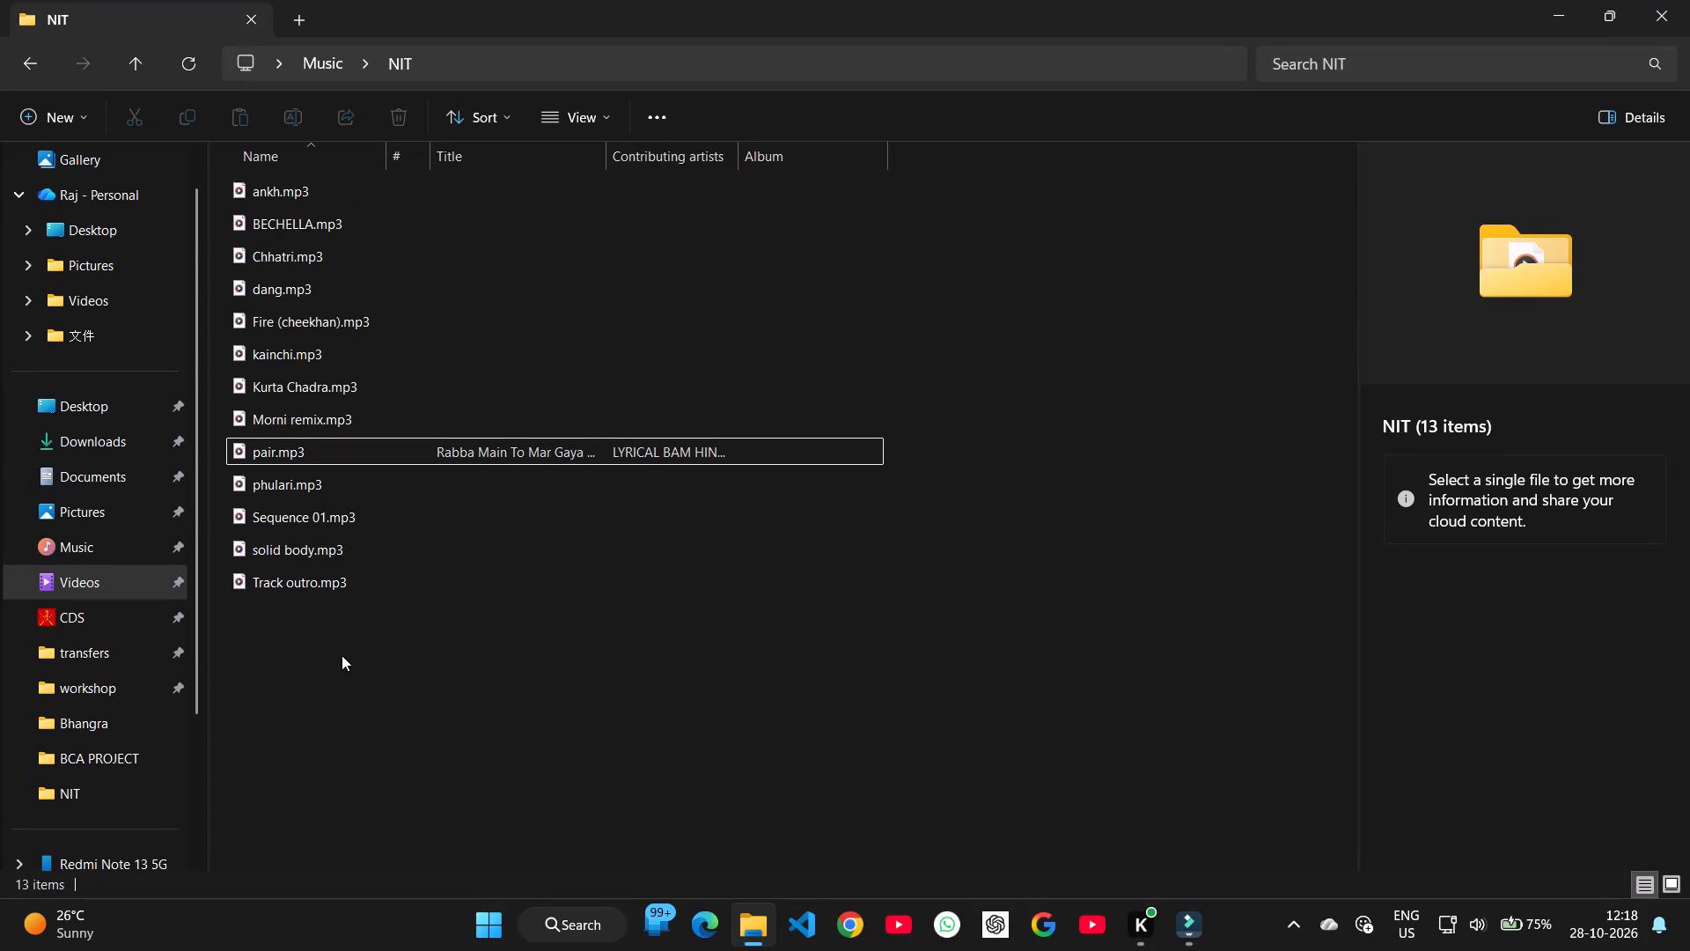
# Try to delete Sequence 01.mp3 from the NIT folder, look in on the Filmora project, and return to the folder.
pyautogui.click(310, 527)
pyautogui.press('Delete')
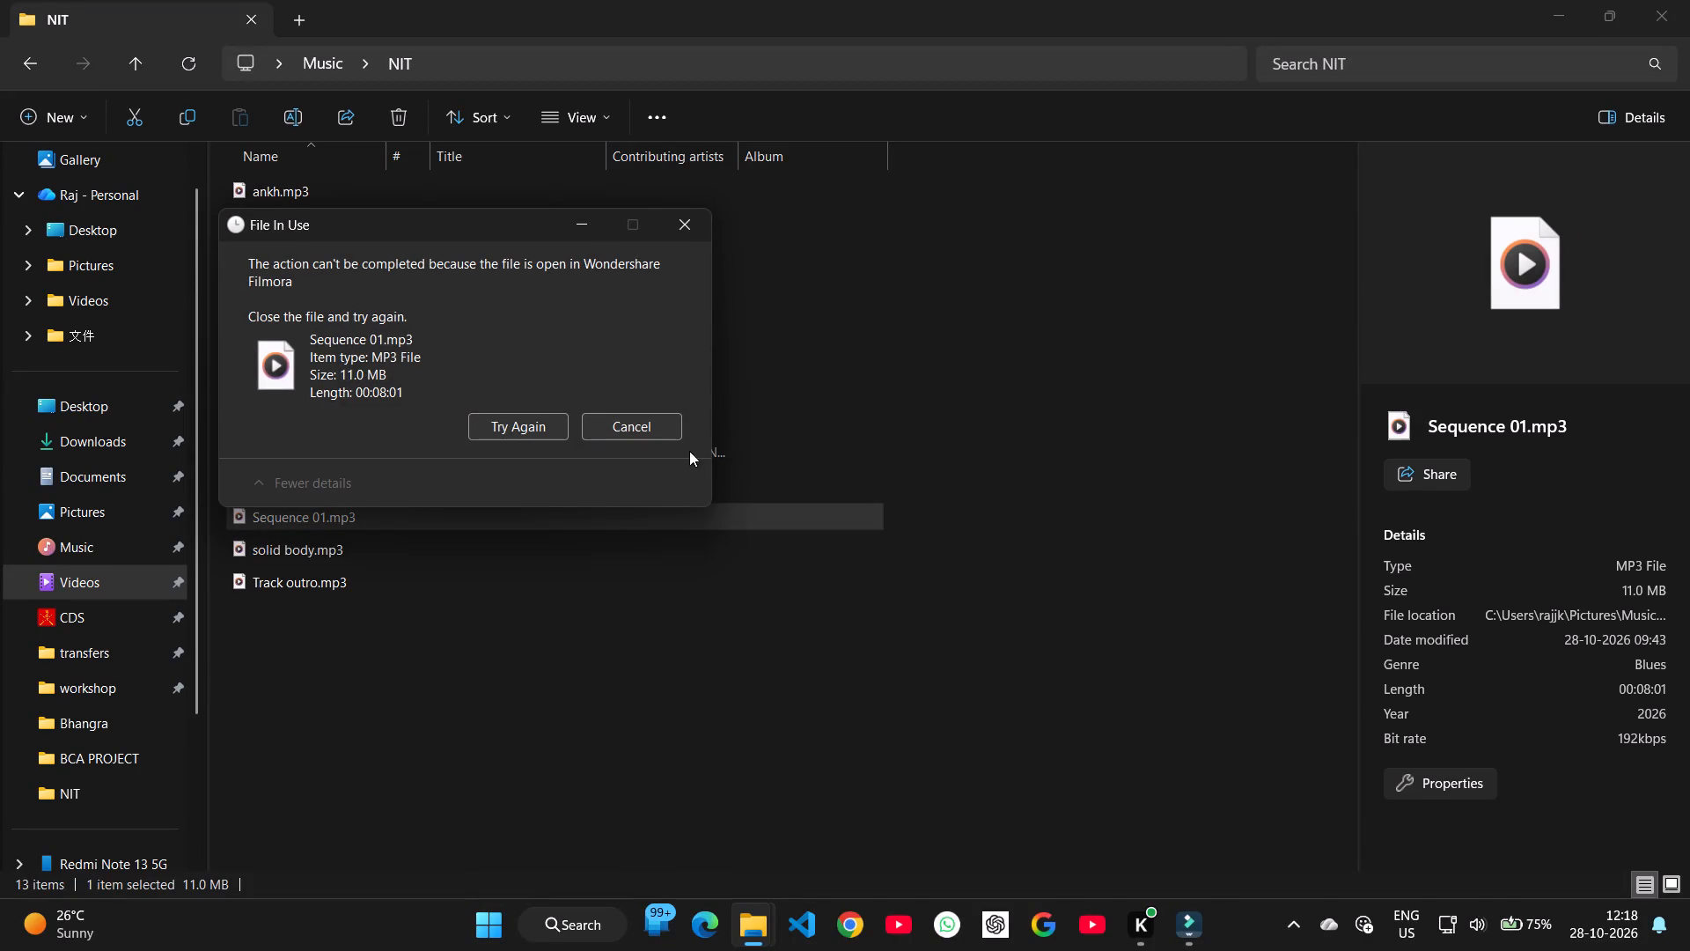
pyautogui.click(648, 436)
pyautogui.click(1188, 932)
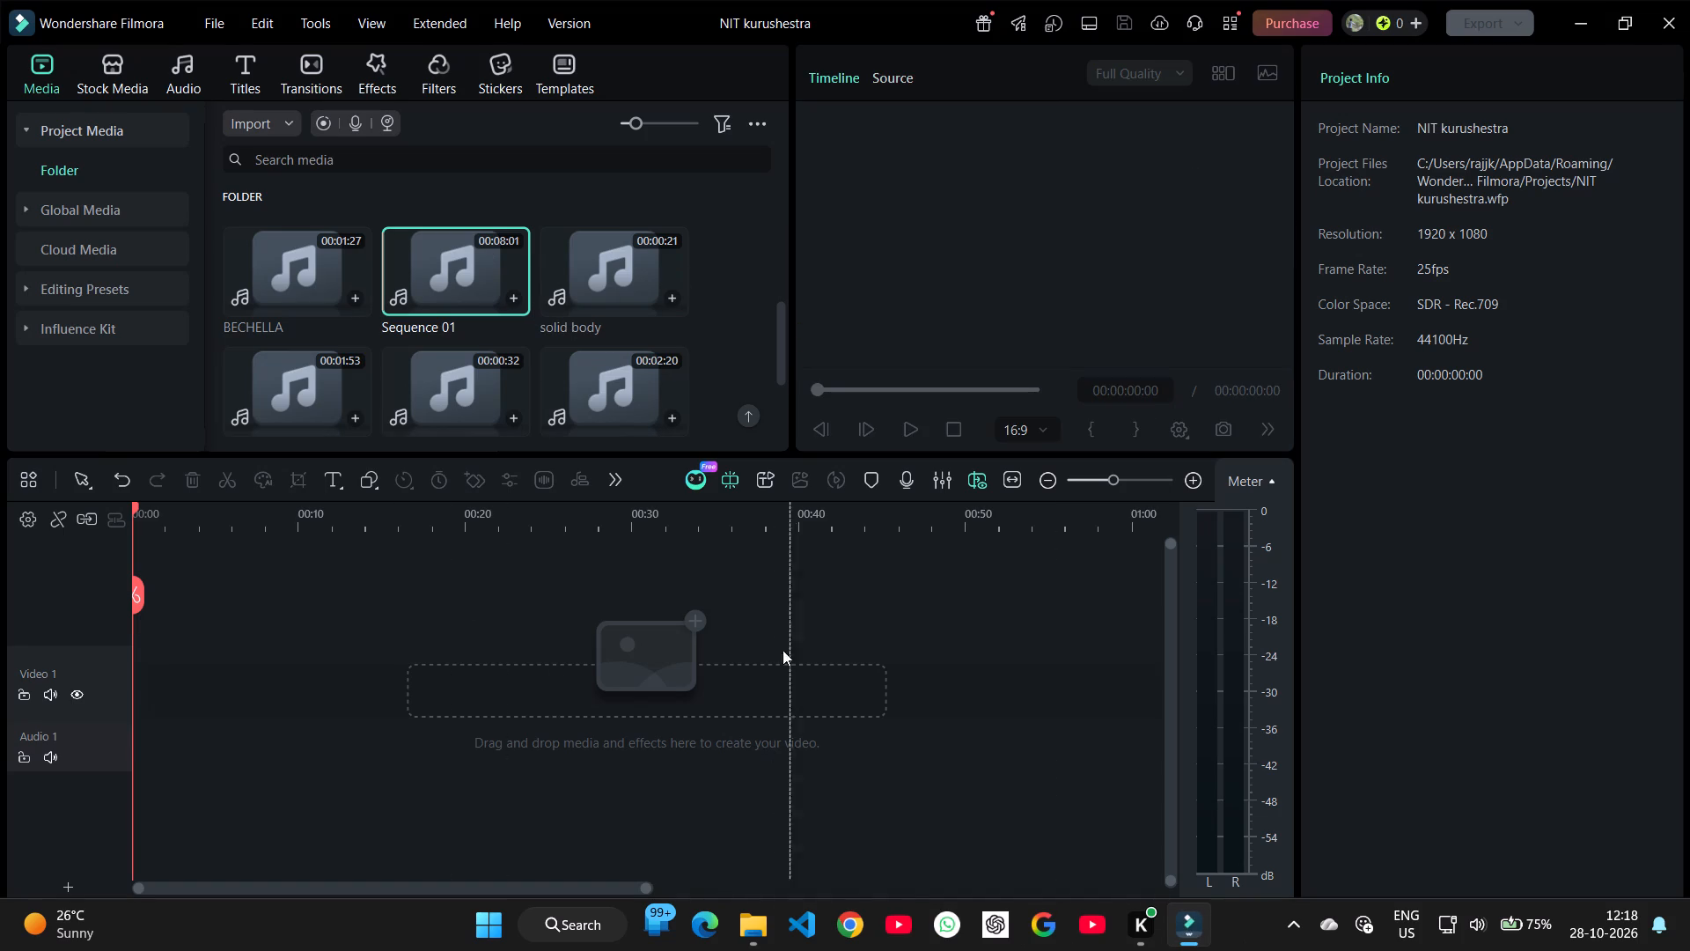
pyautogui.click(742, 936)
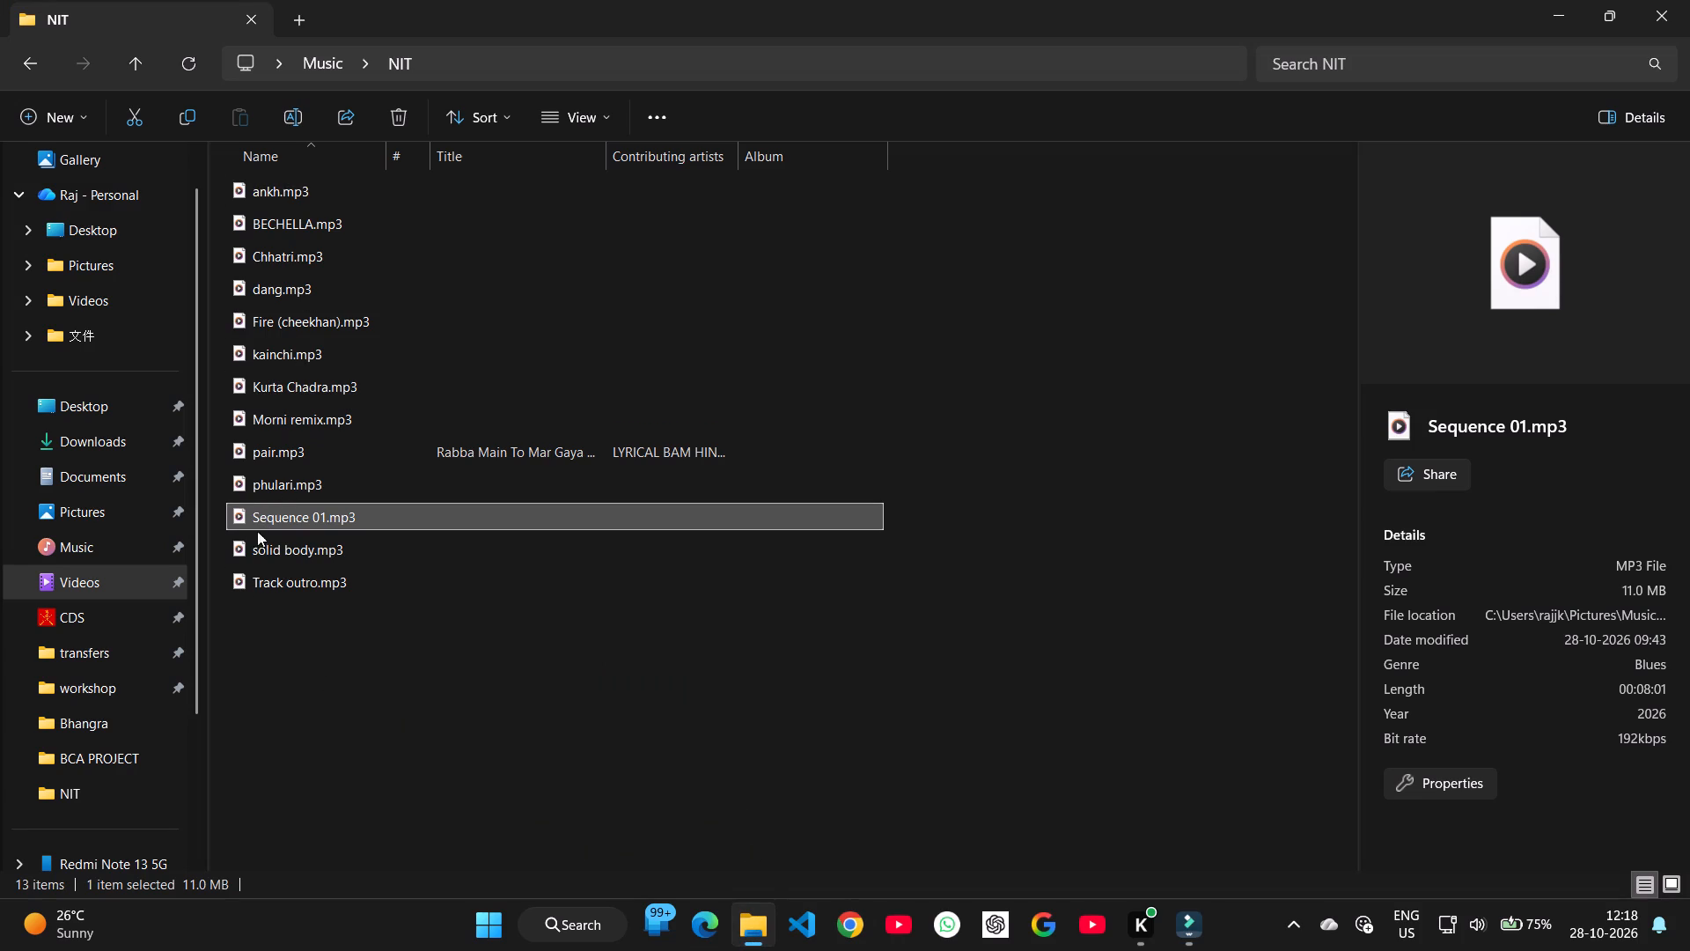
# Rename kainchi.mp3 in the NIT folder as 1 kainchi.mp3.
pyautogui.click(253, 350)
pyautogui.click(253, 355)
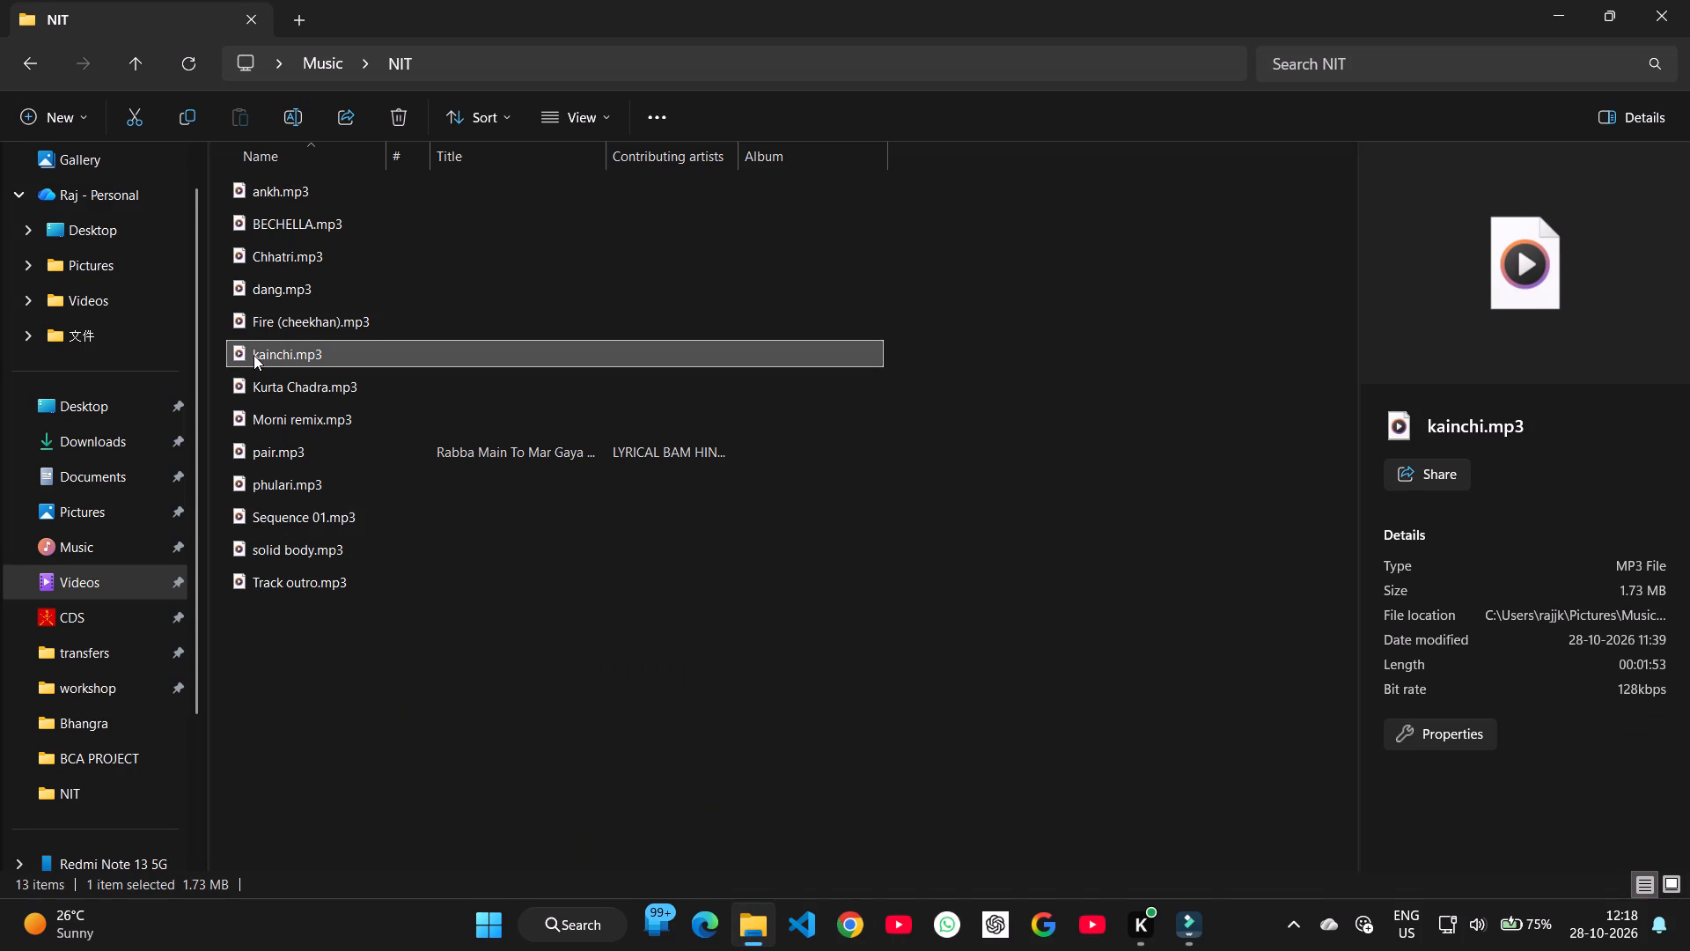
pyautogui.click(253, 355)
pyautogui.write('1')
pyautogui.press('space')
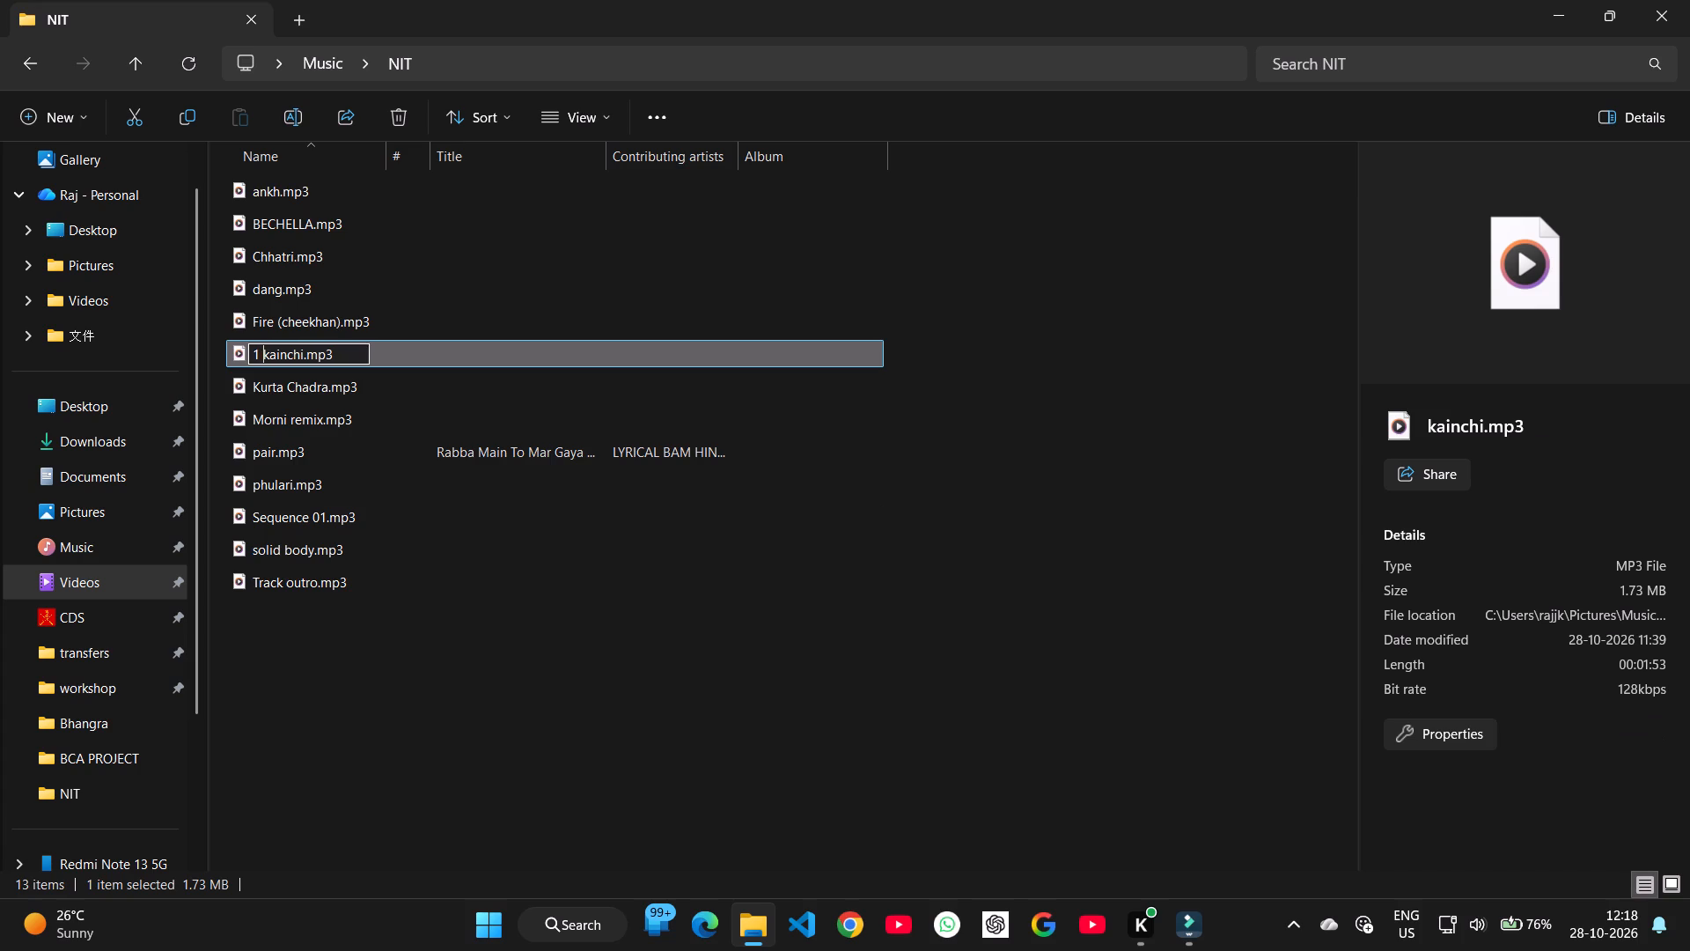
pyautogui.press('Return')
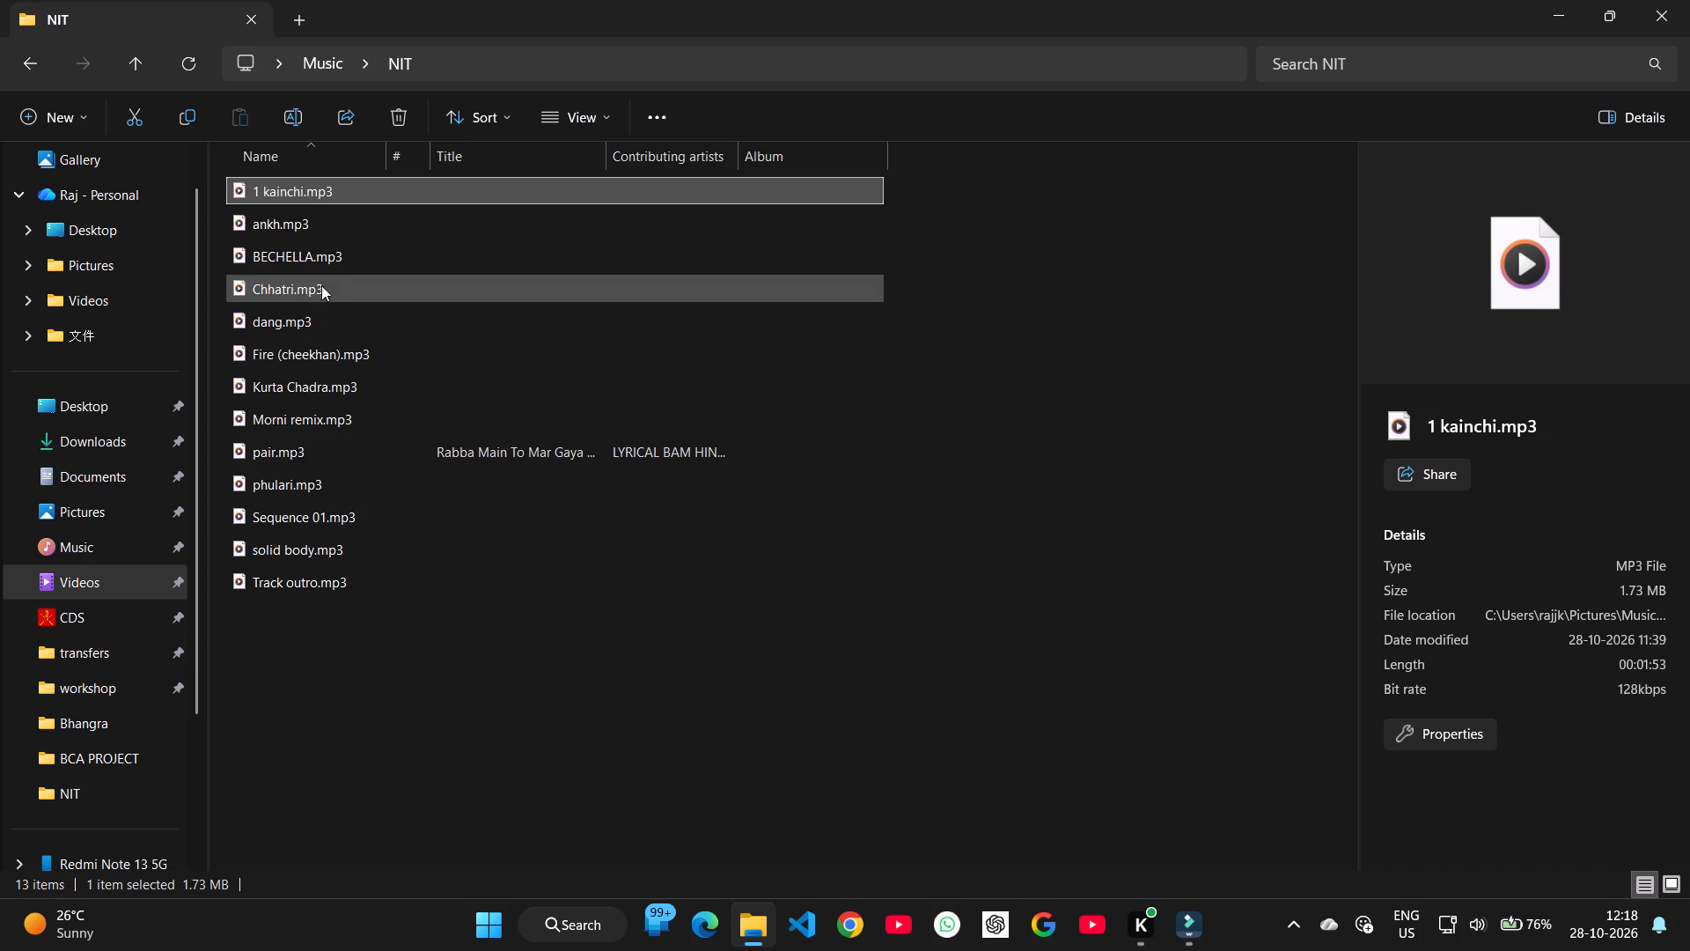
# Rename dang.mp3 in the NIT folder as 2 dang.mp3.
pyautogui.click(265, 312)
pyautogui.click(254, 324)
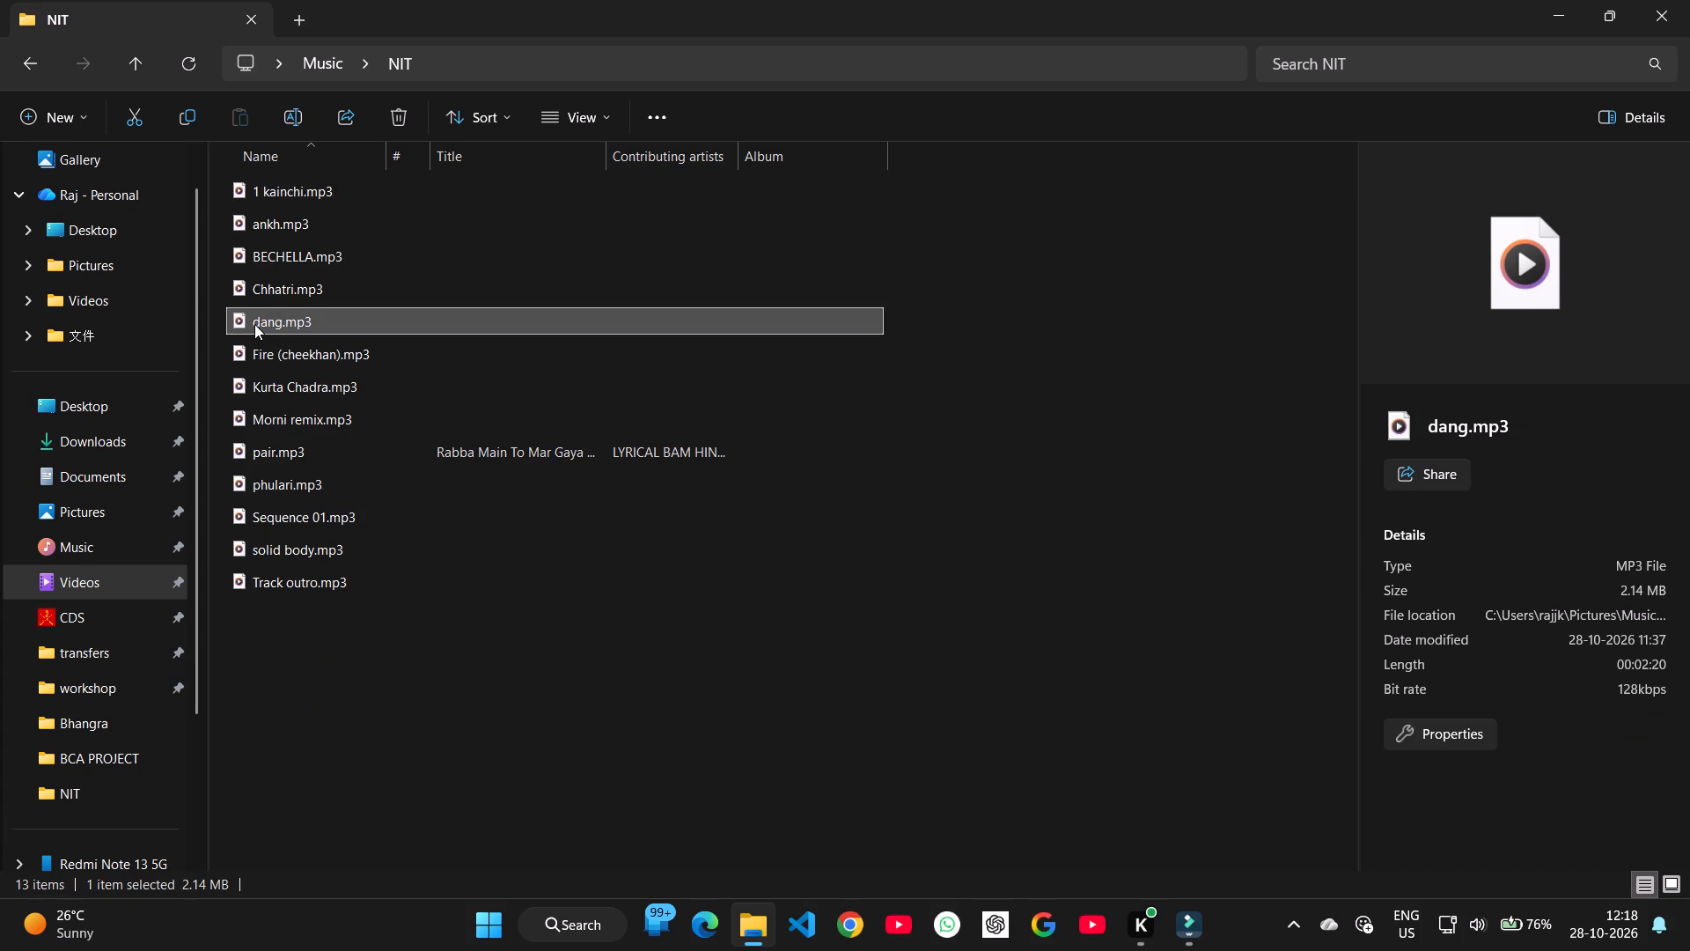
pyautogui.click(254, 324)
pyautogui.write('2')
pyautogui.press('space')
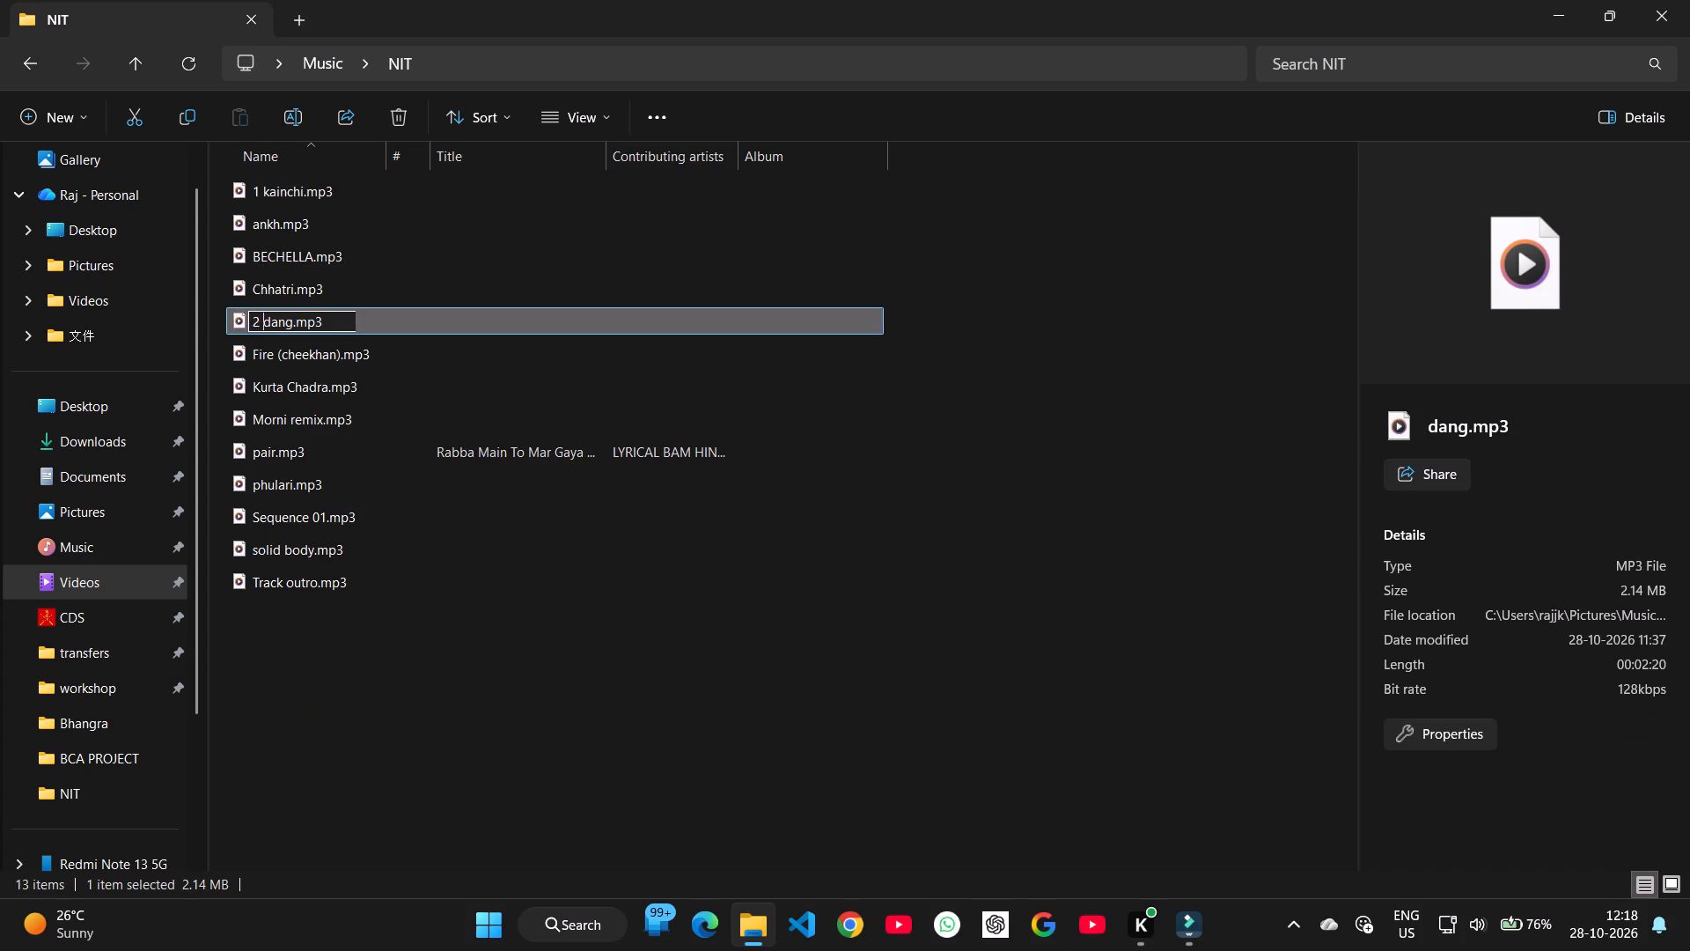
pyautogui.press('Return')
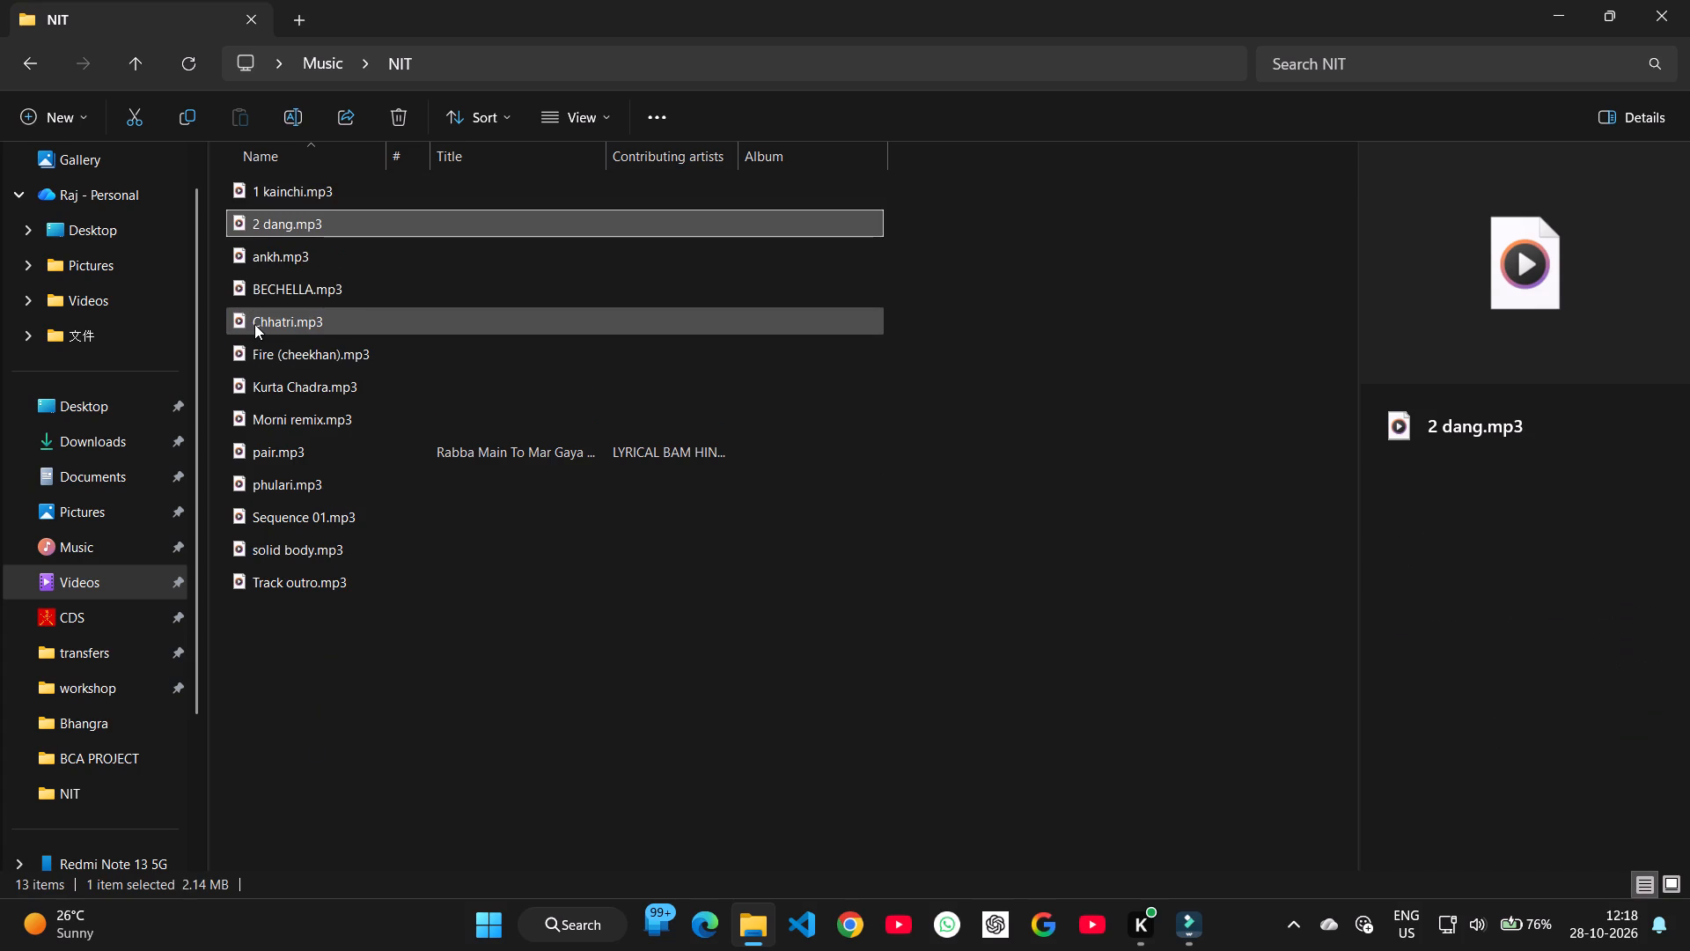
# Rename phulari.mp3 in the NIT folder as 3 phulari.mp3.
pyautogui.click(258, 490)
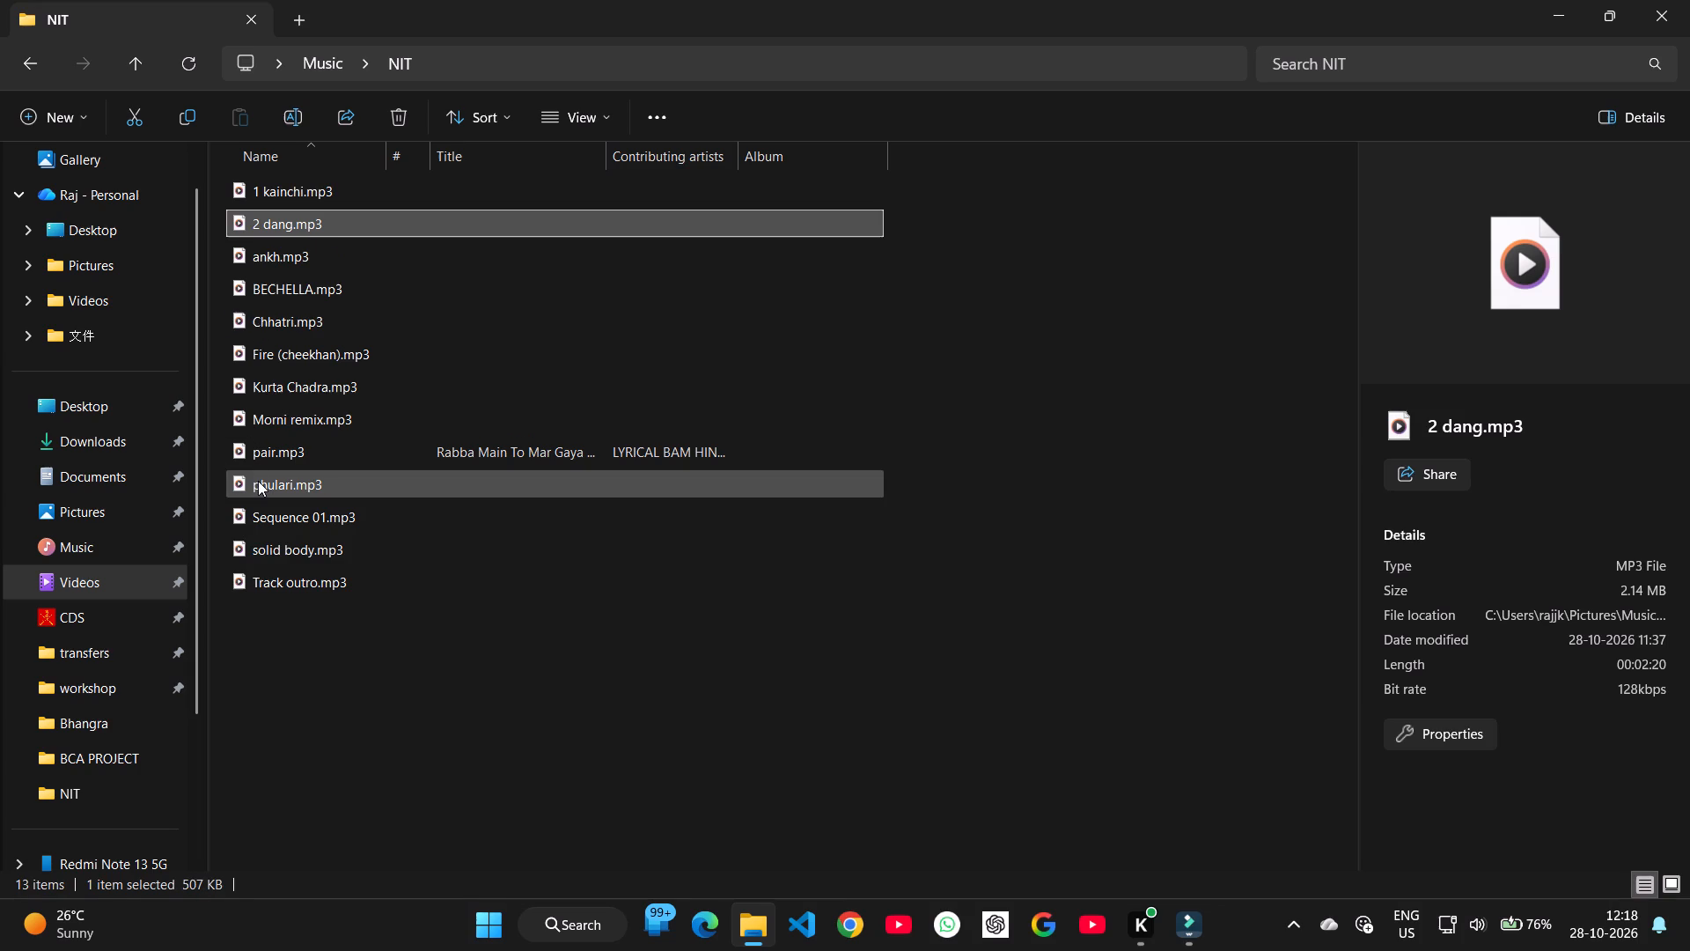
pyautogui.click(258, 481)
pyautogui.click(258, 482)
pyautogui.press('Left')
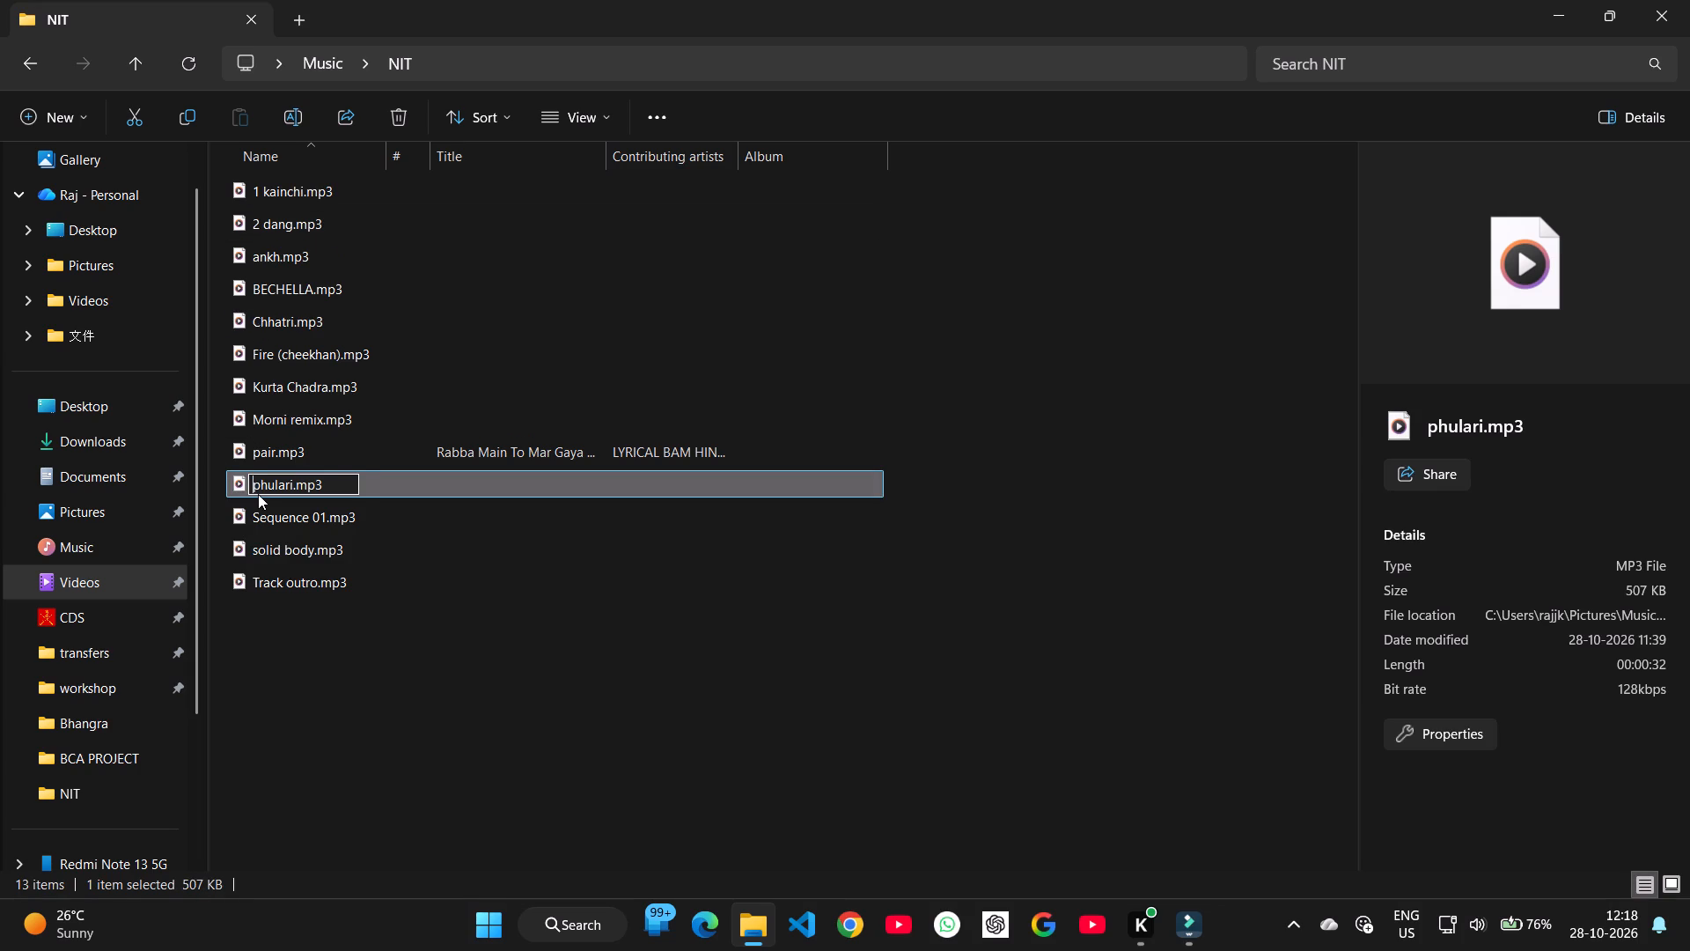
pyautogui.write('3')
pyautogui.press('space')
pyautogui.press('Return')
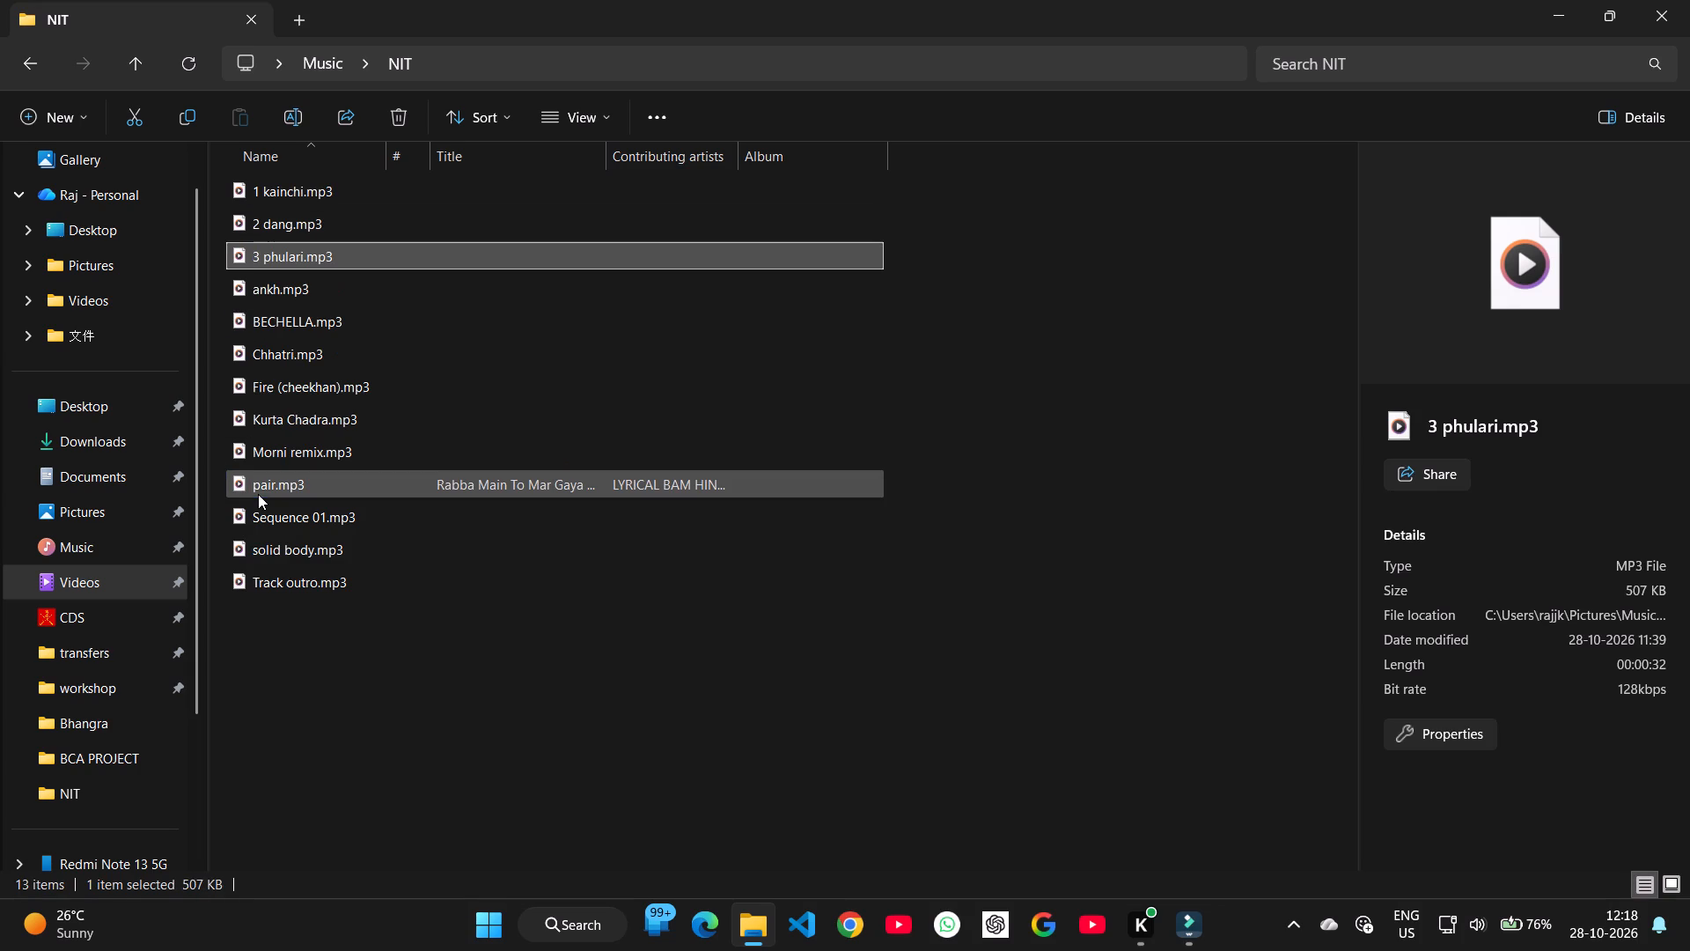
# Rename Chhatri.mp3 in the NIT folder as 4 Chhatri.mp3.
pyautogui.click(276, 353)
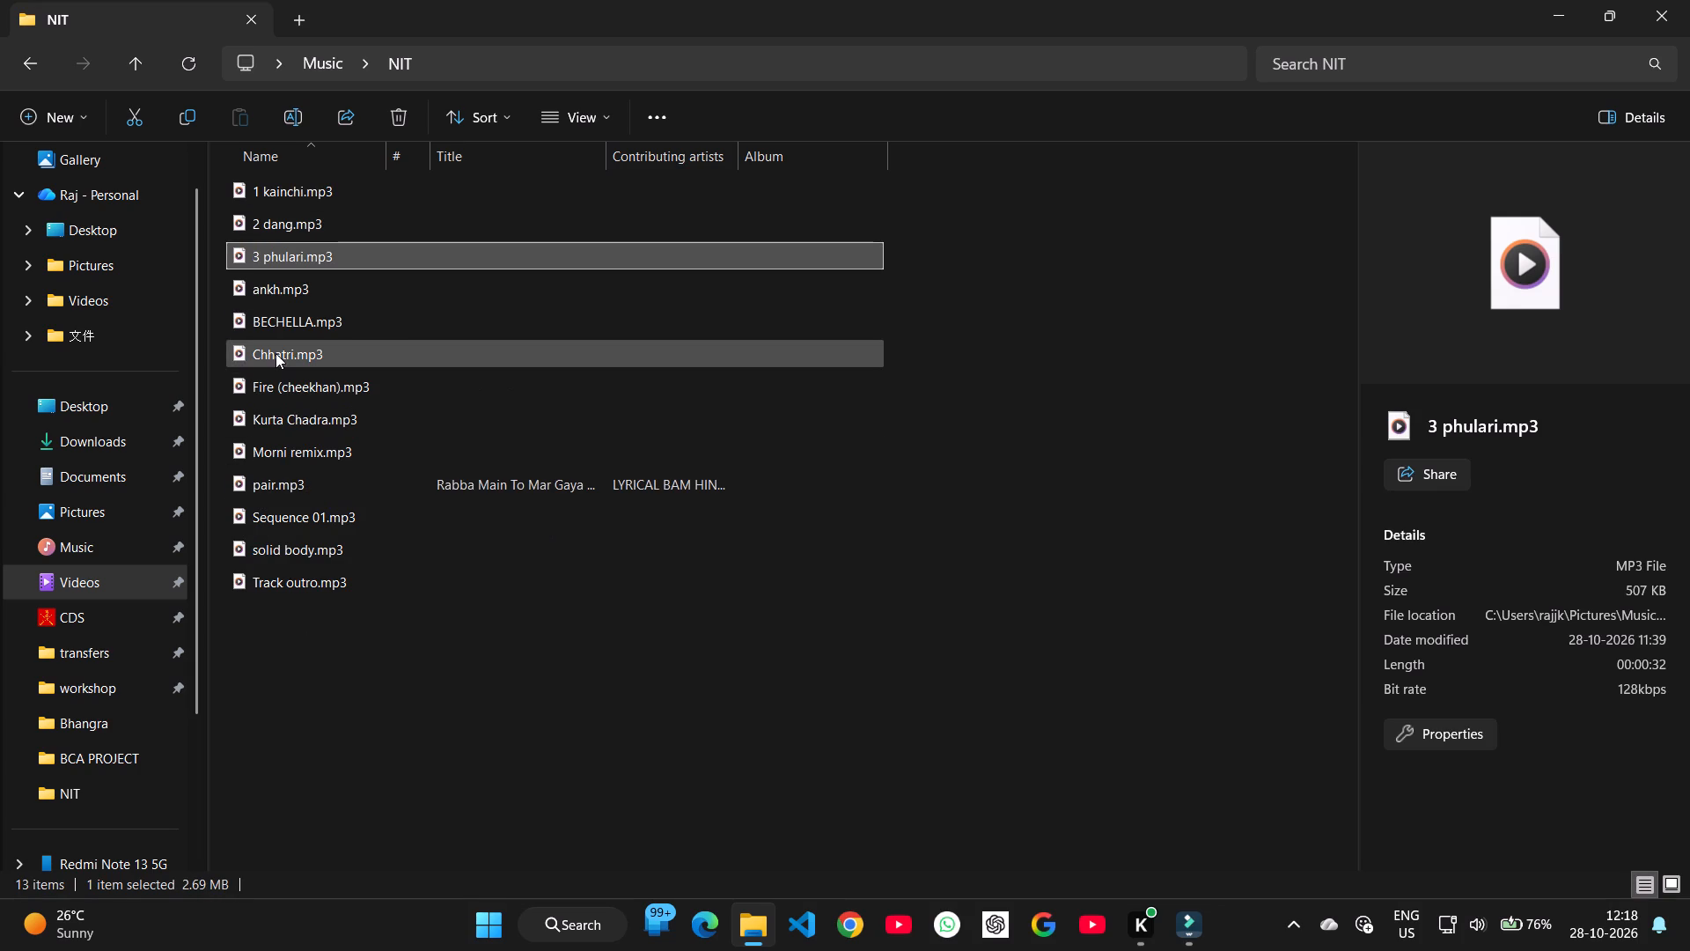
pyautogui.click(254, 352)
pyautogui.click(254, 352)
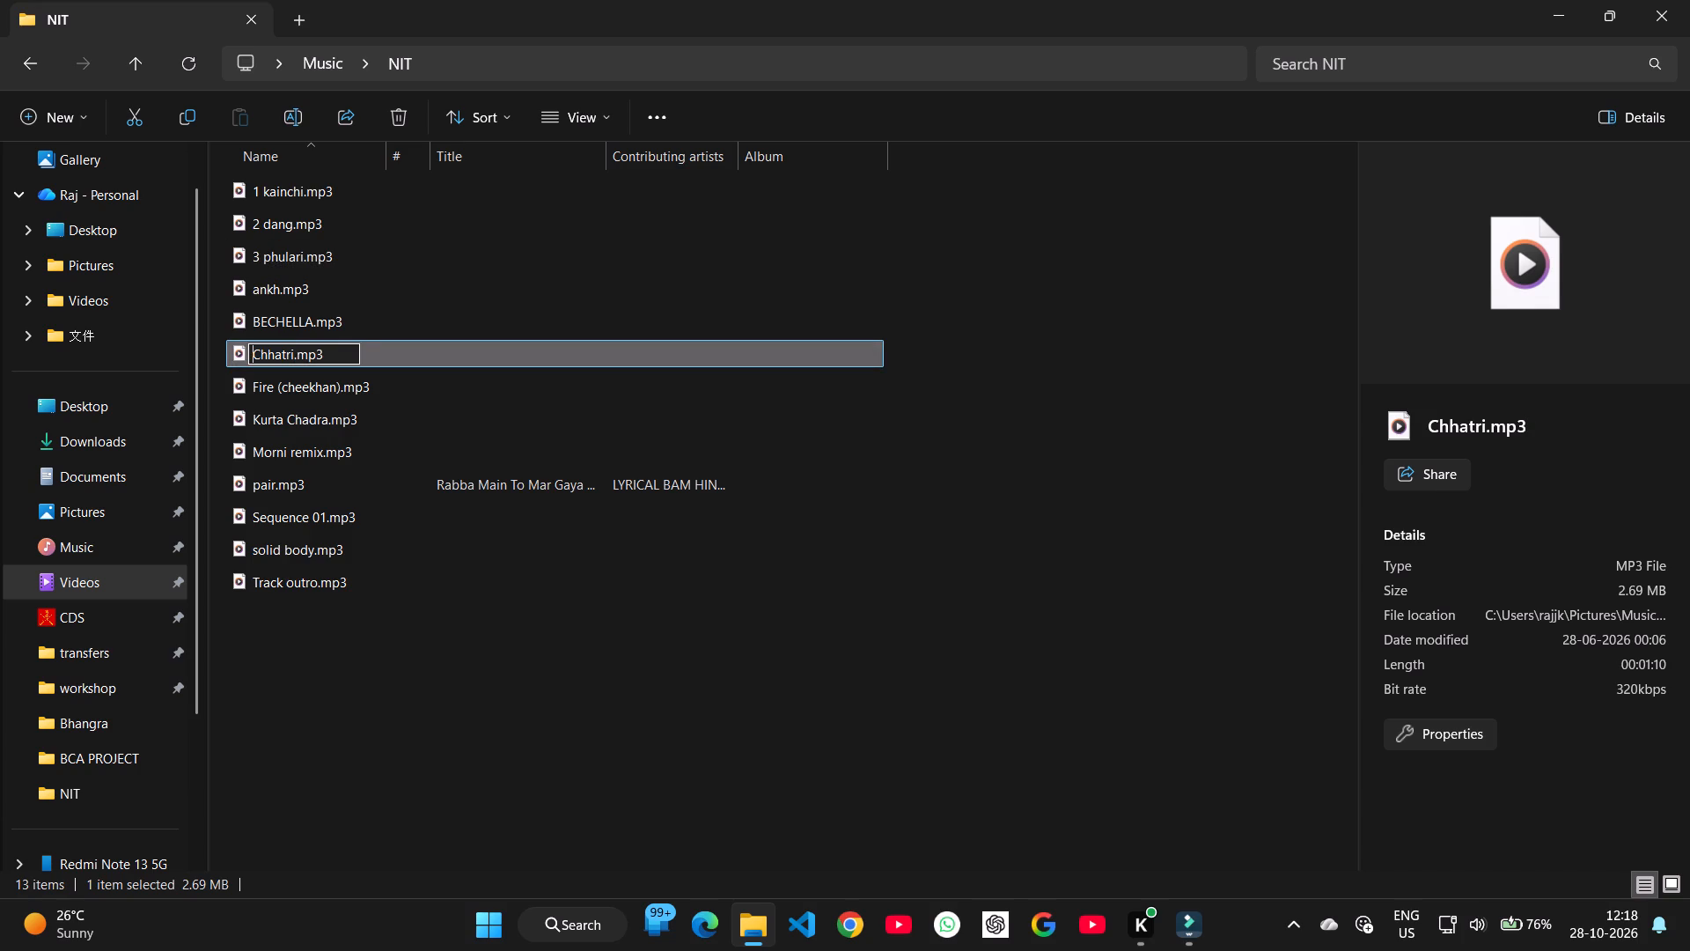
pyautogui.write('4')
pyautogui.press('space')
pyautogui.press('Return')
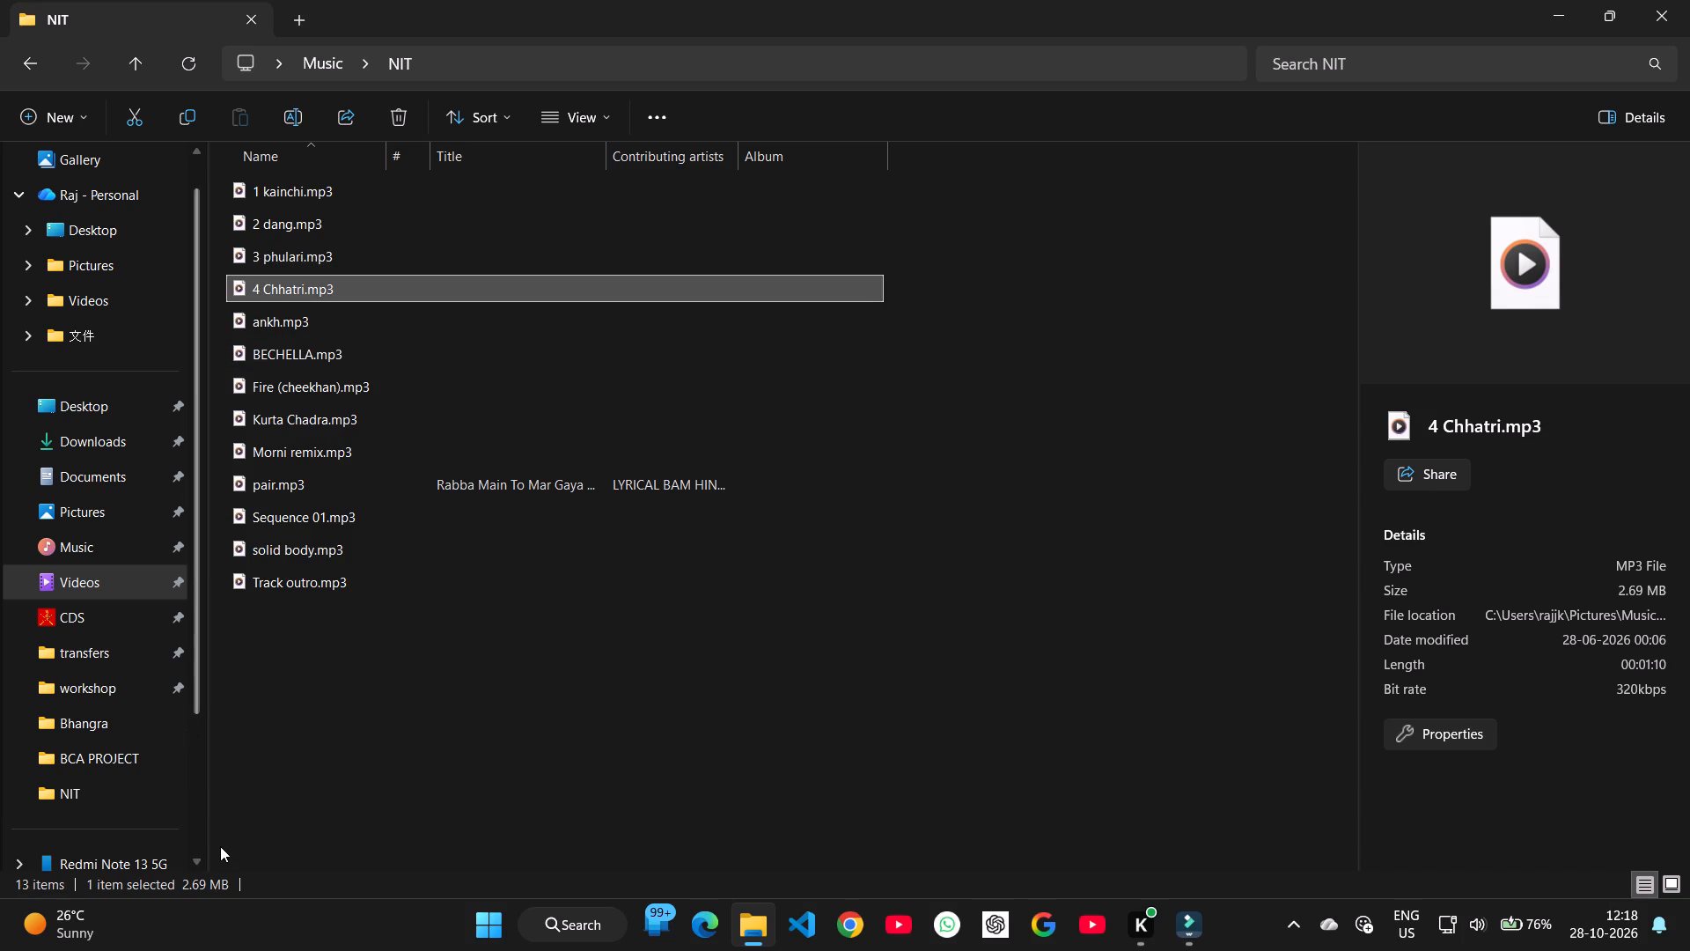
pyautogui.click(279, 694)
# Rename solid body.mp3 in the NIT folder as 5 solid body.mp3.
pyautogui.click(249, 547)
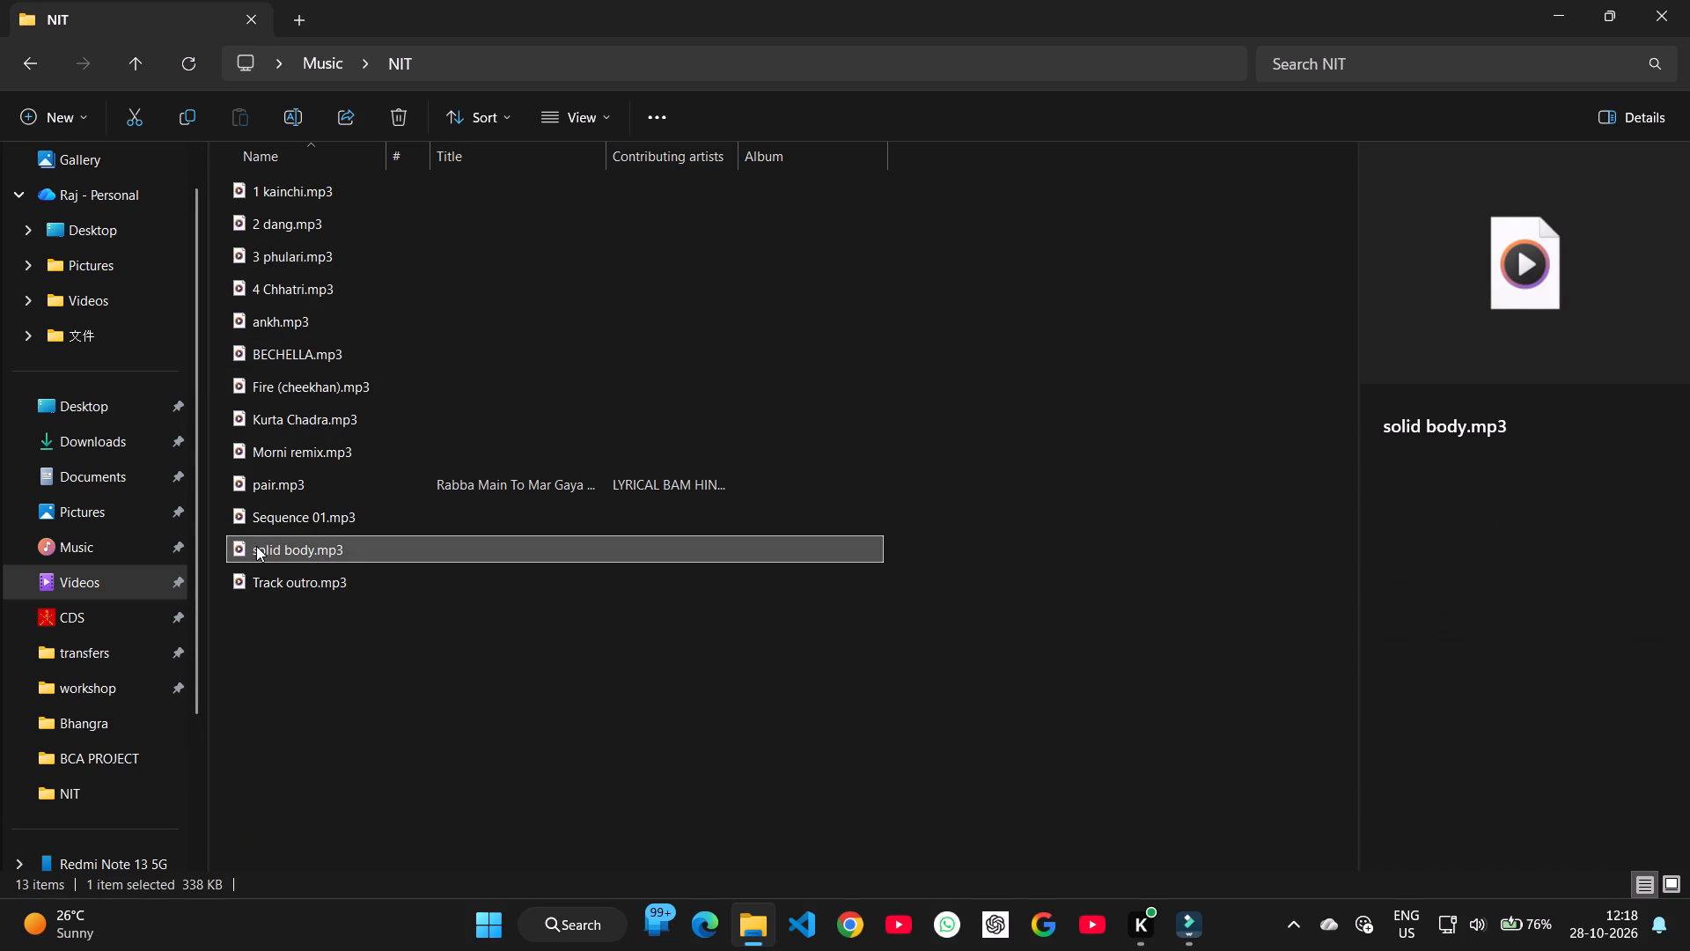
pyautogui.click(256, 546)
pyautogui.click(255, 546)
pyautogui.press('Left')
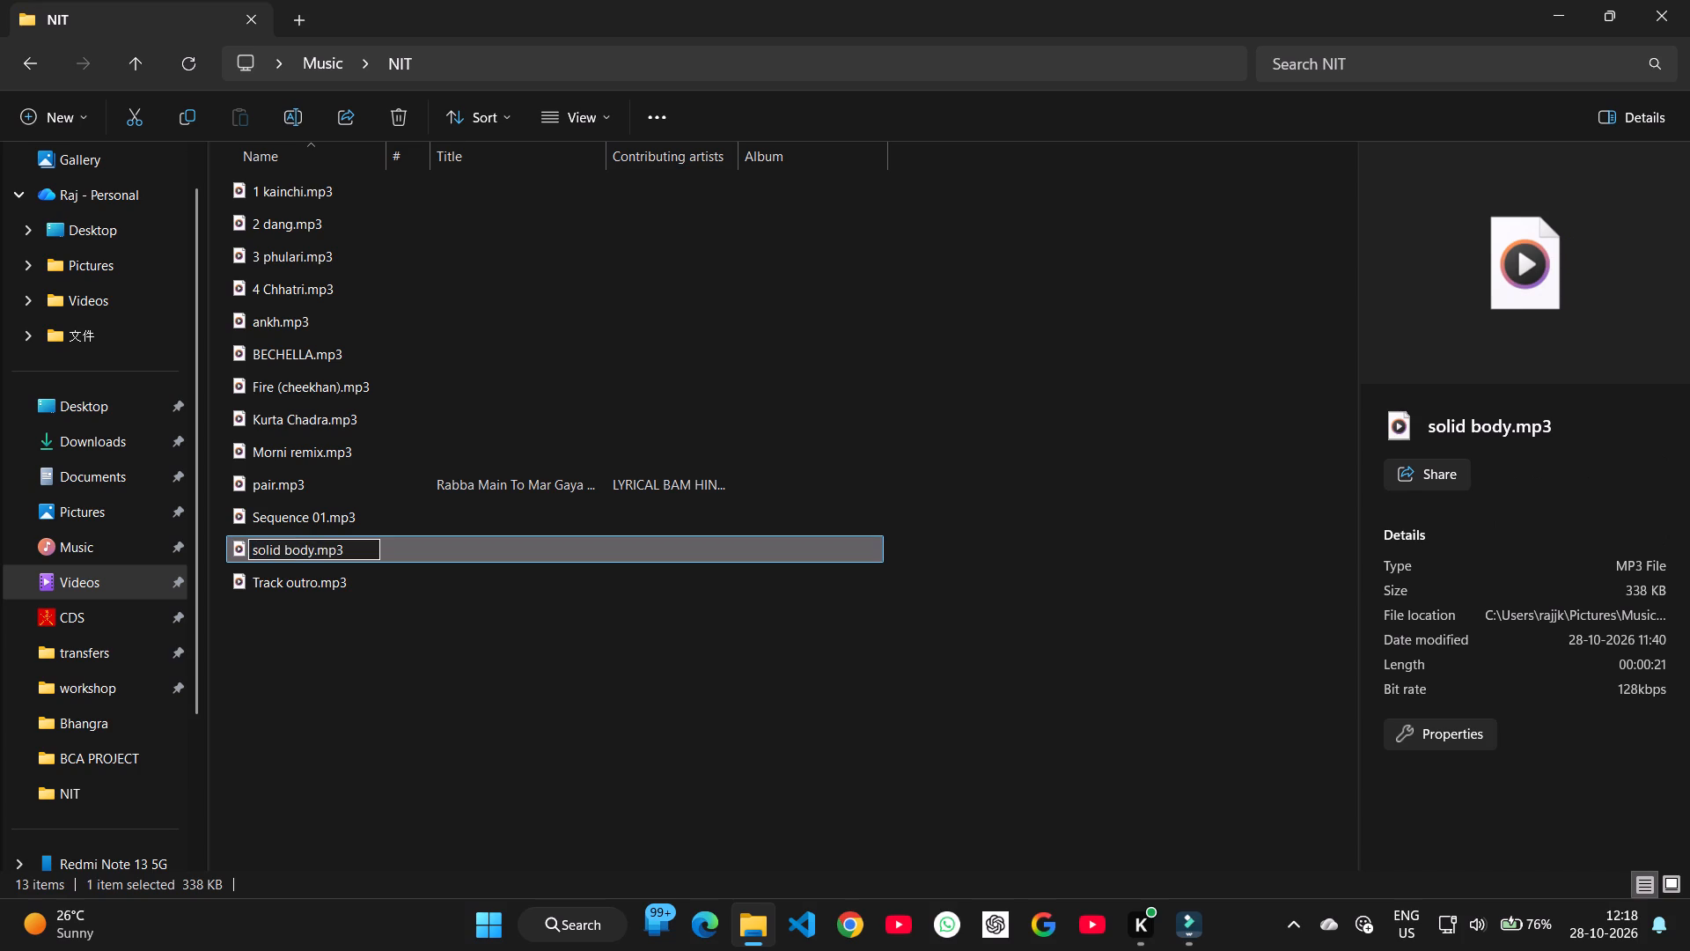
pyautogui.press('space')
pyautogui.press('Left')
pyautogui.press('5')
pyautogui.press('Return')
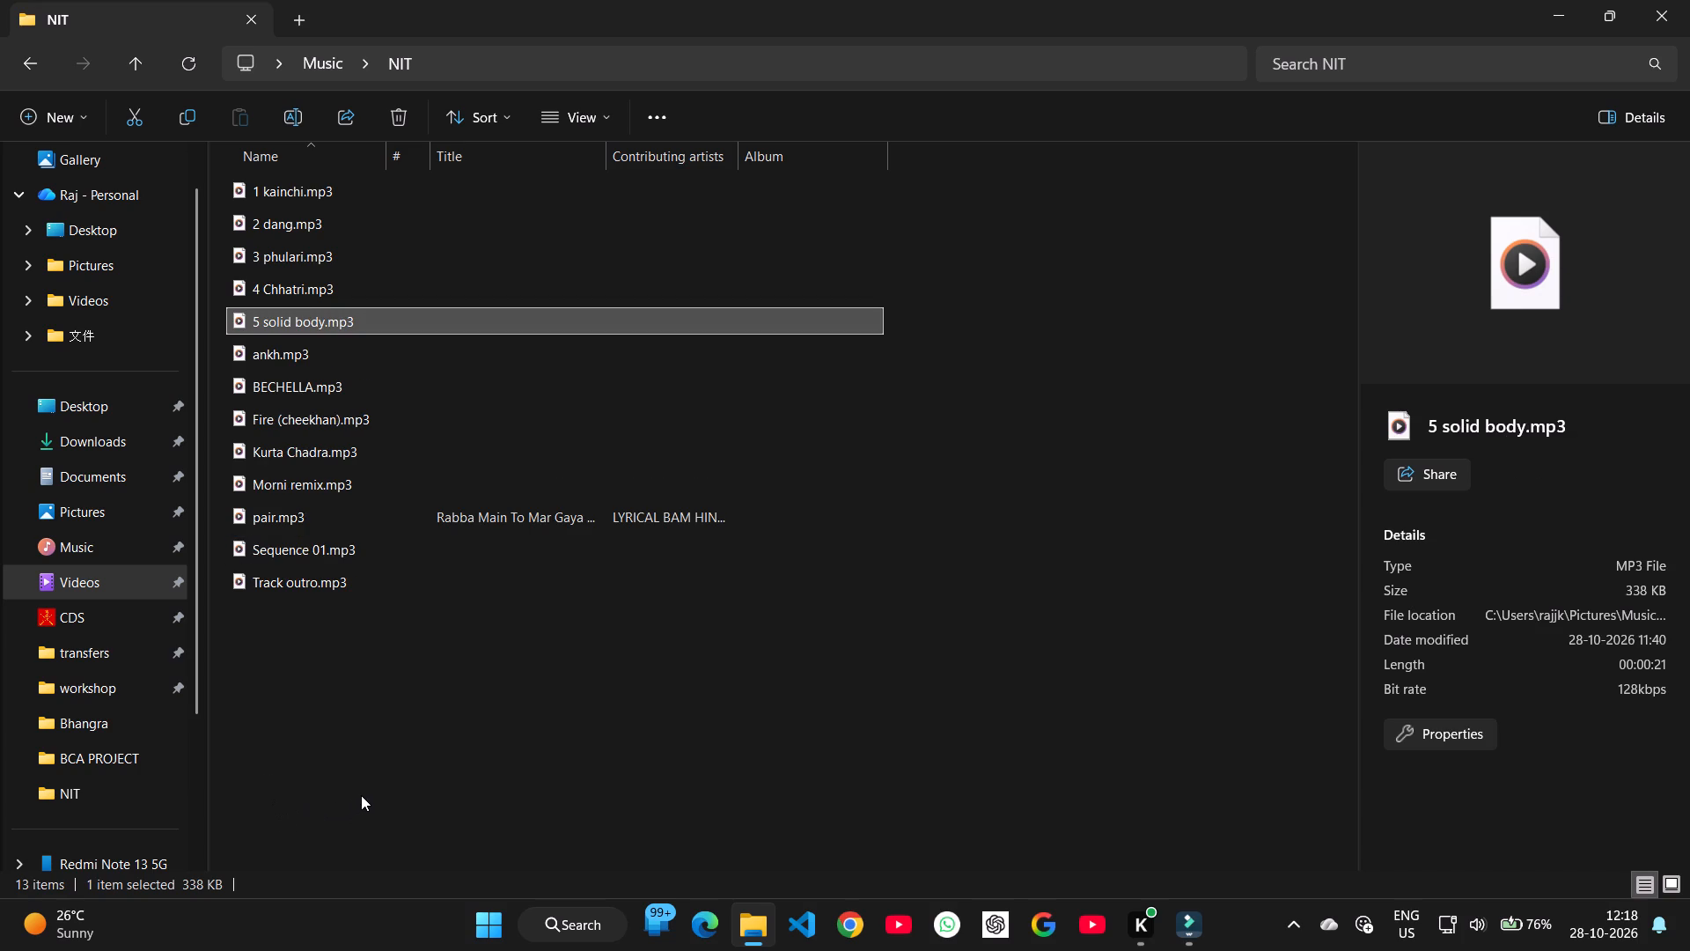
# Rename pair.mp3 in the NIT folder as 6 pair.mp3.
pyautogui.click(265, 517)
pyautogui.click(256, 517)
pyautogui.click(256, 517)
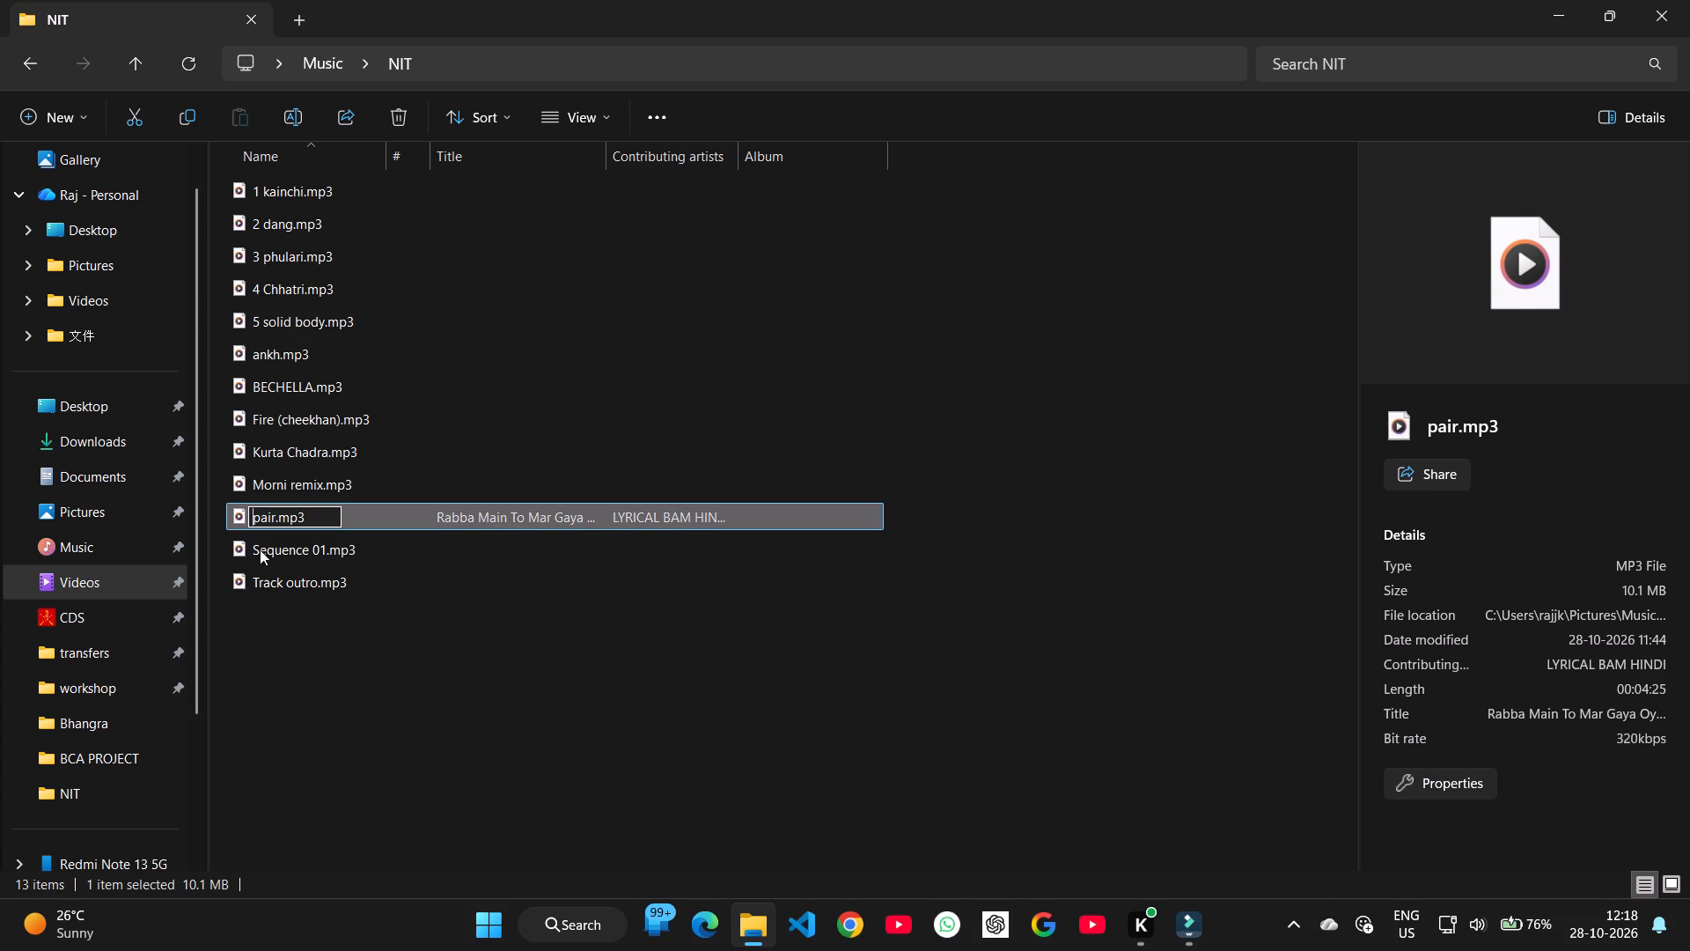
pyautogui.write('6')
pyautogui.press('space')
pyautogui.press('Return')
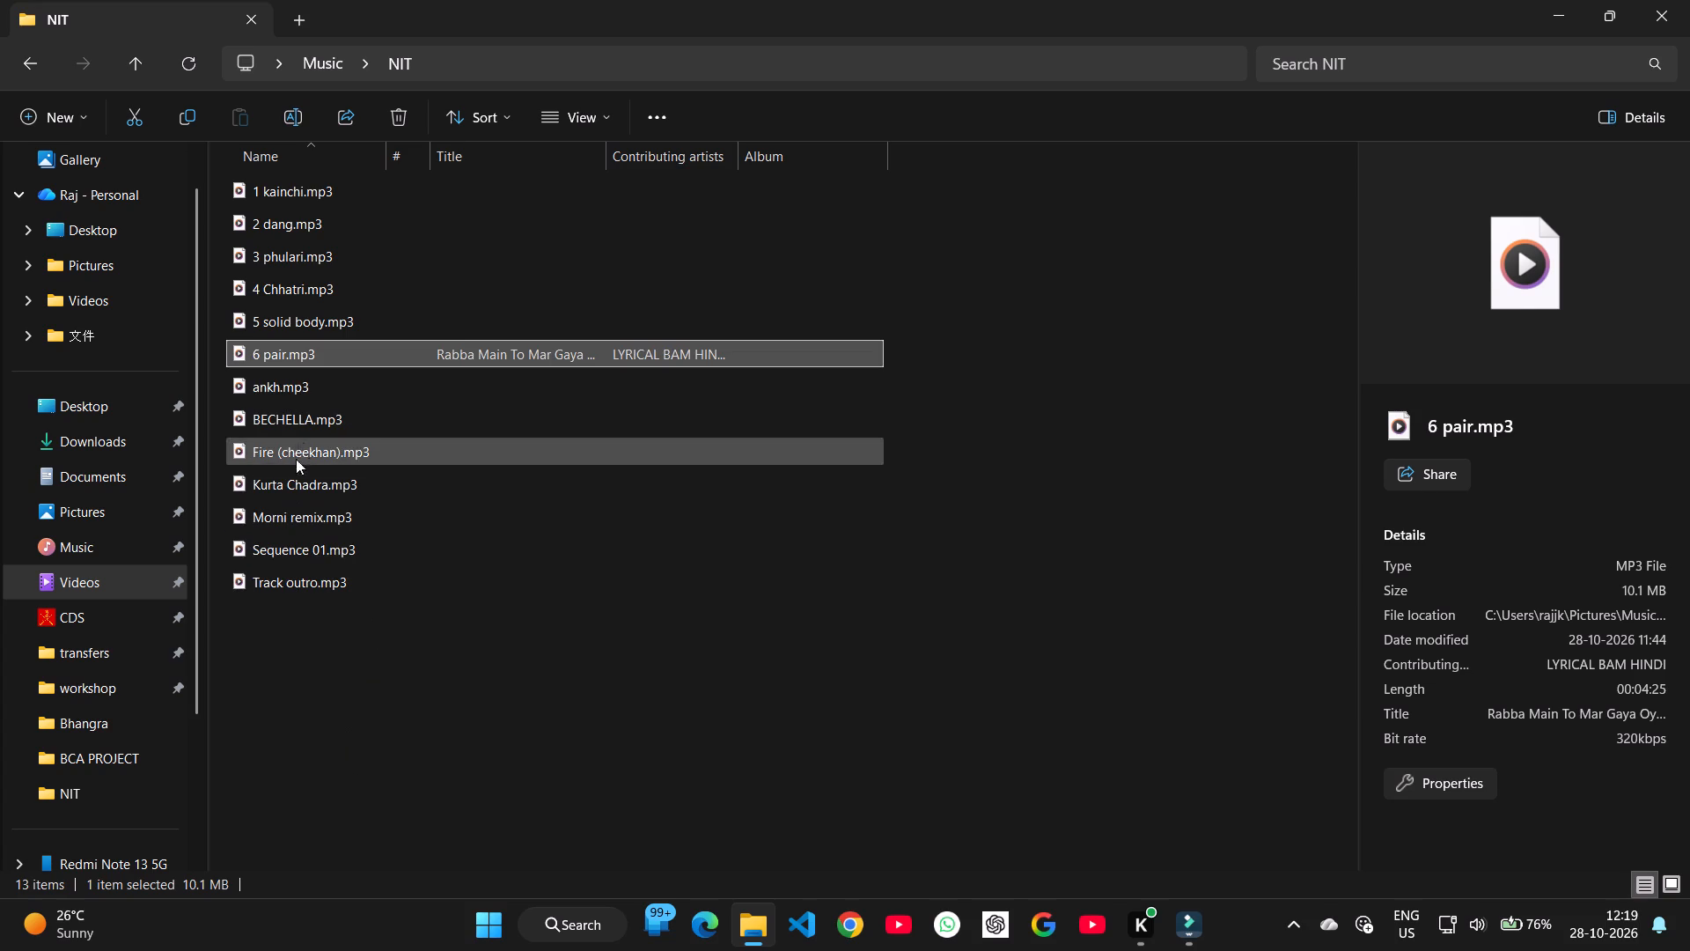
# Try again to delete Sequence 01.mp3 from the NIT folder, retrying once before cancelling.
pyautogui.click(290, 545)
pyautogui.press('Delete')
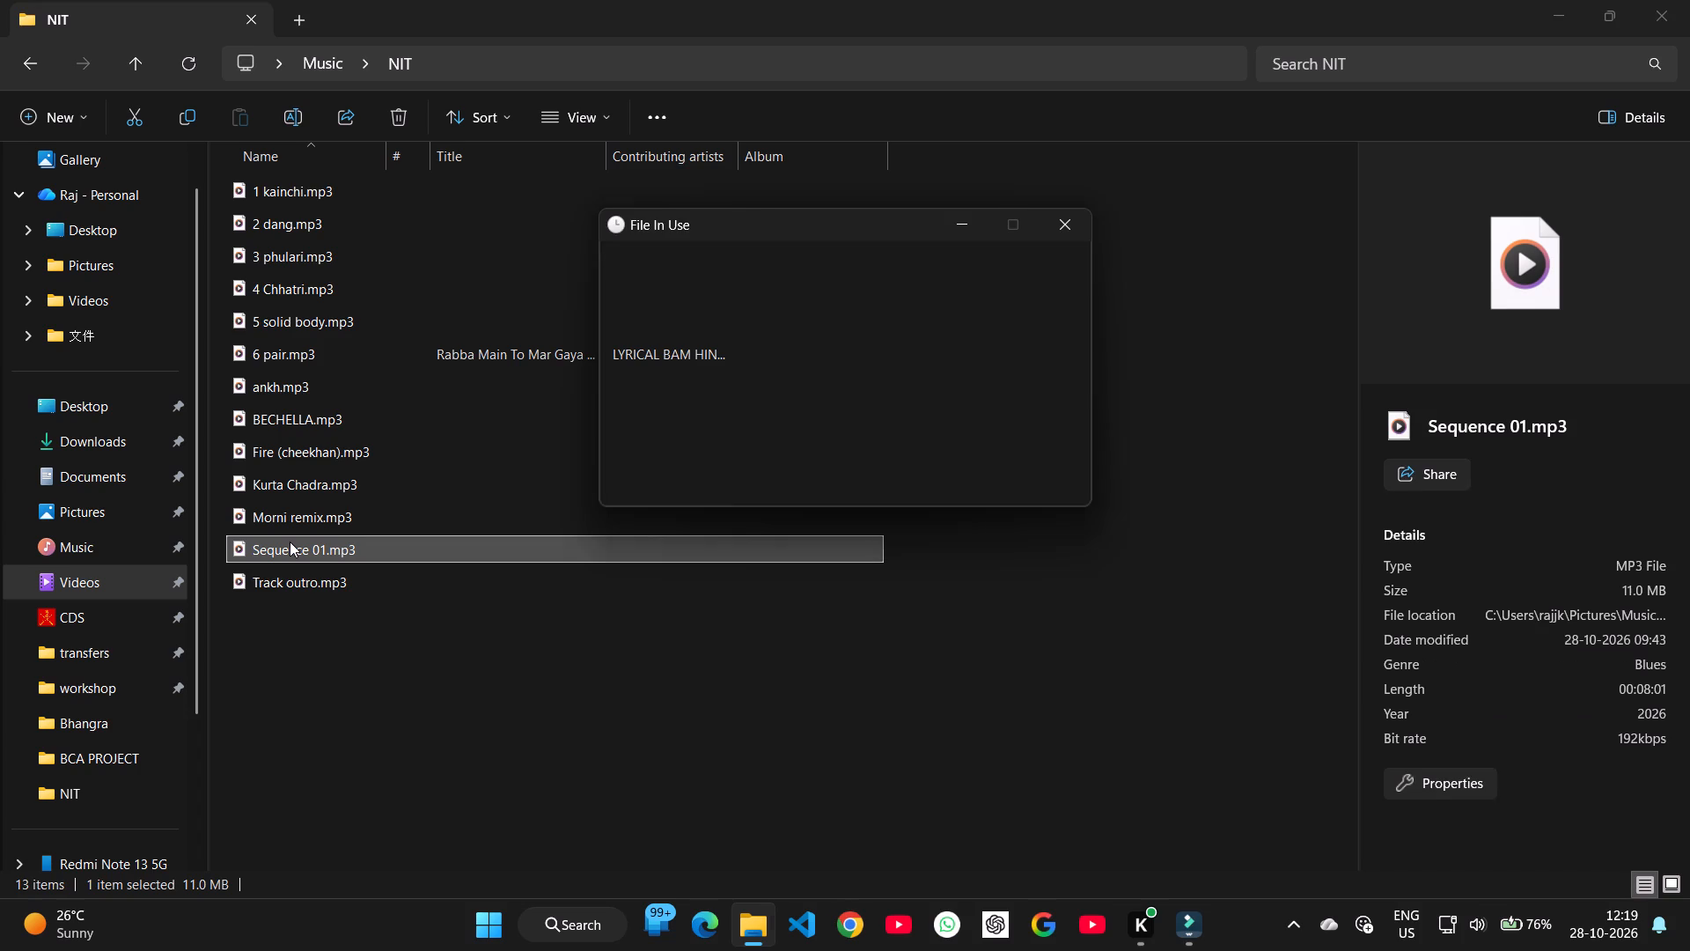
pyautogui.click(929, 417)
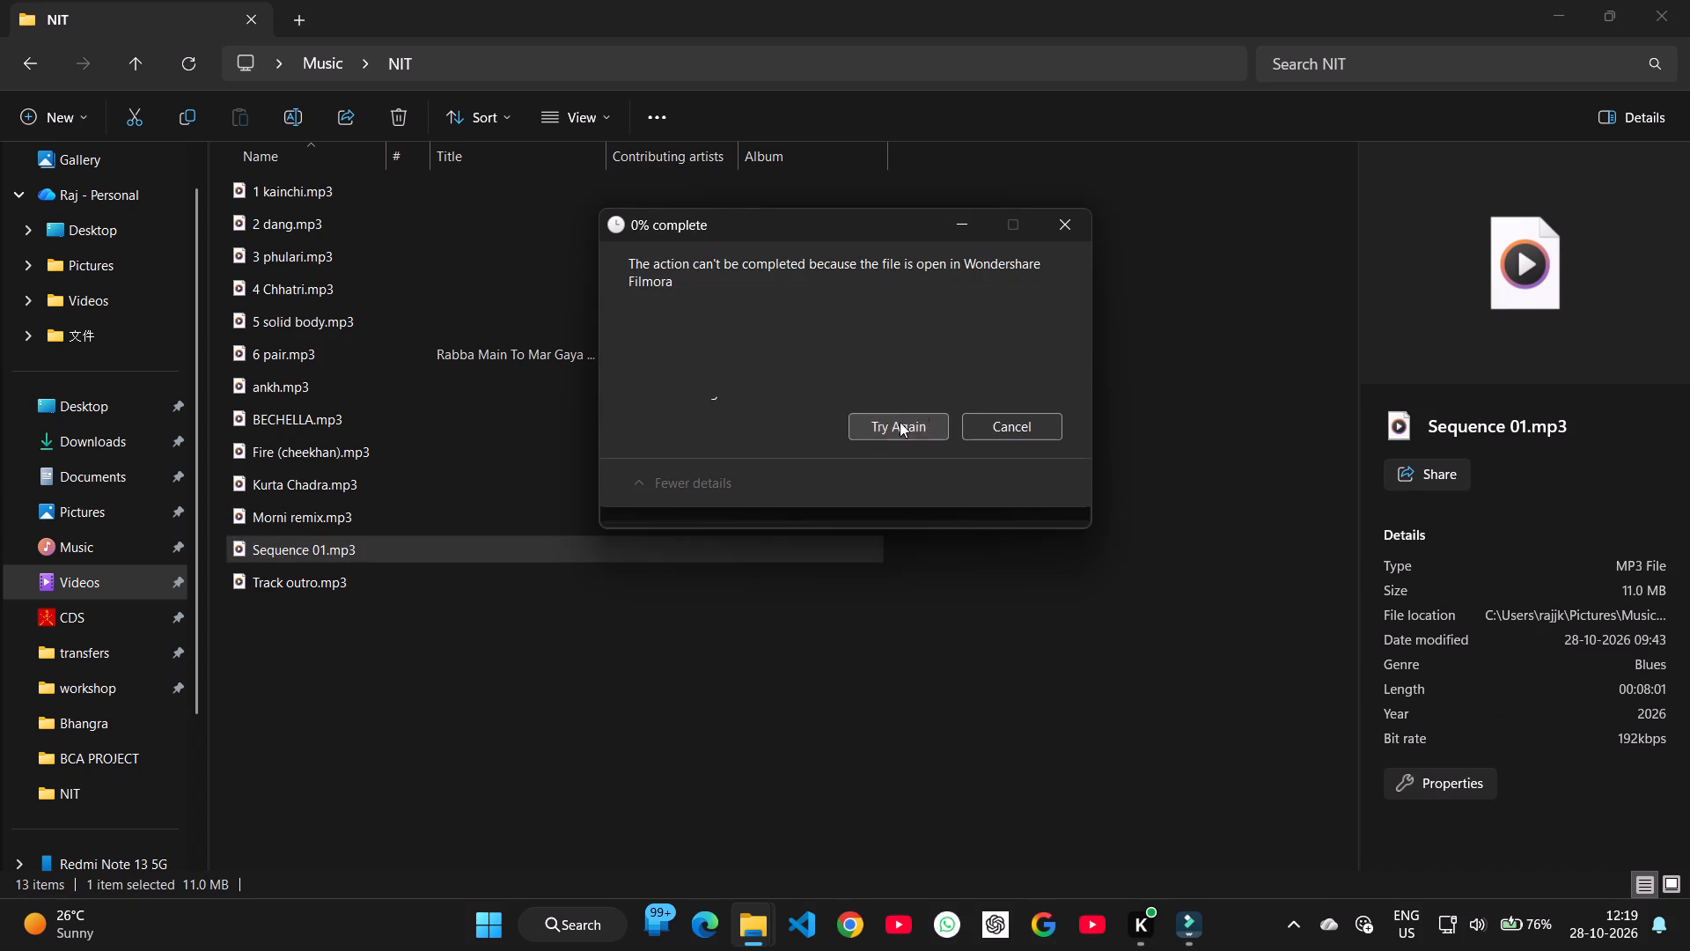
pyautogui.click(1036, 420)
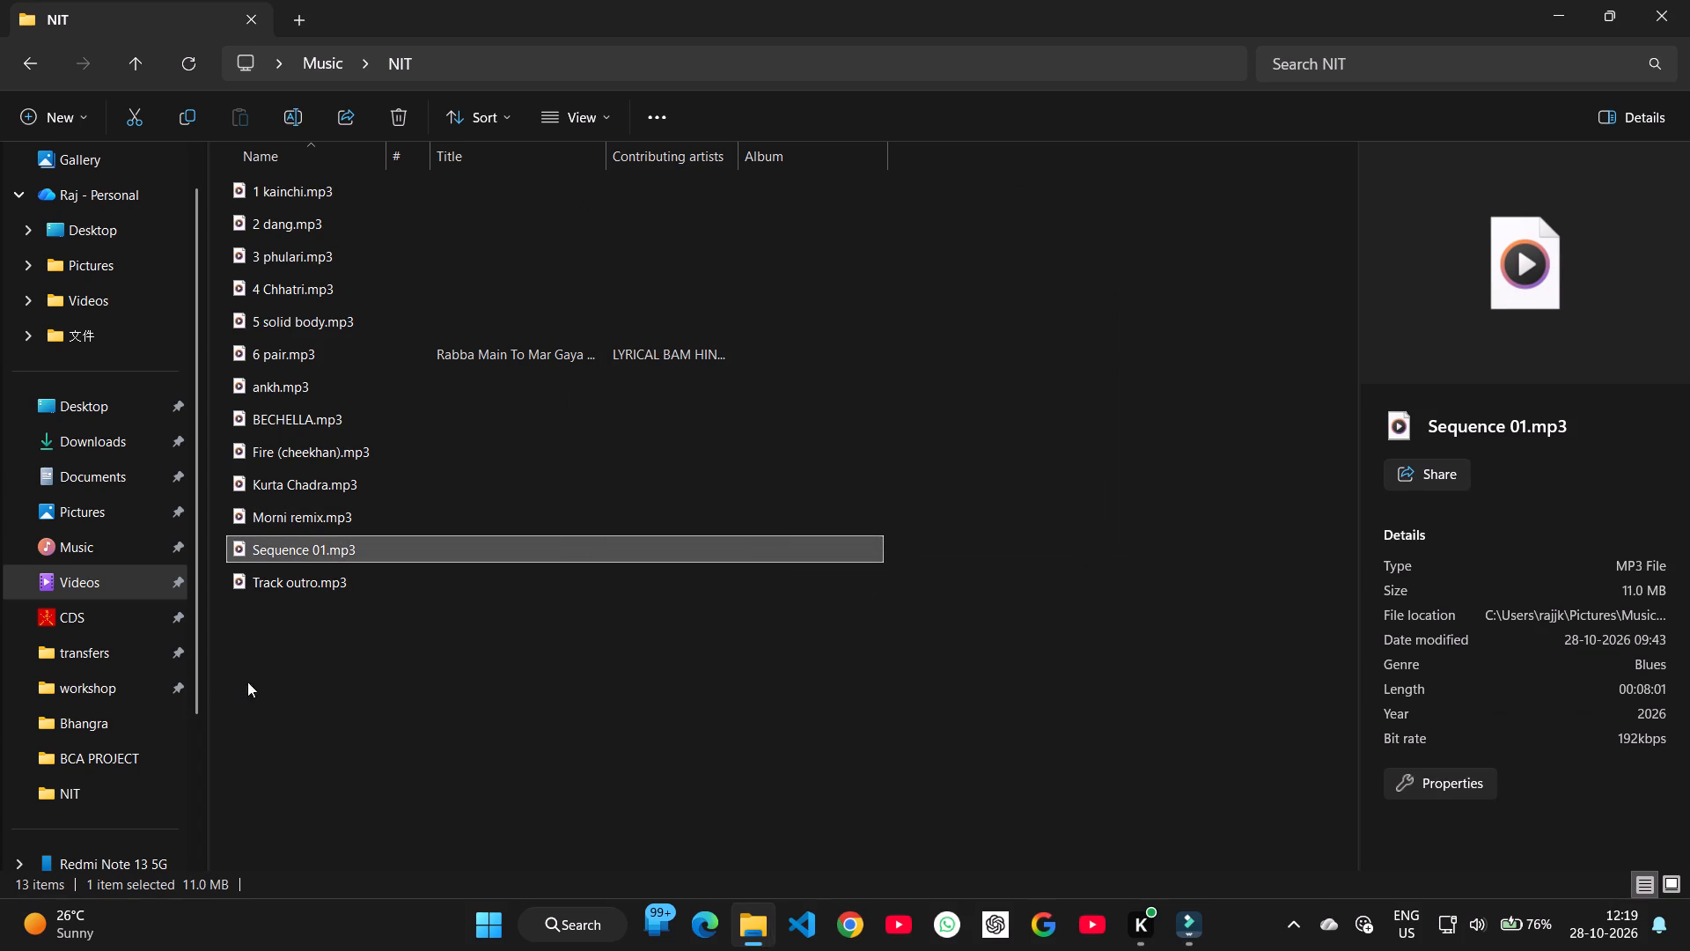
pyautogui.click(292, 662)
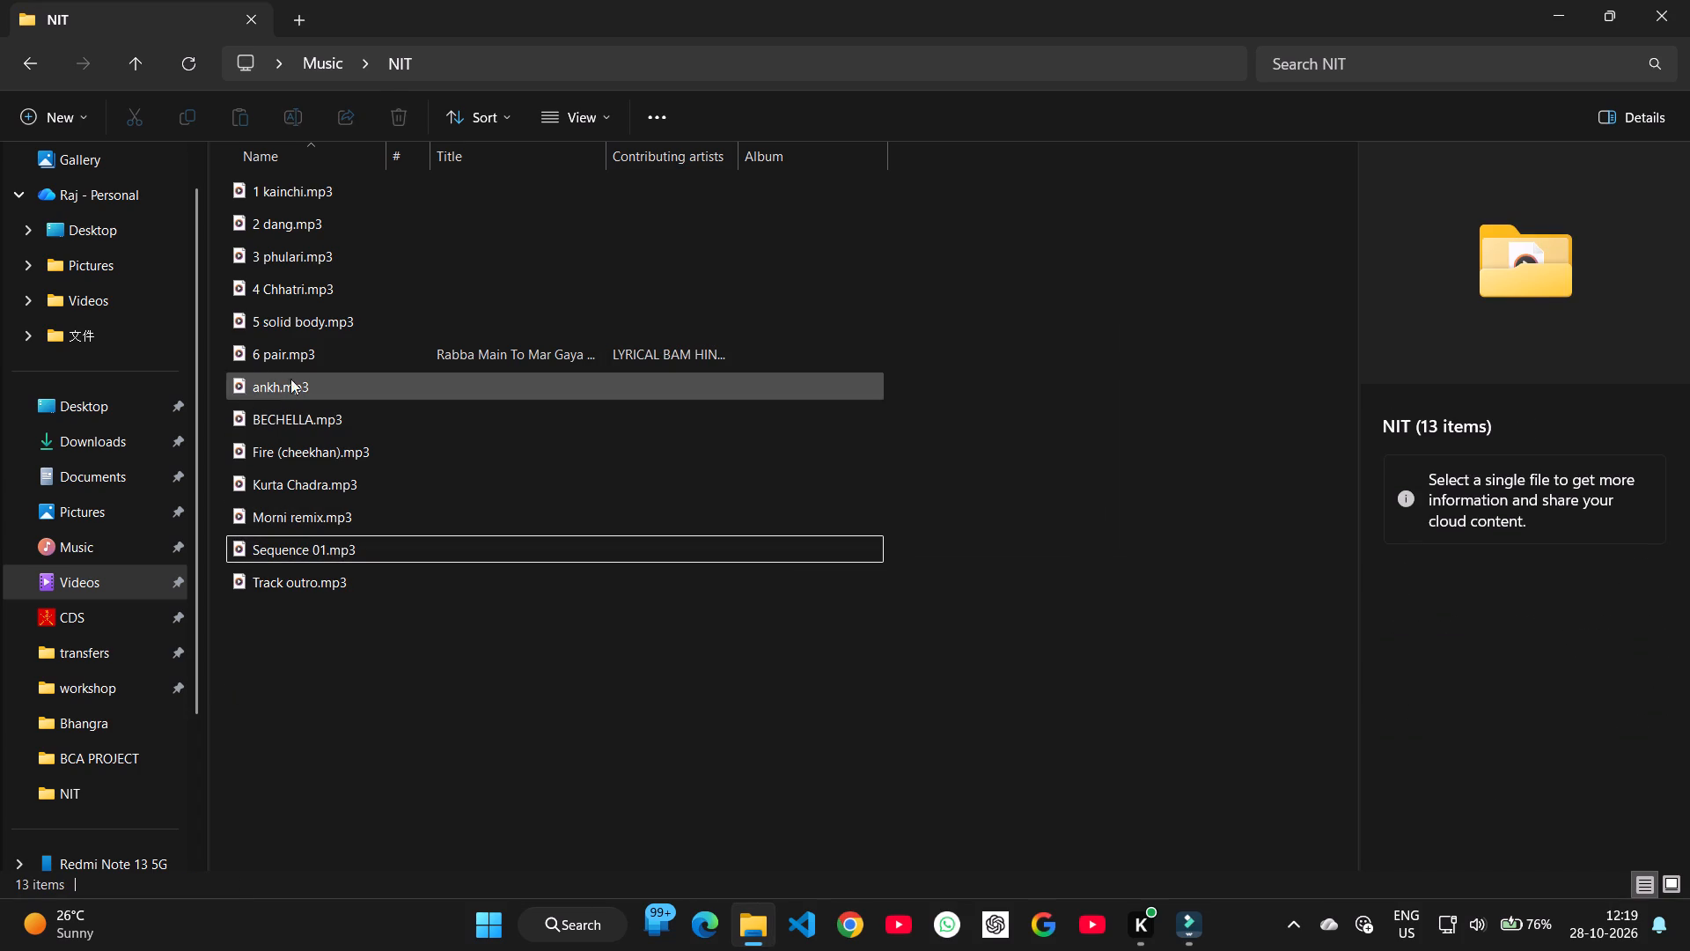
# Rename Morni remix.mp3 in the NIT folder as 8 Morni remix.mp3.
pyautogui.click(270, 518)
pyautogui.click(253, 517)
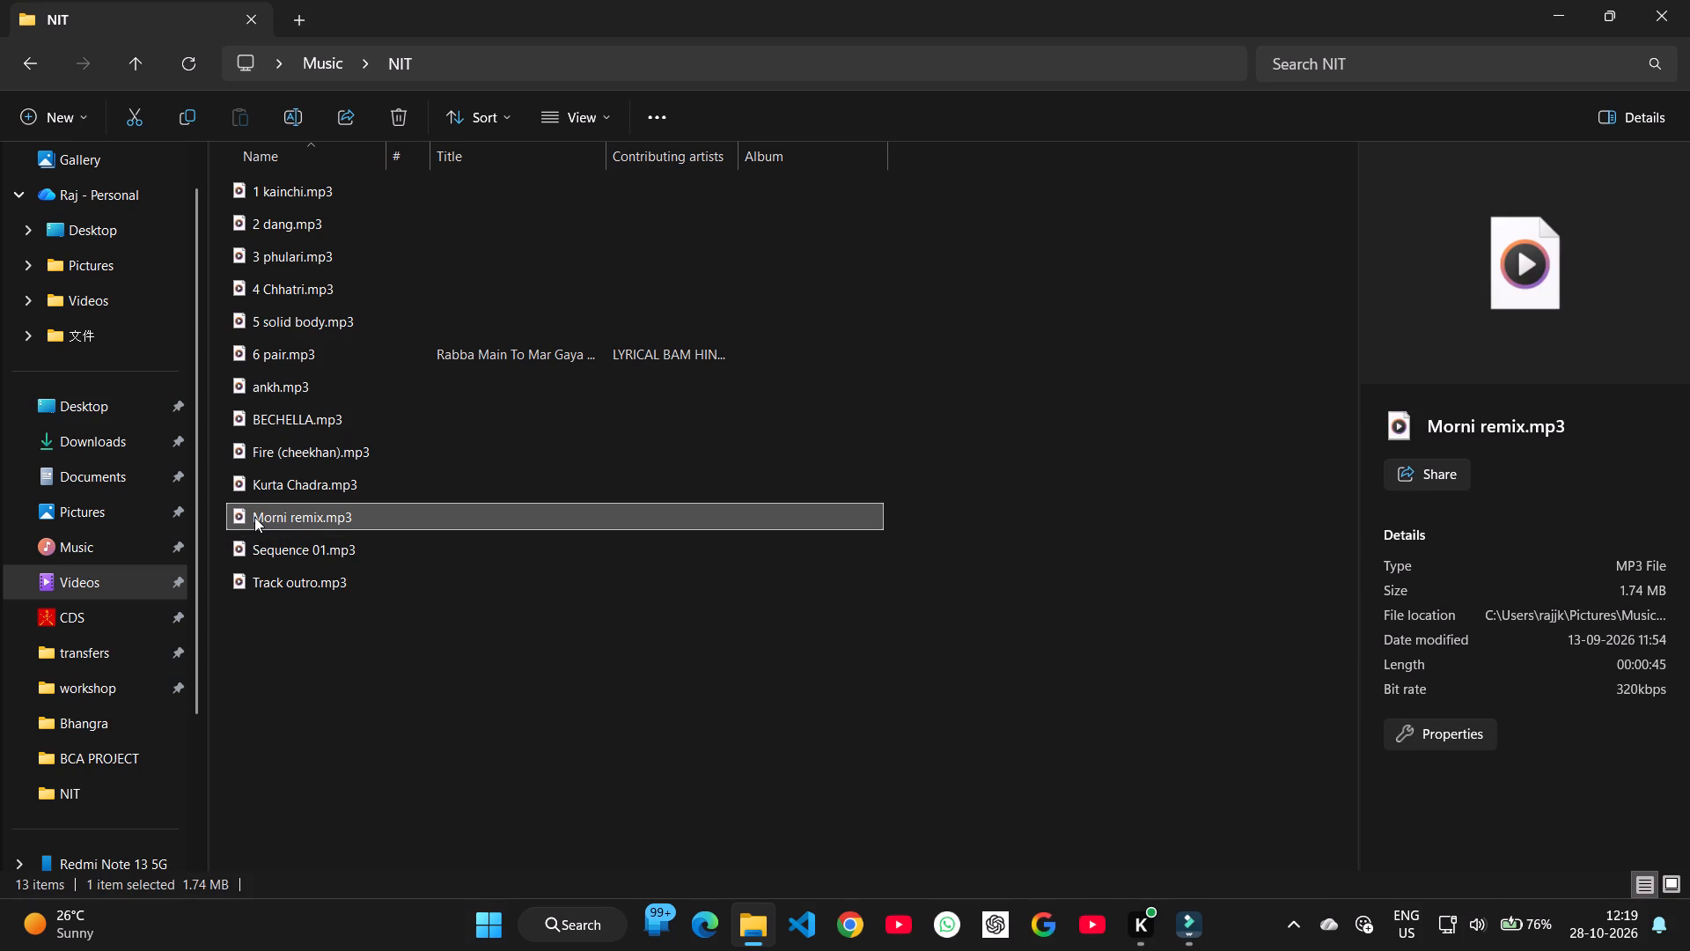
pyautogui.click(254, 517)
pyautogui.write('8')
pyautogui.press('space')
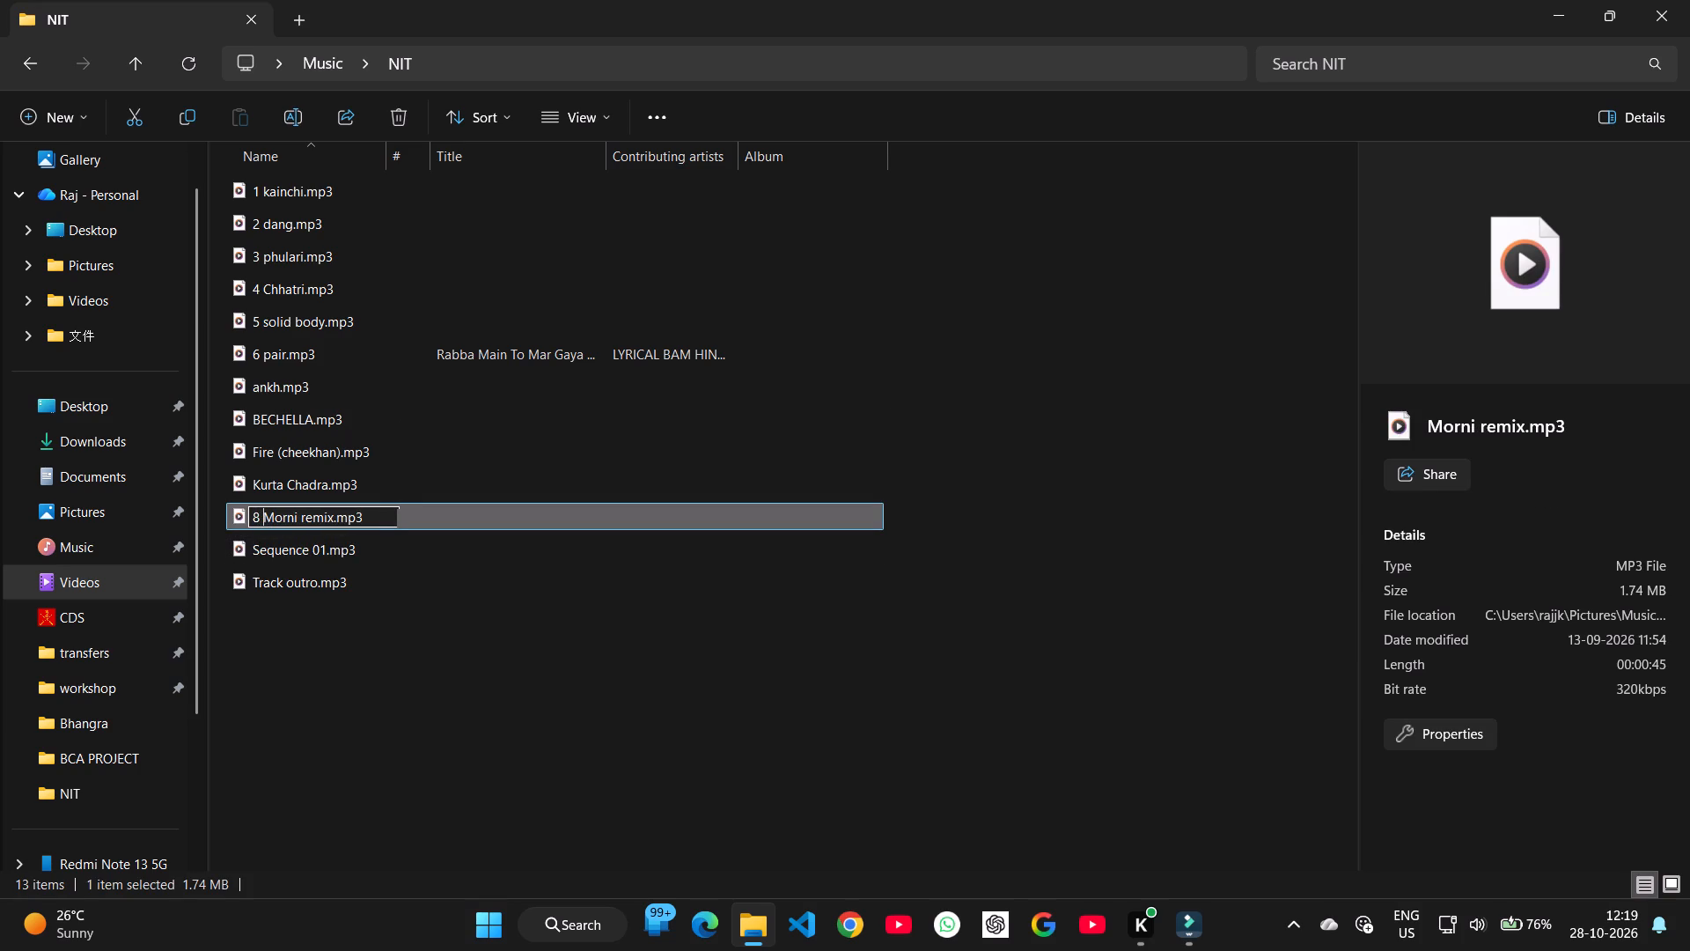
pyautogui.press('Return')
pyautogui.click(329, 790)
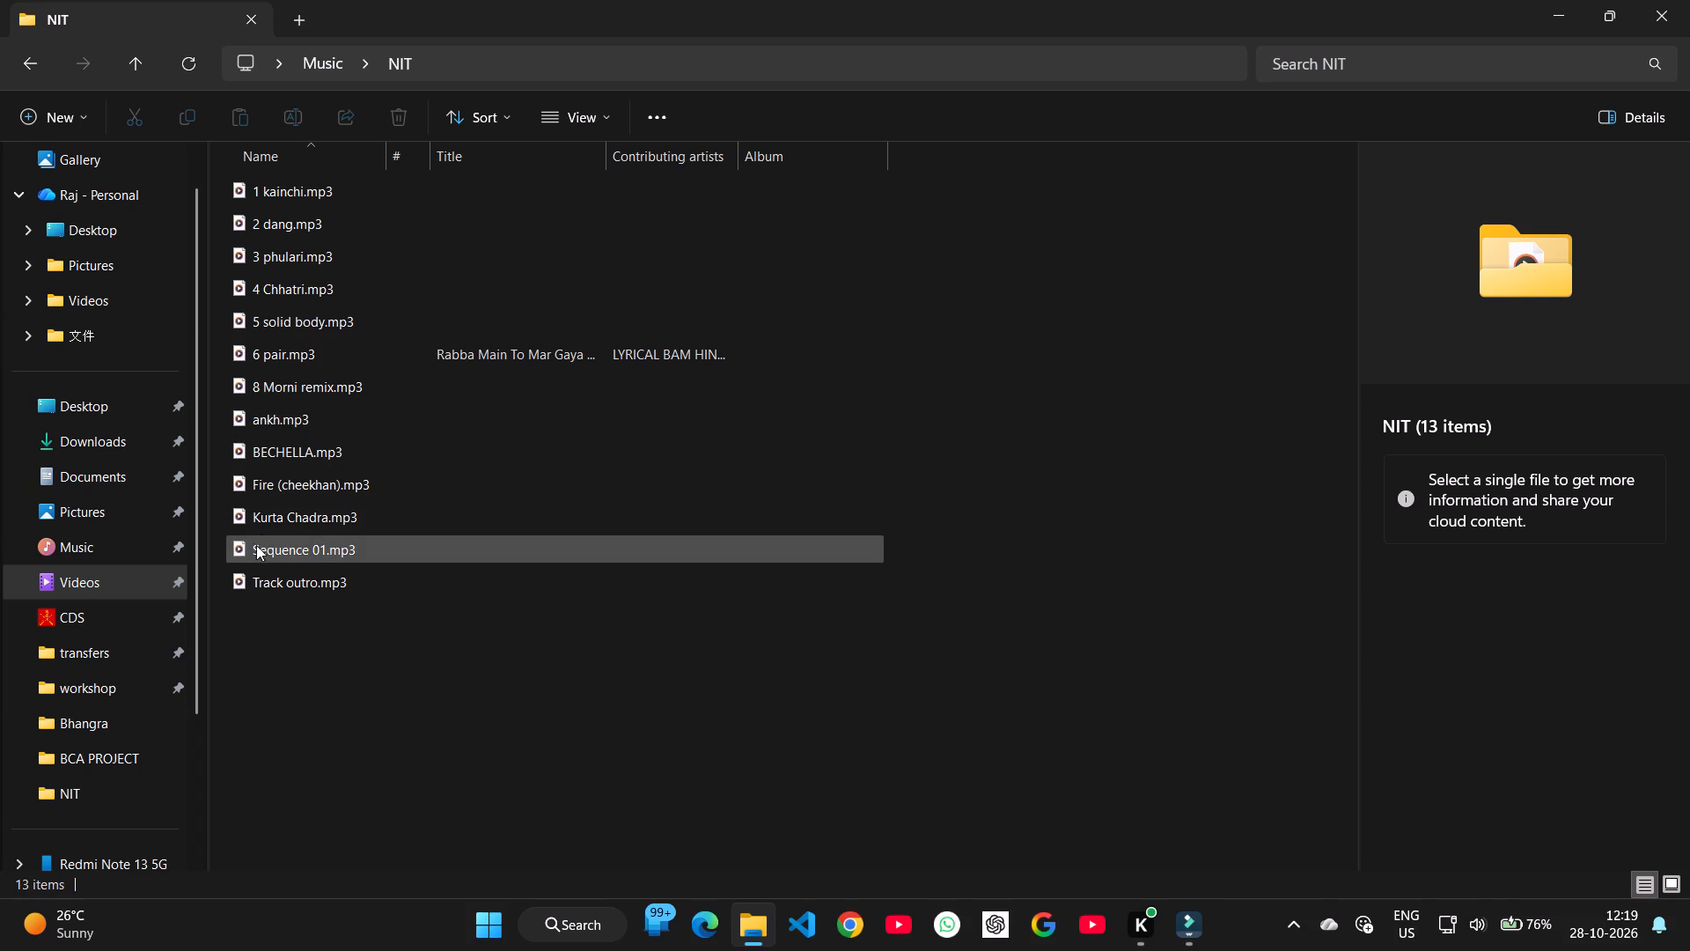
# Rename Kurta Chadra.mp3 in the NIT folder as 9 Kurta Chadra.mp3.
pyautogui.click(254, 518)
pyautogui.click(254, 517)
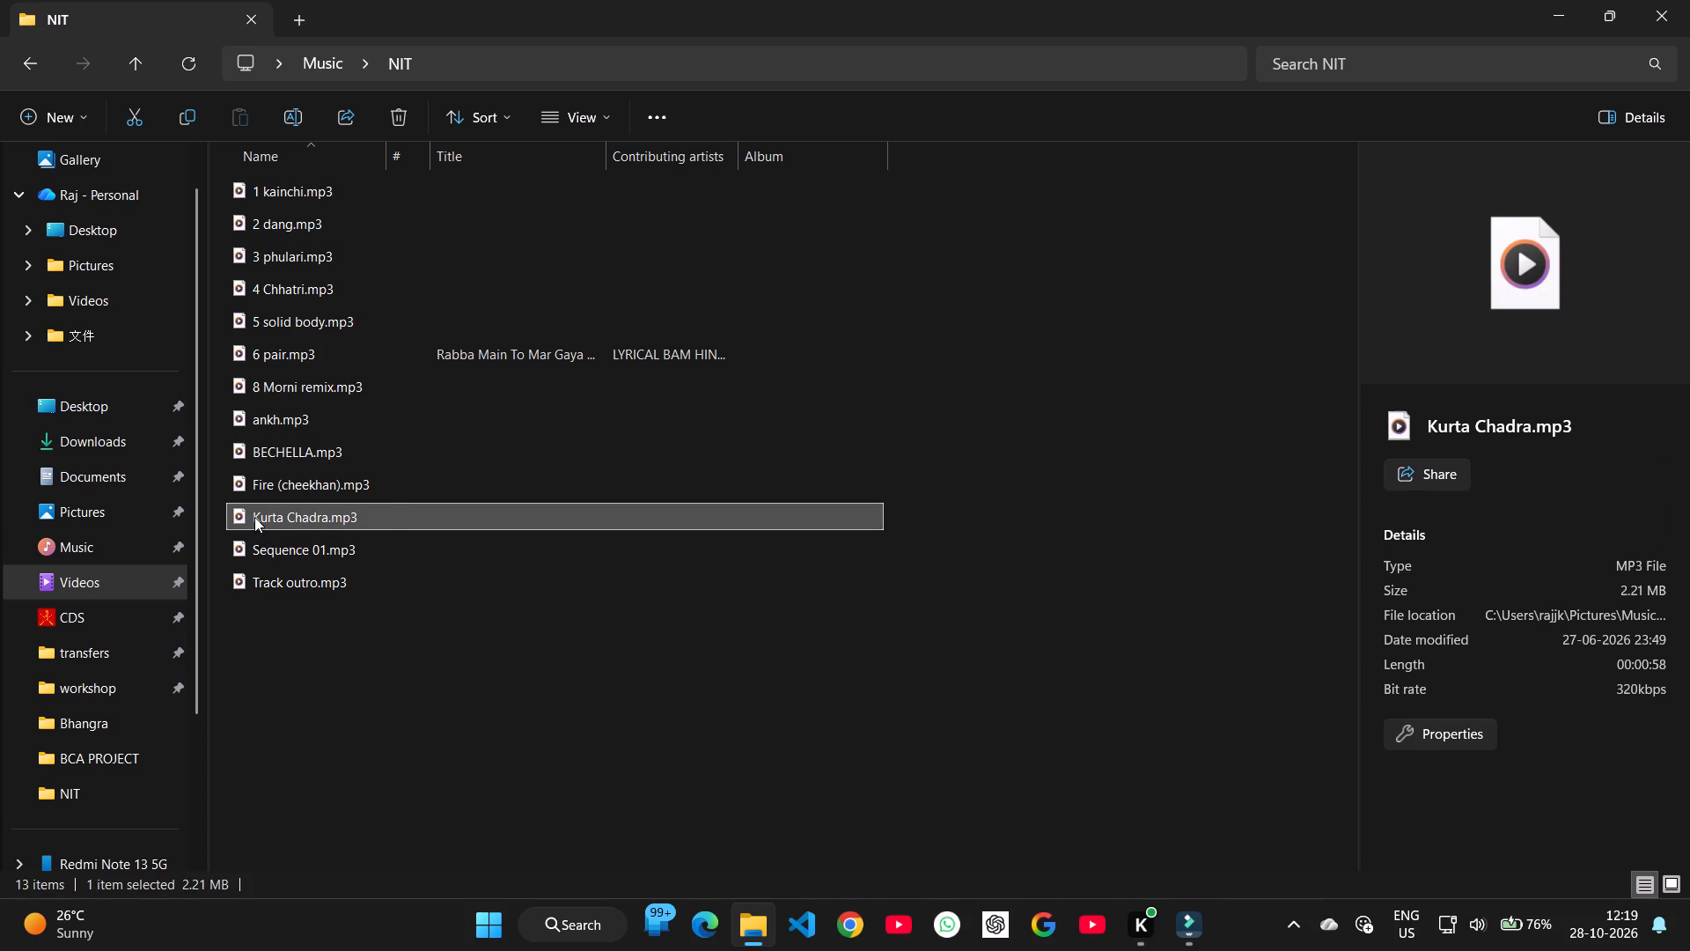
pyautogui.click(254, 517)
pyautogui.write('9')
pyautogui.press('space')
pyautogui.press('Return')
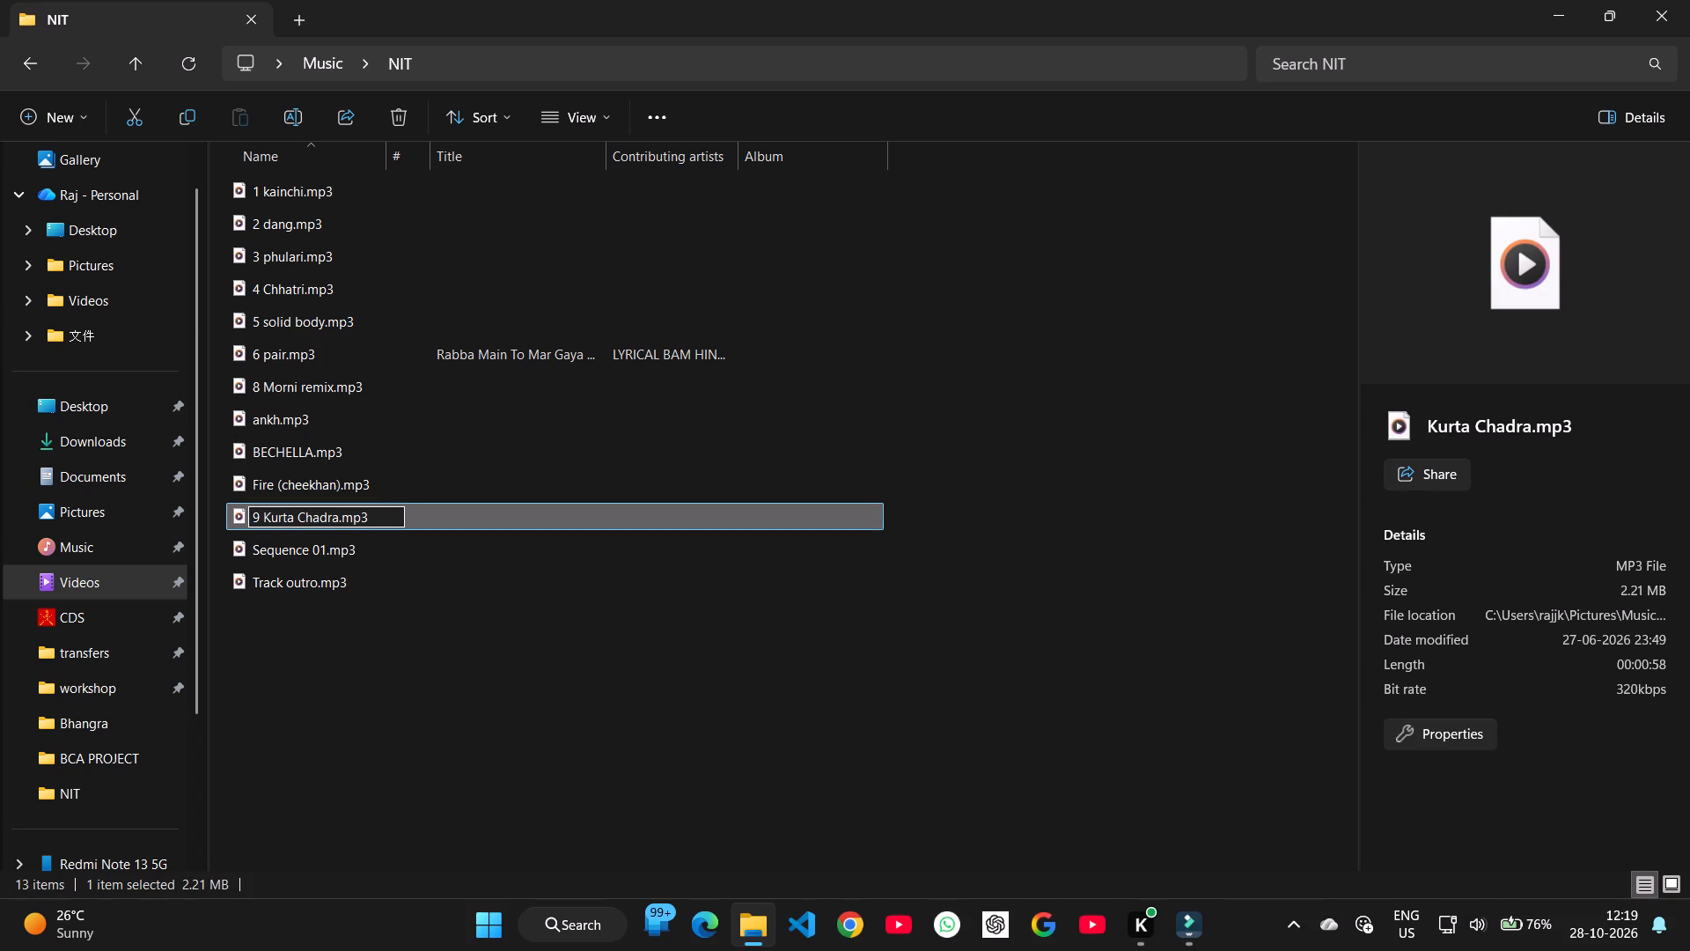
pyautogui.click(257, 607)
# Rename ankh.mp3 in the NIT folder as 10 ankh.mp3.
pyautogui.click(261, 451)
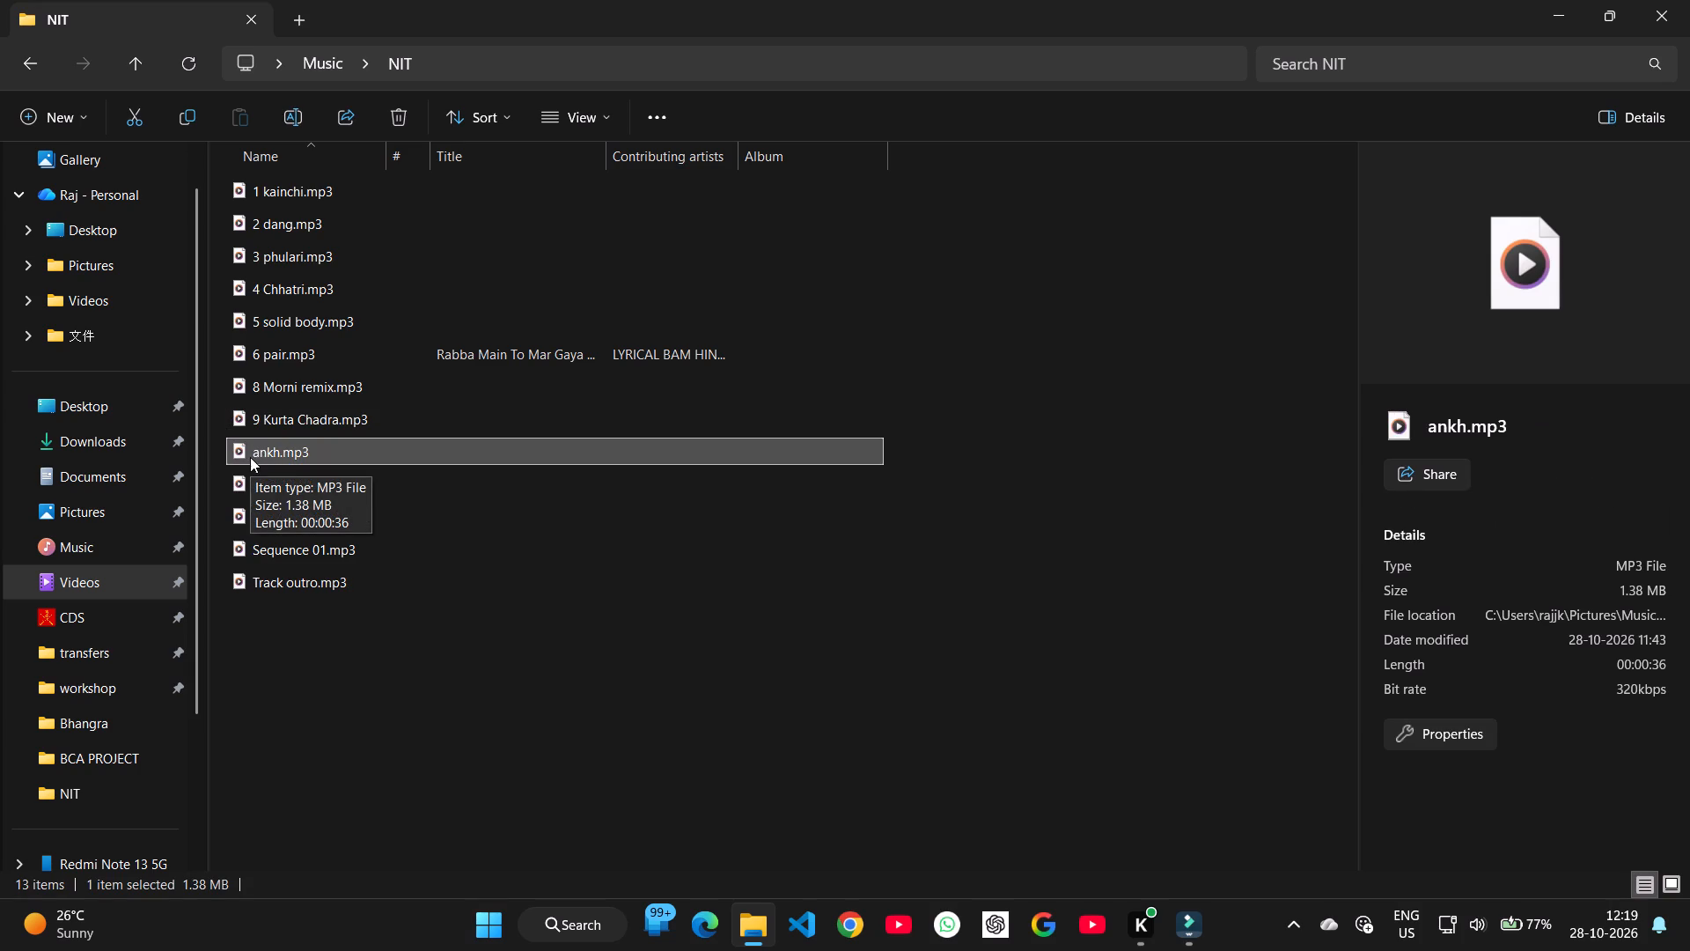
pyautogui.click(256, 453)
pyautogui.click(255, 454)
pyautogui.write('10')
pyautogui.press('space')
pyautogui.press('Return')
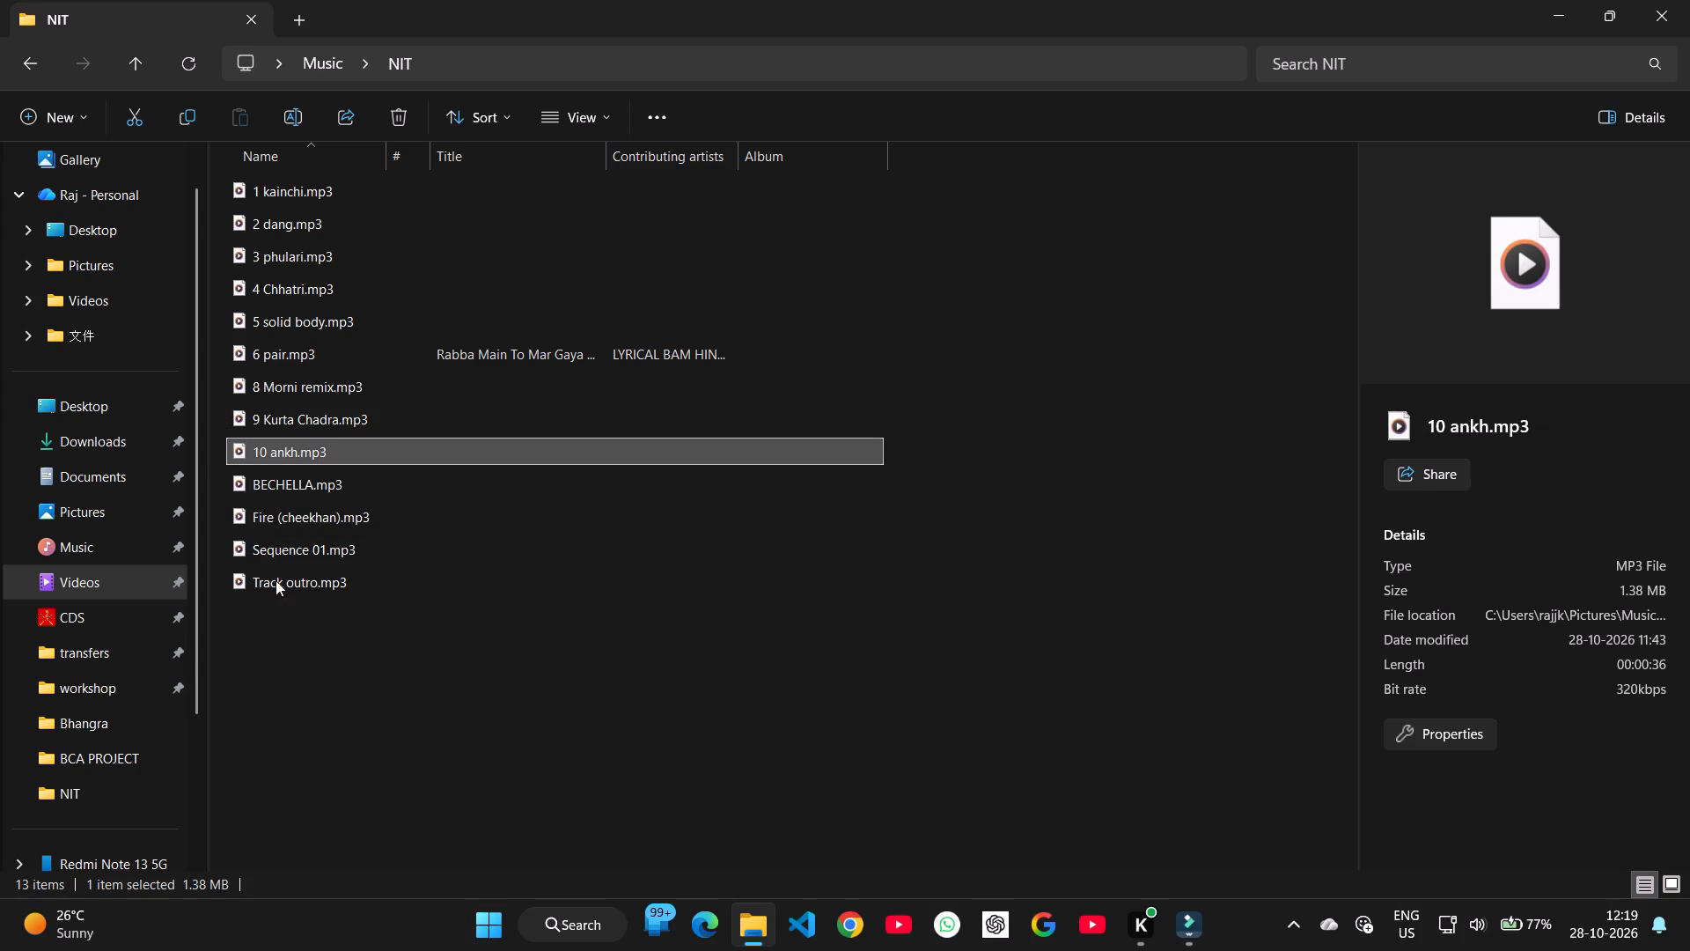
# Rename Fire (cheekhan).mp3 in the NIT folder as 11 Fire (cheekhan).mp3.
pyautogui.click(260, 505)
pyautogui.click(255, 512)
pyautogui.click(255, 513)
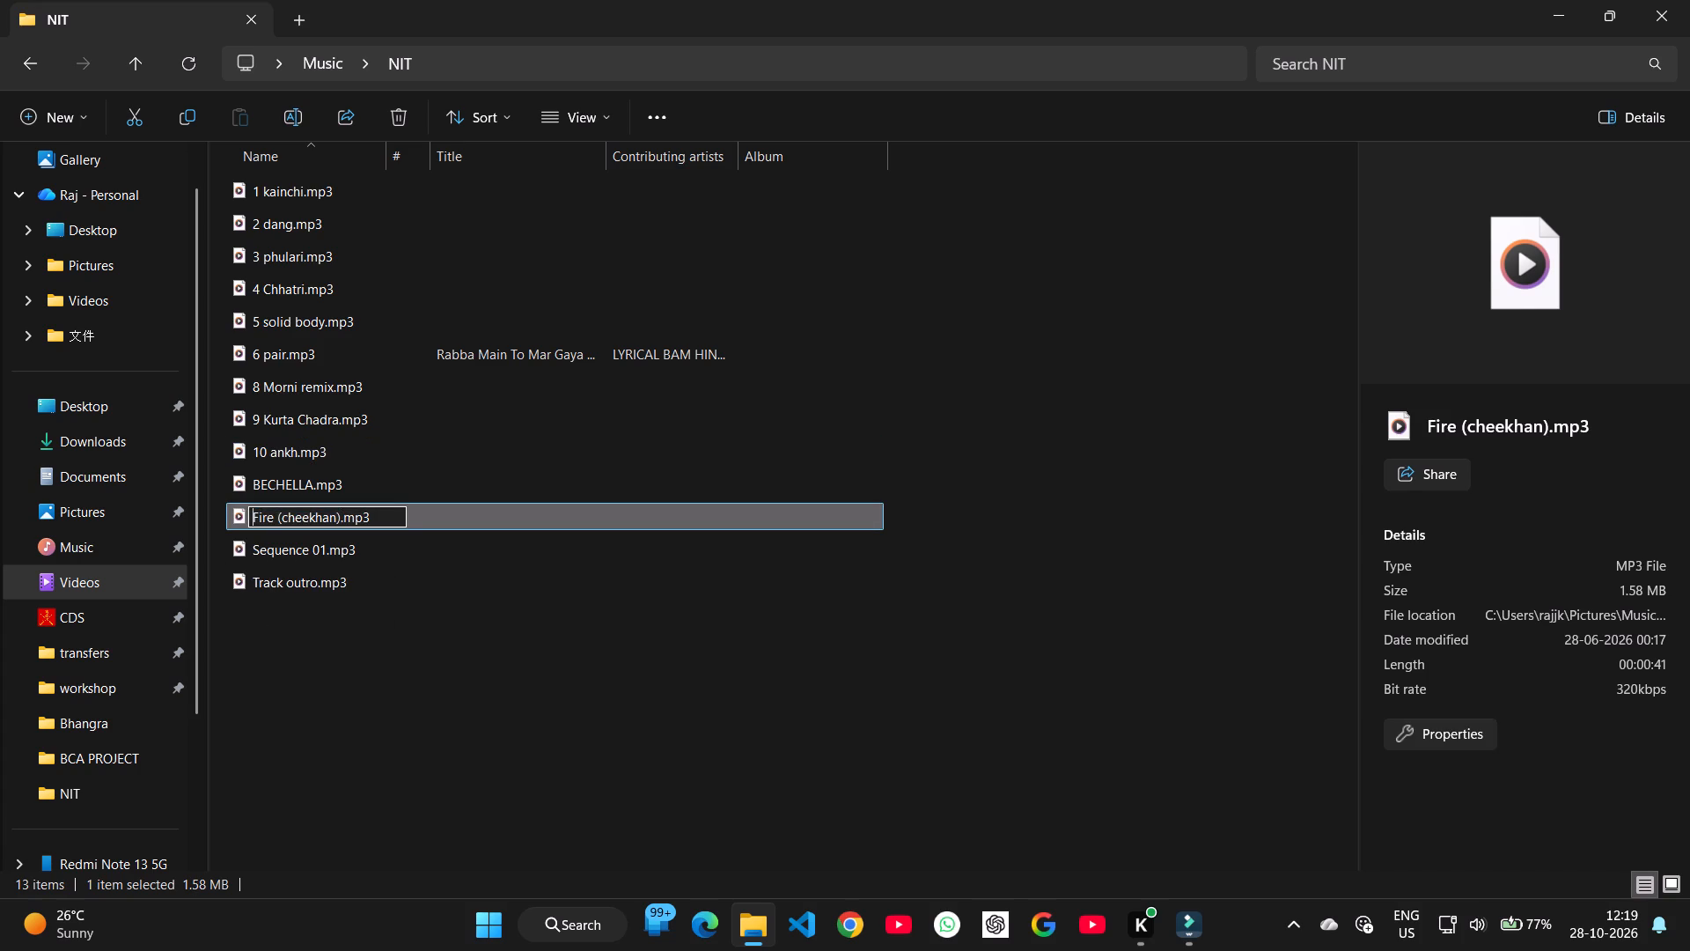
pyautogui.write('11')
pyautogui.press('space')
pyautogui.press('Return')
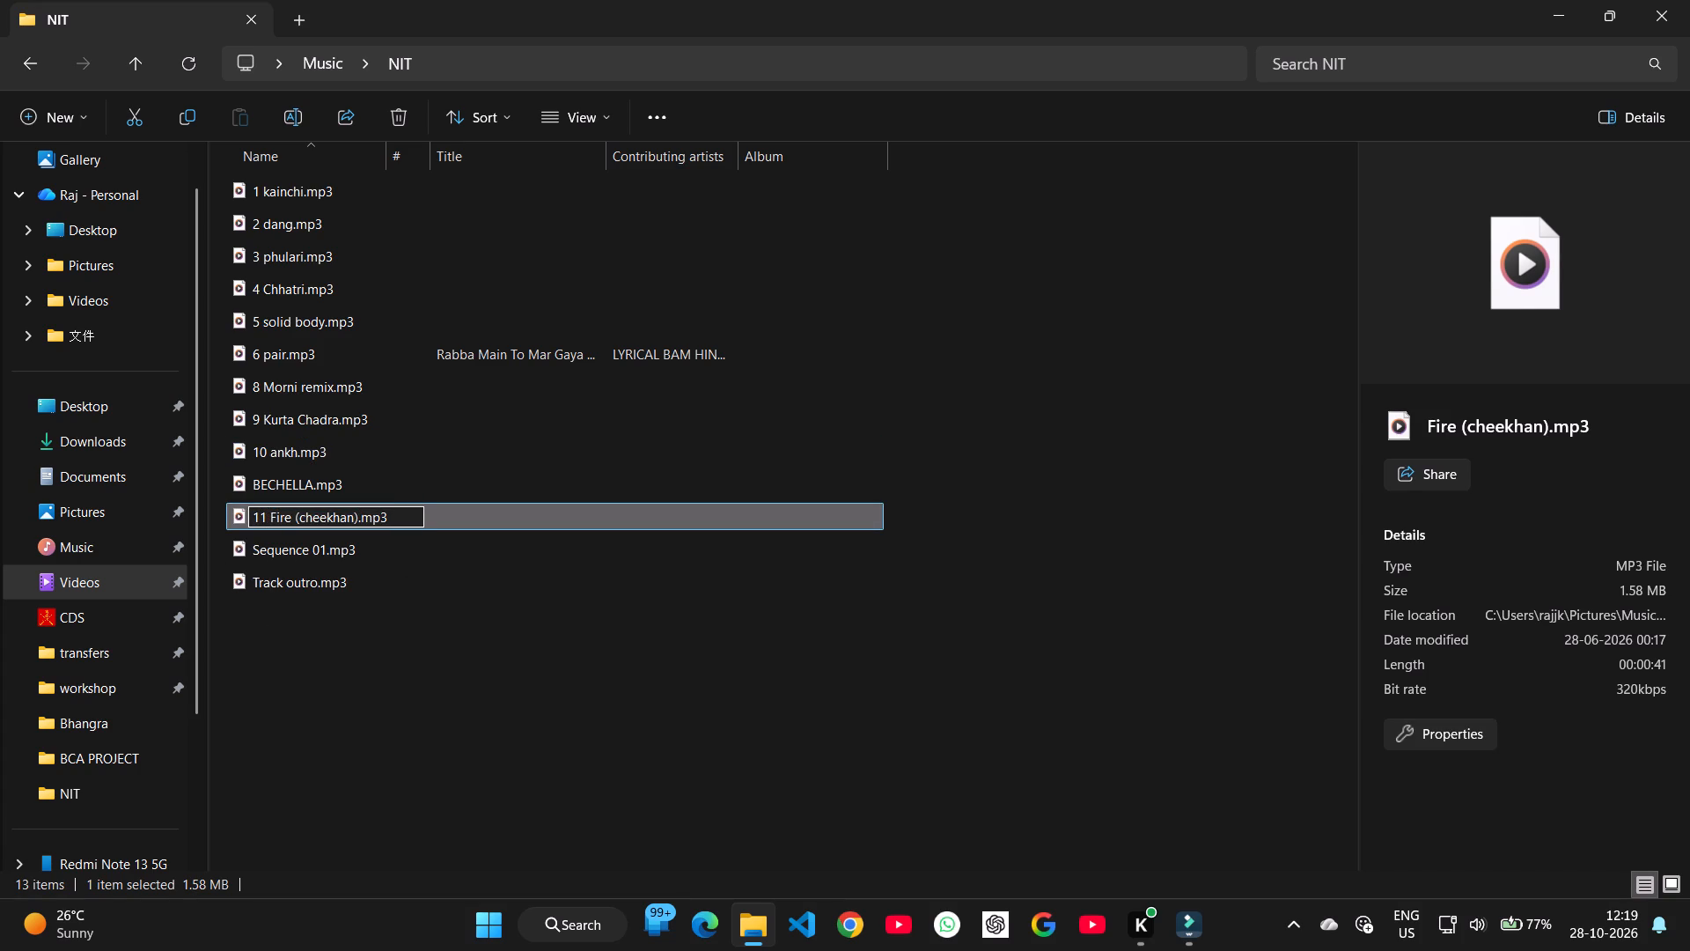
pyautogui.click(303, 692)
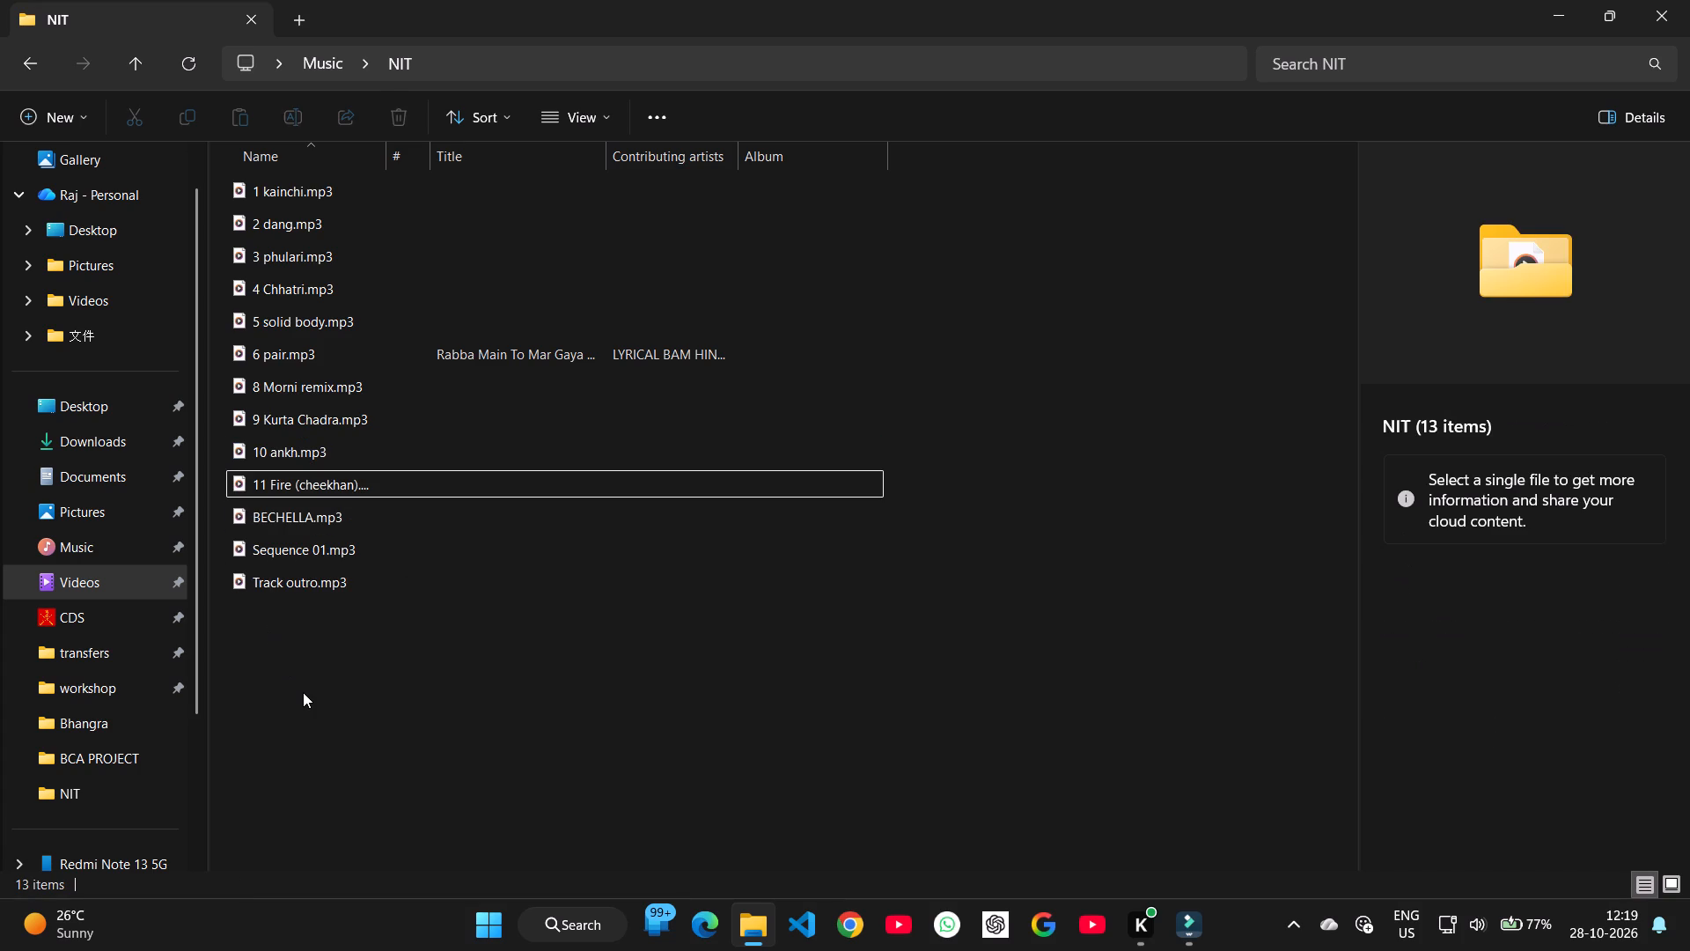
# Rename BECHELLA.mp3 in the NIT folder as 12 BECHELLA.mp3.
pyautogui.click(269, 505)
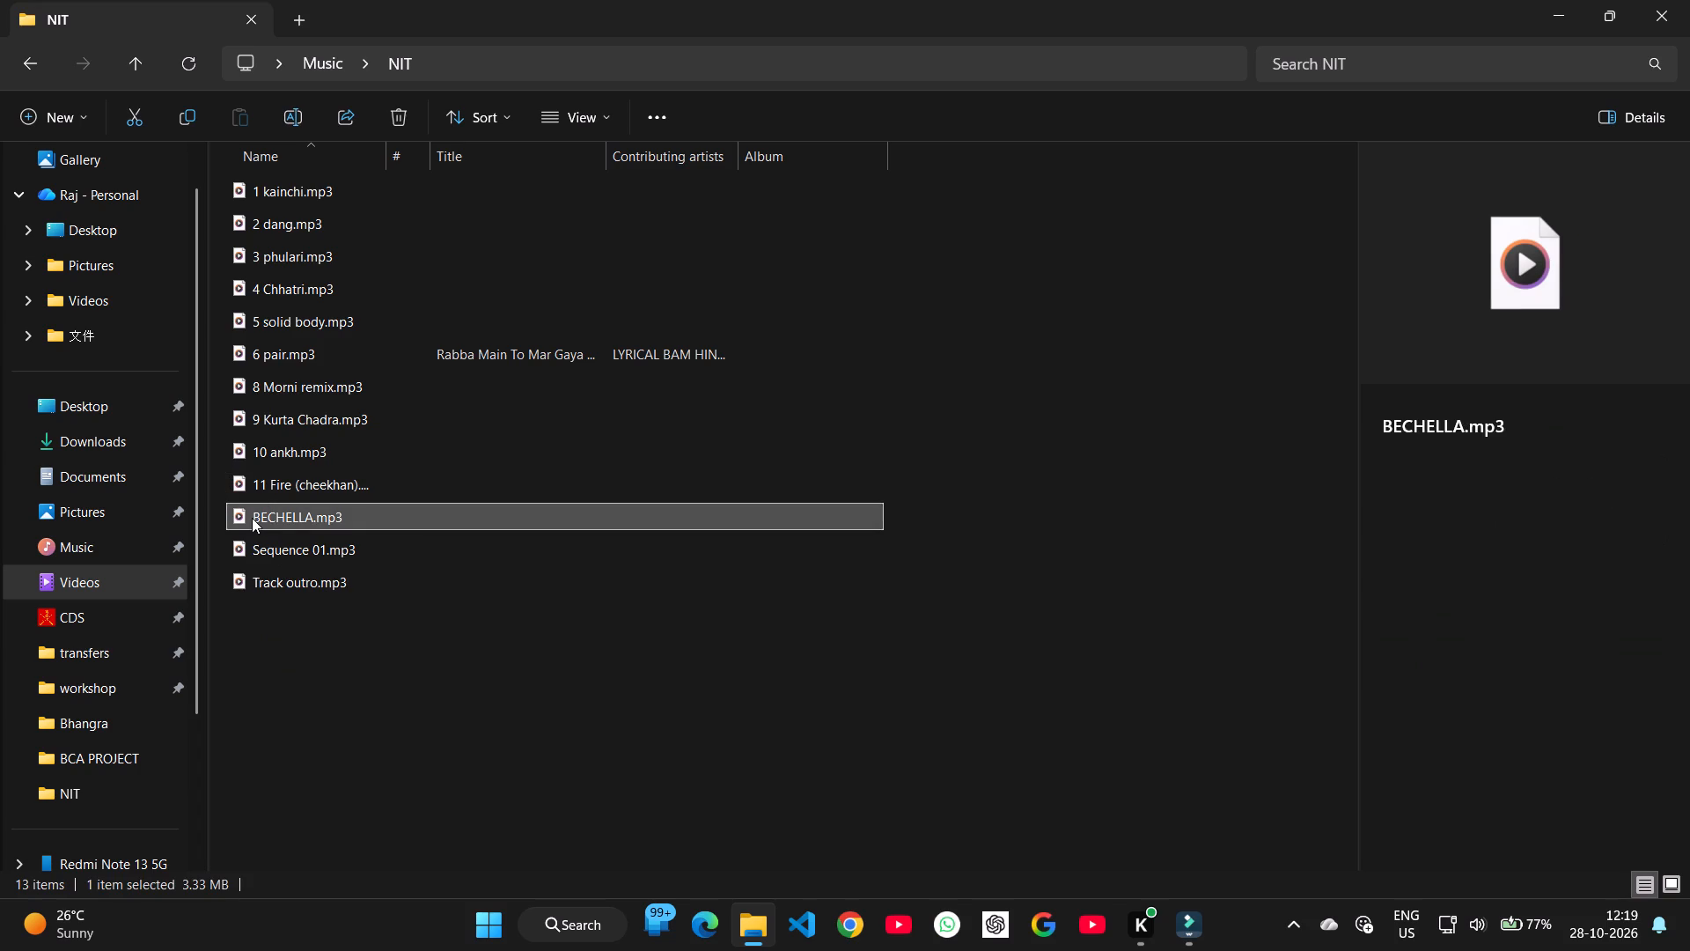
pyautogui.click(252, 518)
pyautogui.click(252, 518)
pyautogui.write('12')
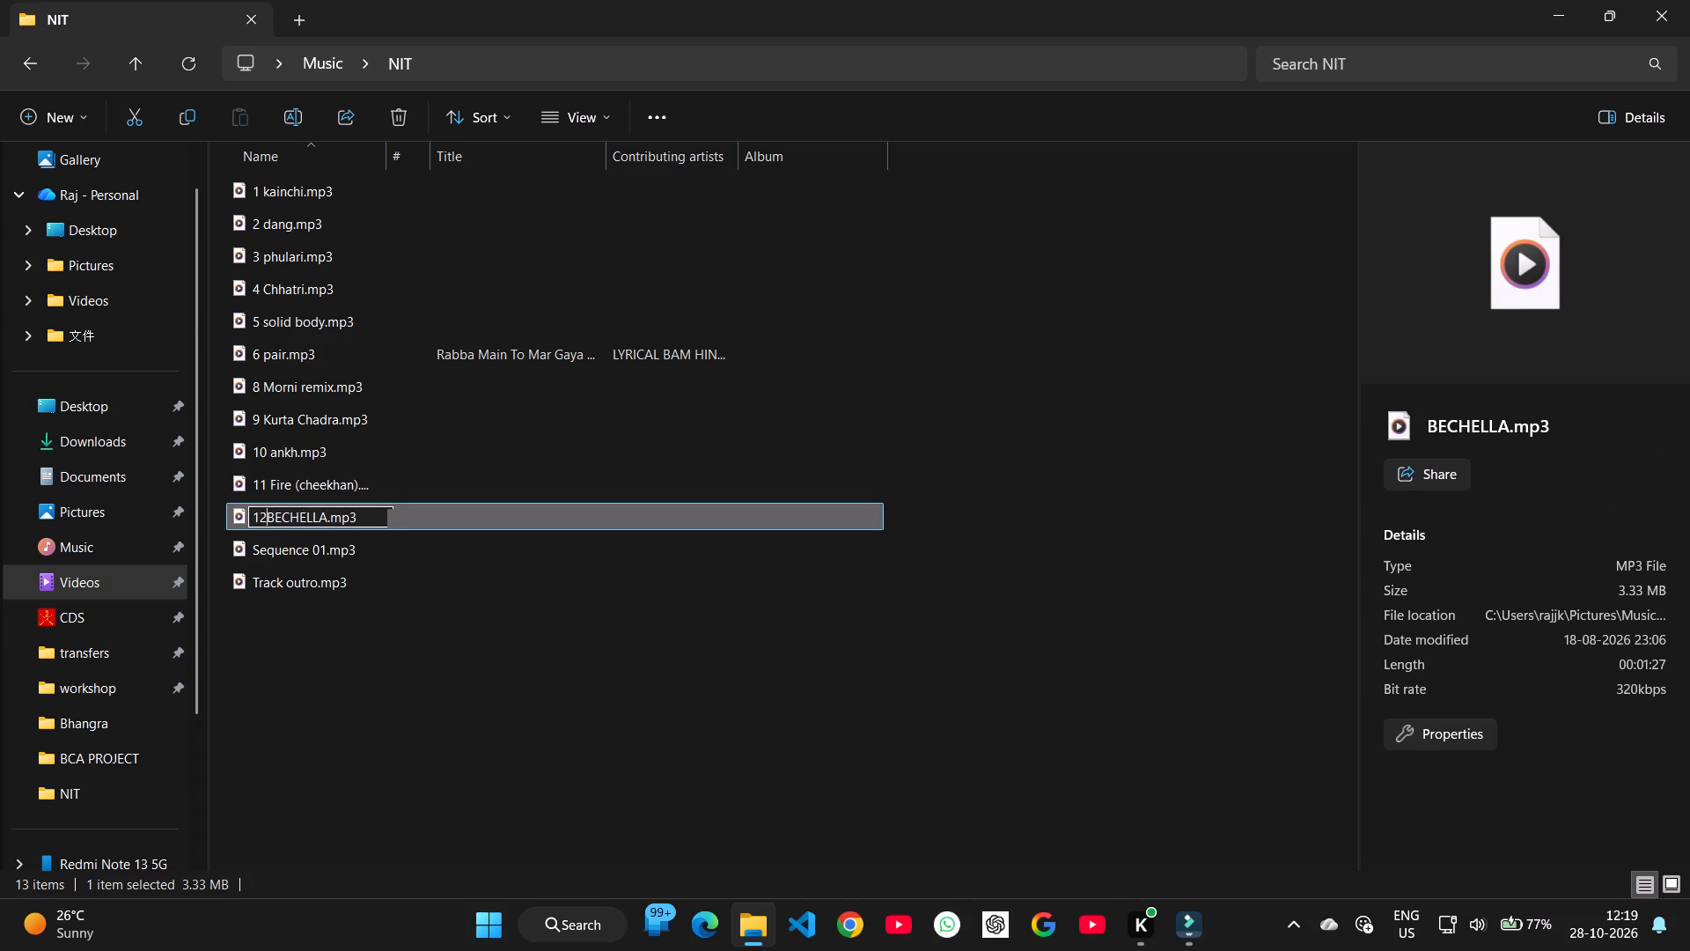
pyautogui.press('Return')
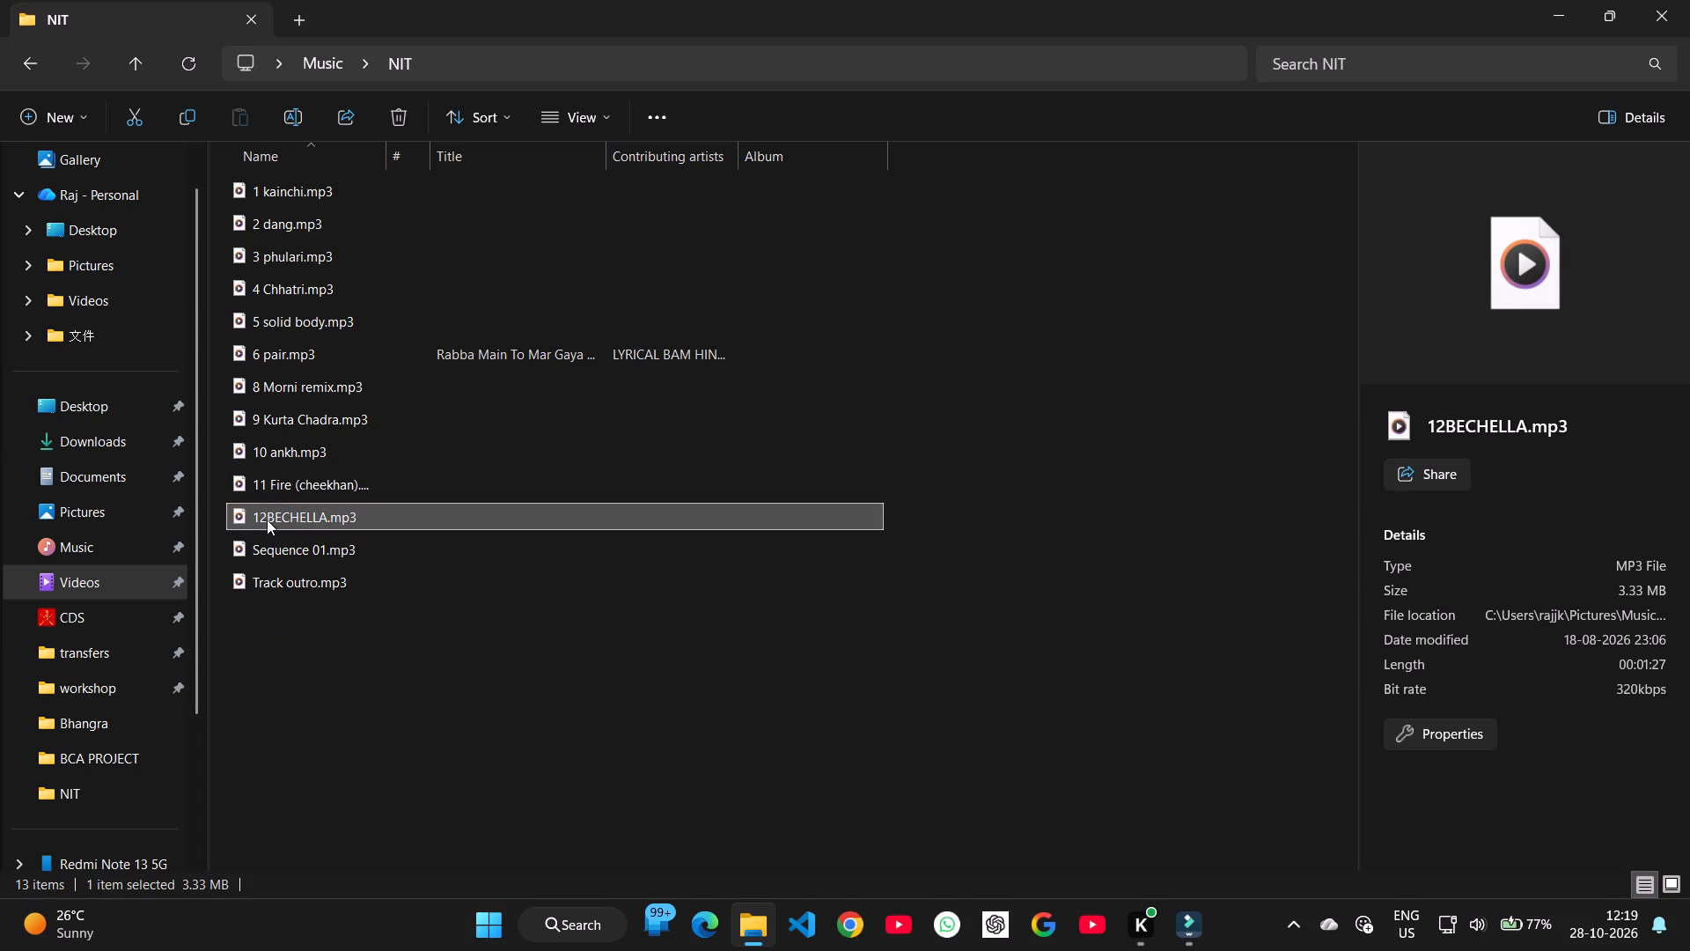
pyautogui.click(268, 520)
pyautogui.click(268, 520)
pyautogui.press('space')
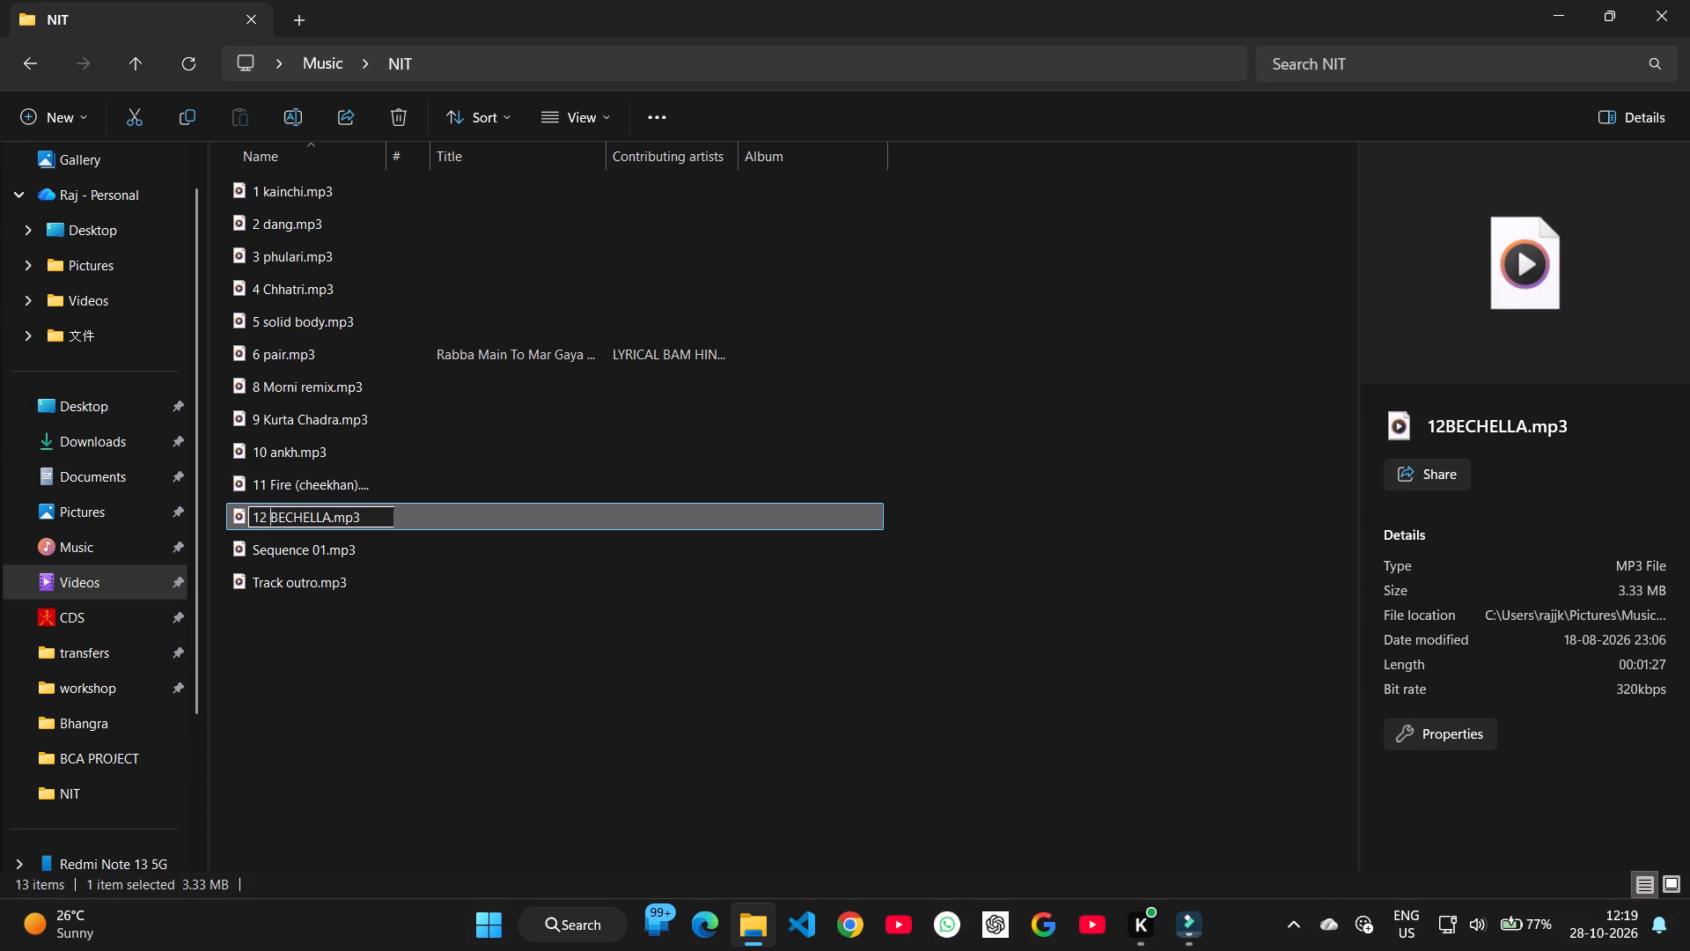
pyautogui.press('Return')
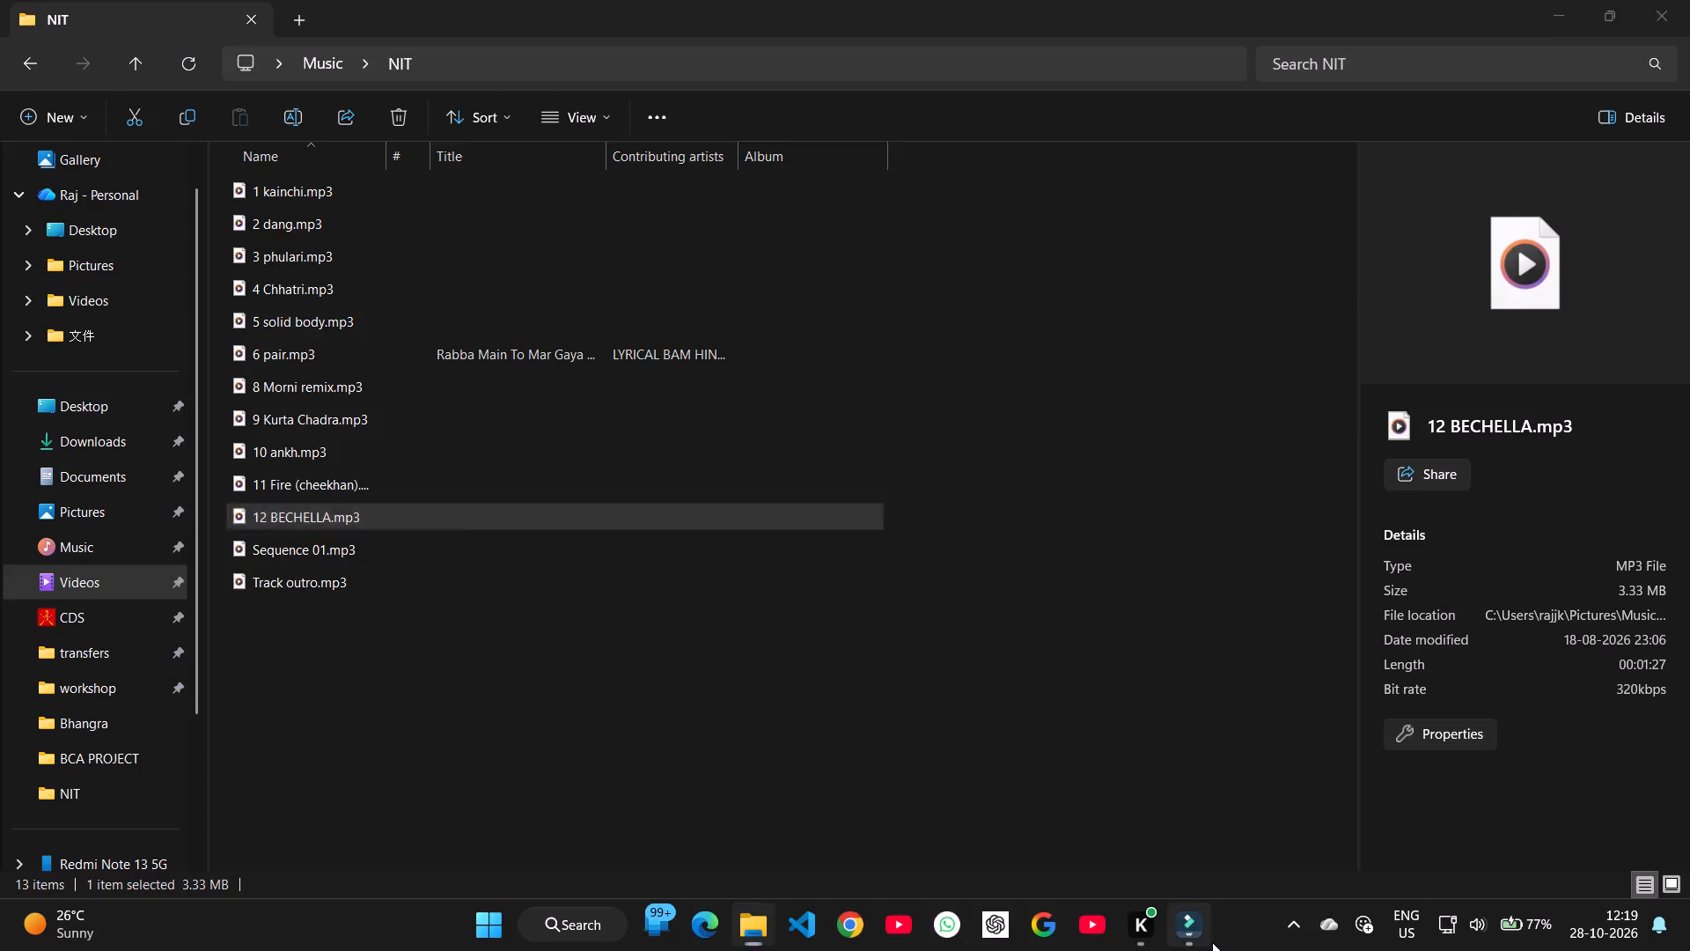
# Switch to Filmora, close the open NIT kurushestra project, and return to the NIT folder in File Explorer.
pyautogui.click(1212, 942)
pyautogui.click(1689, 0)
pyautogui.click(1670, 22)
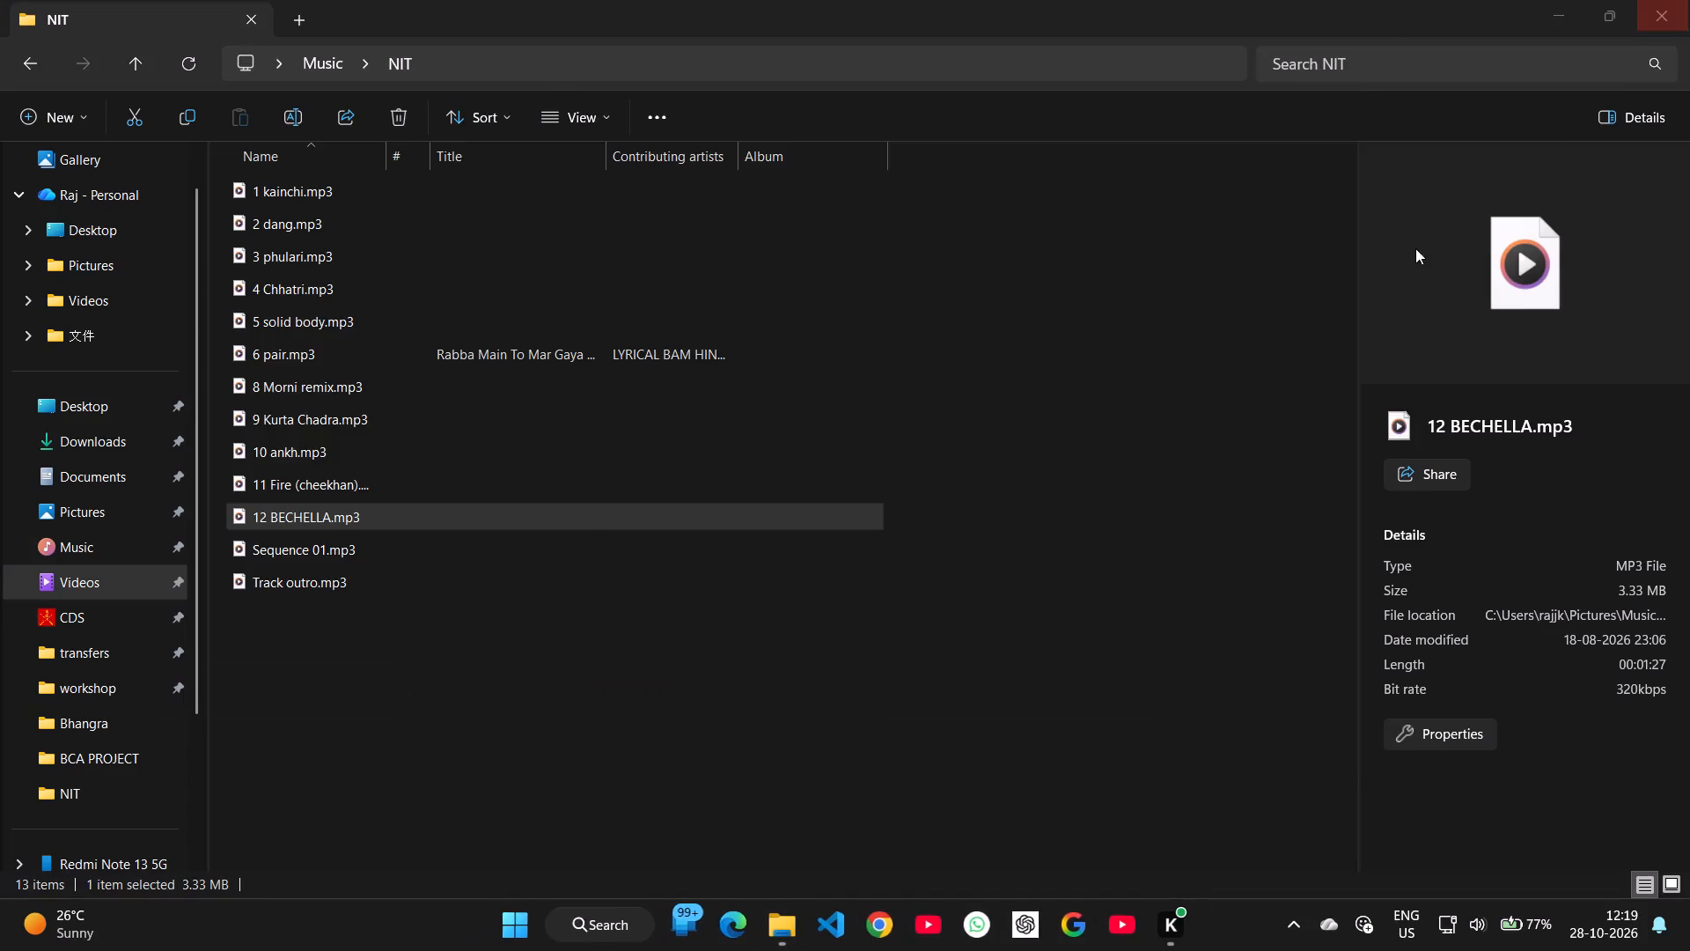
pyautogui.click(1378, 70)
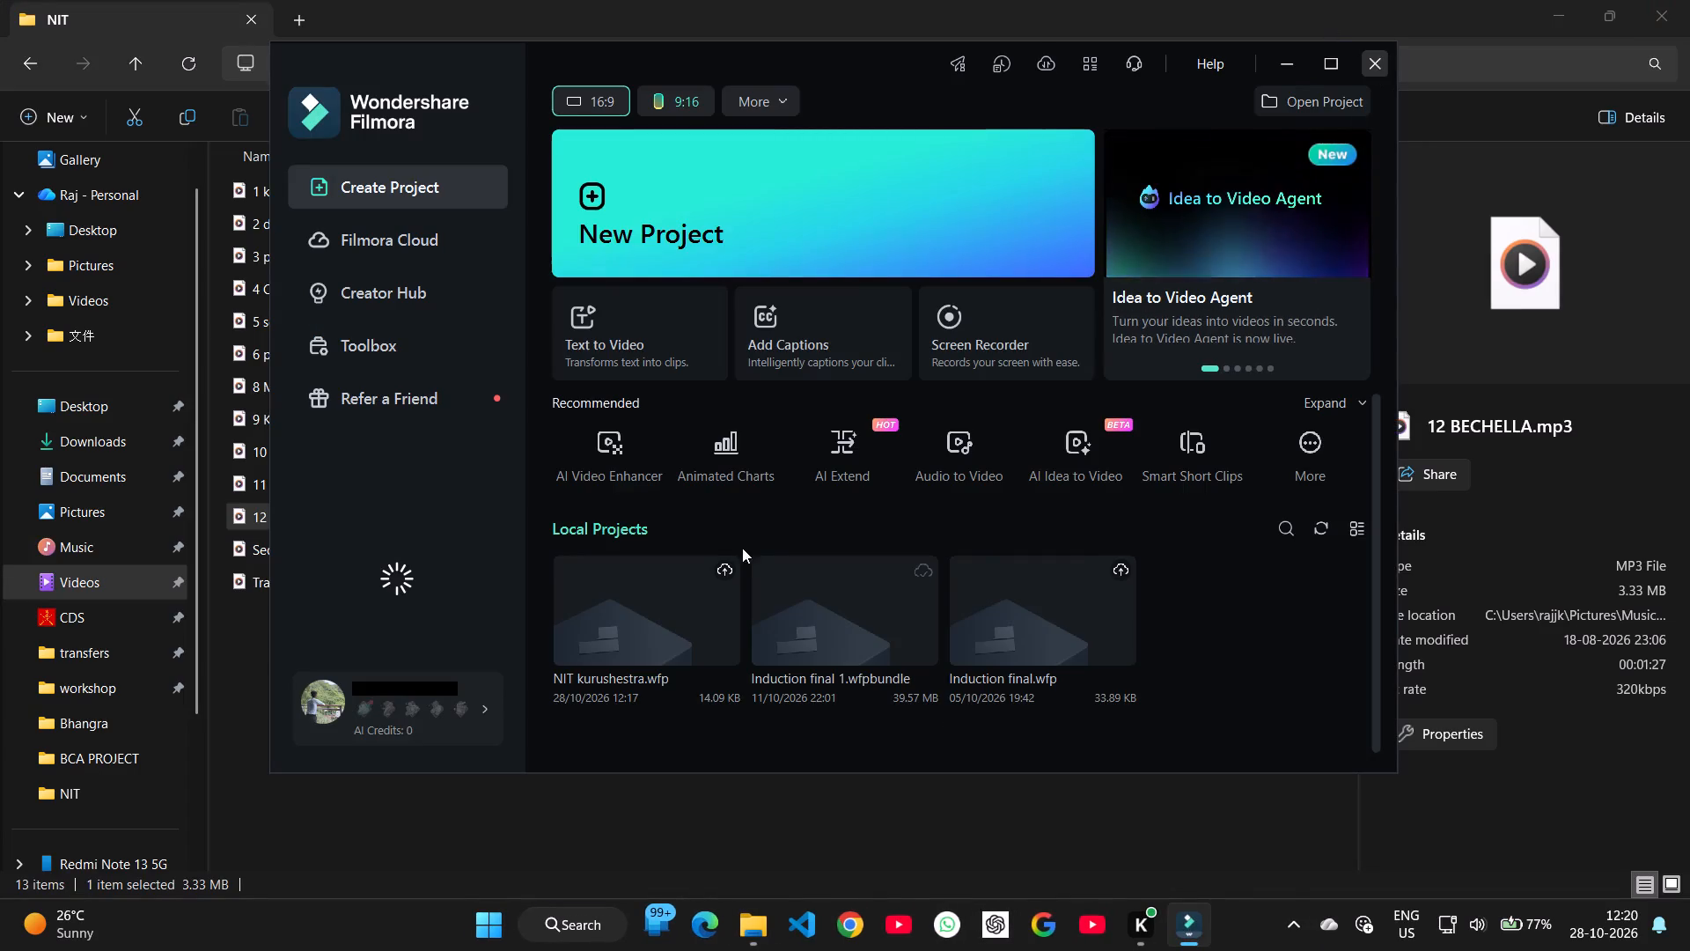
pyautogui.click(396, 818)
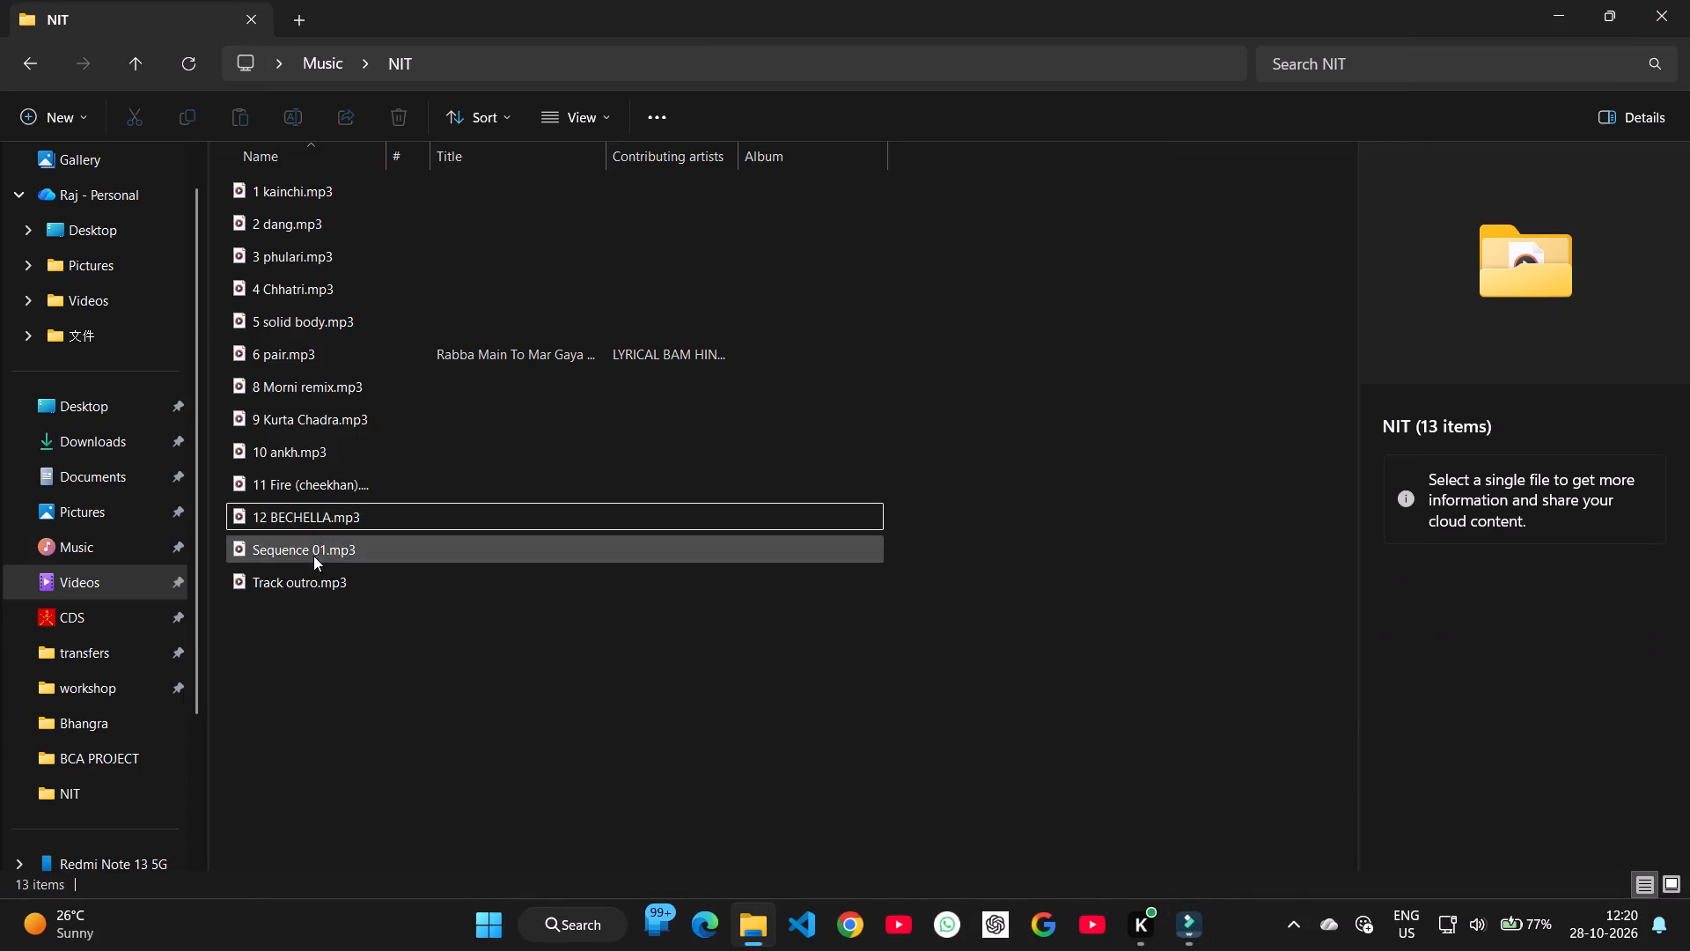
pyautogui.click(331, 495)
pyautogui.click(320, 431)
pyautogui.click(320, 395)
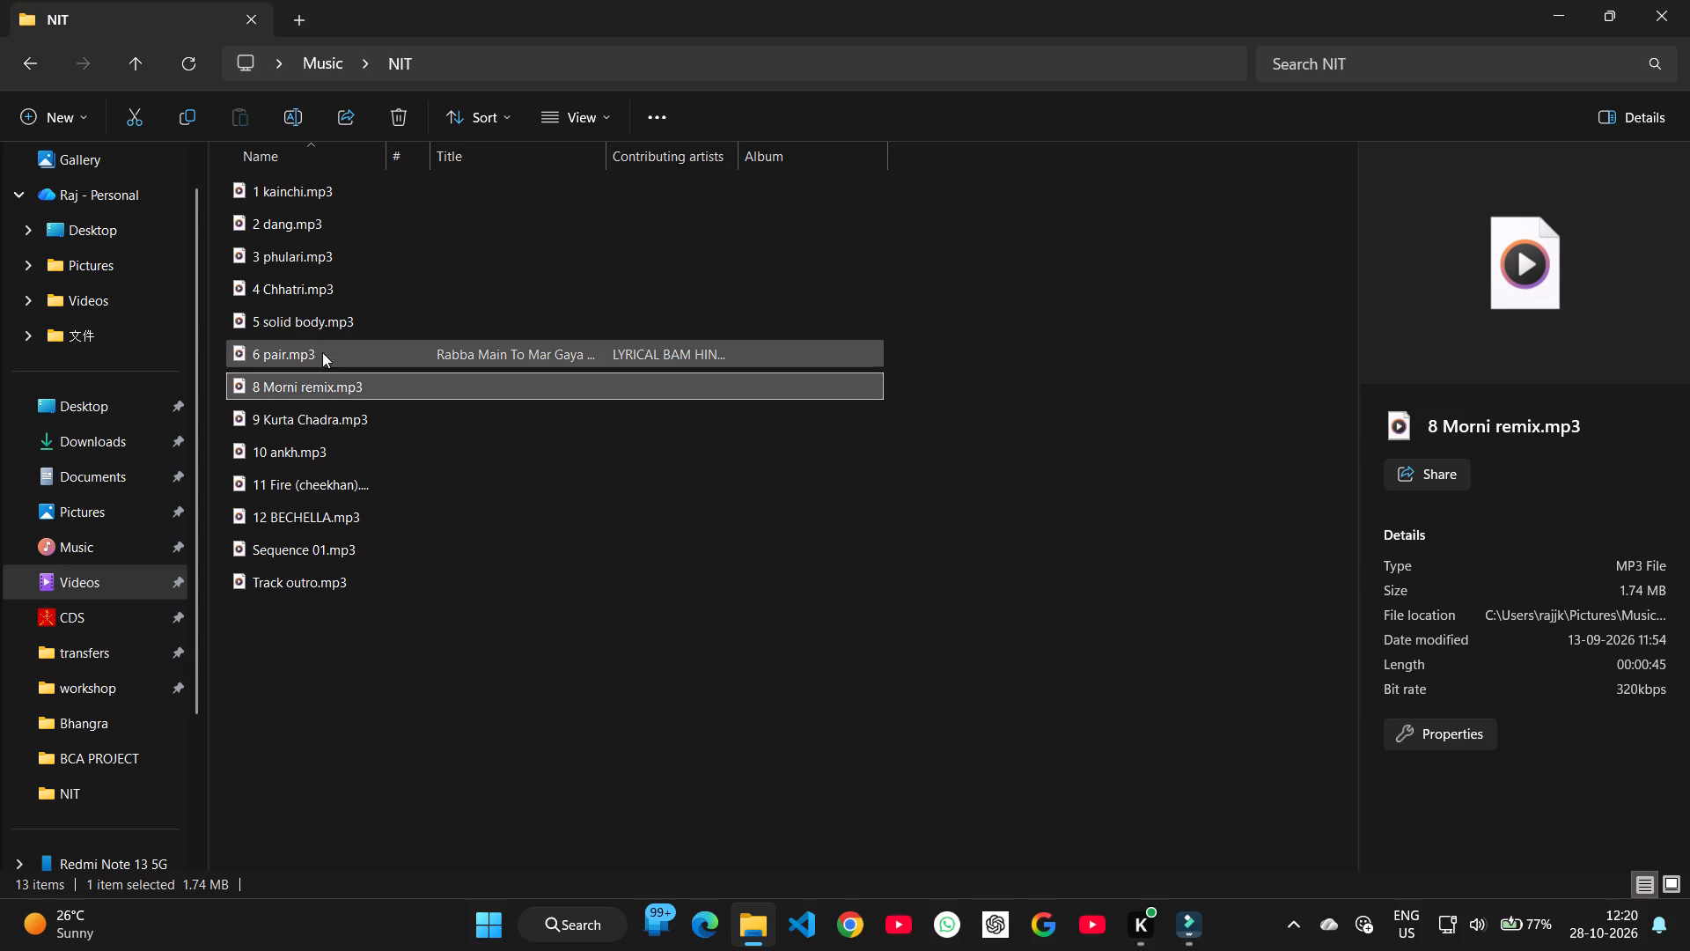
# Delete Sequence 01.mp3 from the NIT folder.
pyautogui.click(290, 546)
pyautogui.press('Delete')
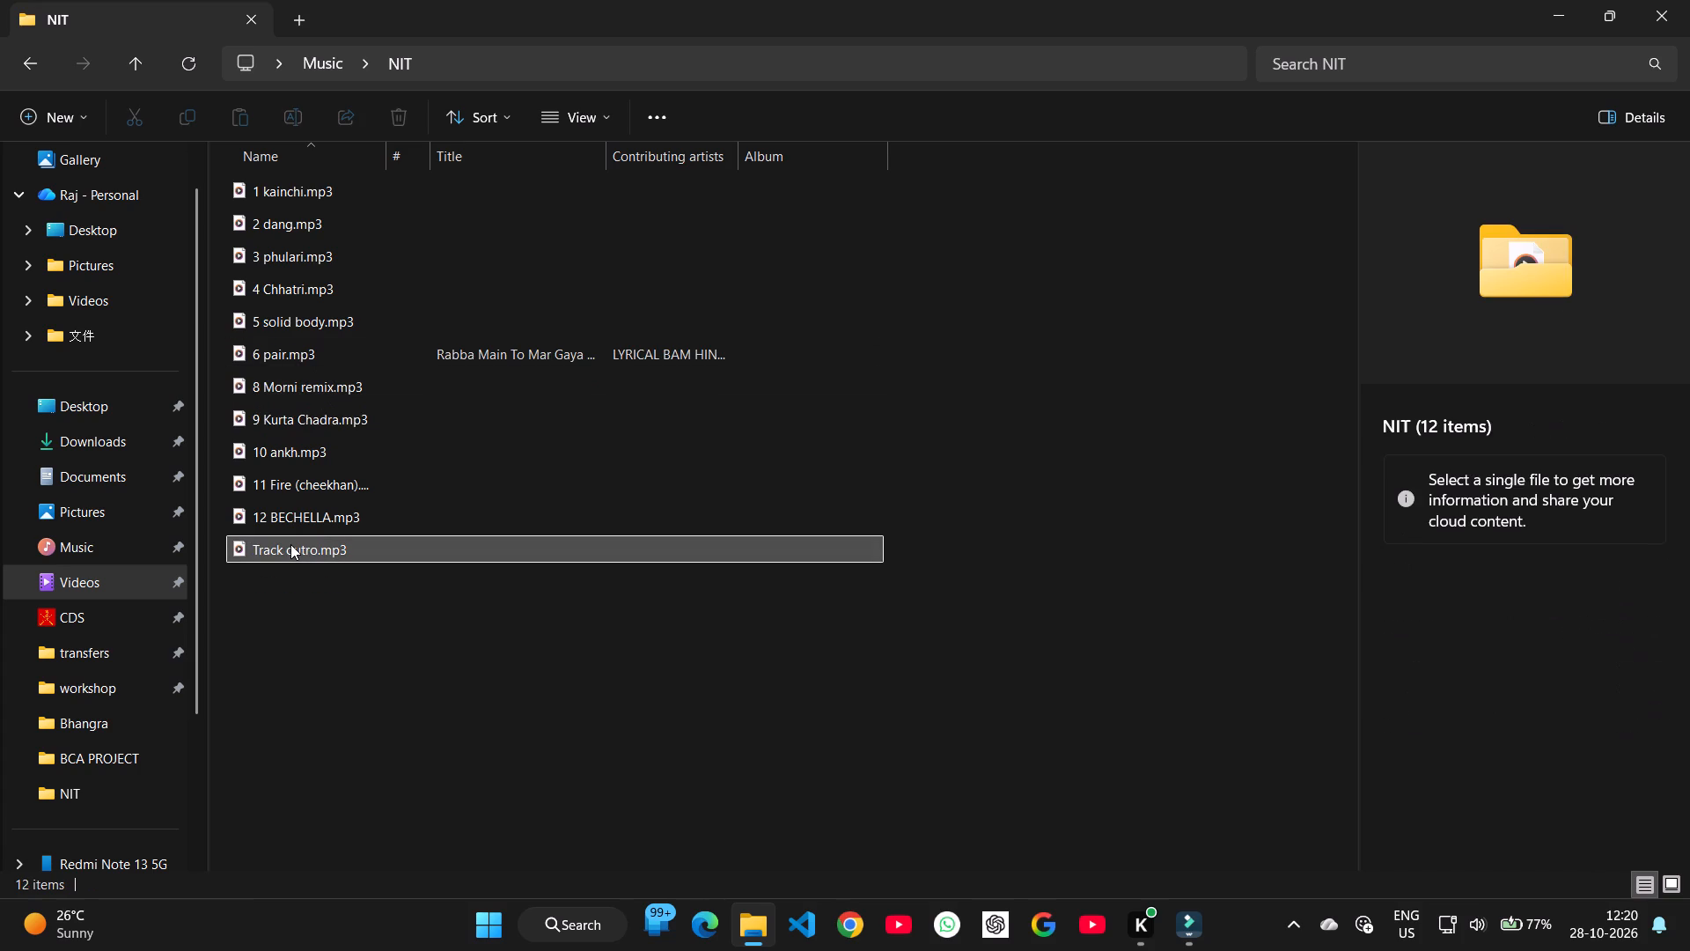
# Rename Track outro.mp3 in the NIT folder as 13 Track outro.mp3.
pyautogui.click(264, 549)
pyautogui.click(253, 550)
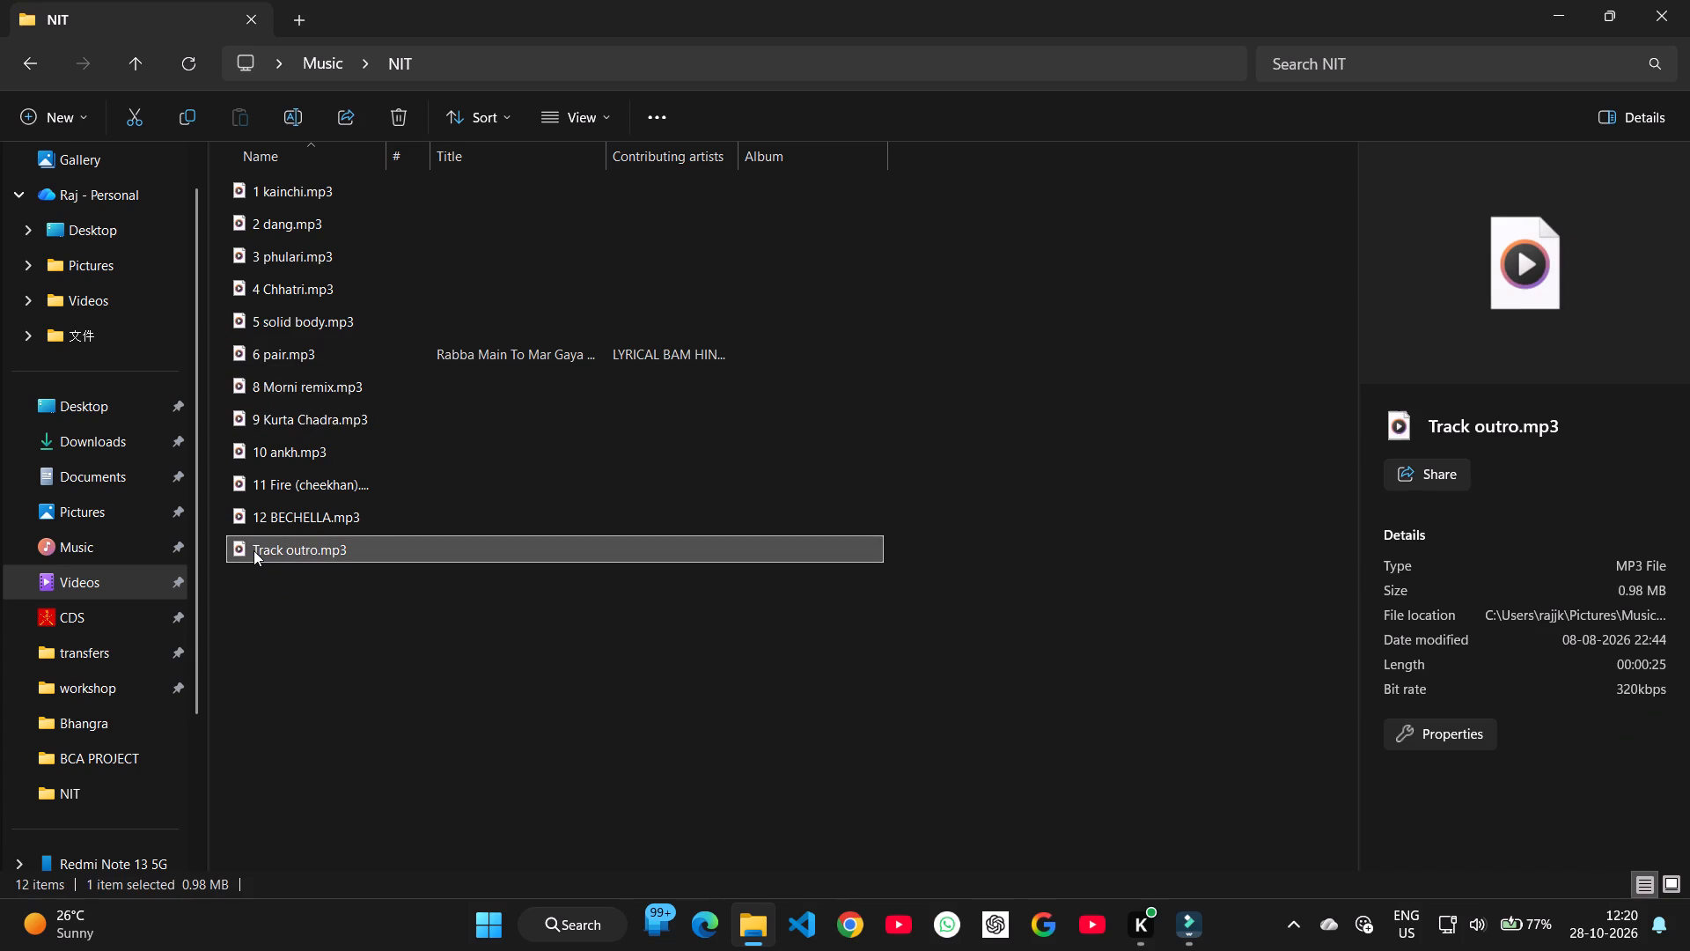
pyautogui.press('Left')
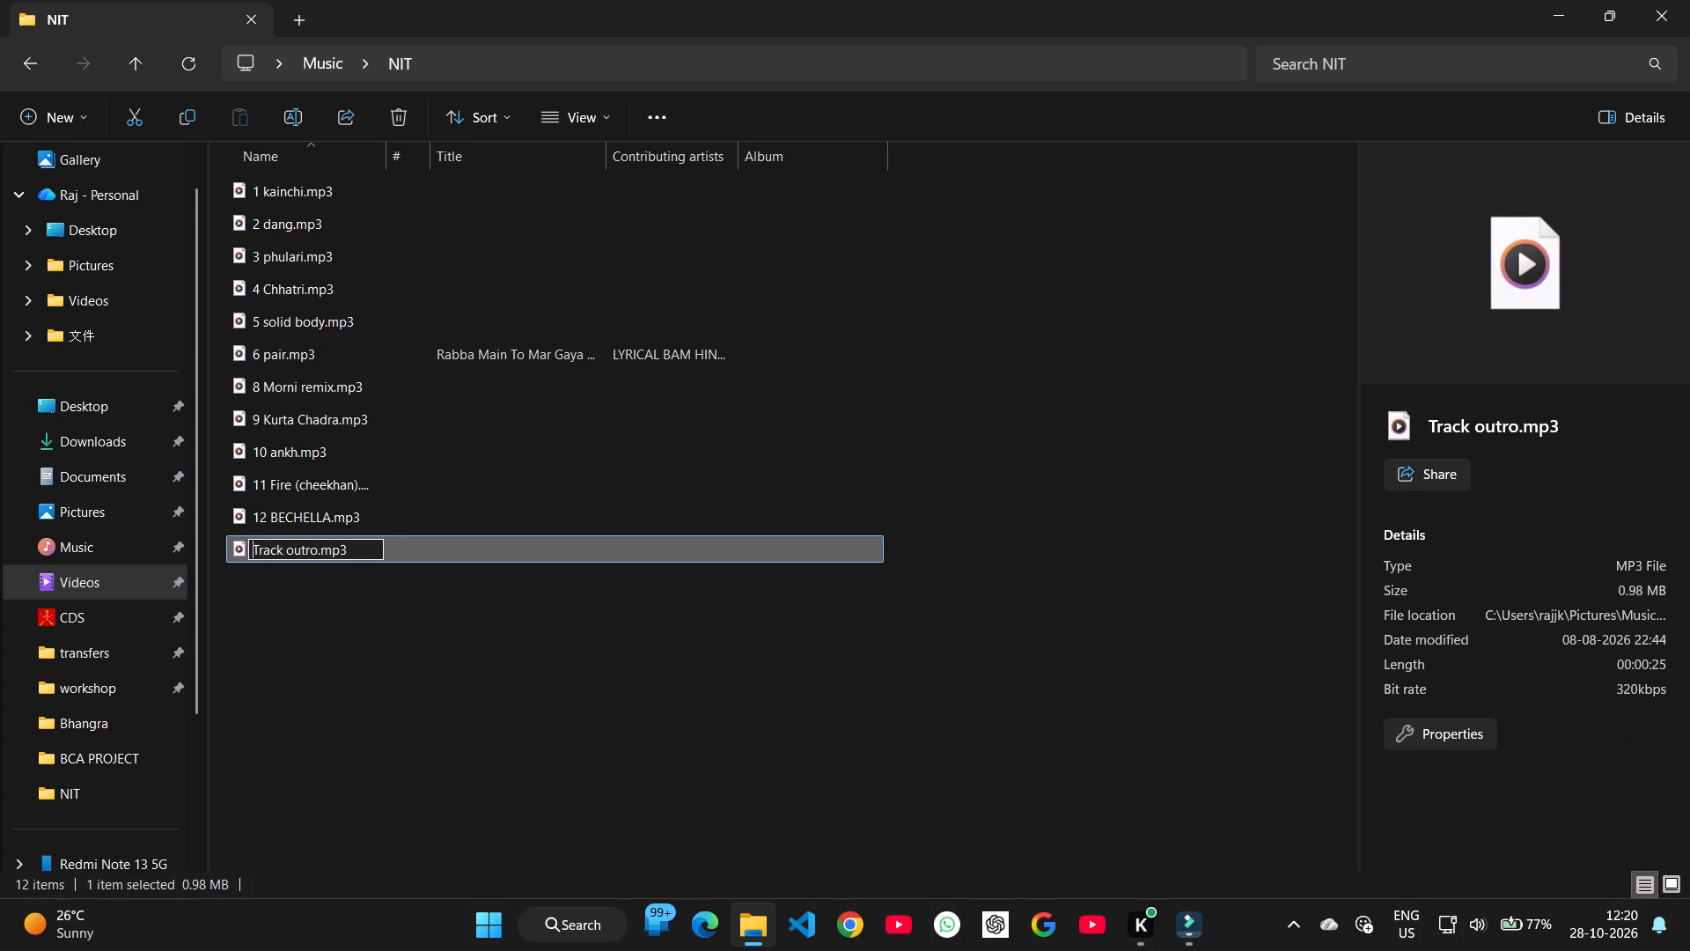
pyautogui.write('13')
pyautogui.press('space')
pyautogui.press('Return')
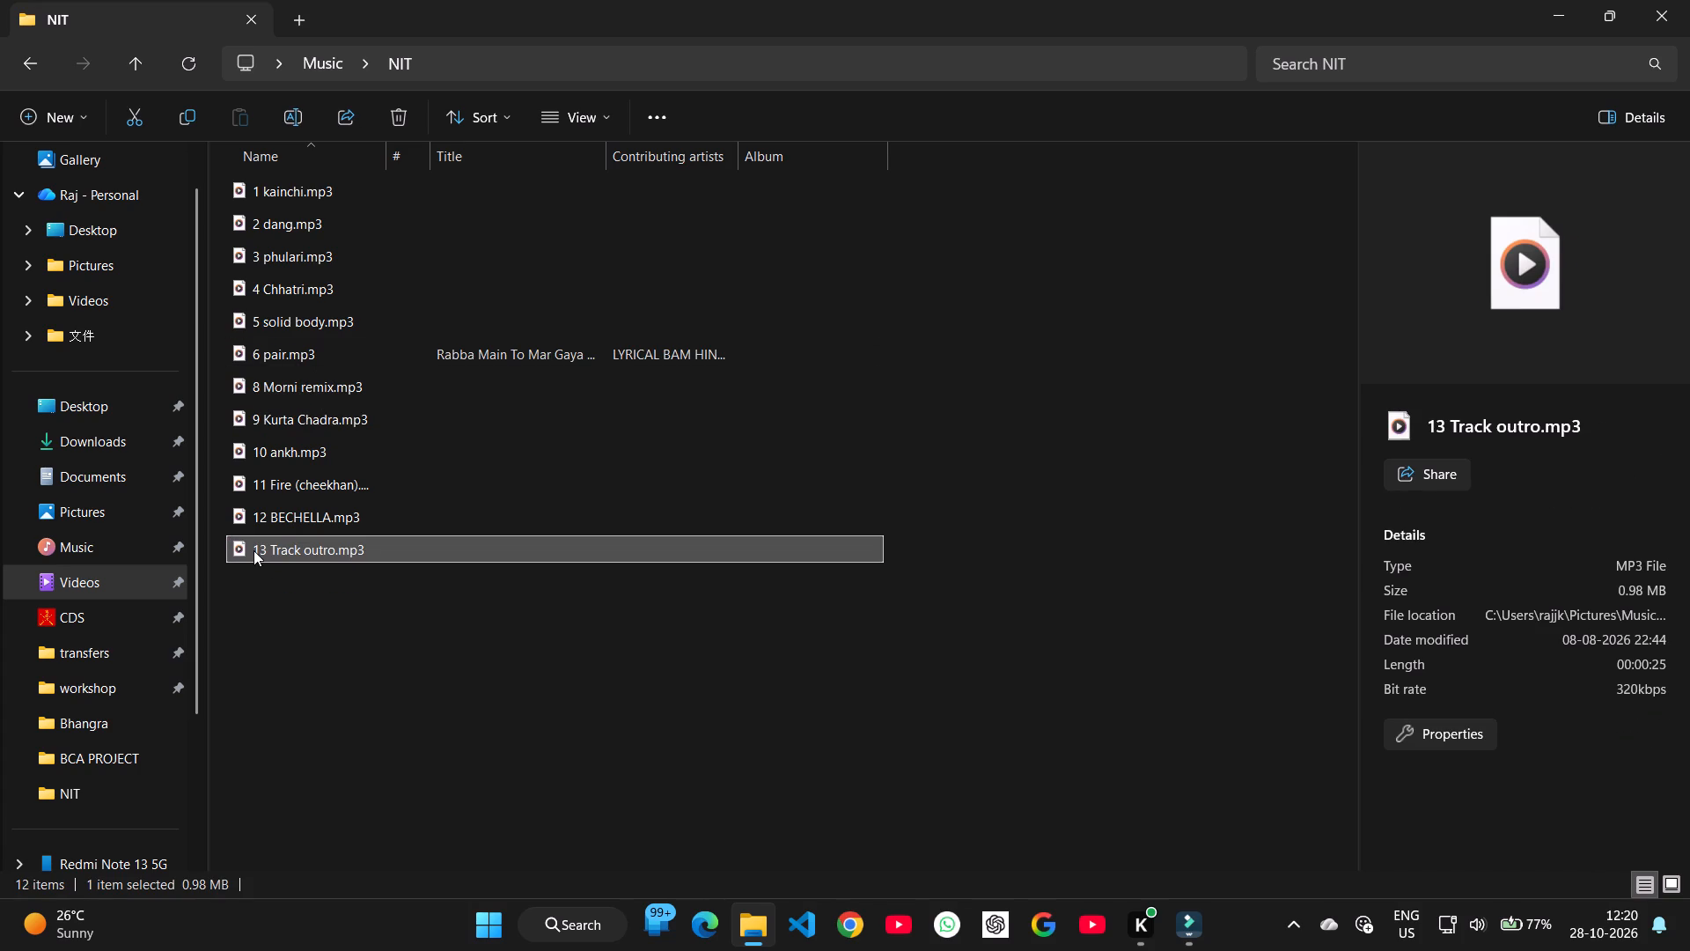
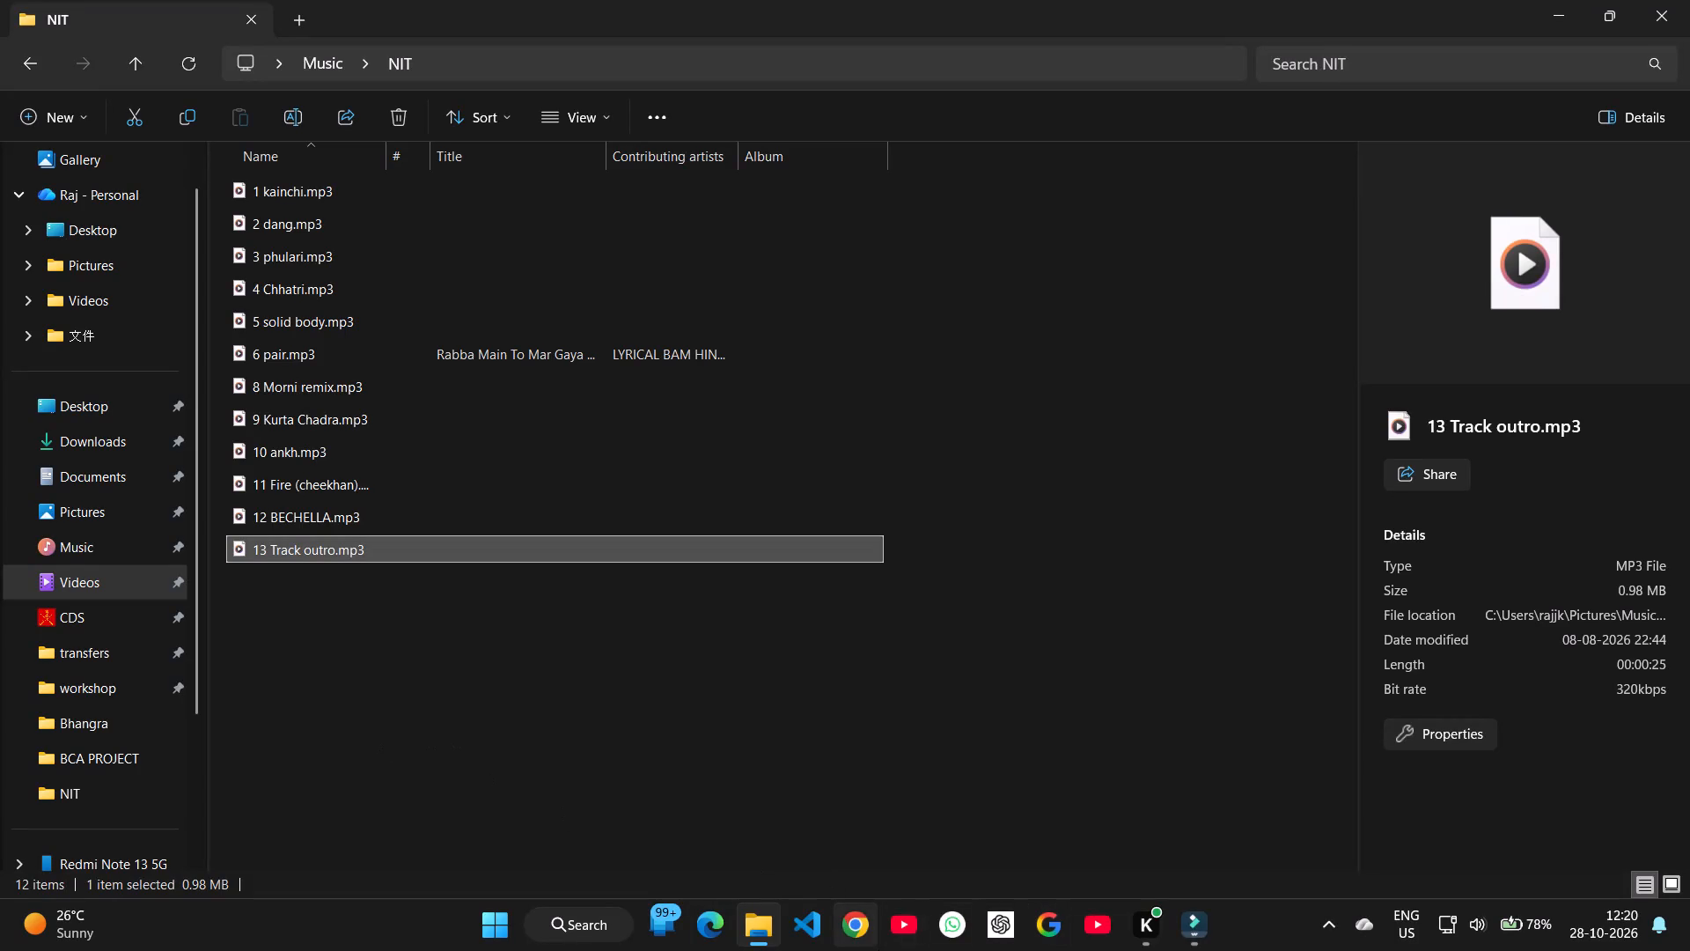
# Open the Brave browser.
pyautogui.write('brav')
pyautogui.press('Return')
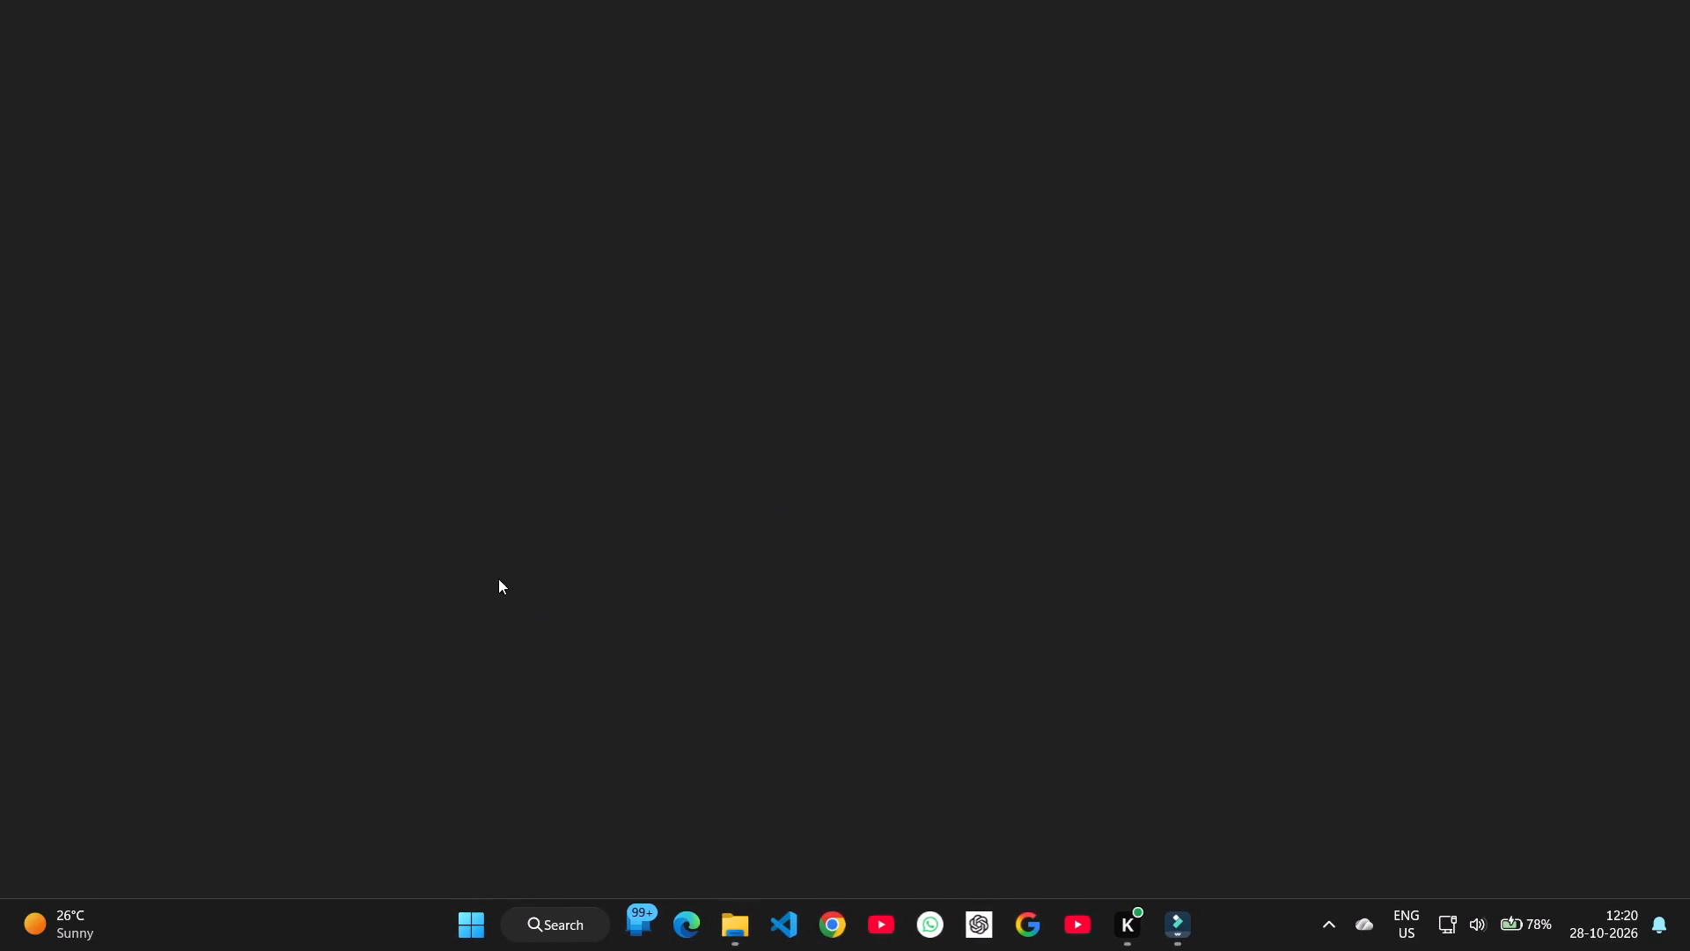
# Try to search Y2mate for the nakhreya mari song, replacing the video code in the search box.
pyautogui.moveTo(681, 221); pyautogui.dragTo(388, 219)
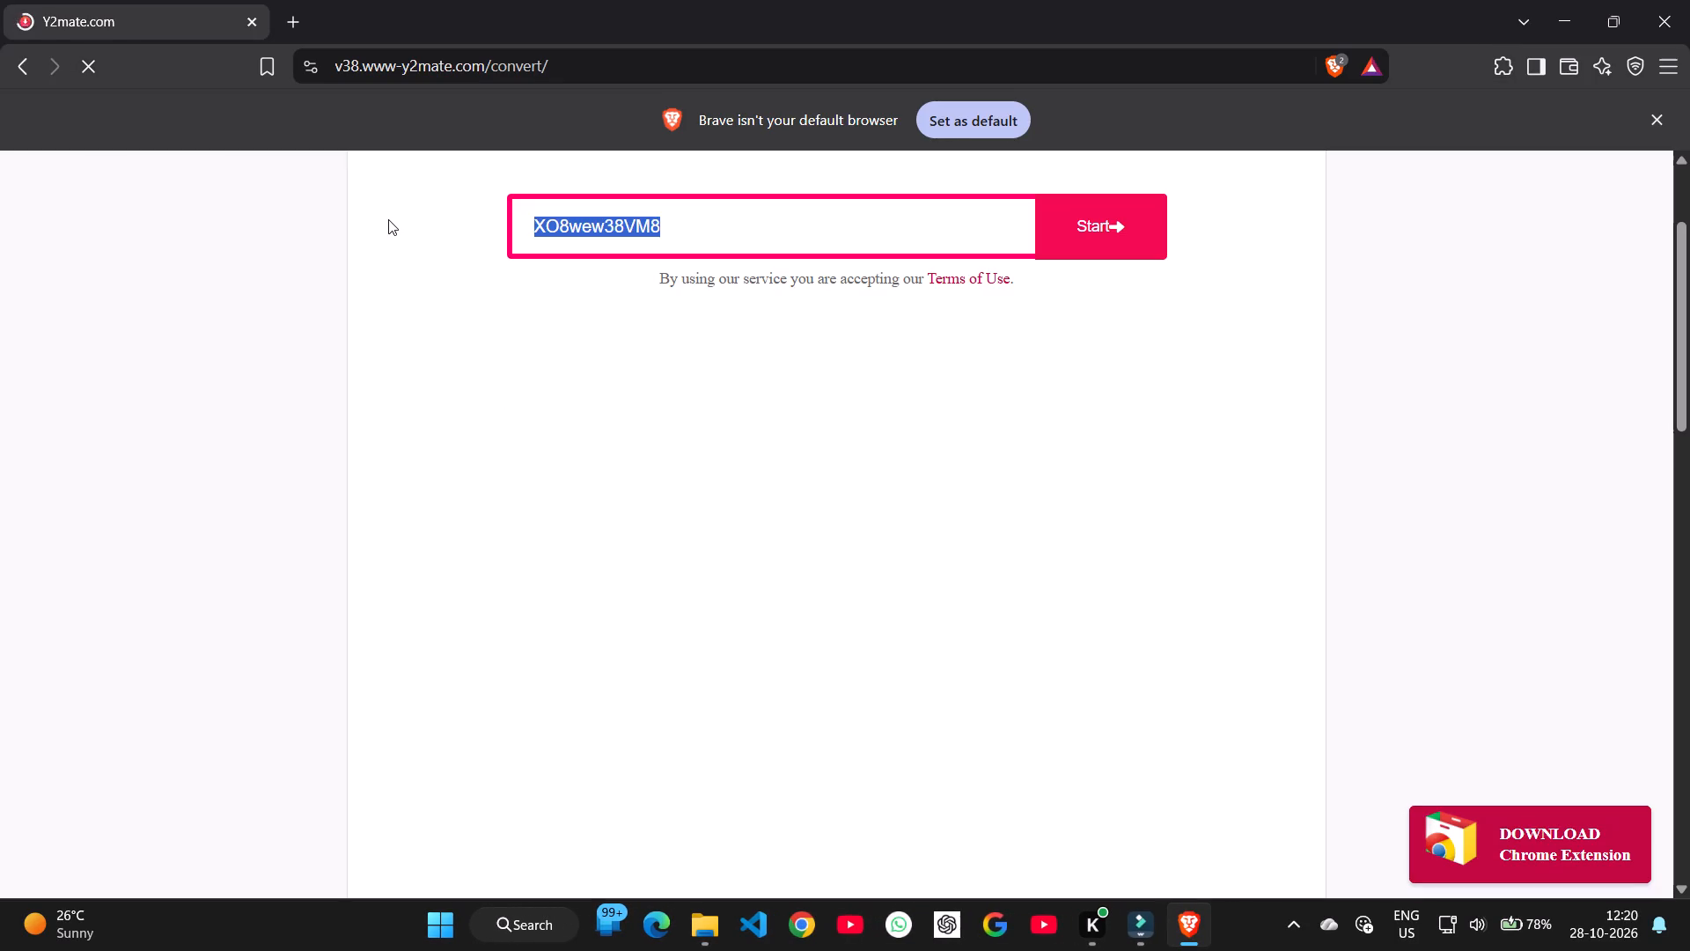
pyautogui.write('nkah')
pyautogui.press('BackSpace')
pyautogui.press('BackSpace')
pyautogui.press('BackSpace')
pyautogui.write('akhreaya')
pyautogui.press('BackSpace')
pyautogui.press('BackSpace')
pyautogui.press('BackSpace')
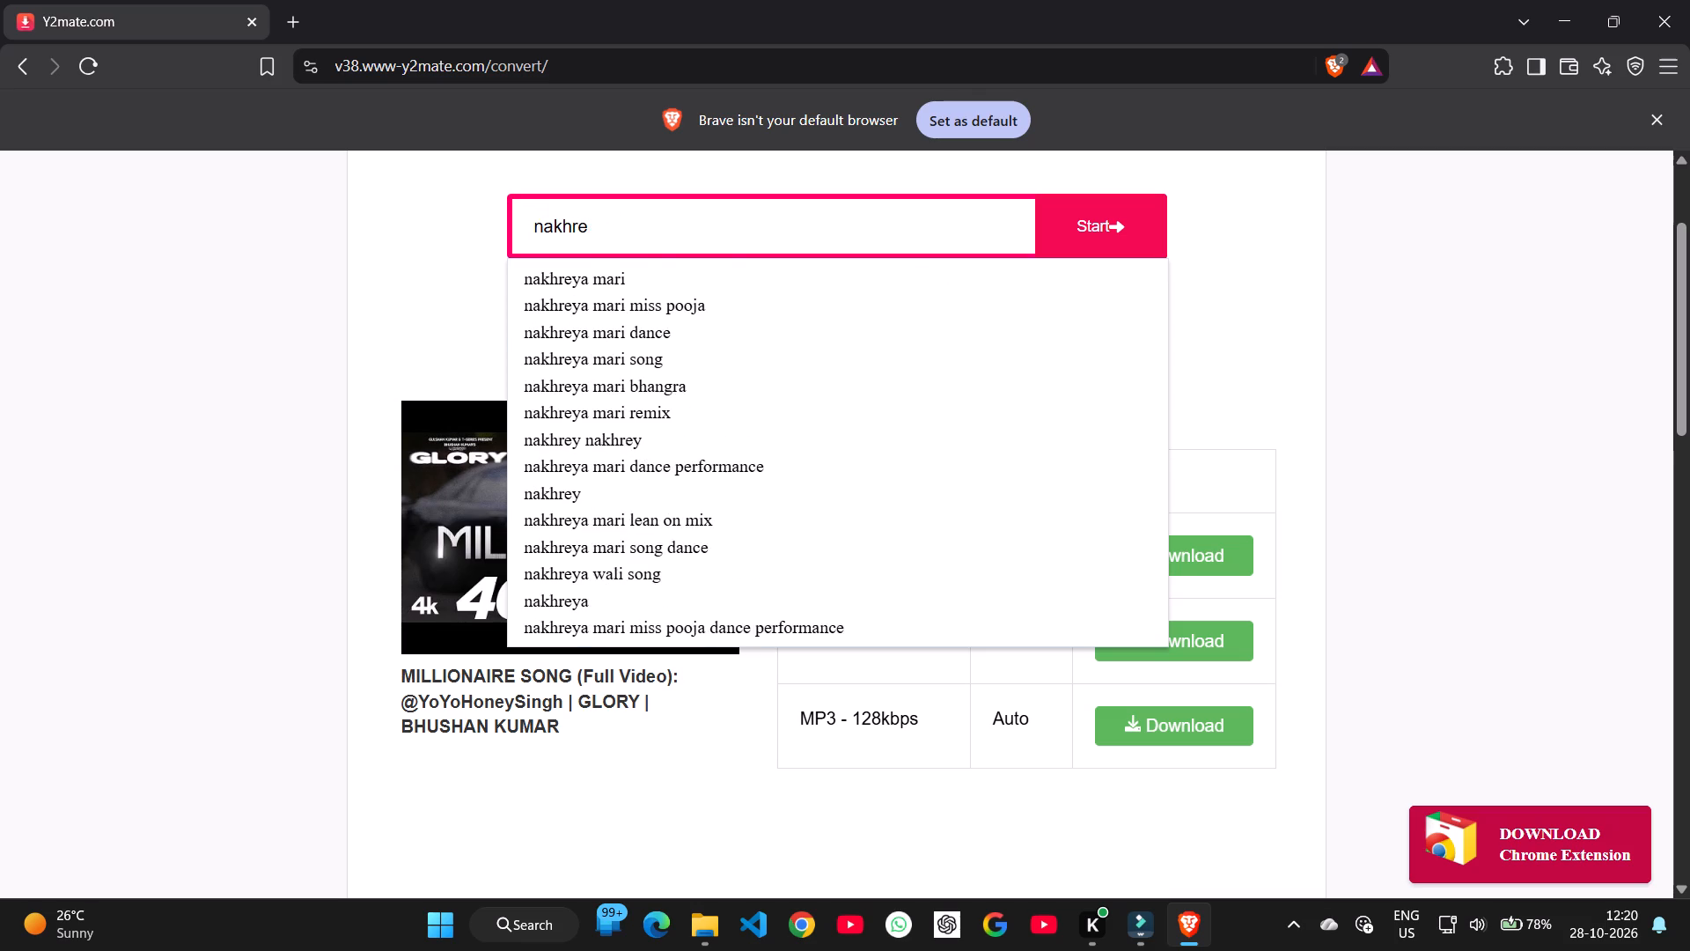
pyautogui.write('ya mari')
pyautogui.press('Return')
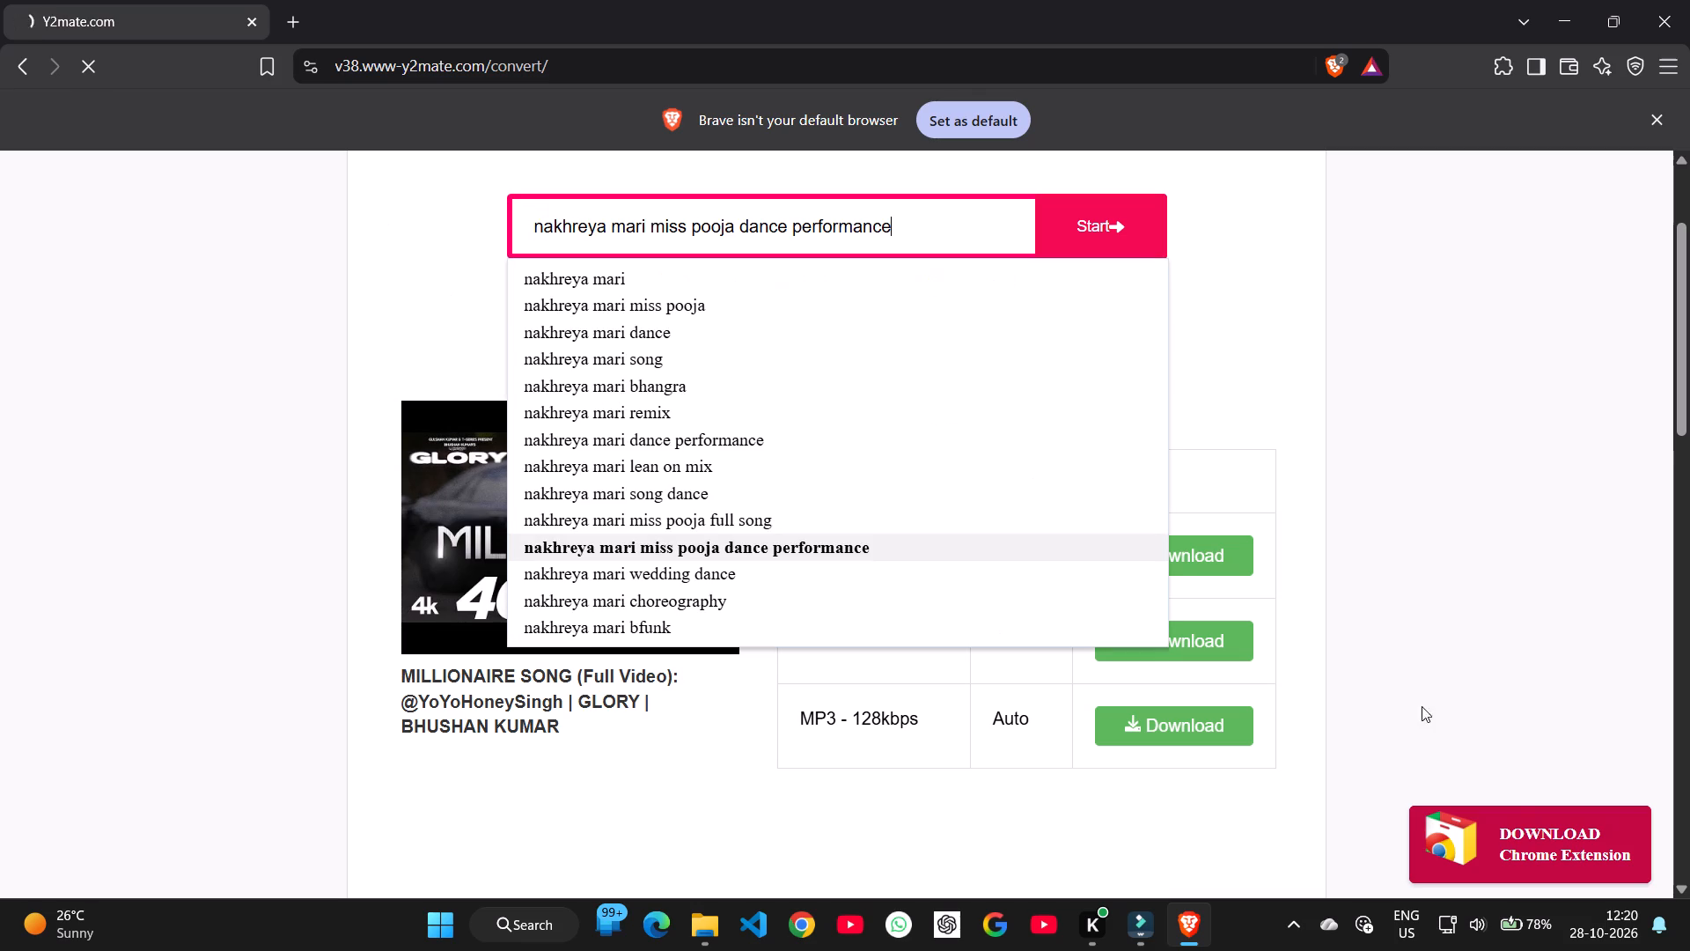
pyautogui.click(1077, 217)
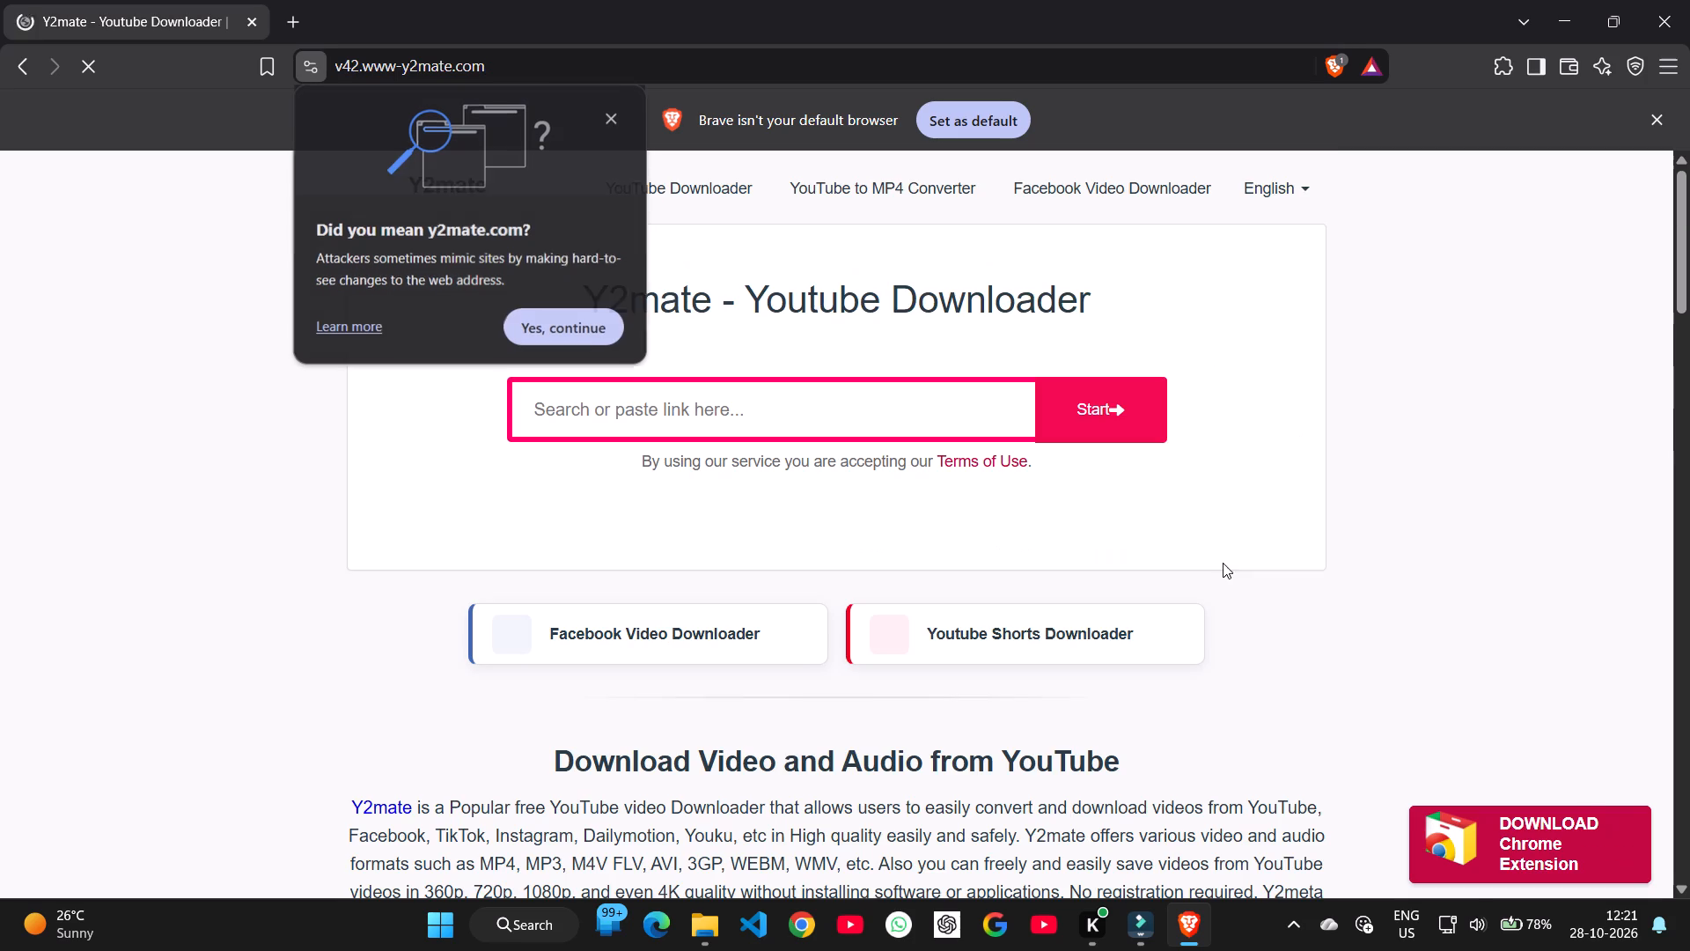
# Dismiss the site address warning and search Y2mate for nakhreya mari.
pyautogui.click(615, 114)
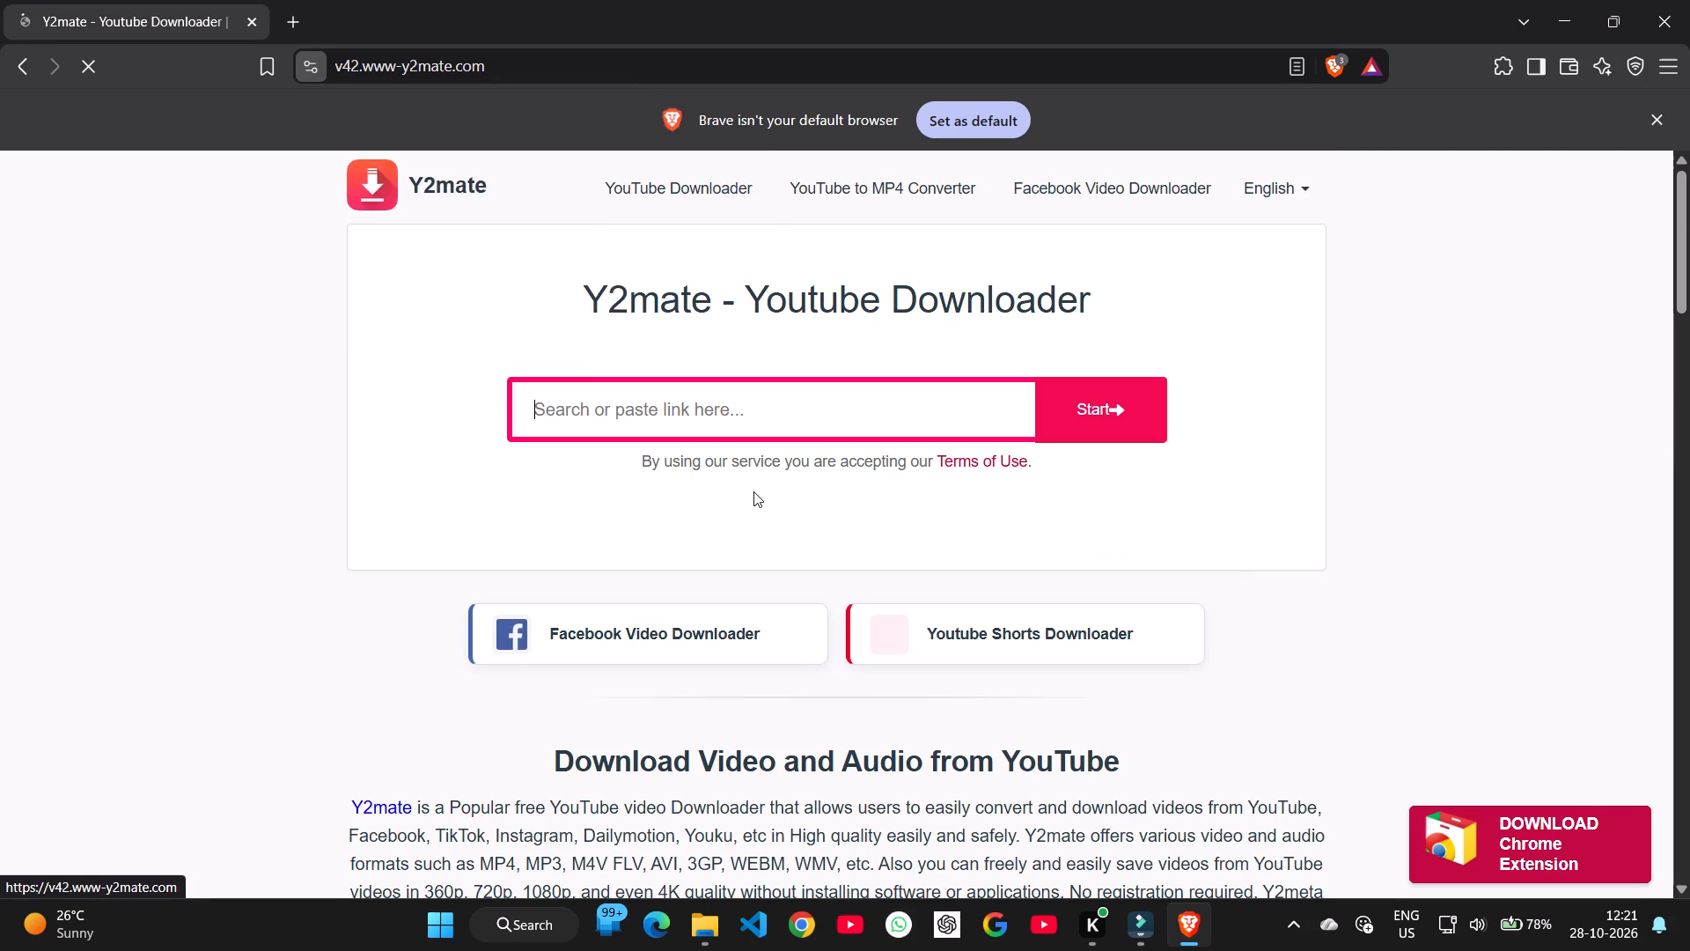
pyautogui.scroll(-1, 754, 491)
pyautogui.scroll(2, 853, 329)
pyautogui.scroll(-3, 831, 416)
pyautogui.scroll(2, 831, 422)
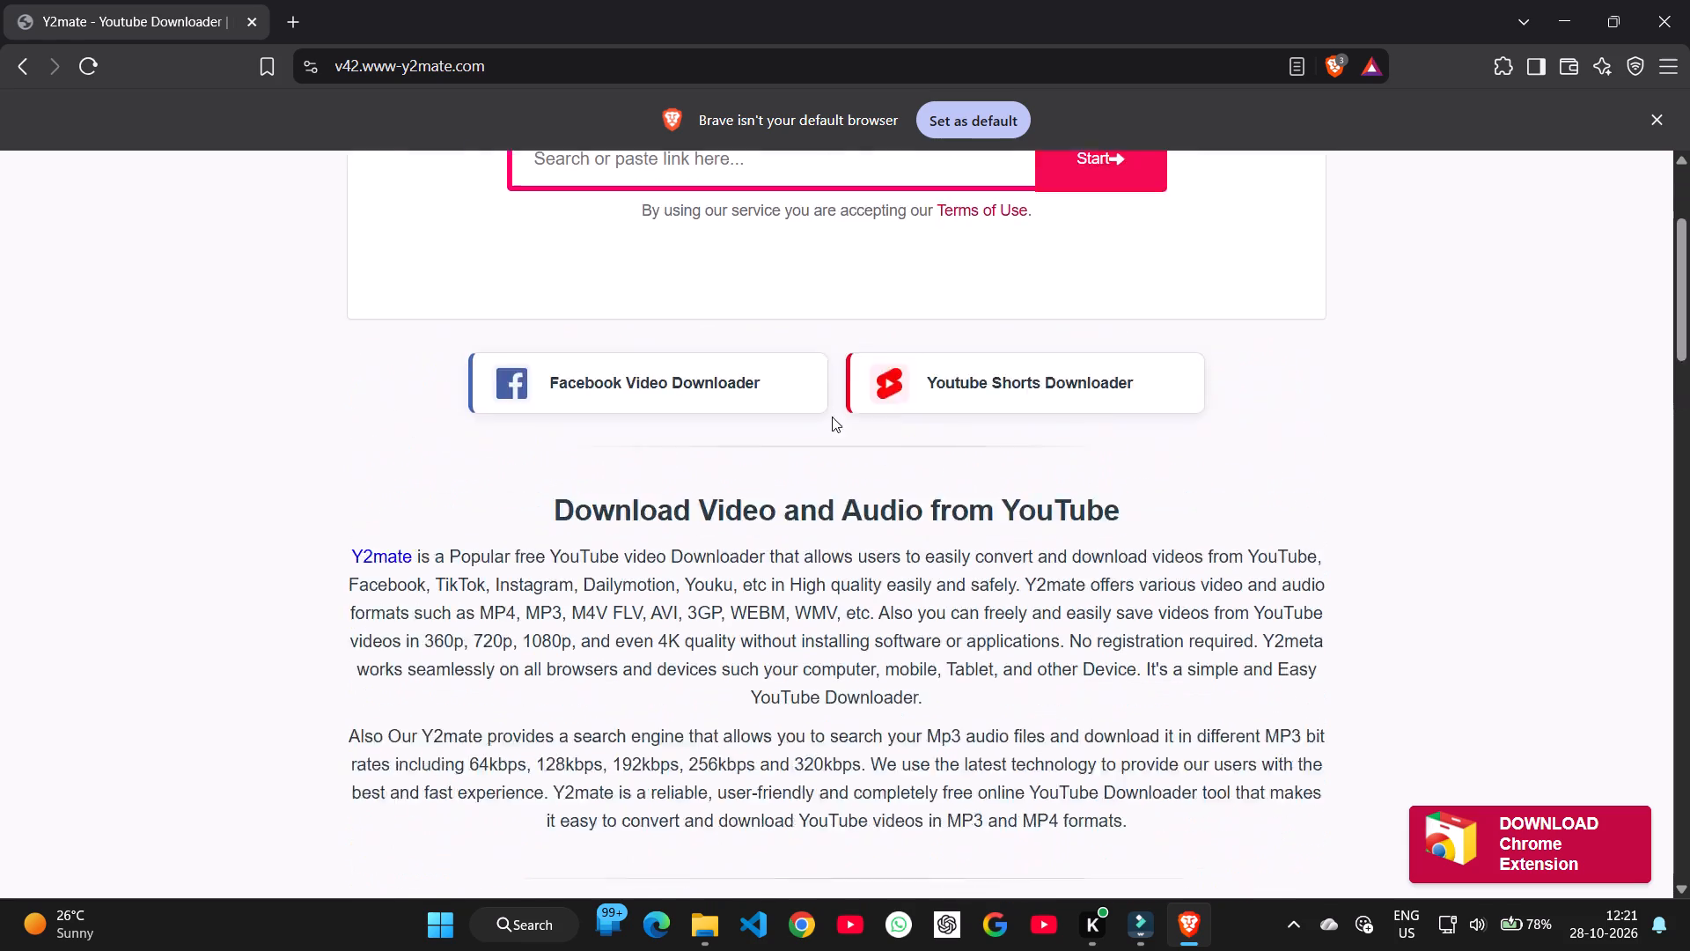
pyautogui.scroll(2, 832, 417)
pyautogui.click(832, 411)
pyautogui.write('nqkh')
pyautogui.press('BackSpace')
pyautogui.press('BackSpace')
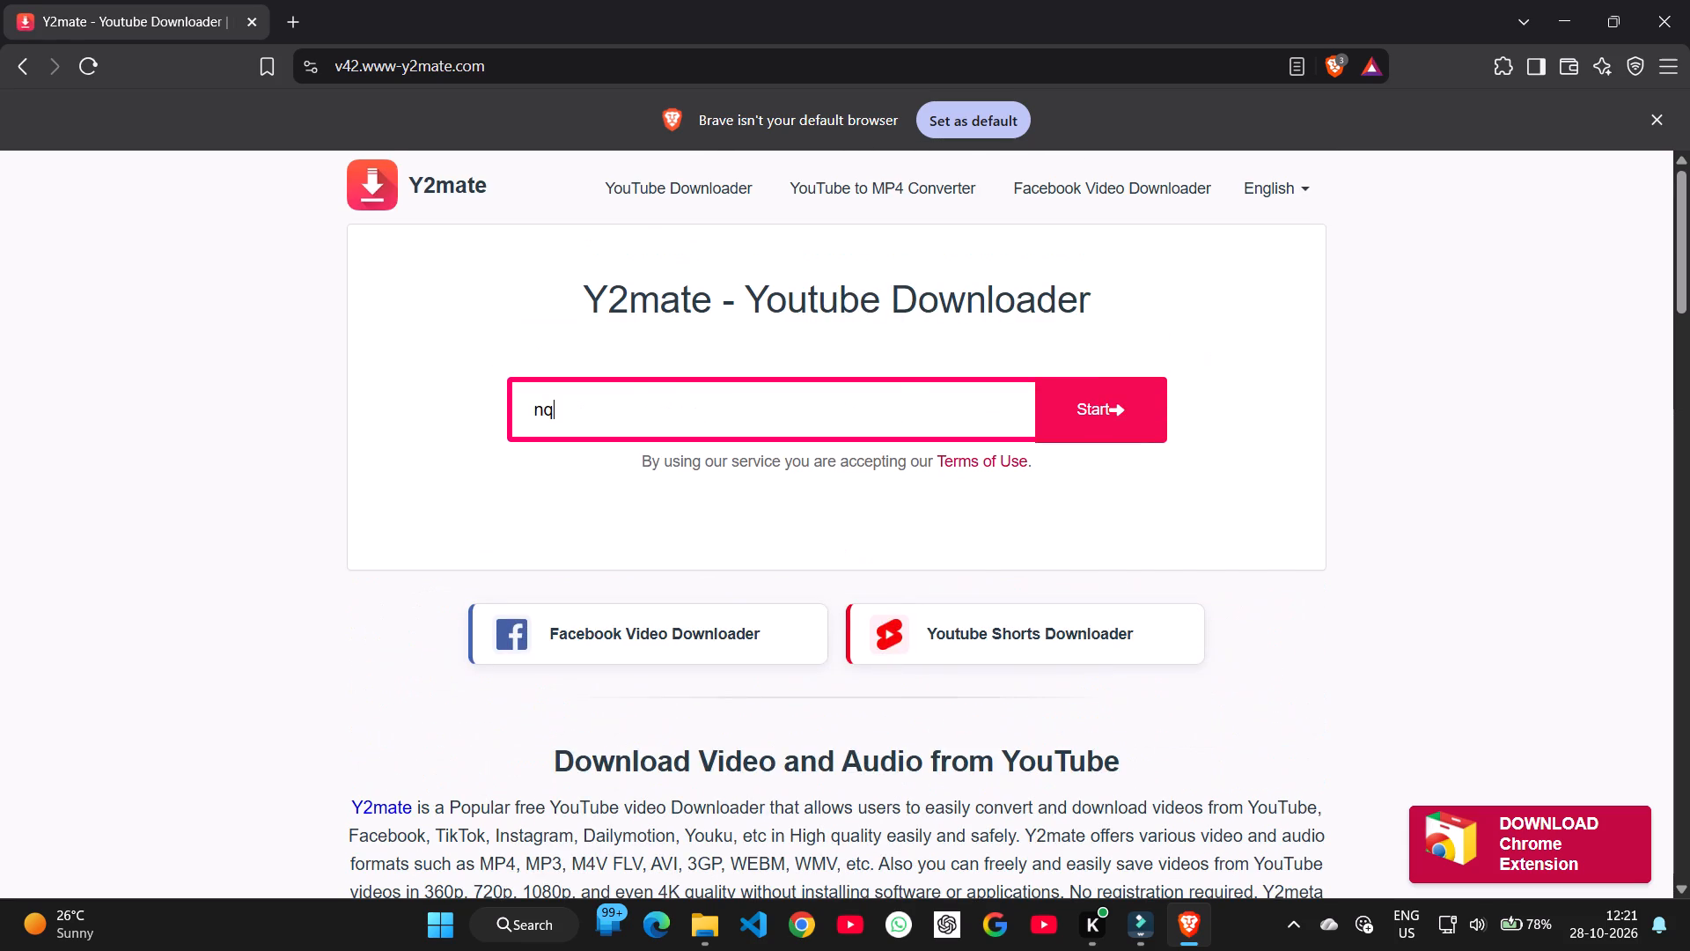
pyautogui.press('BackSpace')
pyautogui.press('a')
pyautogui.write('khrea')
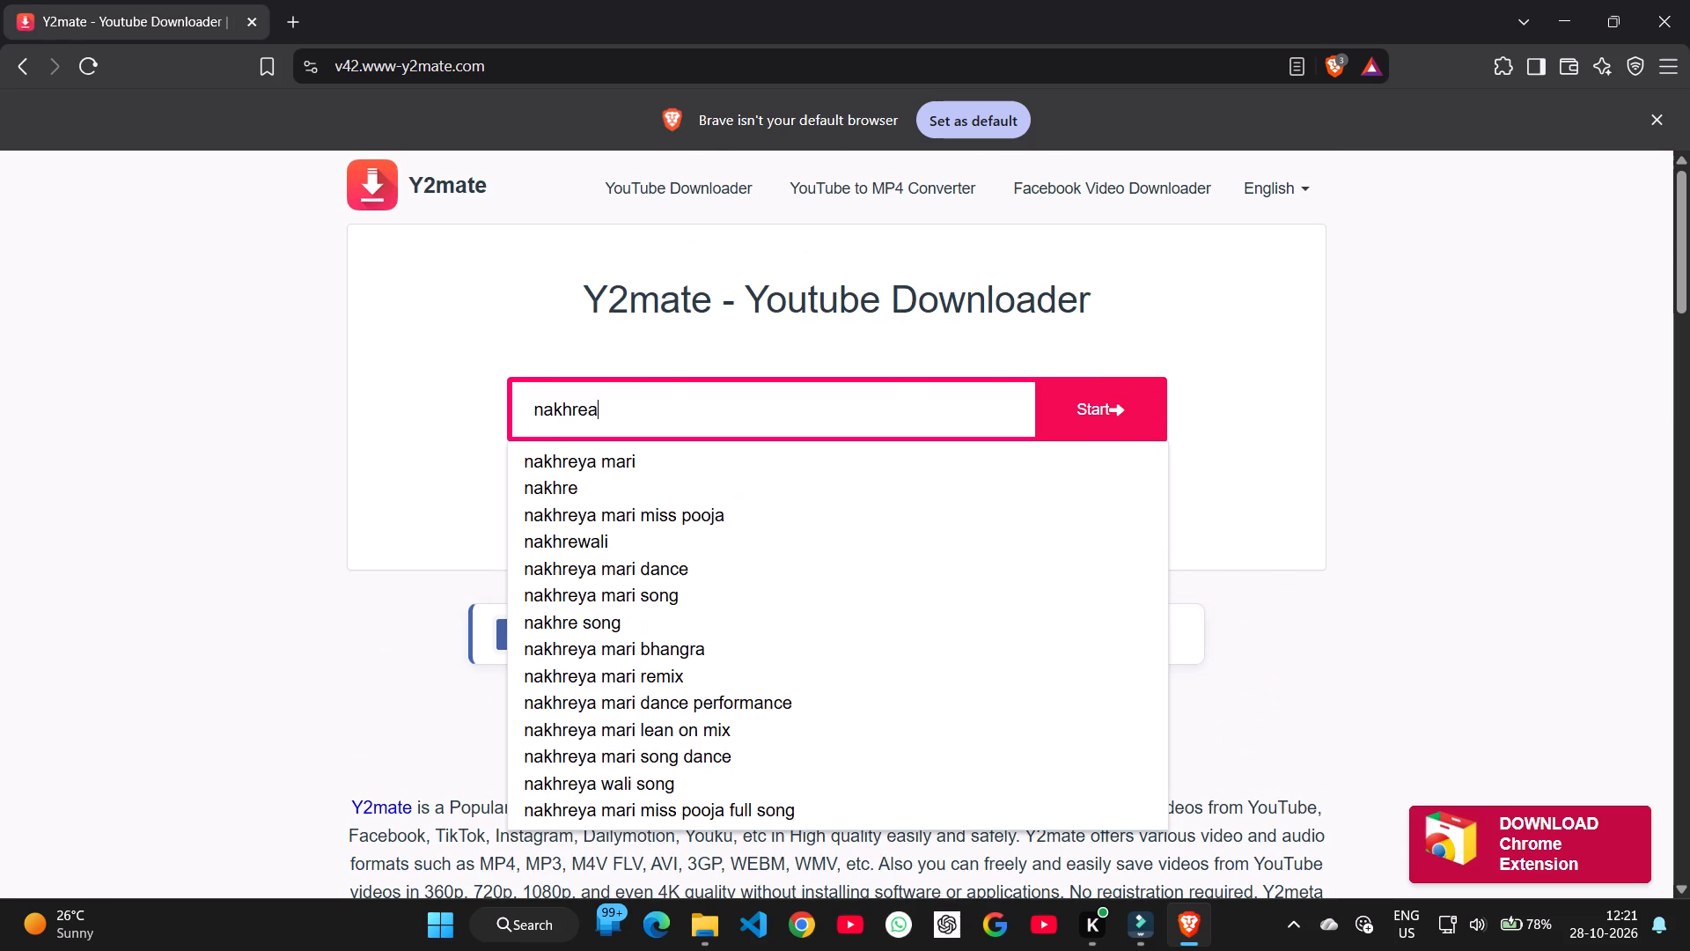
pyautogui.press('BackSpace')
pyautogui.write('ya mari')
pyautogui.press('Return')
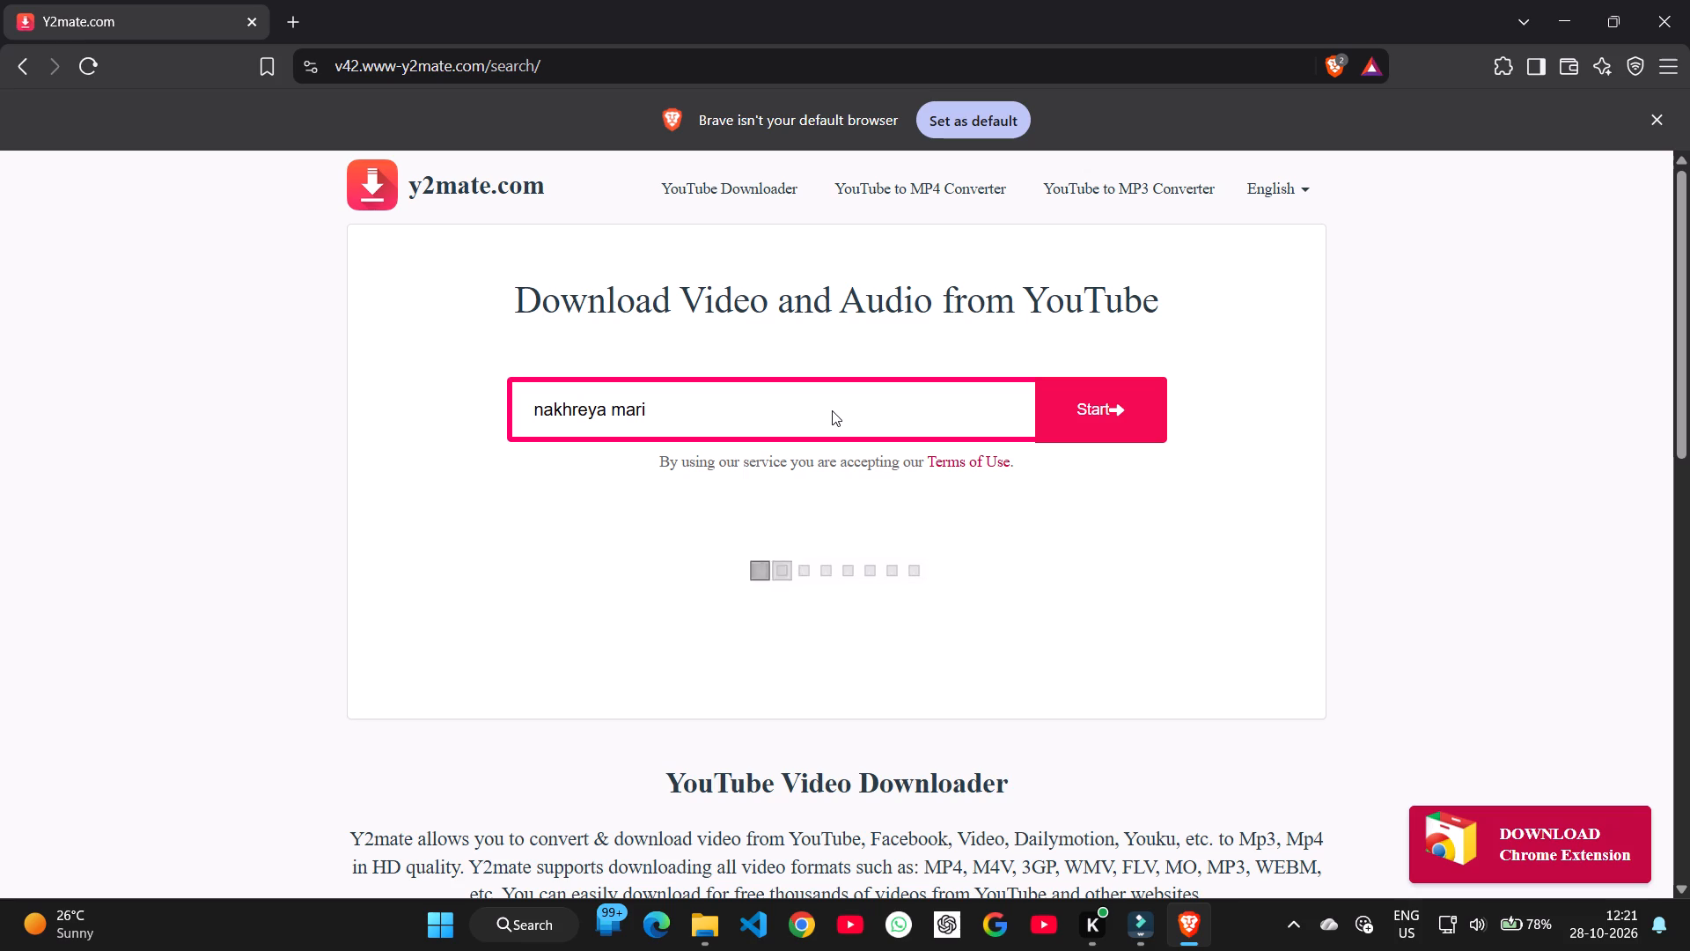
# Choose the Nakhreya Mari video by Miss Pooja and DJ Sanj and prepare its MP3 - 320kbps download.
pyautogui.click(467, 734)
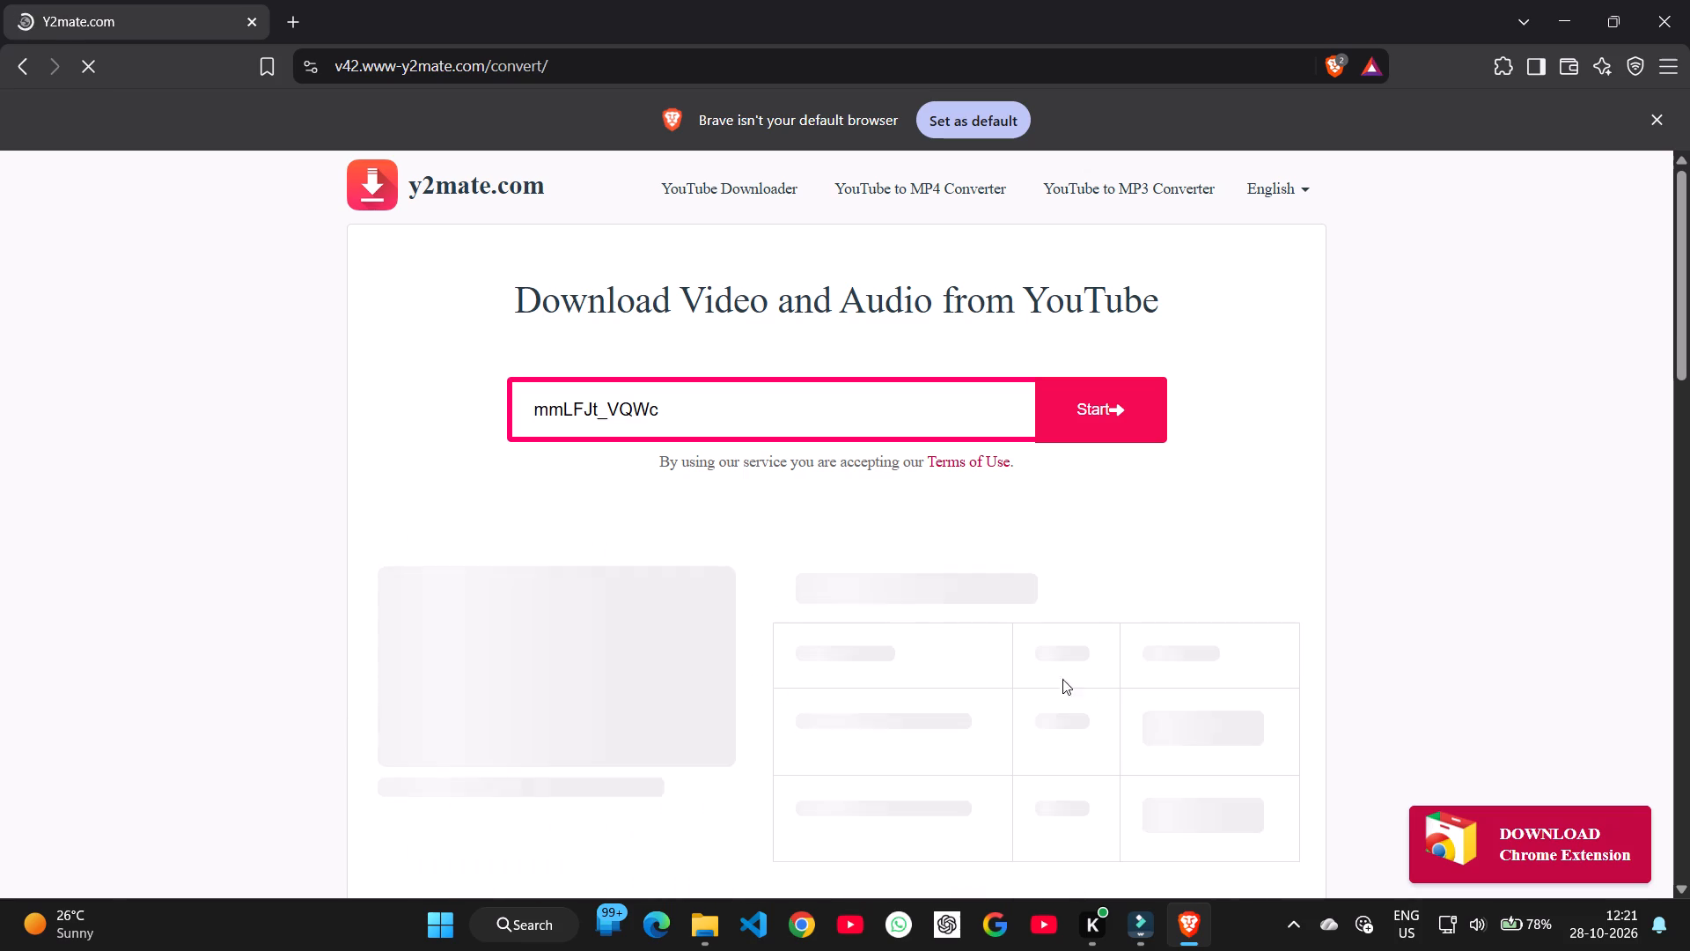
pyautogui.scroll(-1, 870, 597)
pyautogui.click(1157, 558)
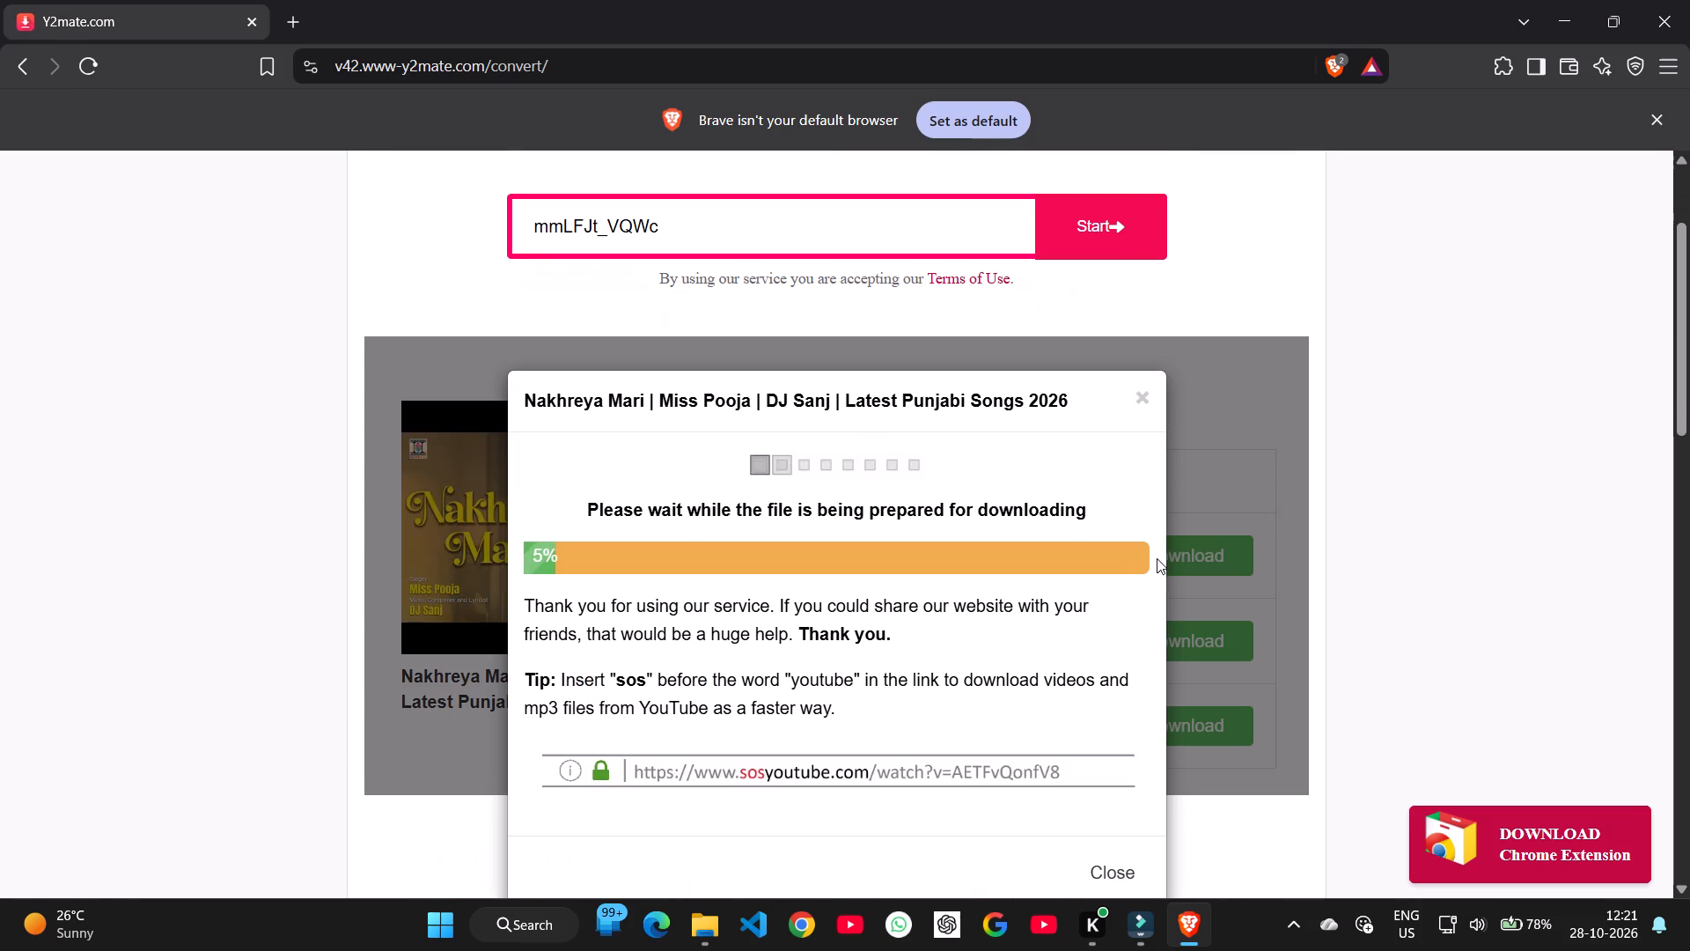
# Open the YouTube app, then return to the Y2mate download page in Brave.
pyautogui.click(848, 948)
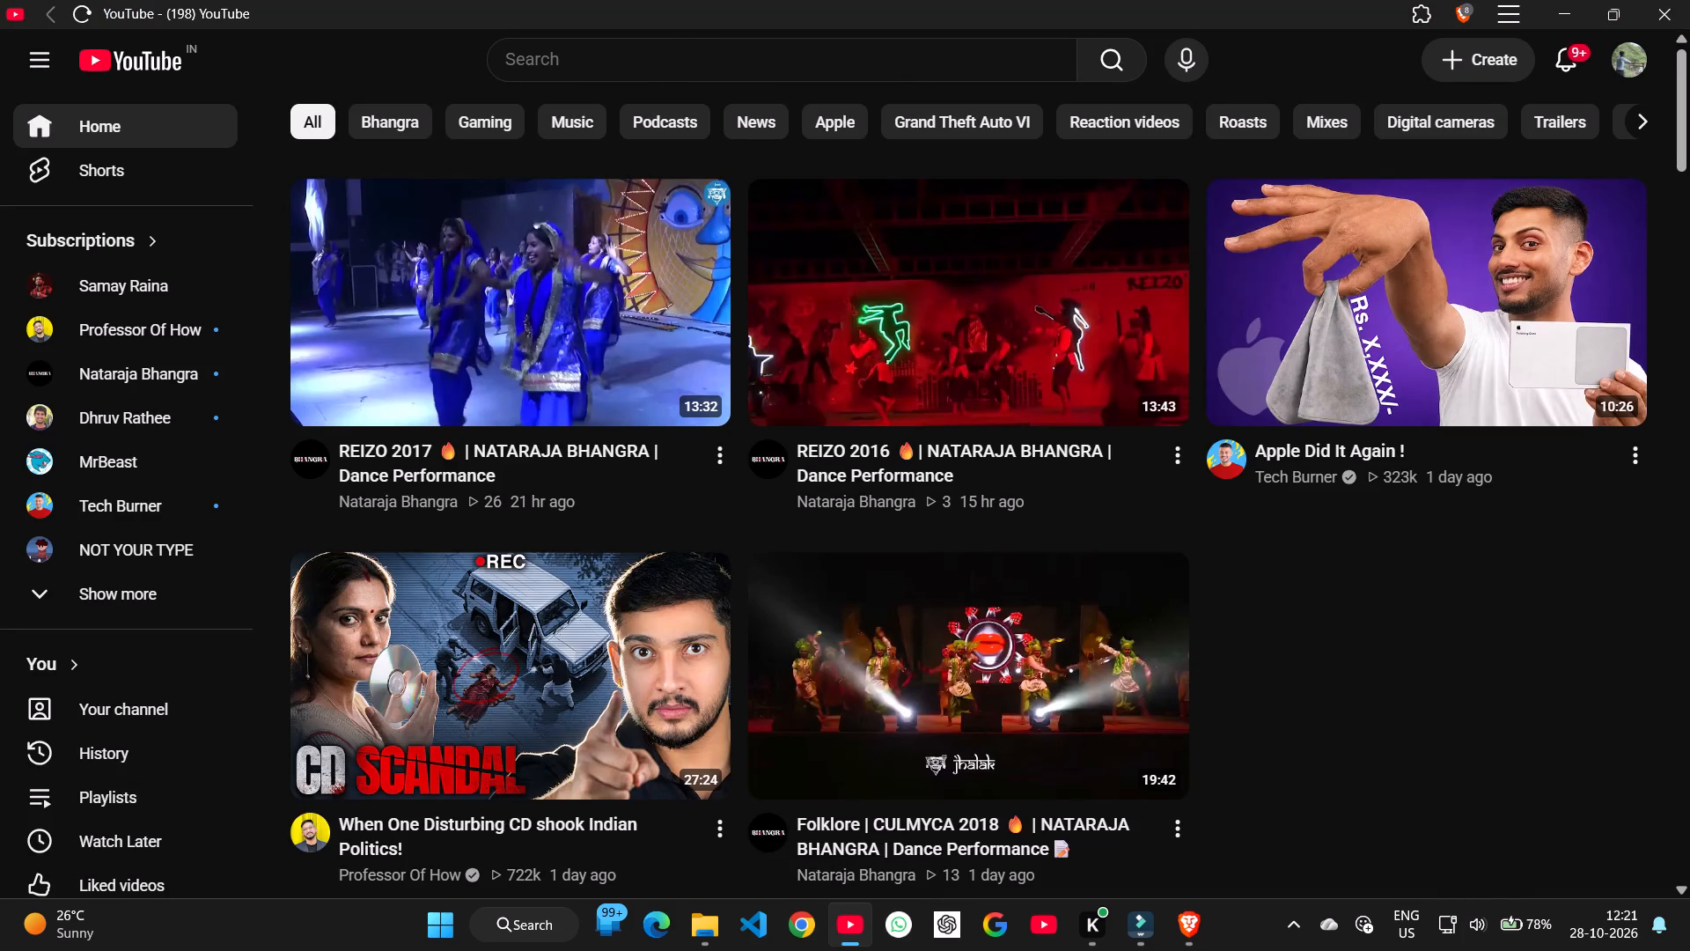
pyautogui.click(903, 62)
pyautogui.click(1303, 564)
pyautogui.hotkey('alt', 'Tab')
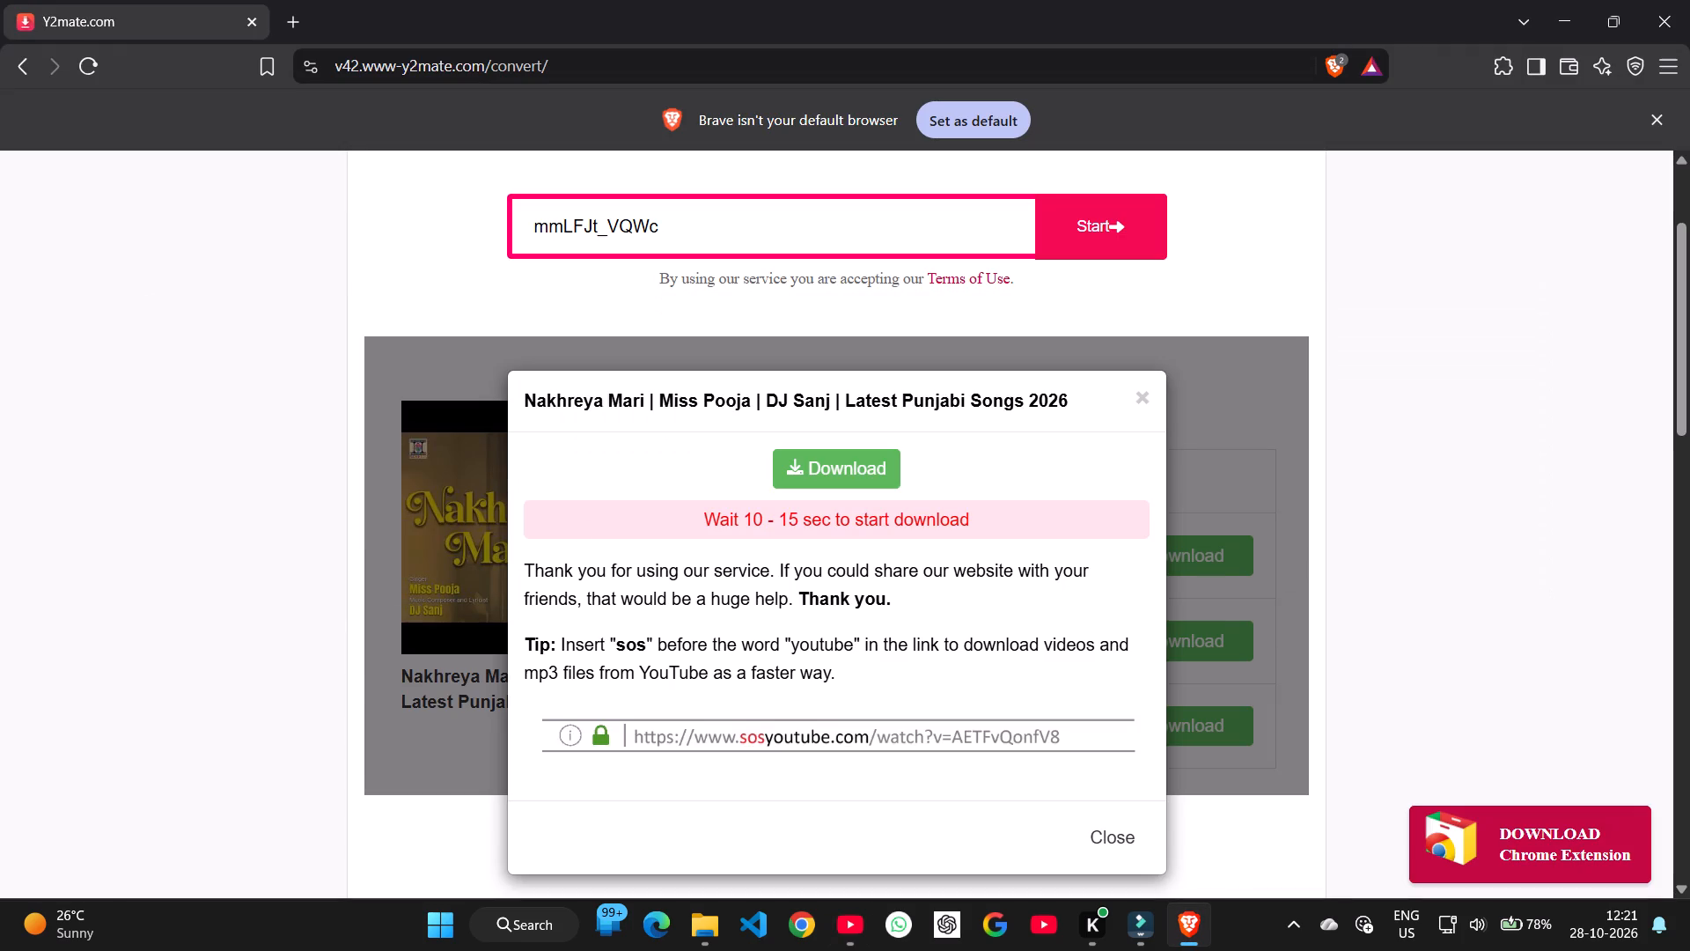
# Download the prepared MP3 into the Music > NIT folder as nakhreya mari and close the download dialog.
pyautogui.click(828, 468)
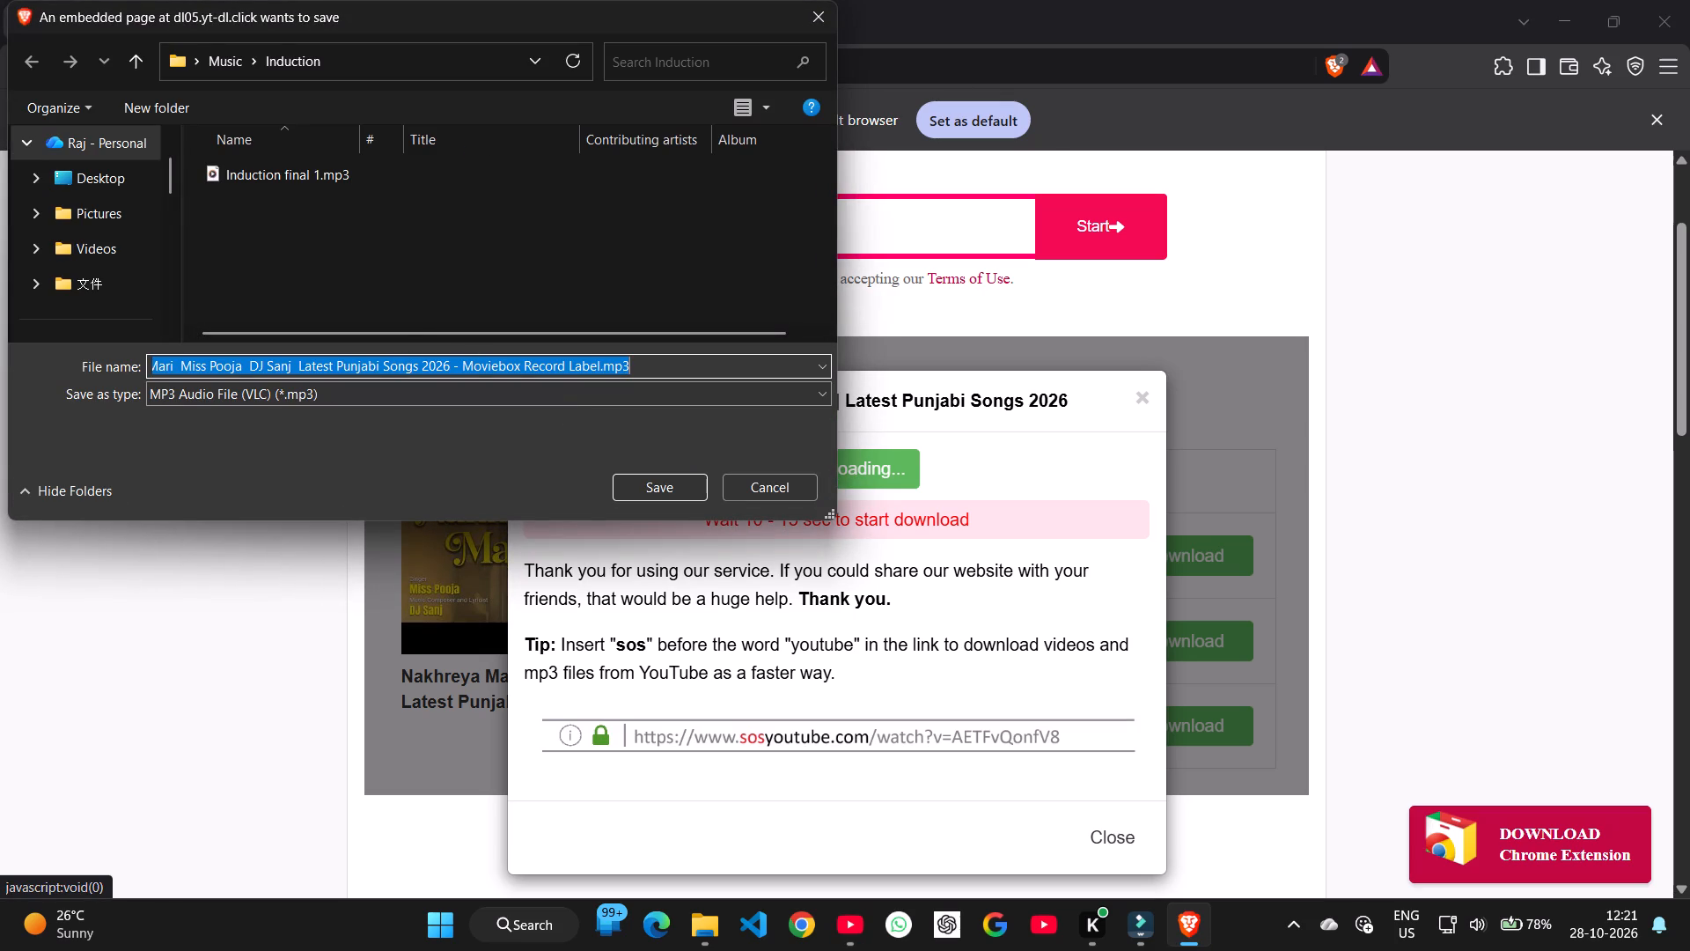
pyautogui.click(227, 60)
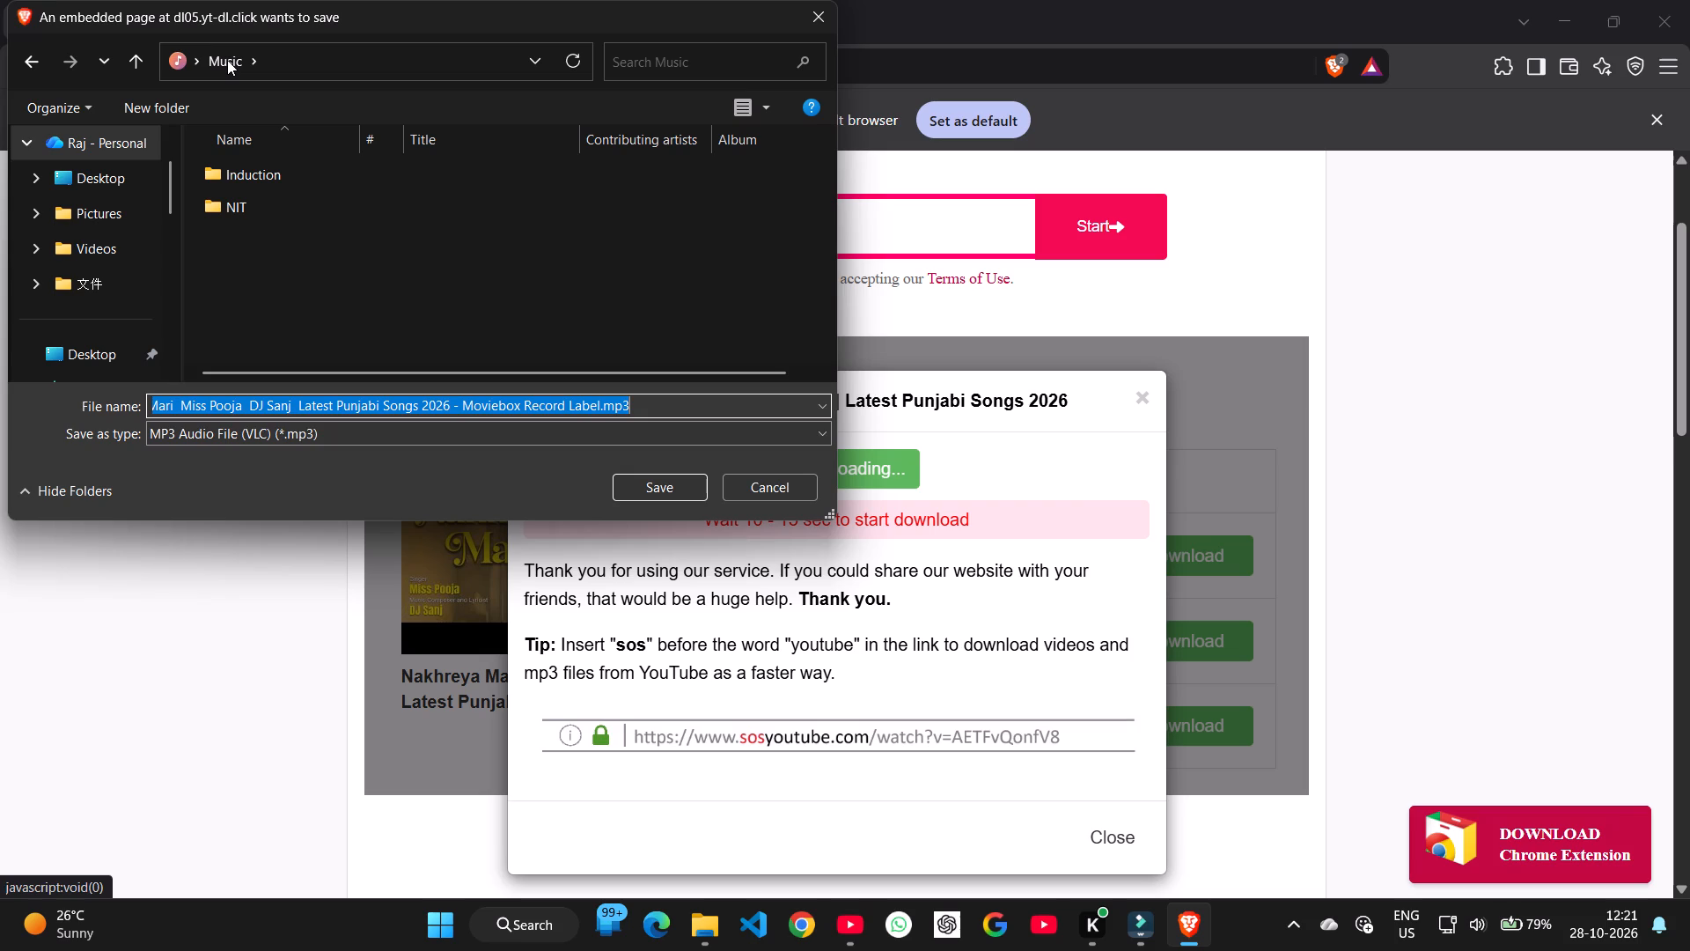
pyautogui.doubleClick(311, 208)
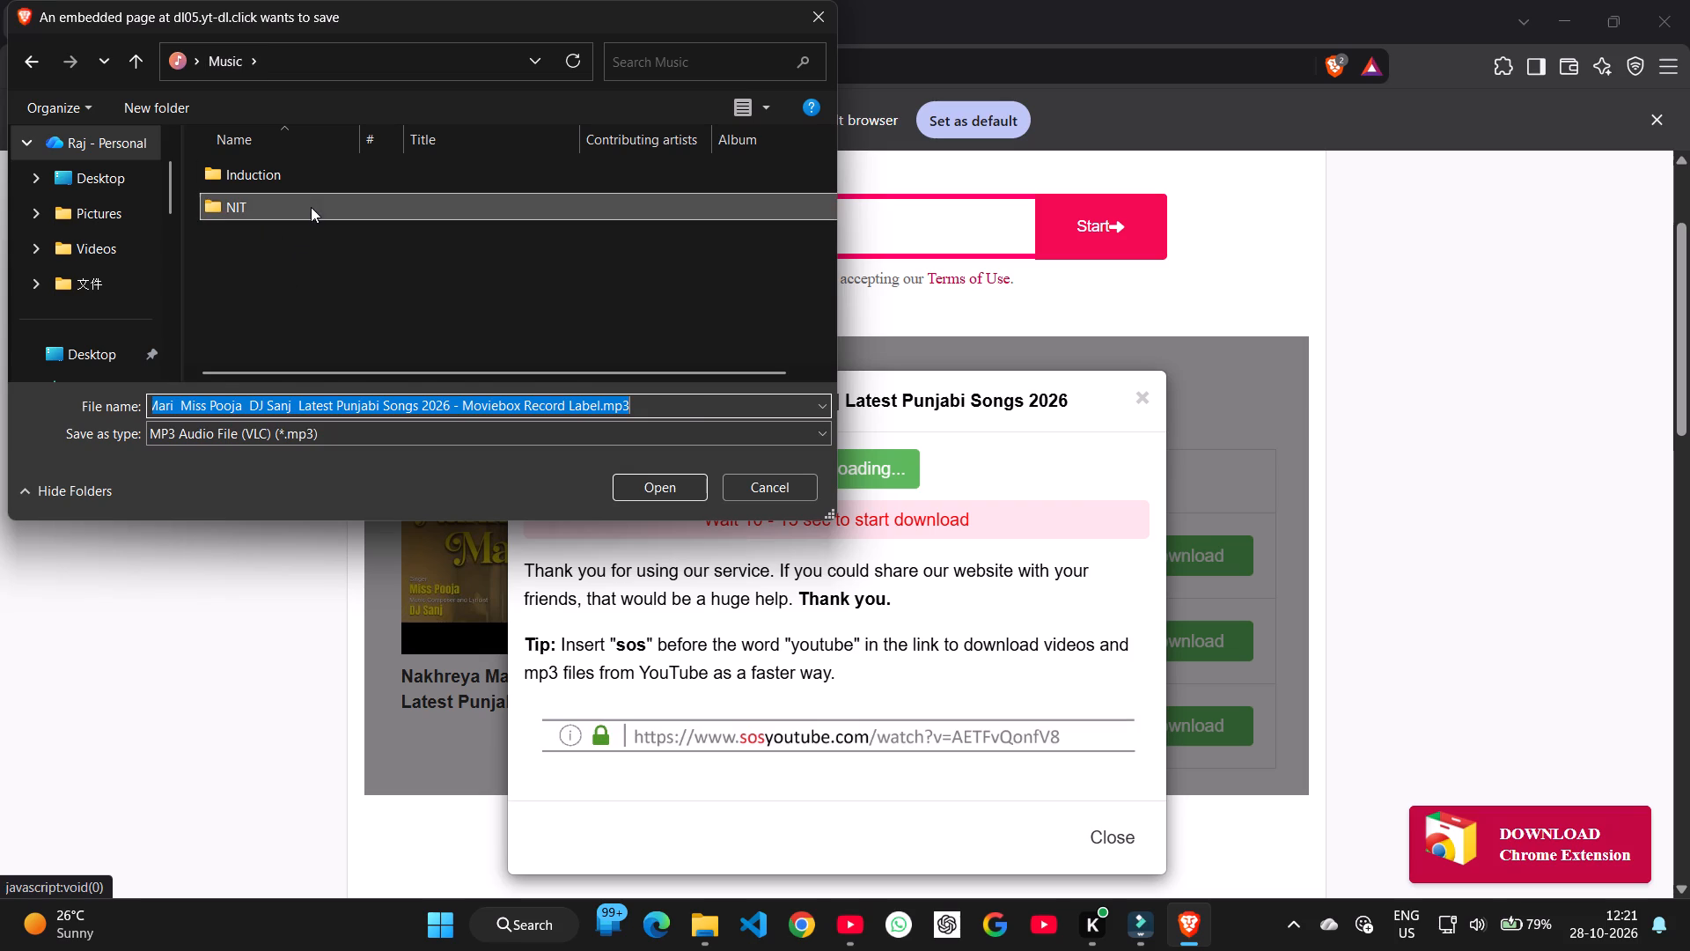
pyautogui.click(334, 404)
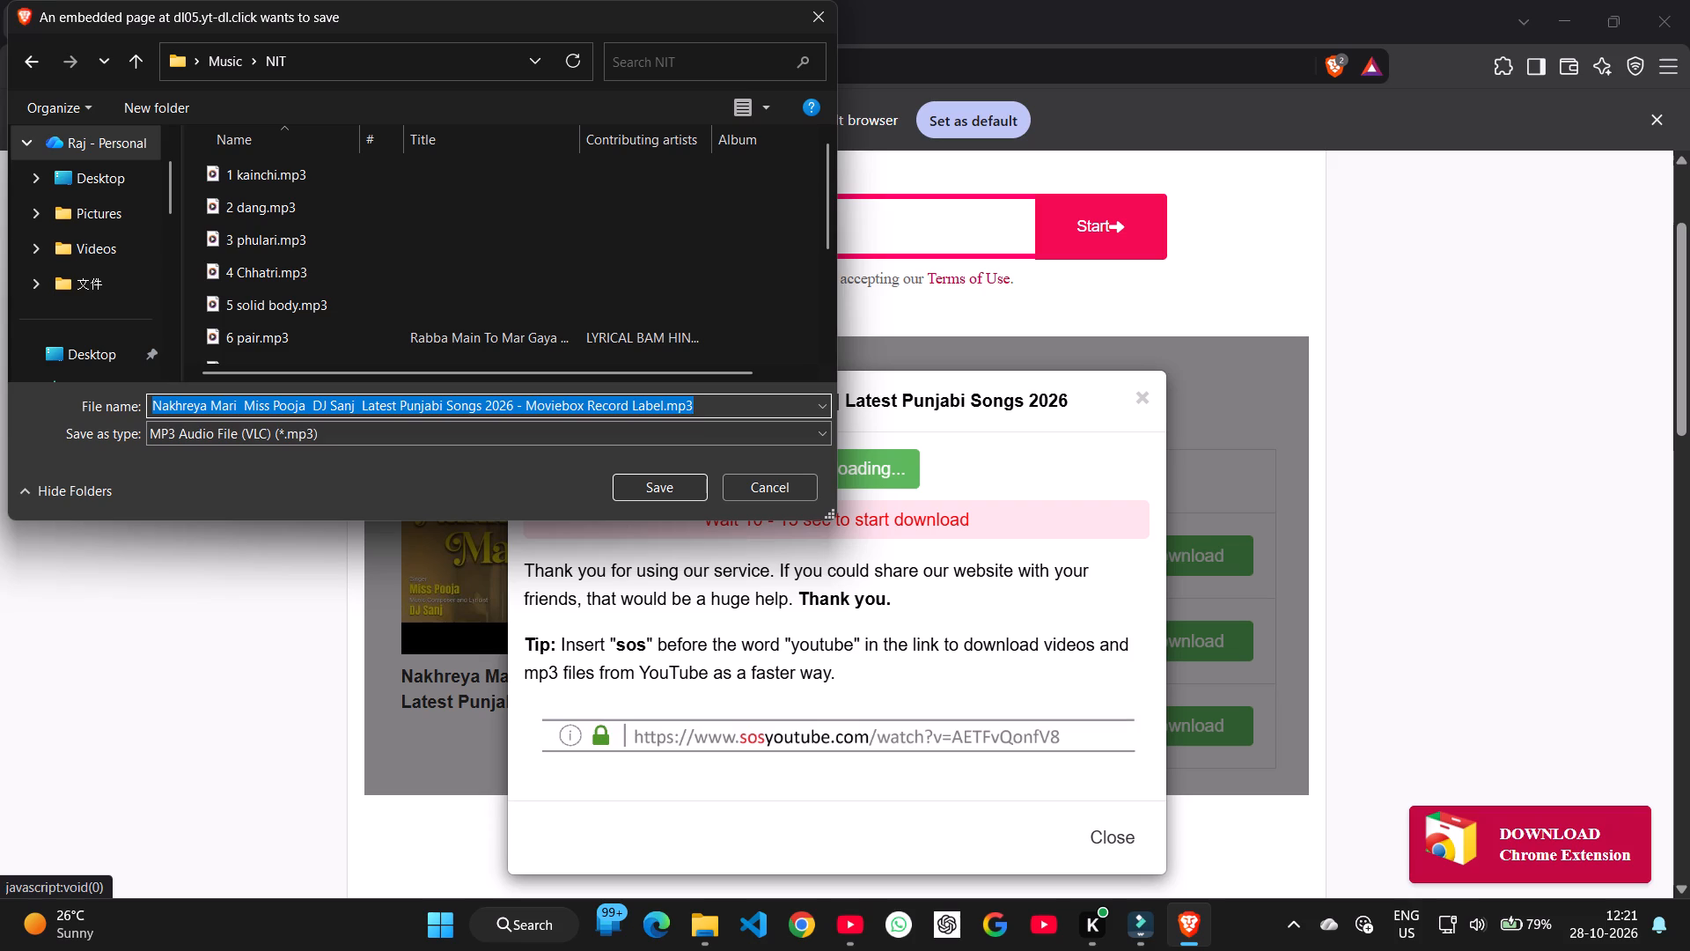
pyautogui.hotkey('ctrl', 'a')
pyautogui.press('BackSpace')
pyautogui.write('nakhreya mari')
pyautogui.press('Return')
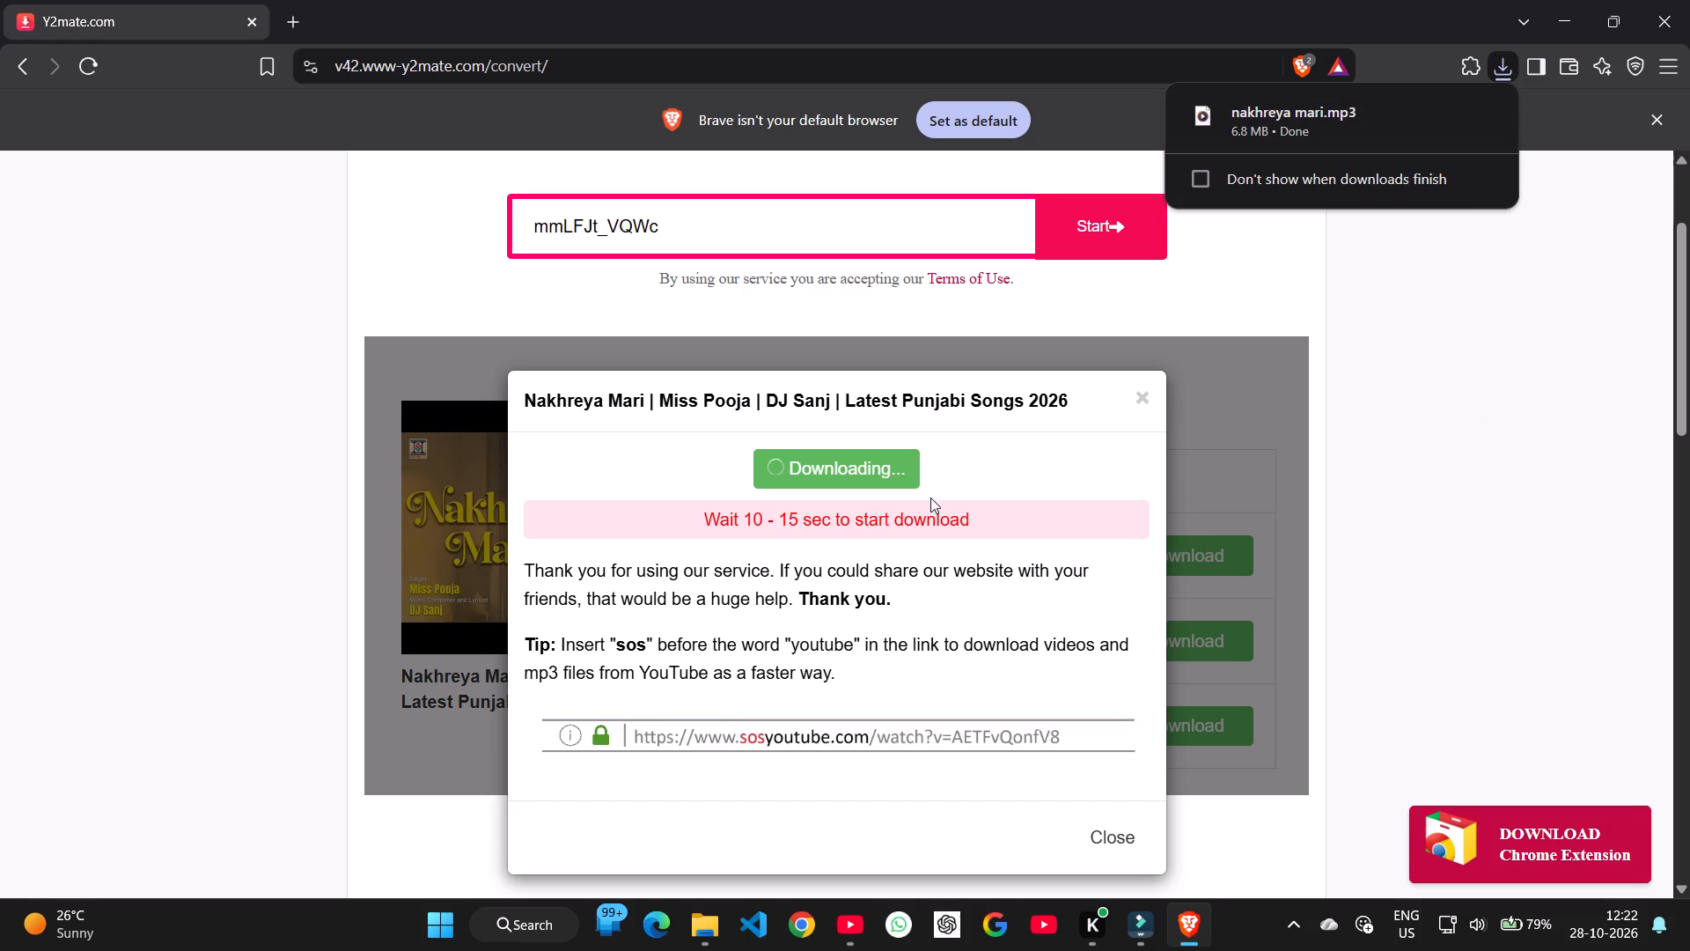
pyautogui.click(1146, 392)
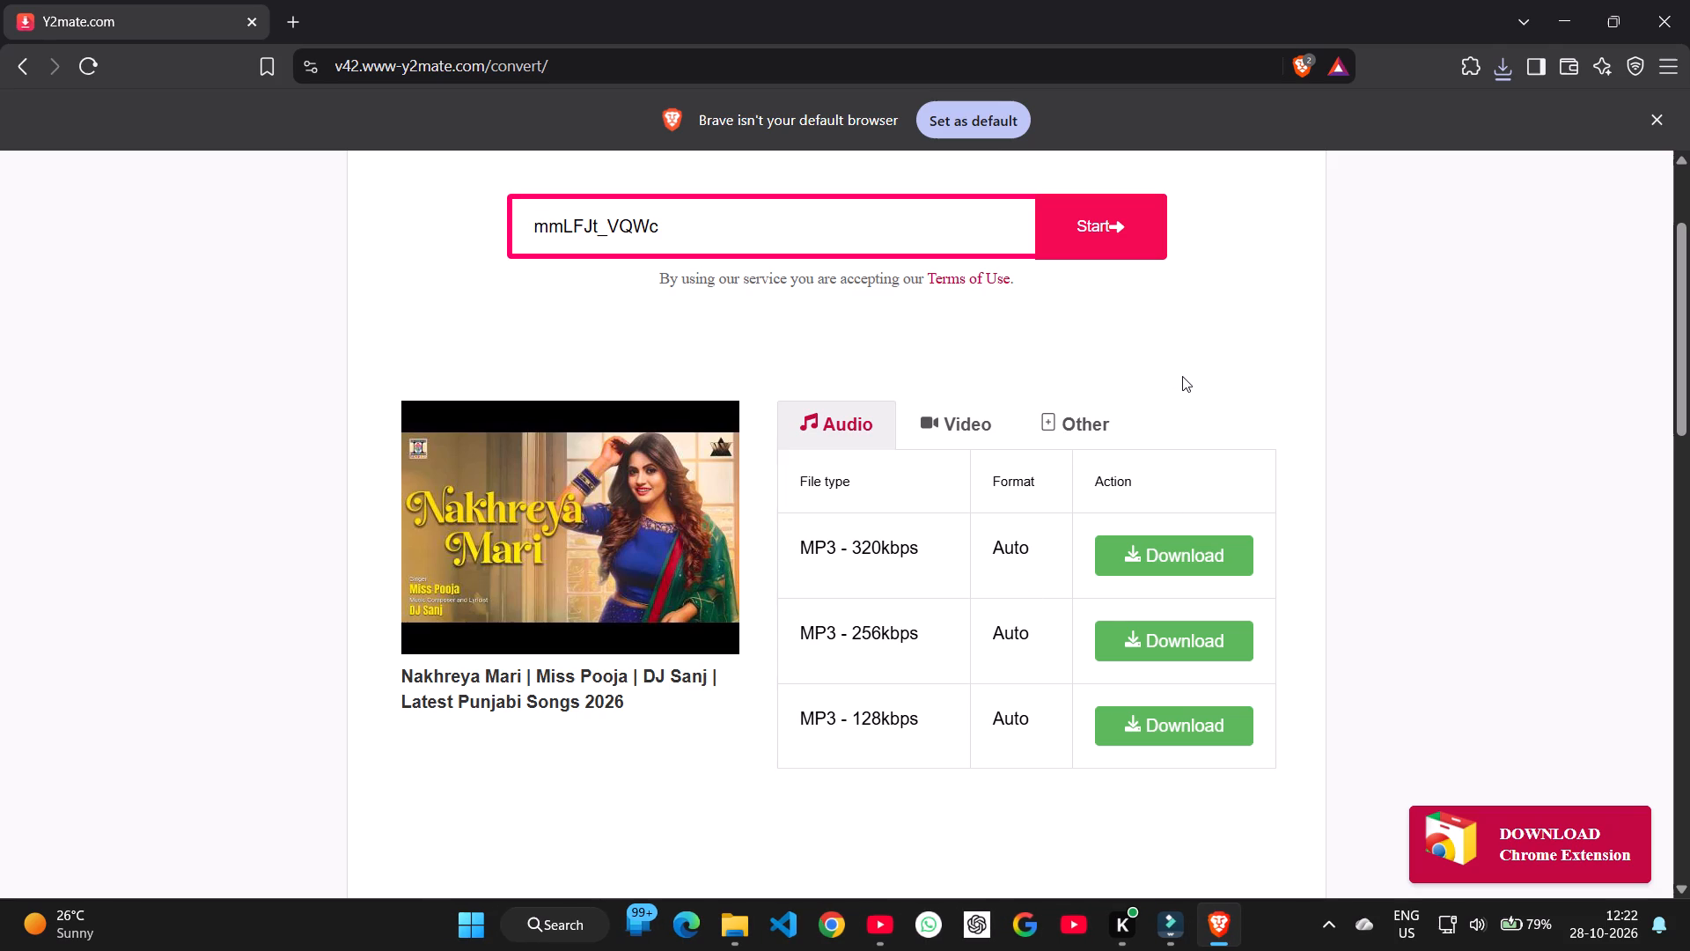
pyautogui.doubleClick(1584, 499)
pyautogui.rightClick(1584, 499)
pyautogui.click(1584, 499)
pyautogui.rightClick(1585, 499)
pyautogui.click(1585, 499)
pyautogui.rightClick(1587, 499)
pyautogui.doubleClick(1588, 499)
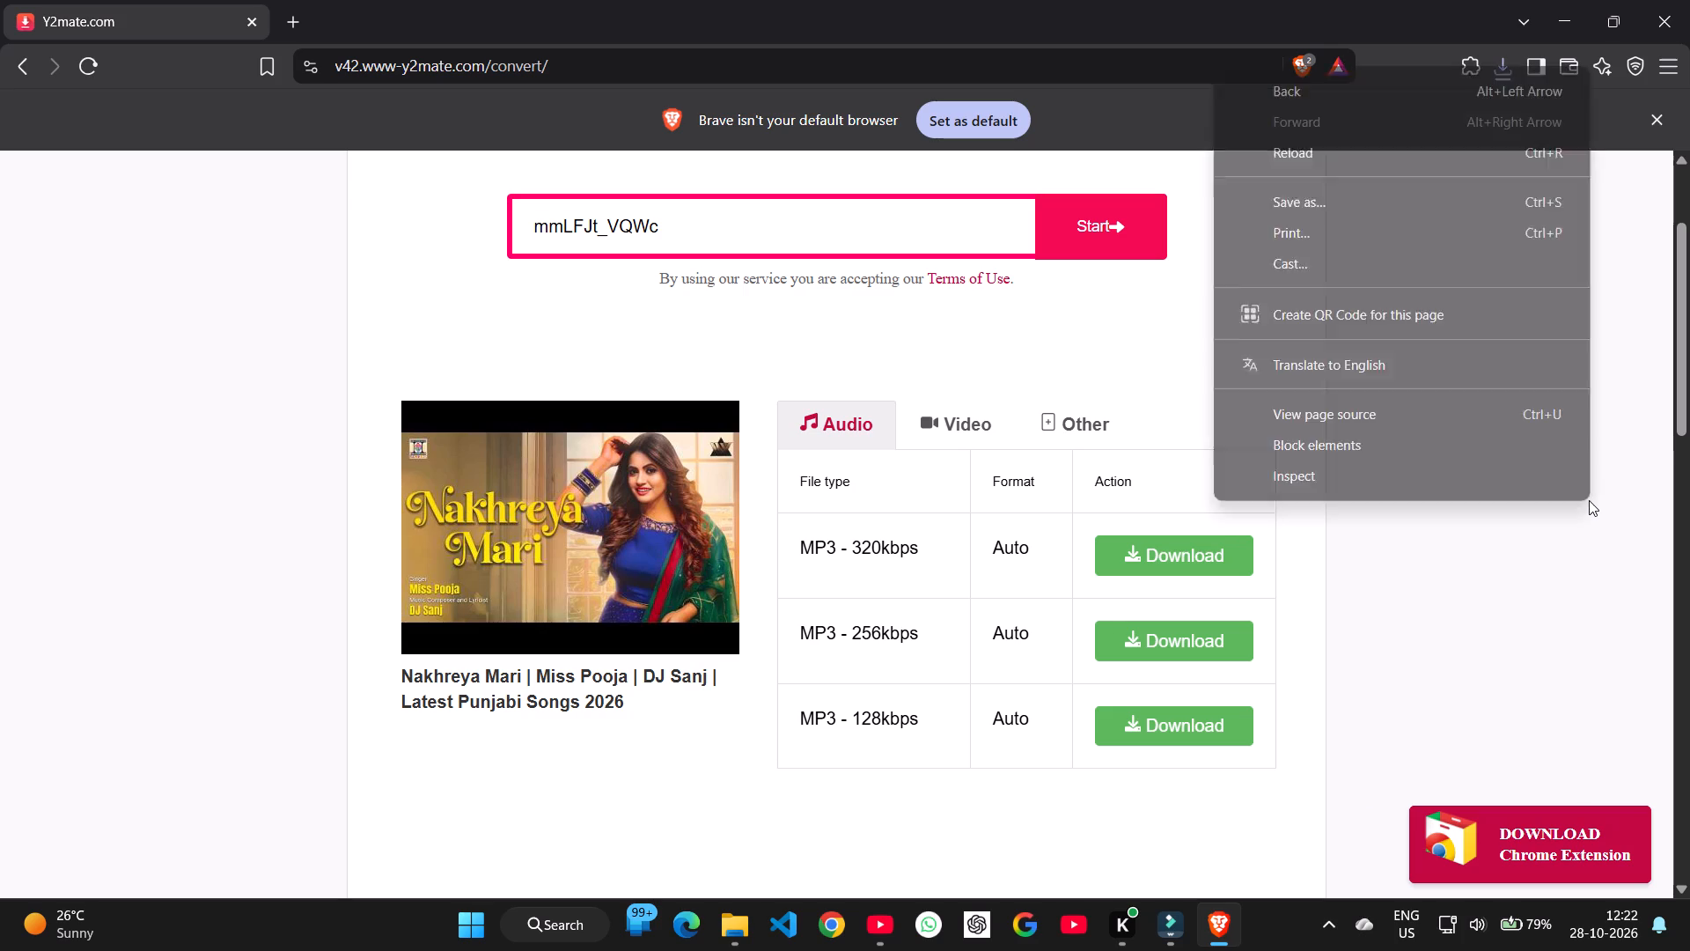
# Switch to YouTube and search for phulkari remix song.
pyautogui.hotkey('alt', 'Tab')
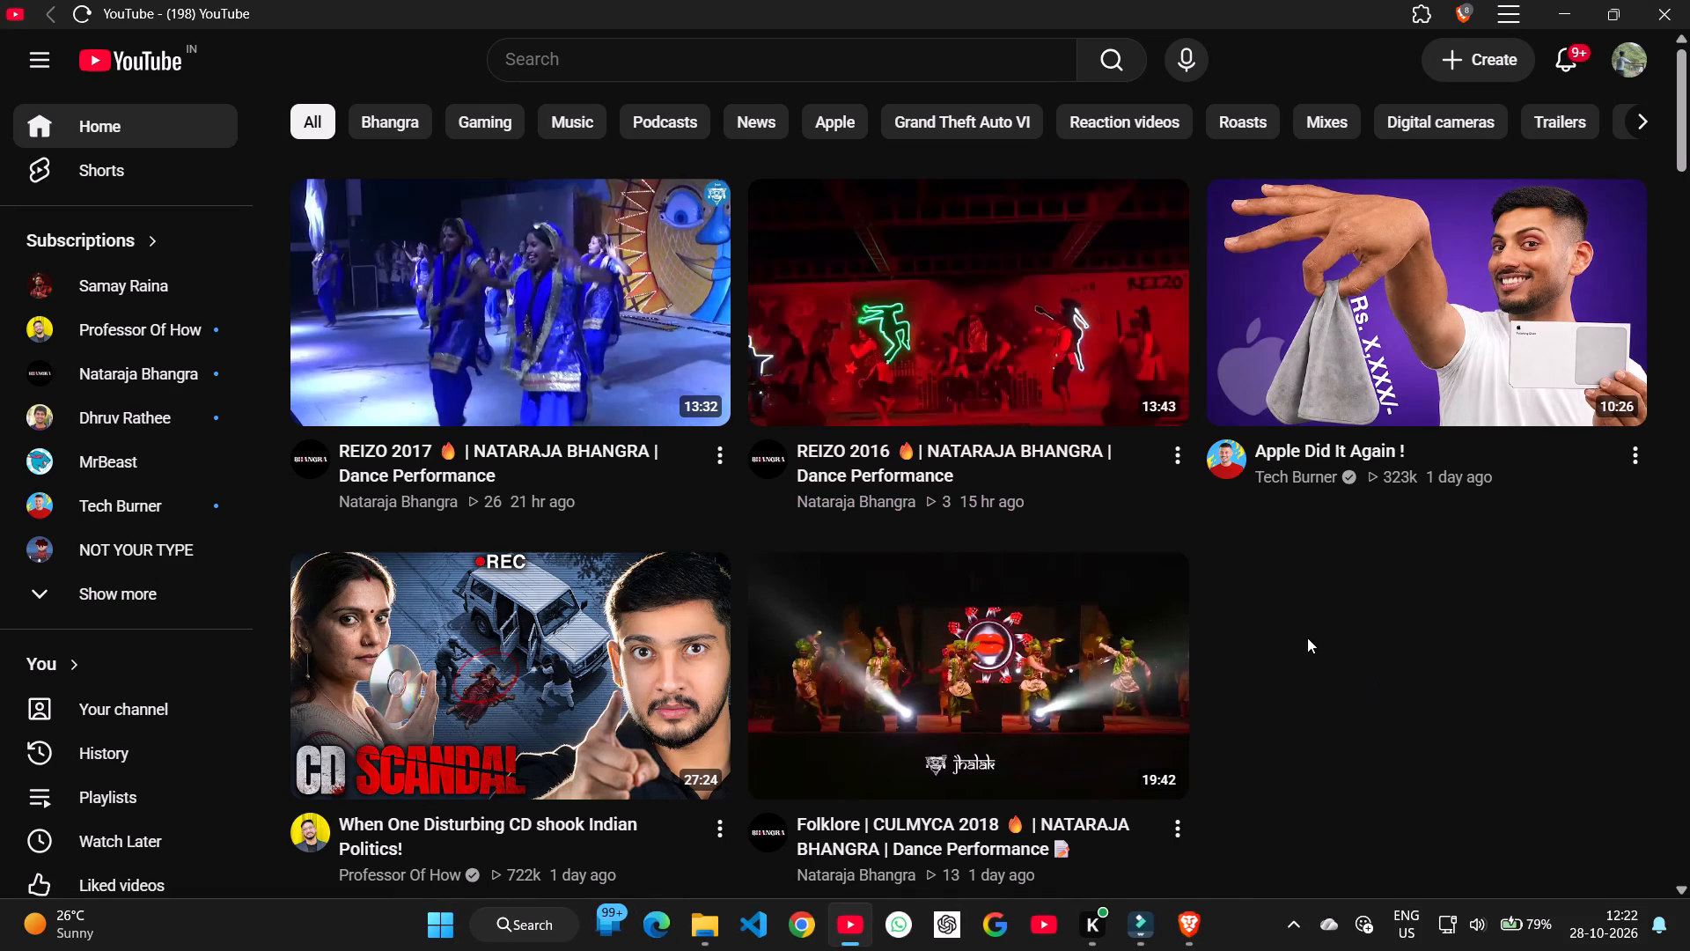
pyautogui.click(573, 63)
pyautogui.write('phuka')
pyautogui.press('BackSpace')
pyautogui.press('BackSpace')
pyautogui.write('lkari remix')
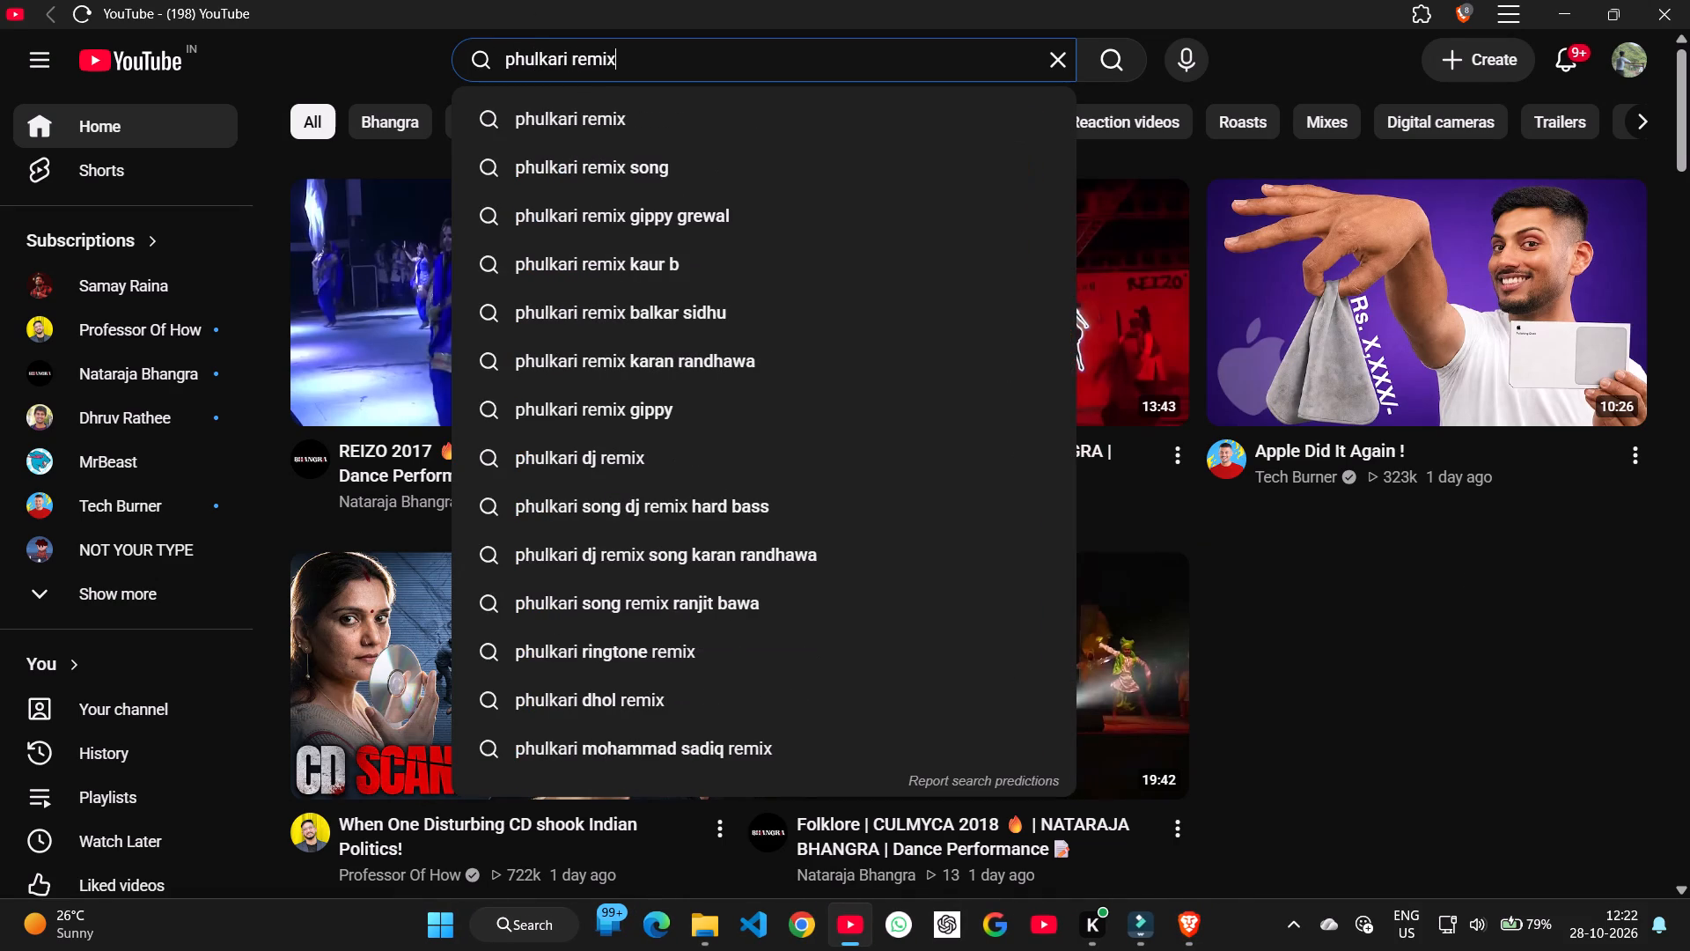
pyautogui.press('Down')
pyautogui.press('Down')
pyautogui.press('Return')
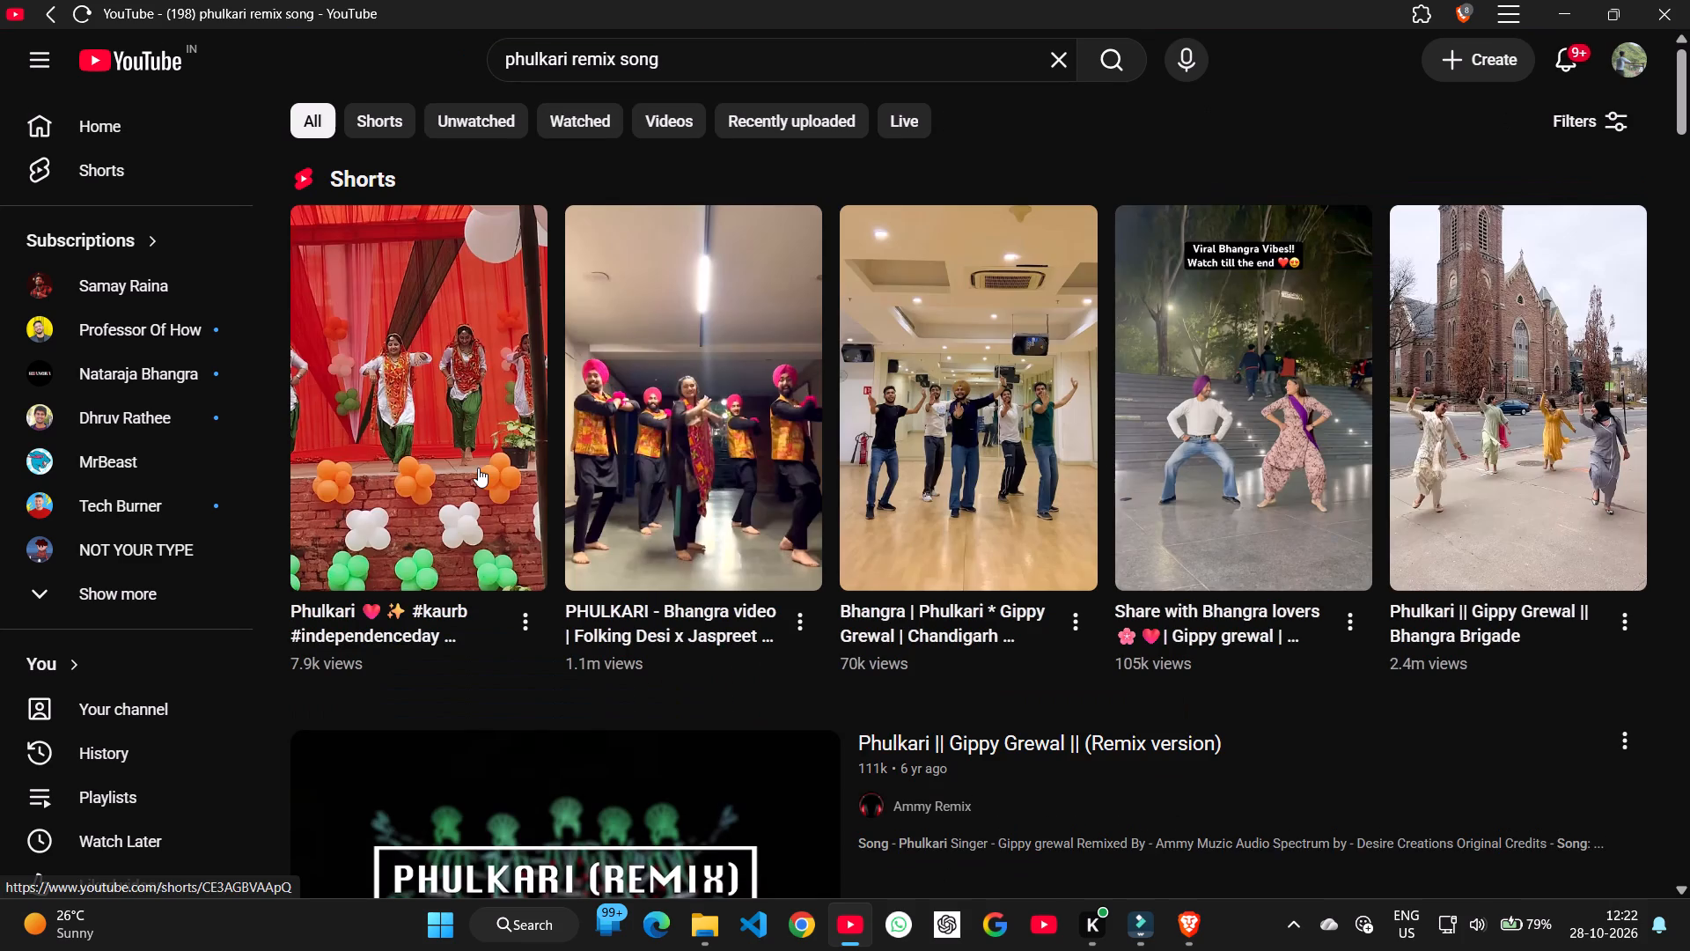
# Change the YouTube search to phulkari remix gippy grewal.
pyautogui.click(710, 56)
pyautogui.hotkey('ctrl', 'BackSpace')
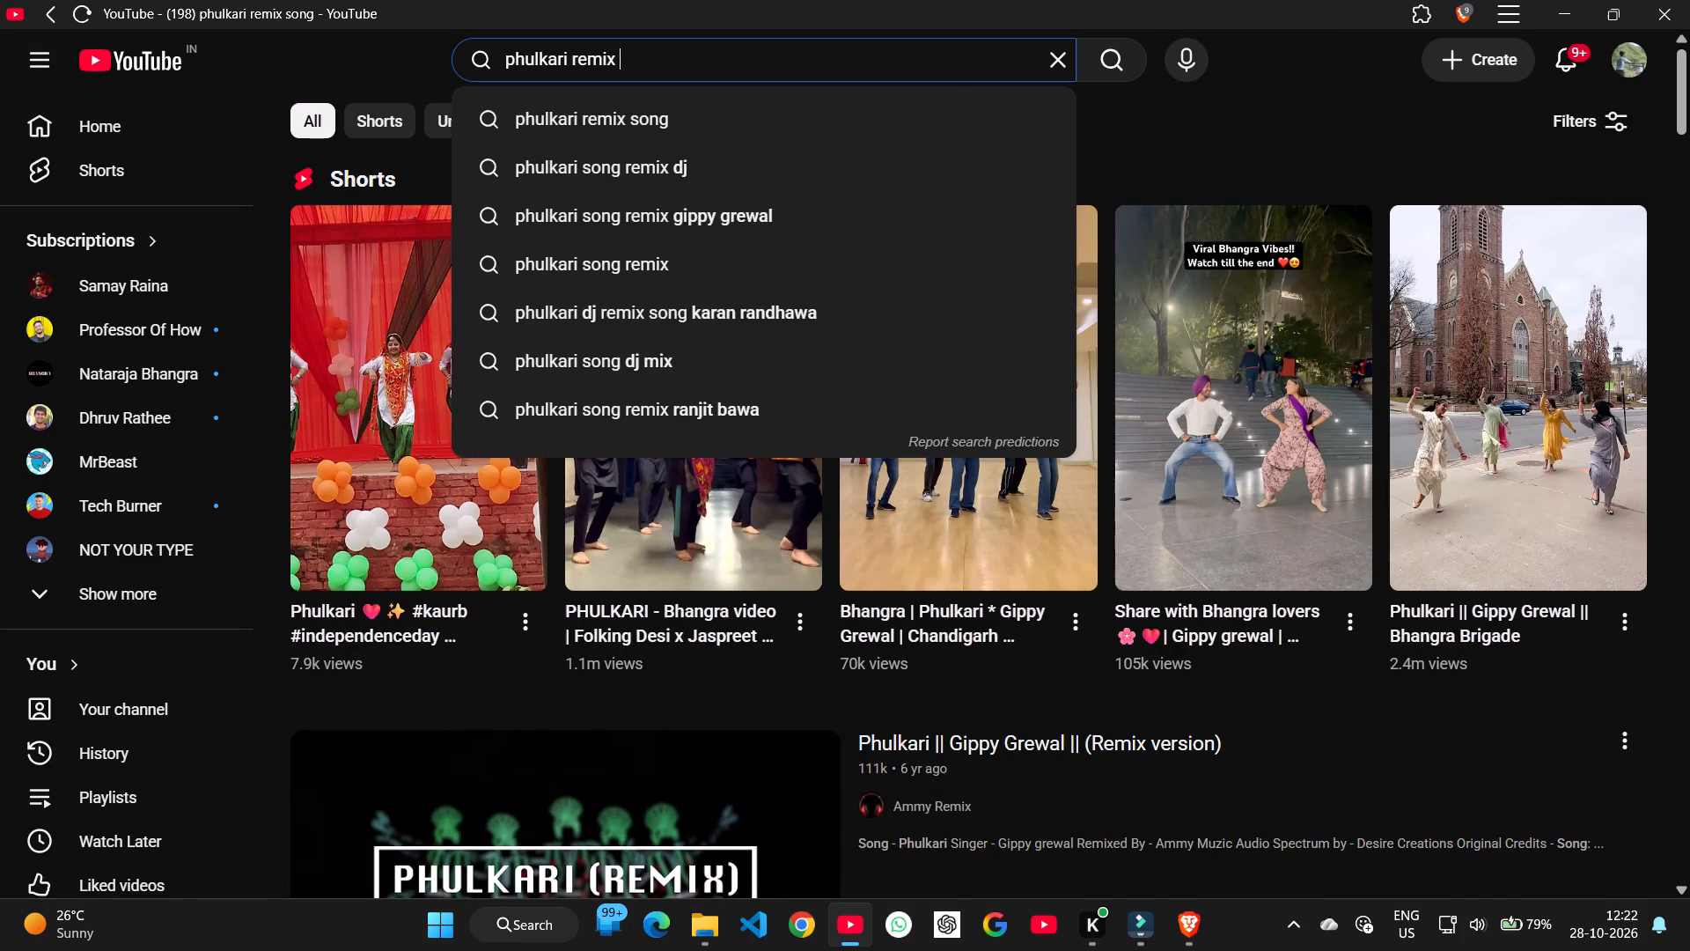
pyautogui.press('Down')
pyautogui.press('Down')
pyautogui.press('Return')
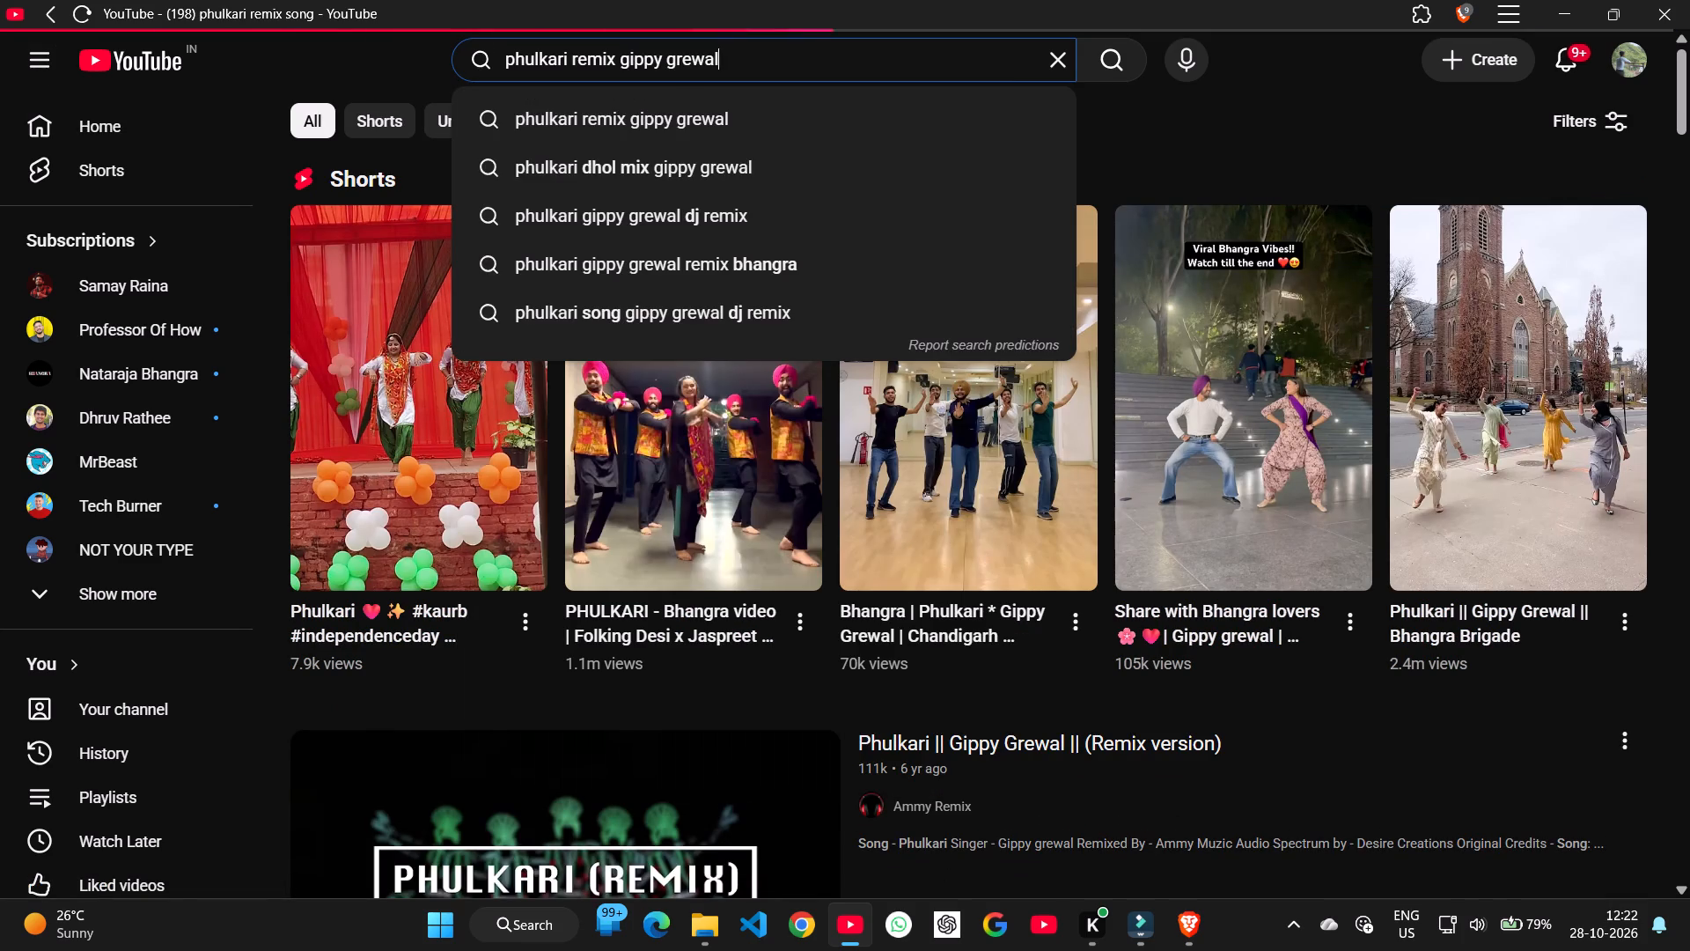
# Play the Phulkari [BASS BOOSTED] Gippy Grewal video by Singh Booster and skip ahead to preview it.
pyautogui.click(574, 226)
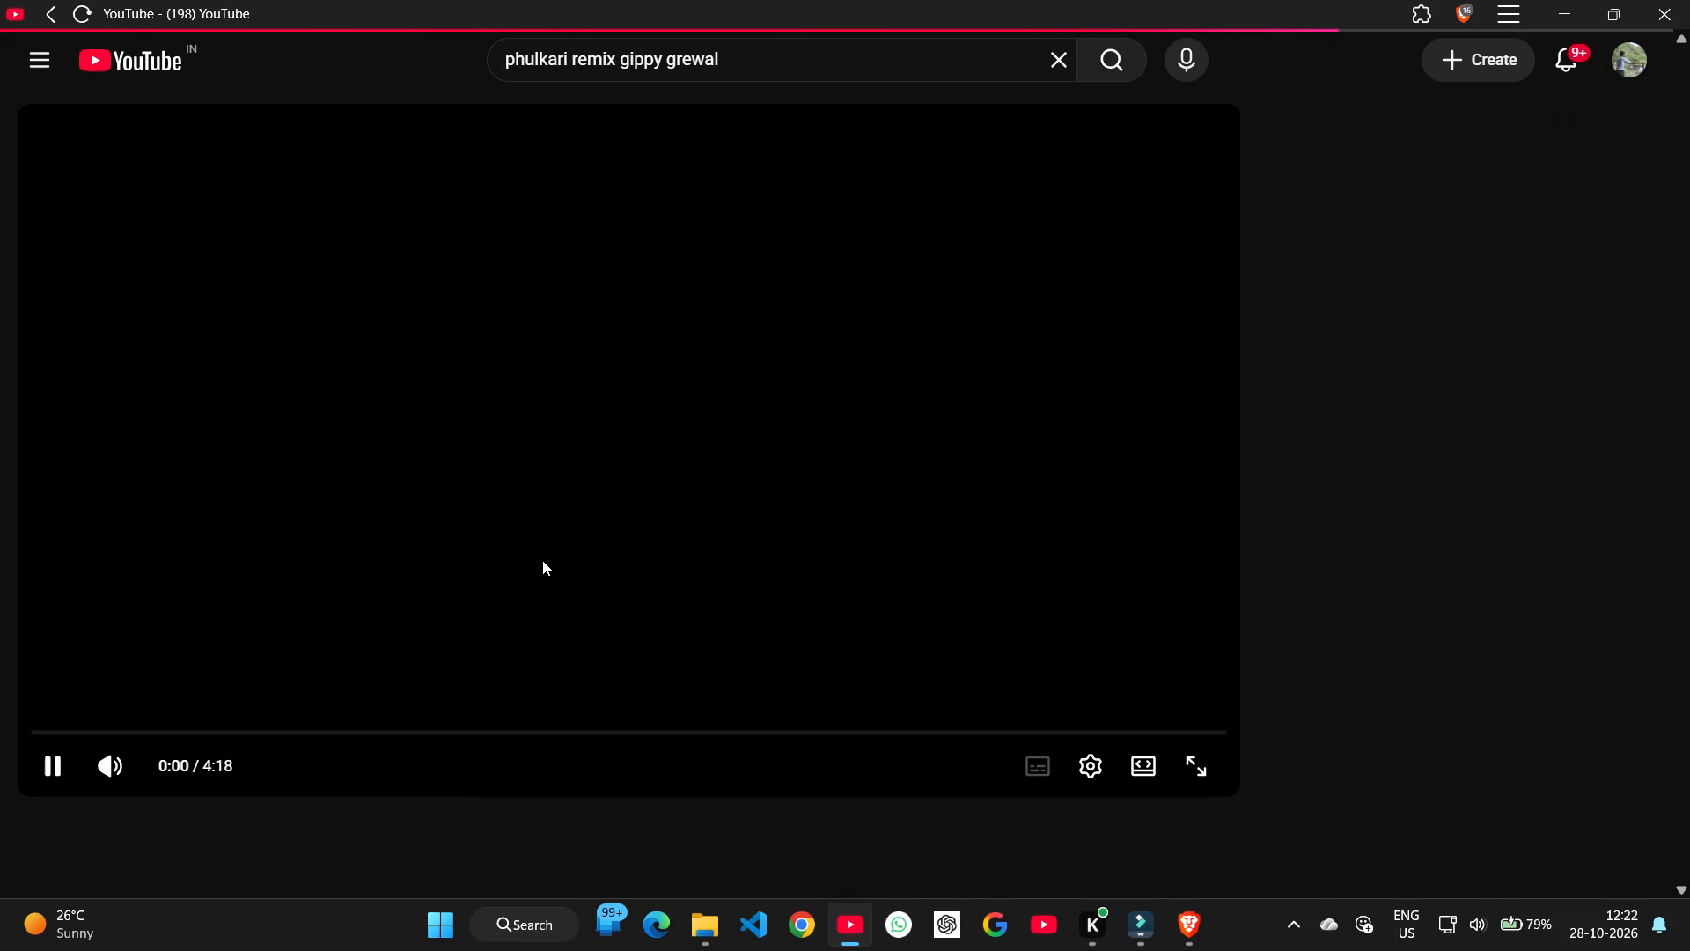
pyautogui.press('Right')
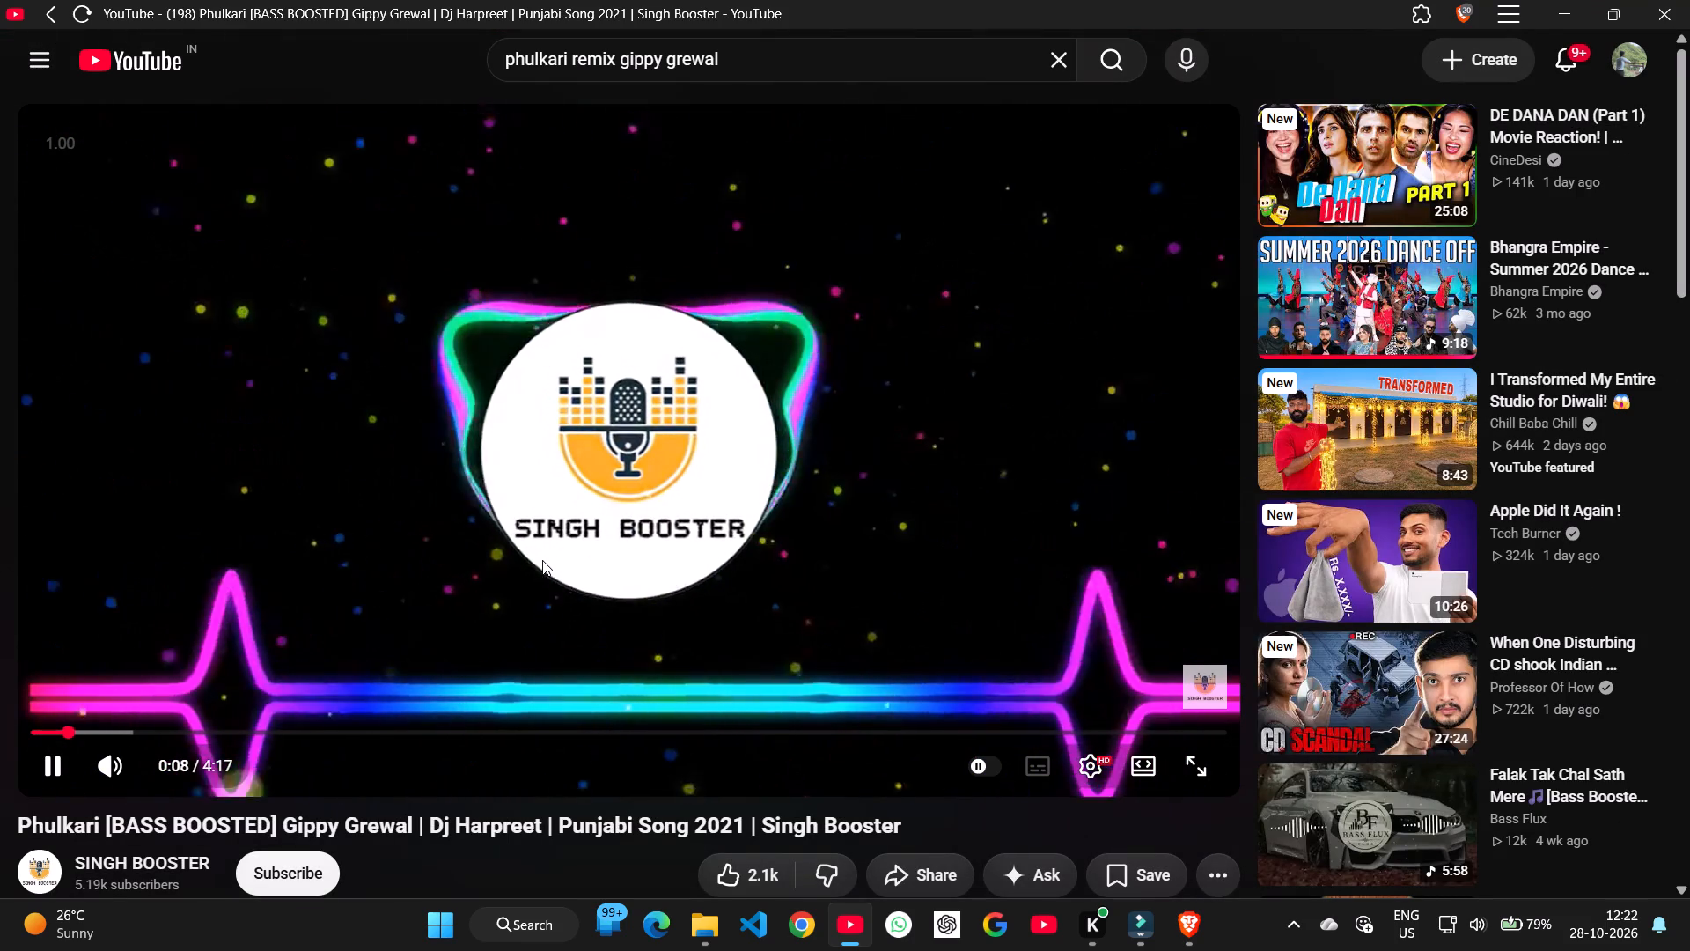
pyautogui.press('Right')
pyautogui.press('Right')
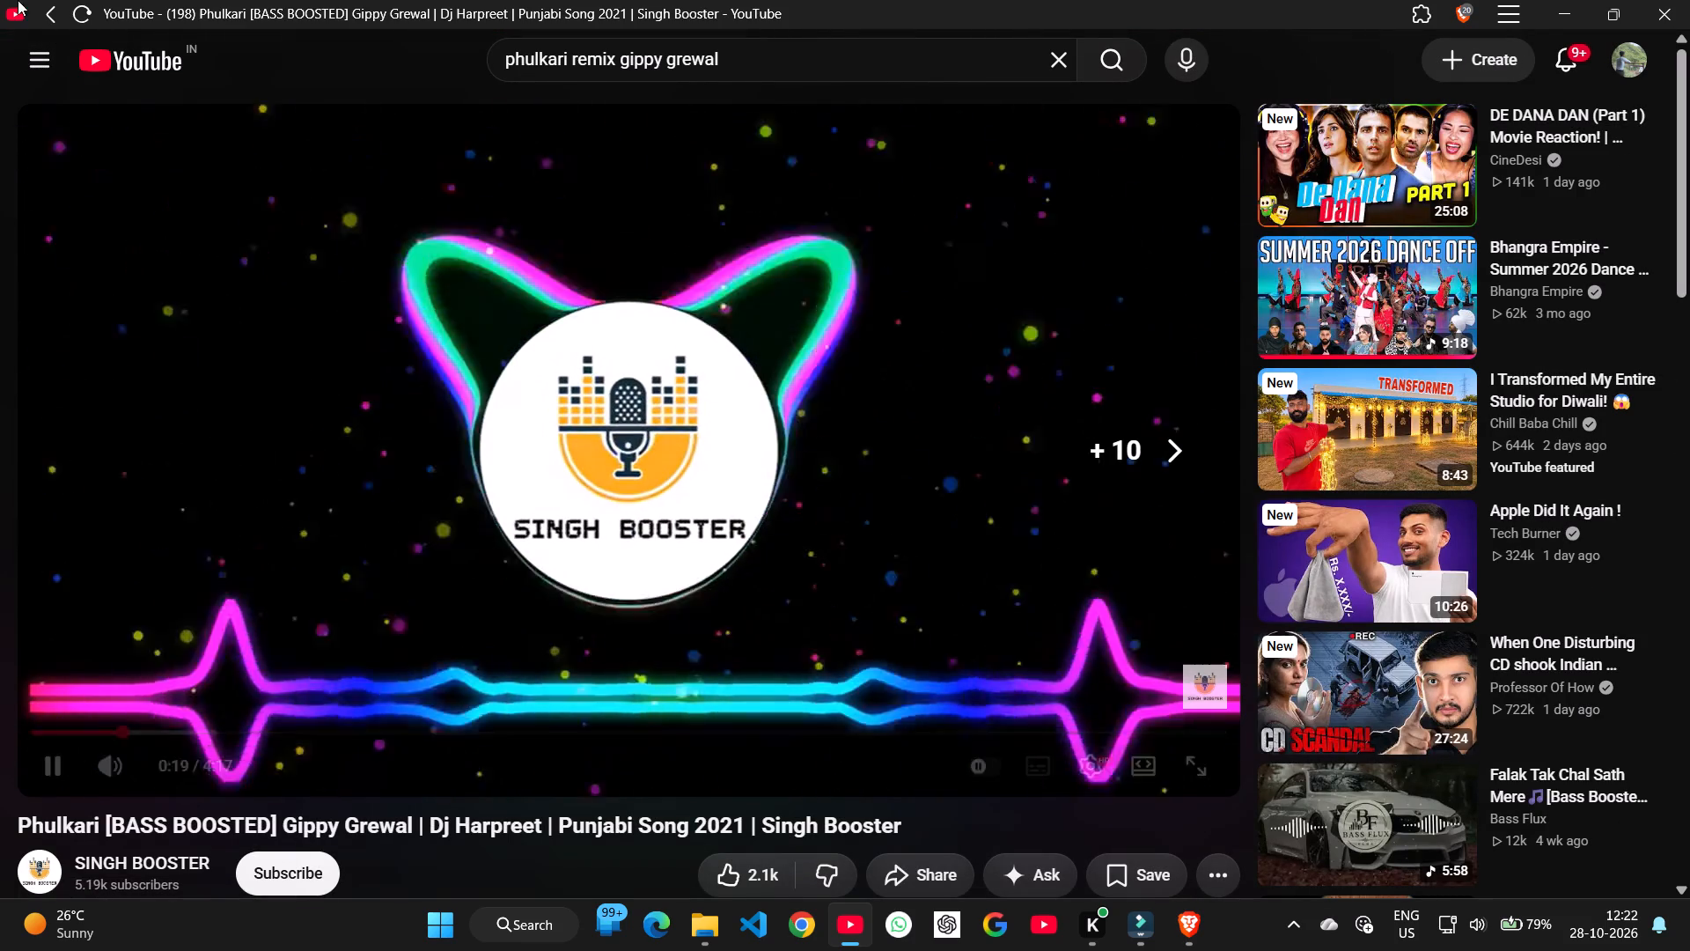
# Return to the search results, play Phulkari || Gippy Grewal || (Remix version) by Ammy Remix, and skip ahead to preview it.
pyautogui.click(43, 14)
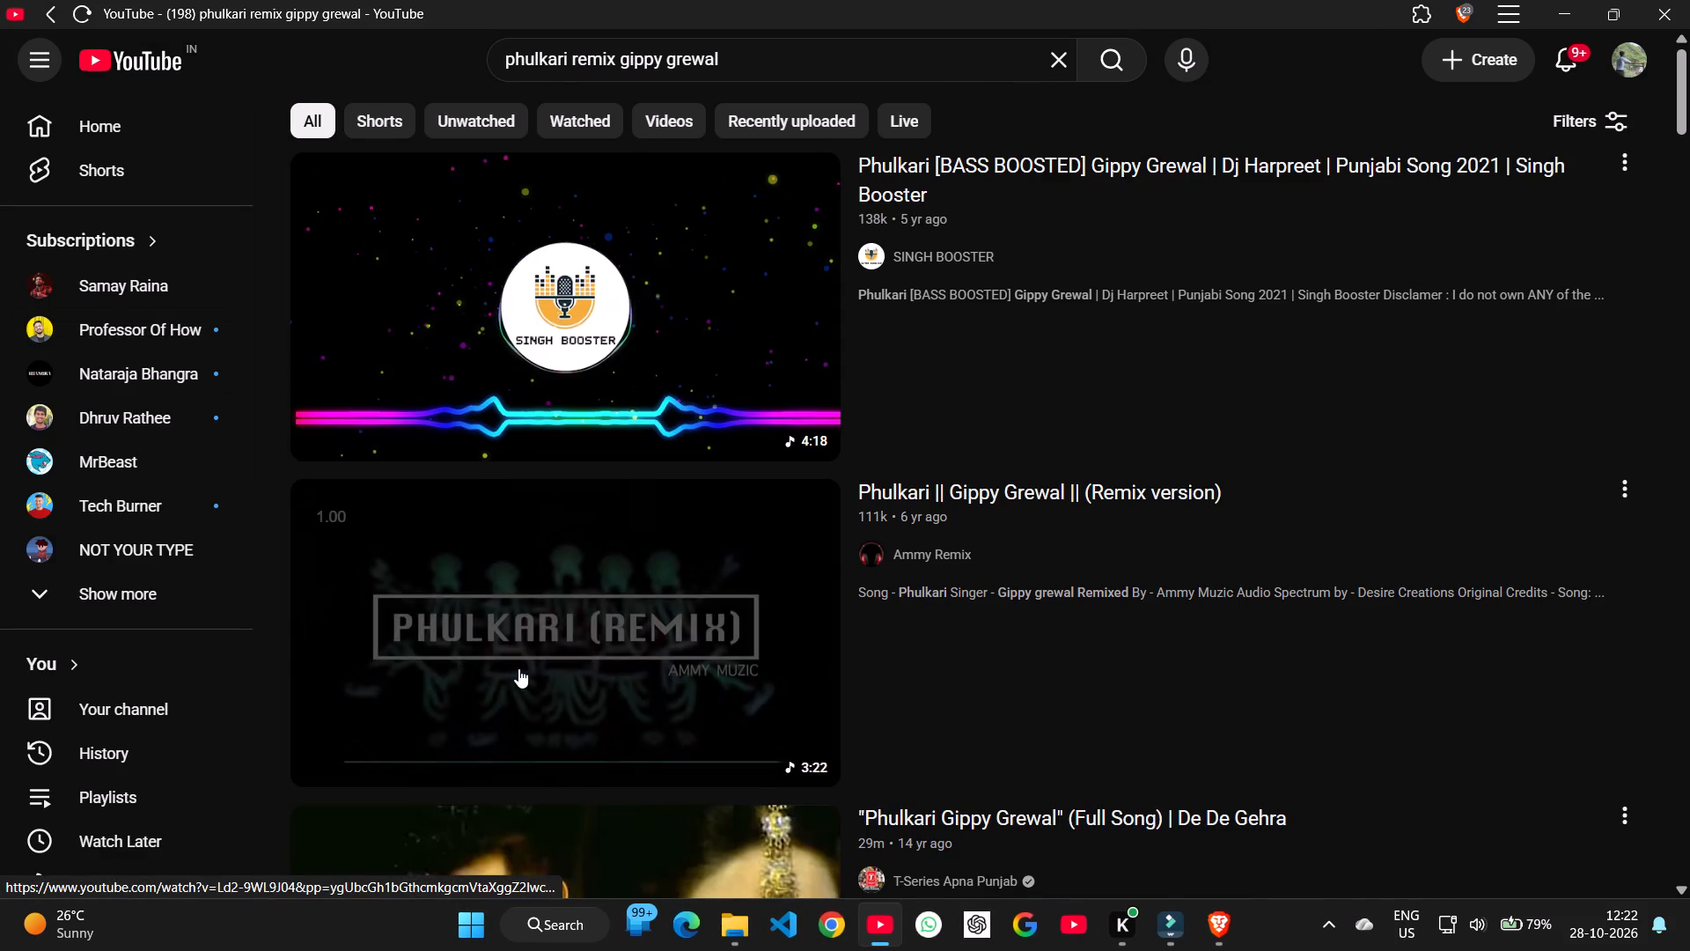
pyautogui.click(518, 668)
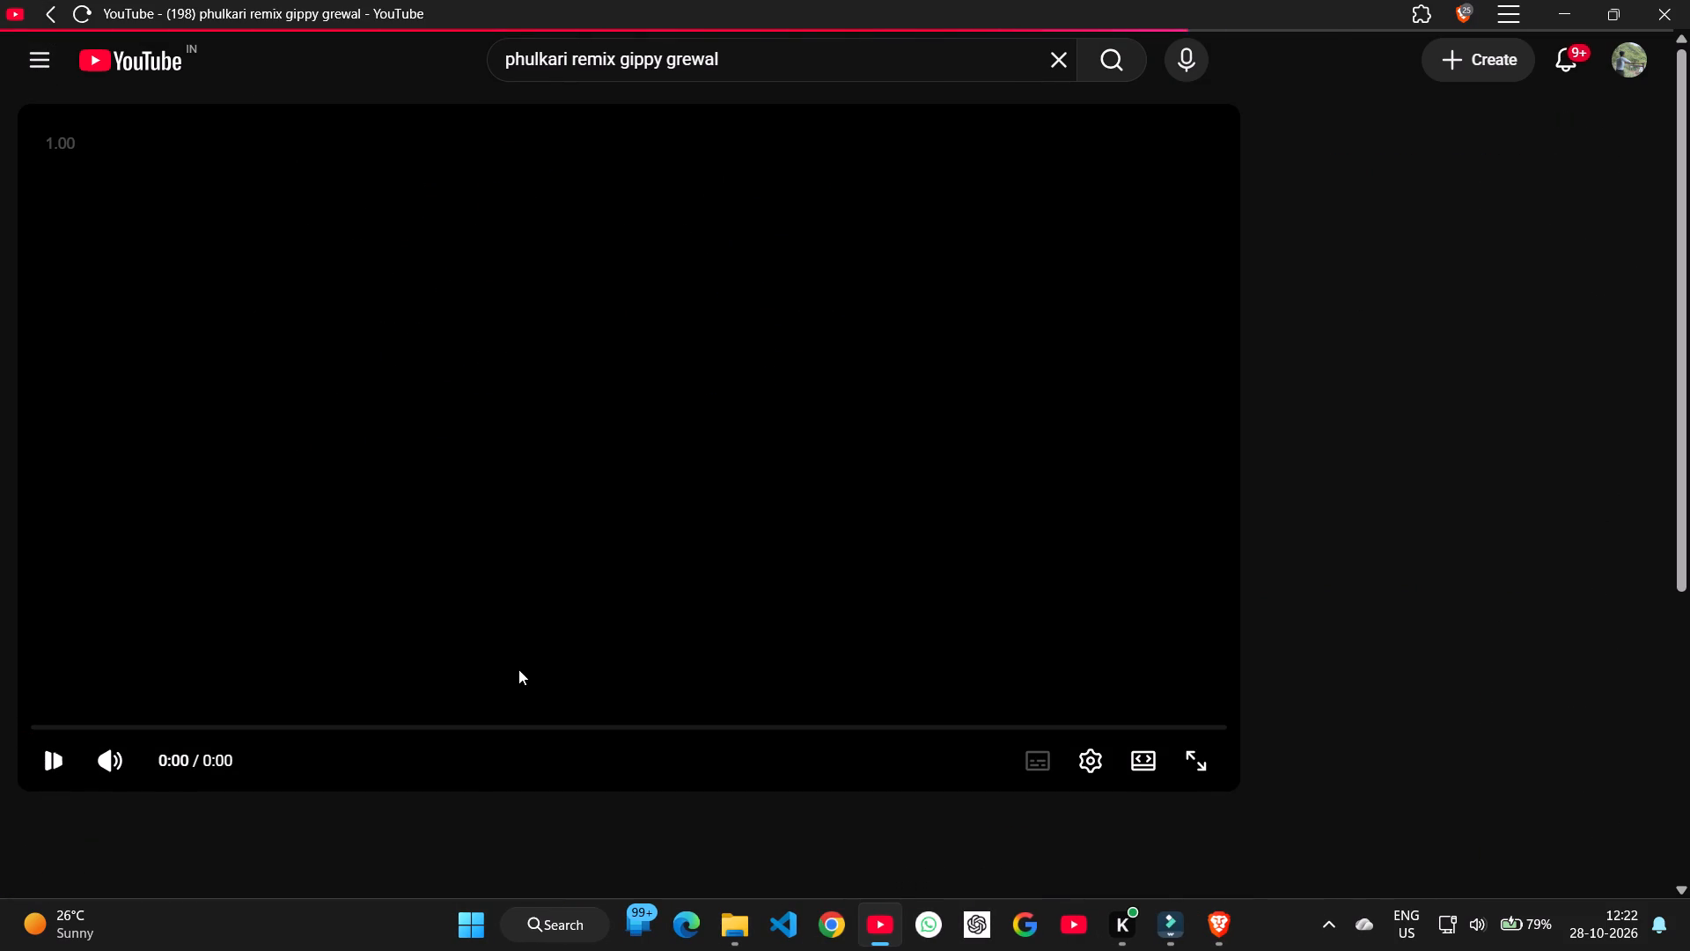
pyautogui.press('Right')
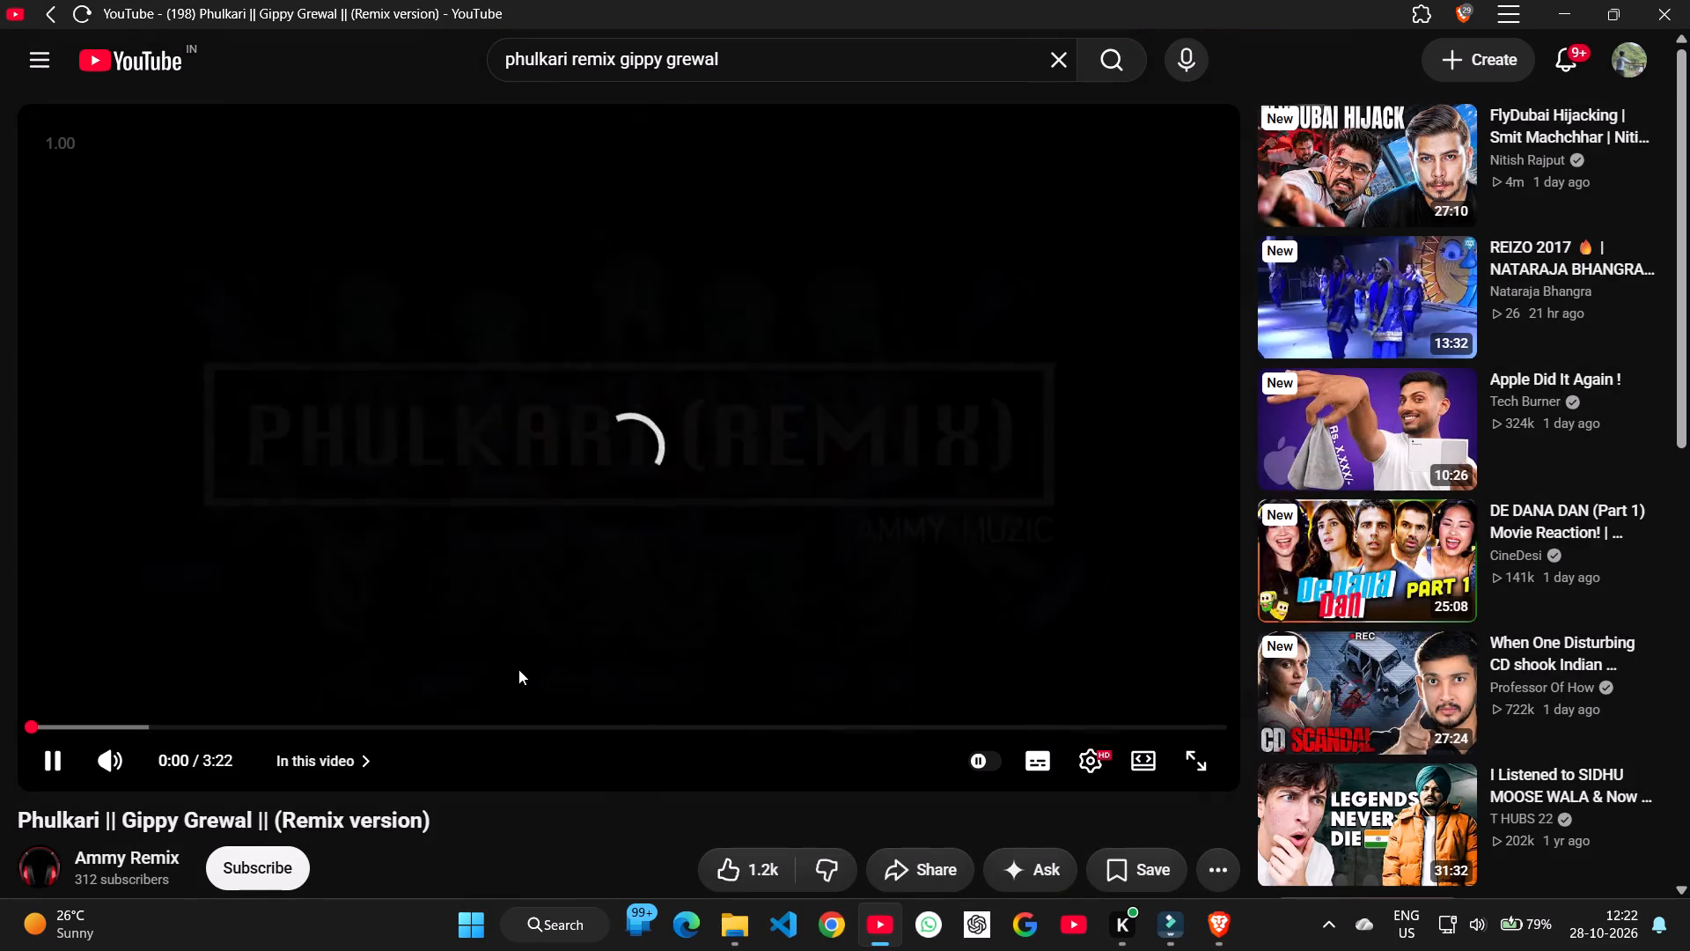
pyautogui.press('Right')
pyautogui.press('Right')
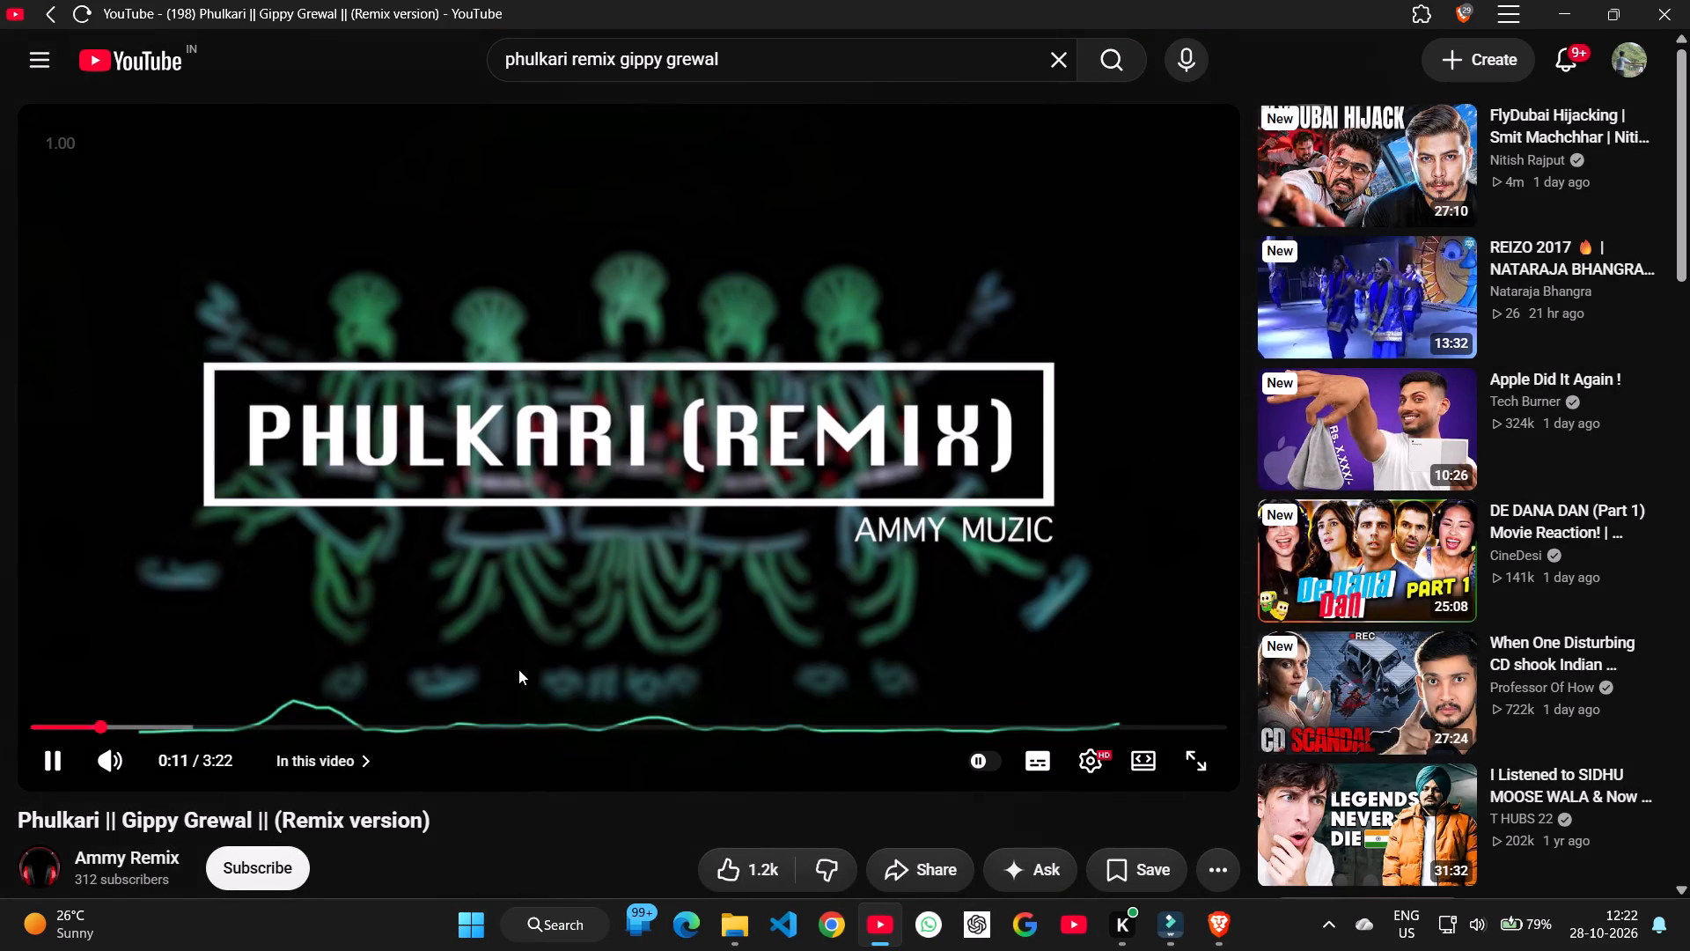
# Skip further ahead in the Phulkari remix video, and return to the search results to look through other versions.
pyautogui.press('Right')
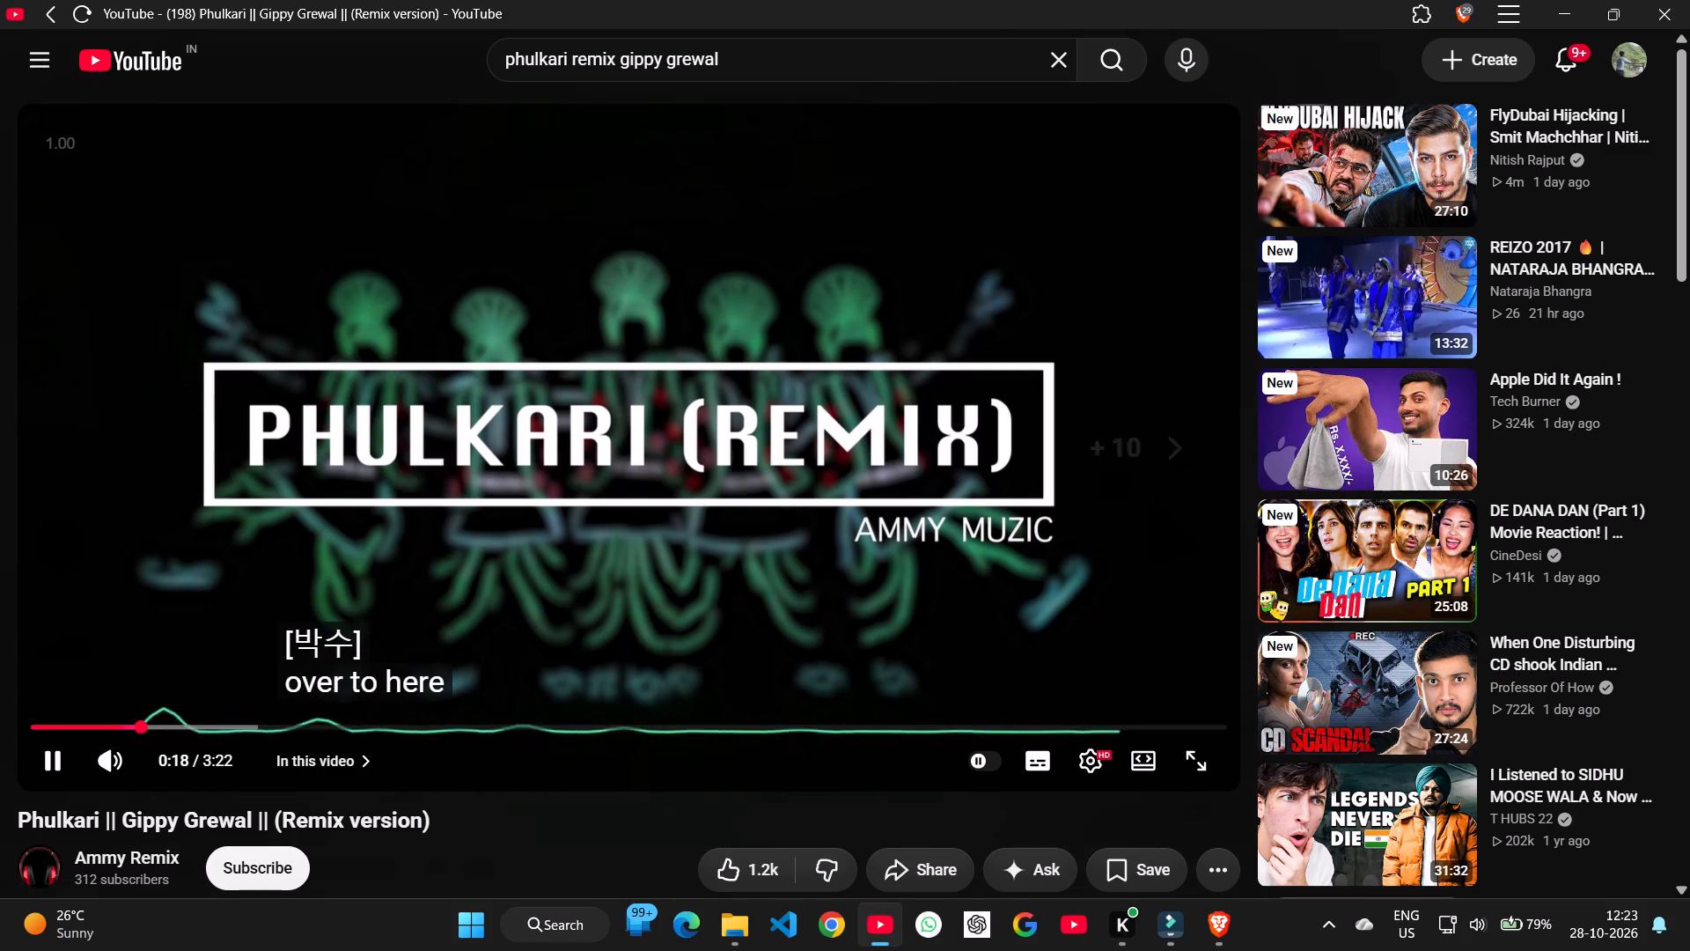
pyautogui.press('Right')
pyautogui.hscroll(9, 518, 669)
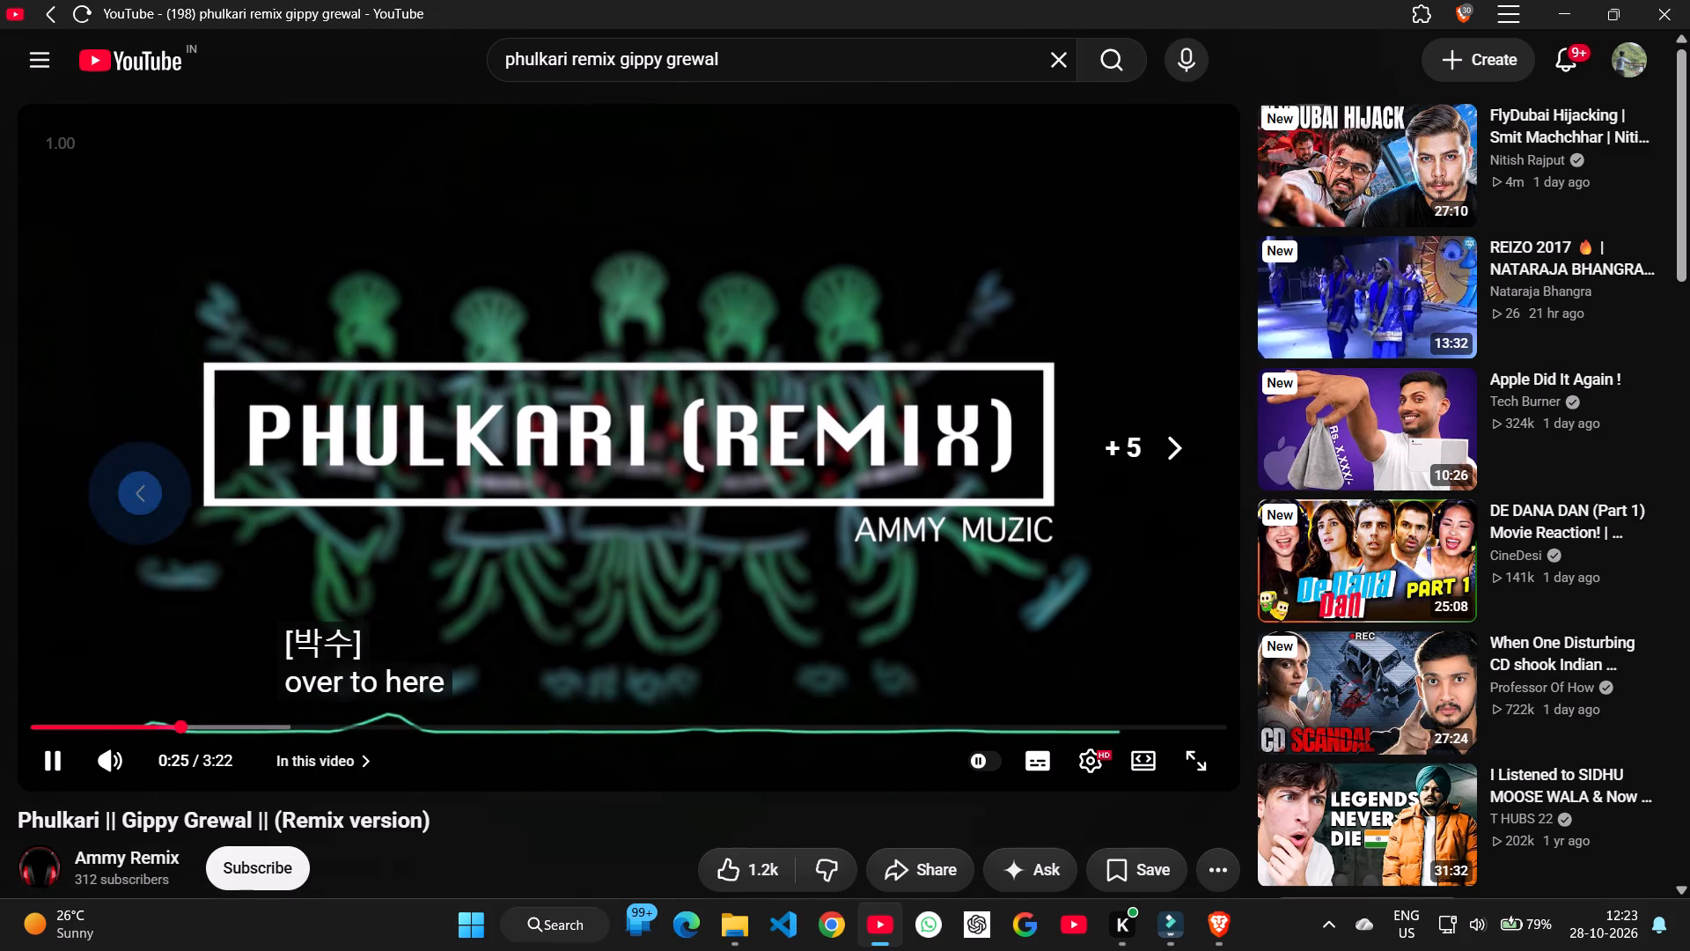
pyautogui.scroll(-3, 447, 682)
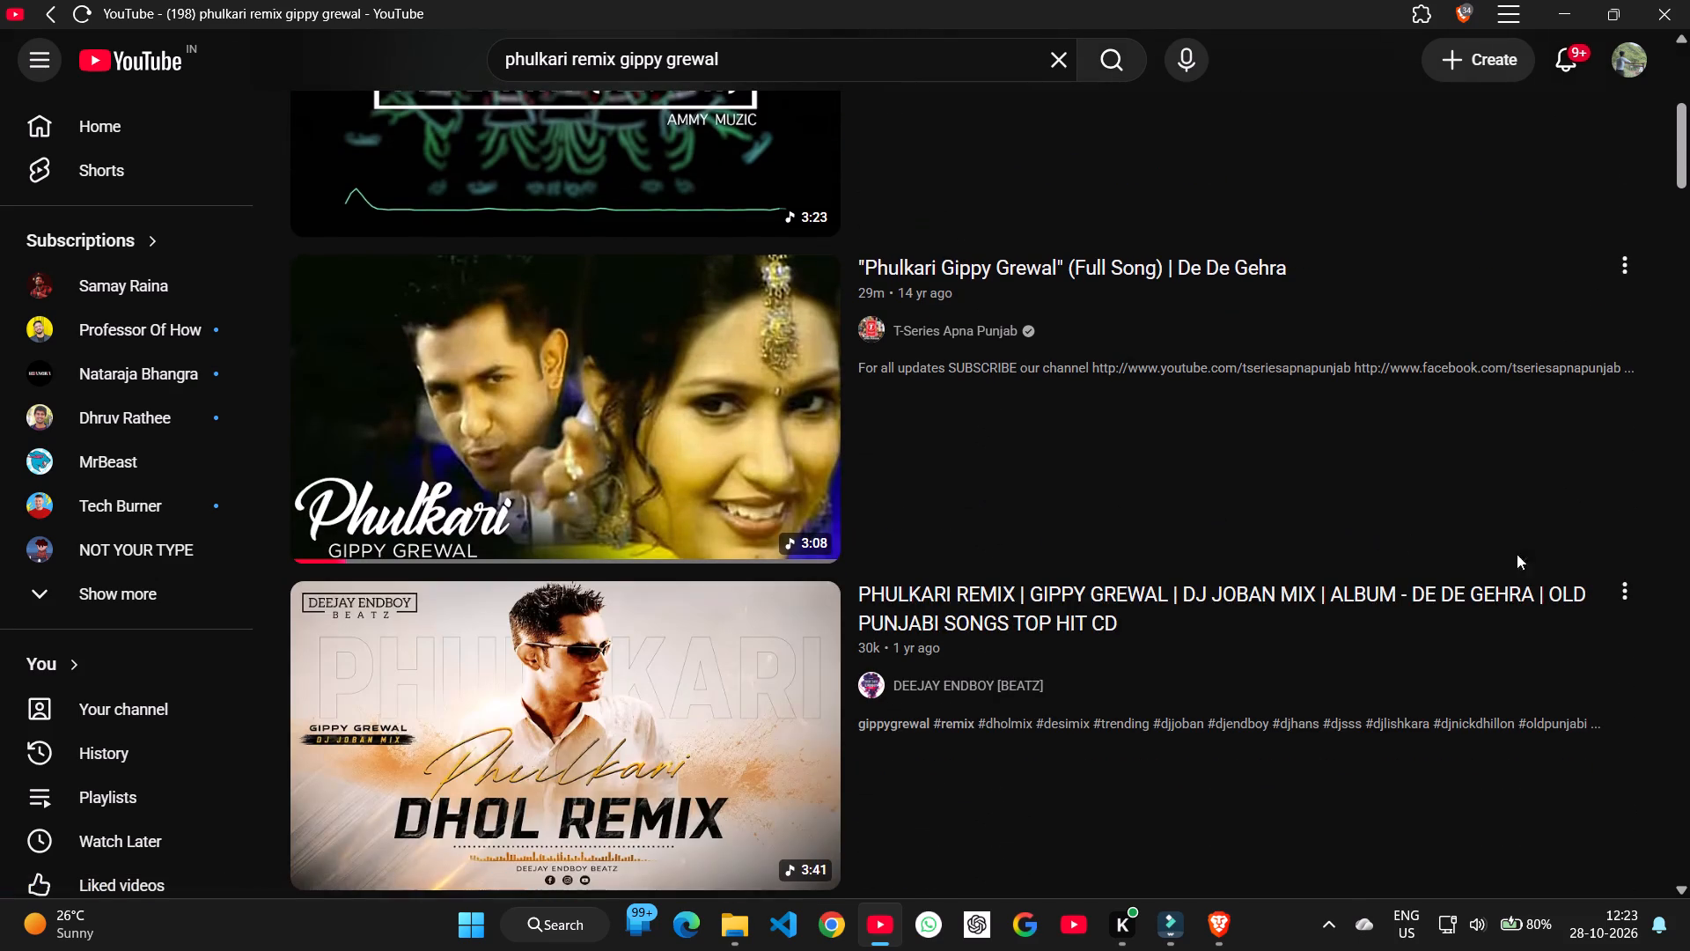
pyautogui.scroll(-2, 1383, 652)
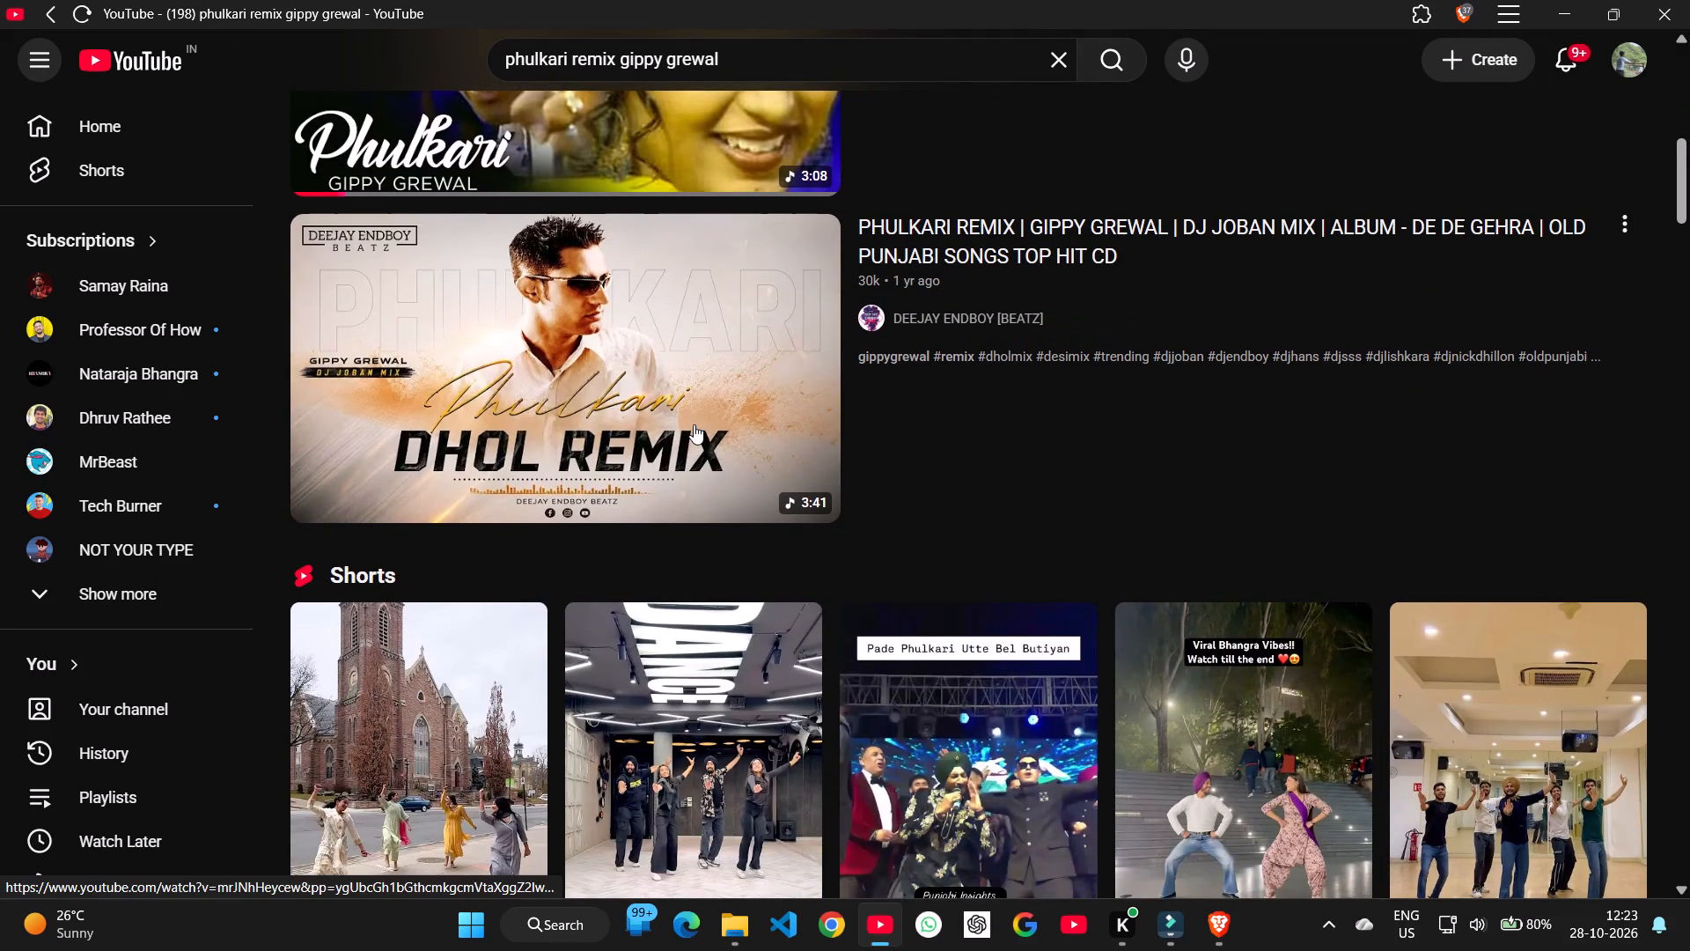
pyautogui.scroll(-2, 694, 424)
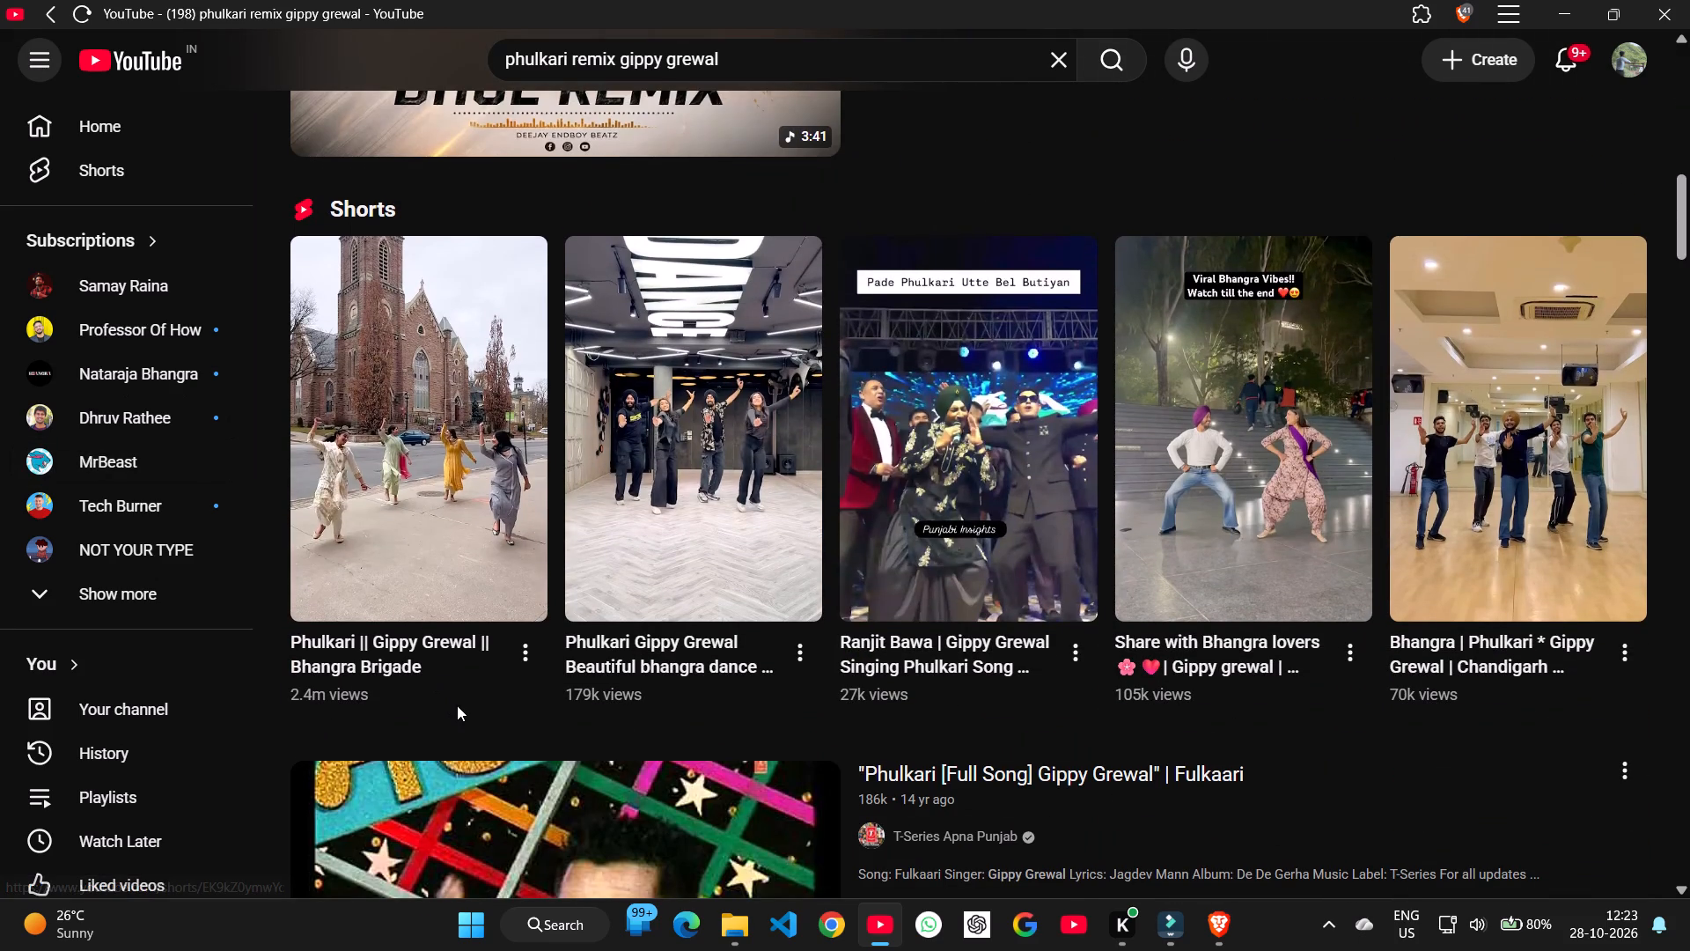
pyautogui.scroll(-4, 457, 705)
pyautogui.scroll(1, 448, 711)
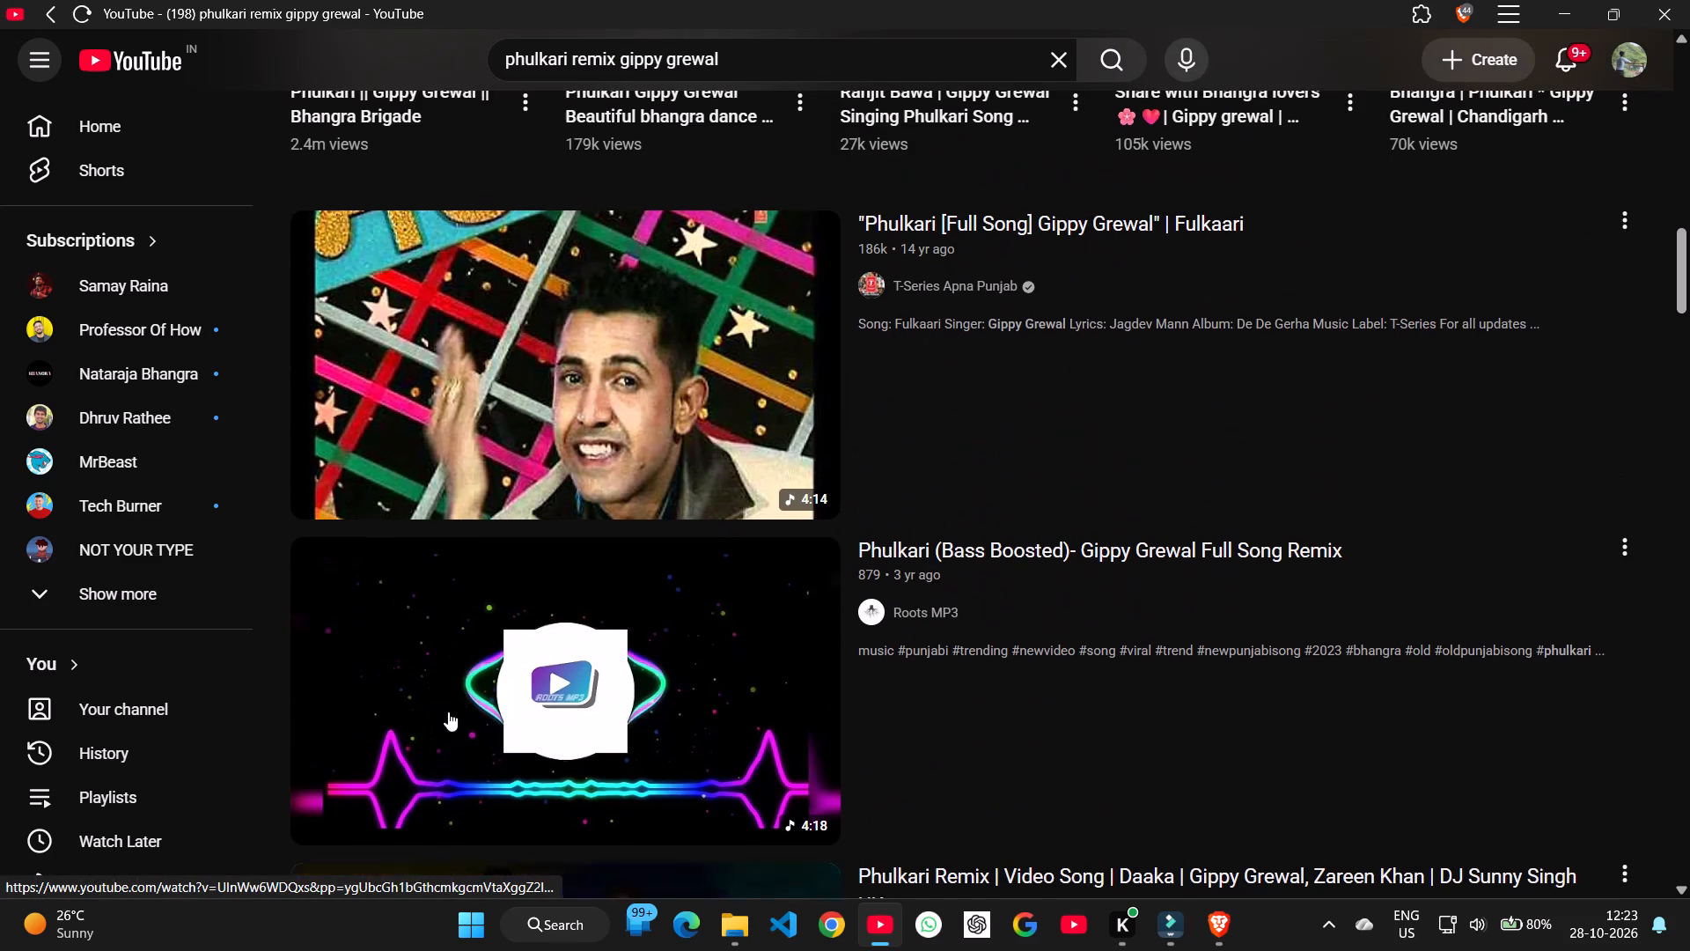
# Close the YouTube window and the Y2mate browser window.
pyautogui.click(1689, 0)
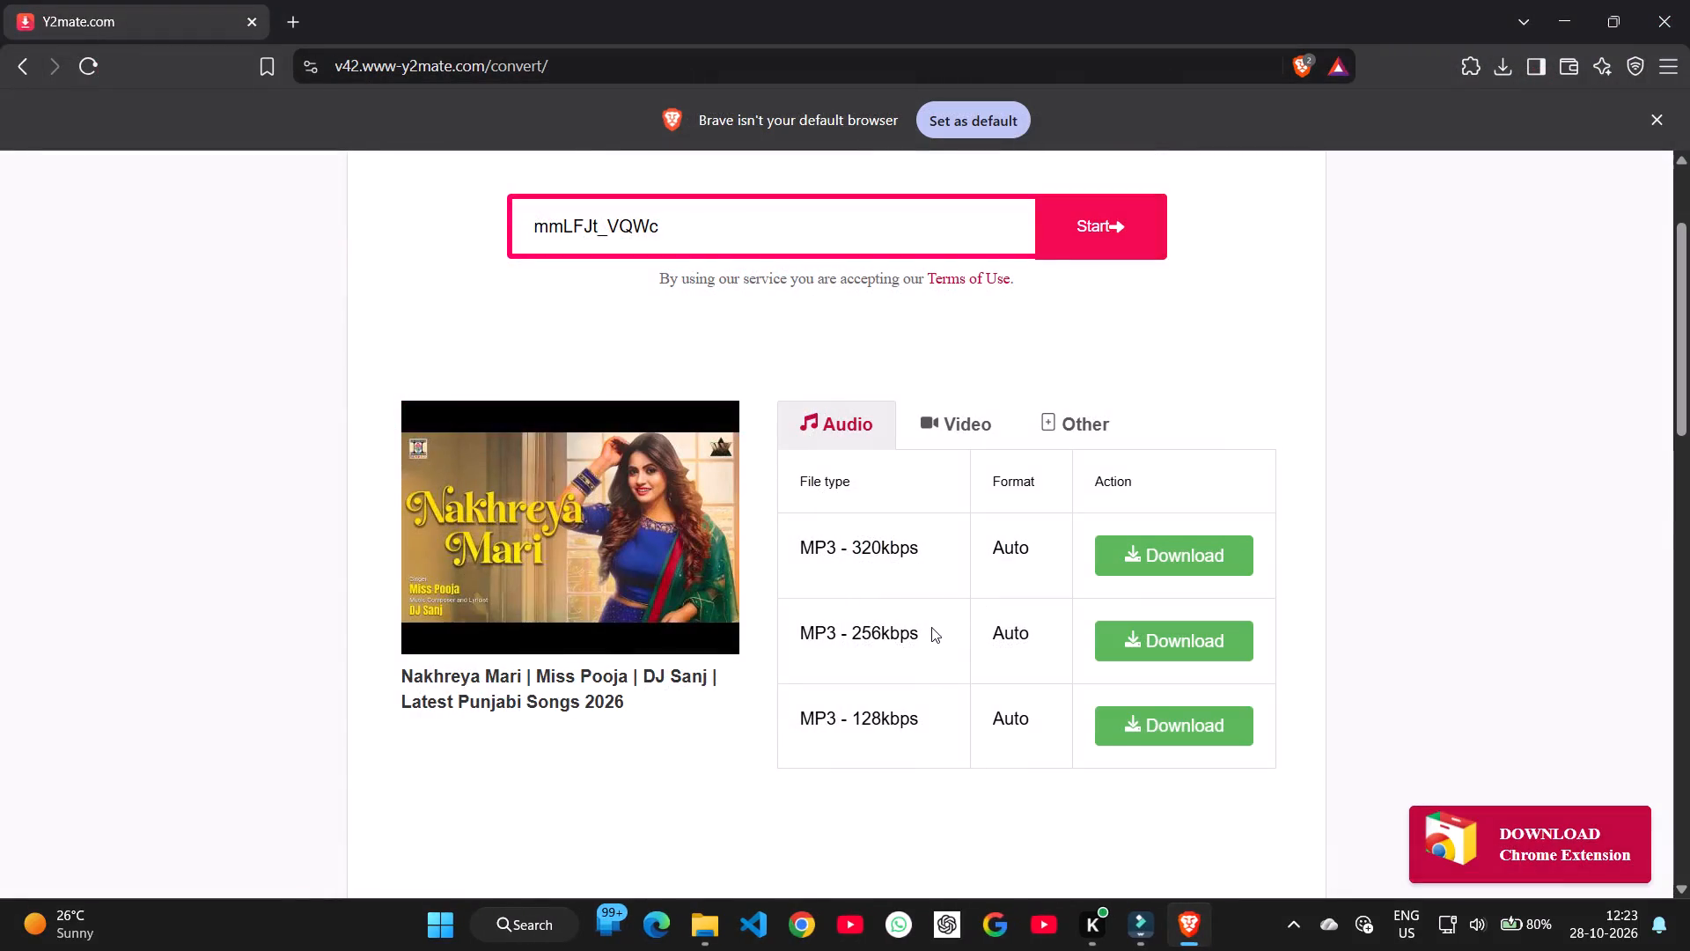
pyautogui.click(1689, 0)
# Switch to Filmora and open the NIT kurushestra project, dismissing the promotional offer and the missing-file list without relocating anything.
pyautogui.click(430, 724)
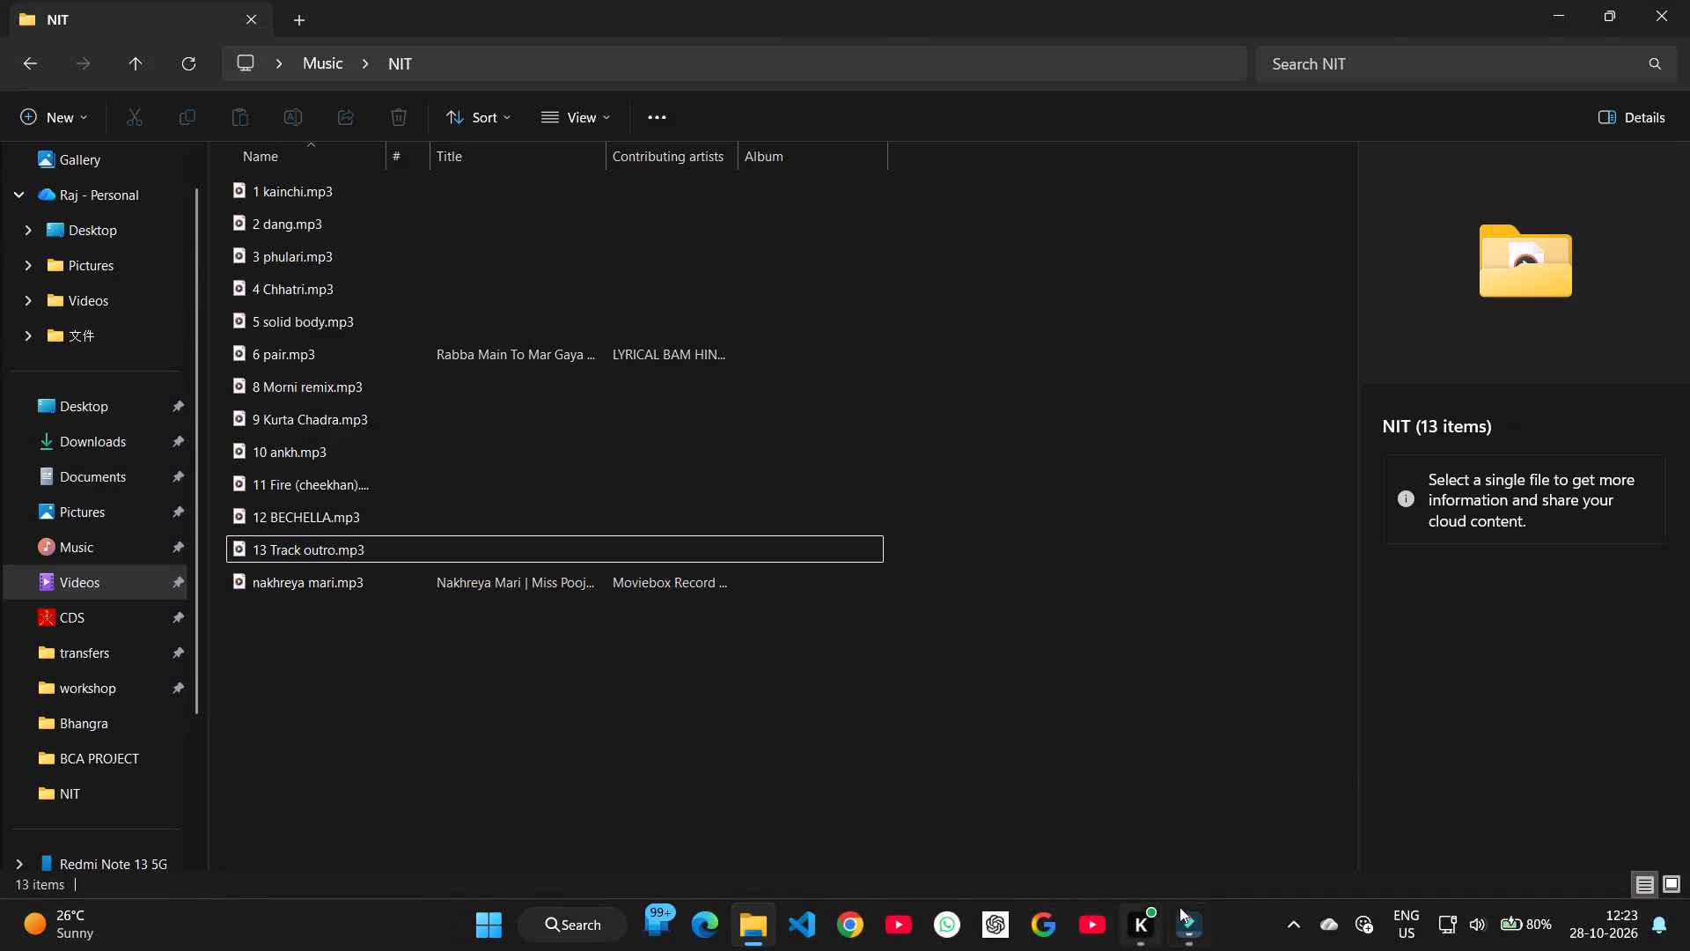
pyautogui.click(1181, 904)
pyautogui.click(1072, 195)
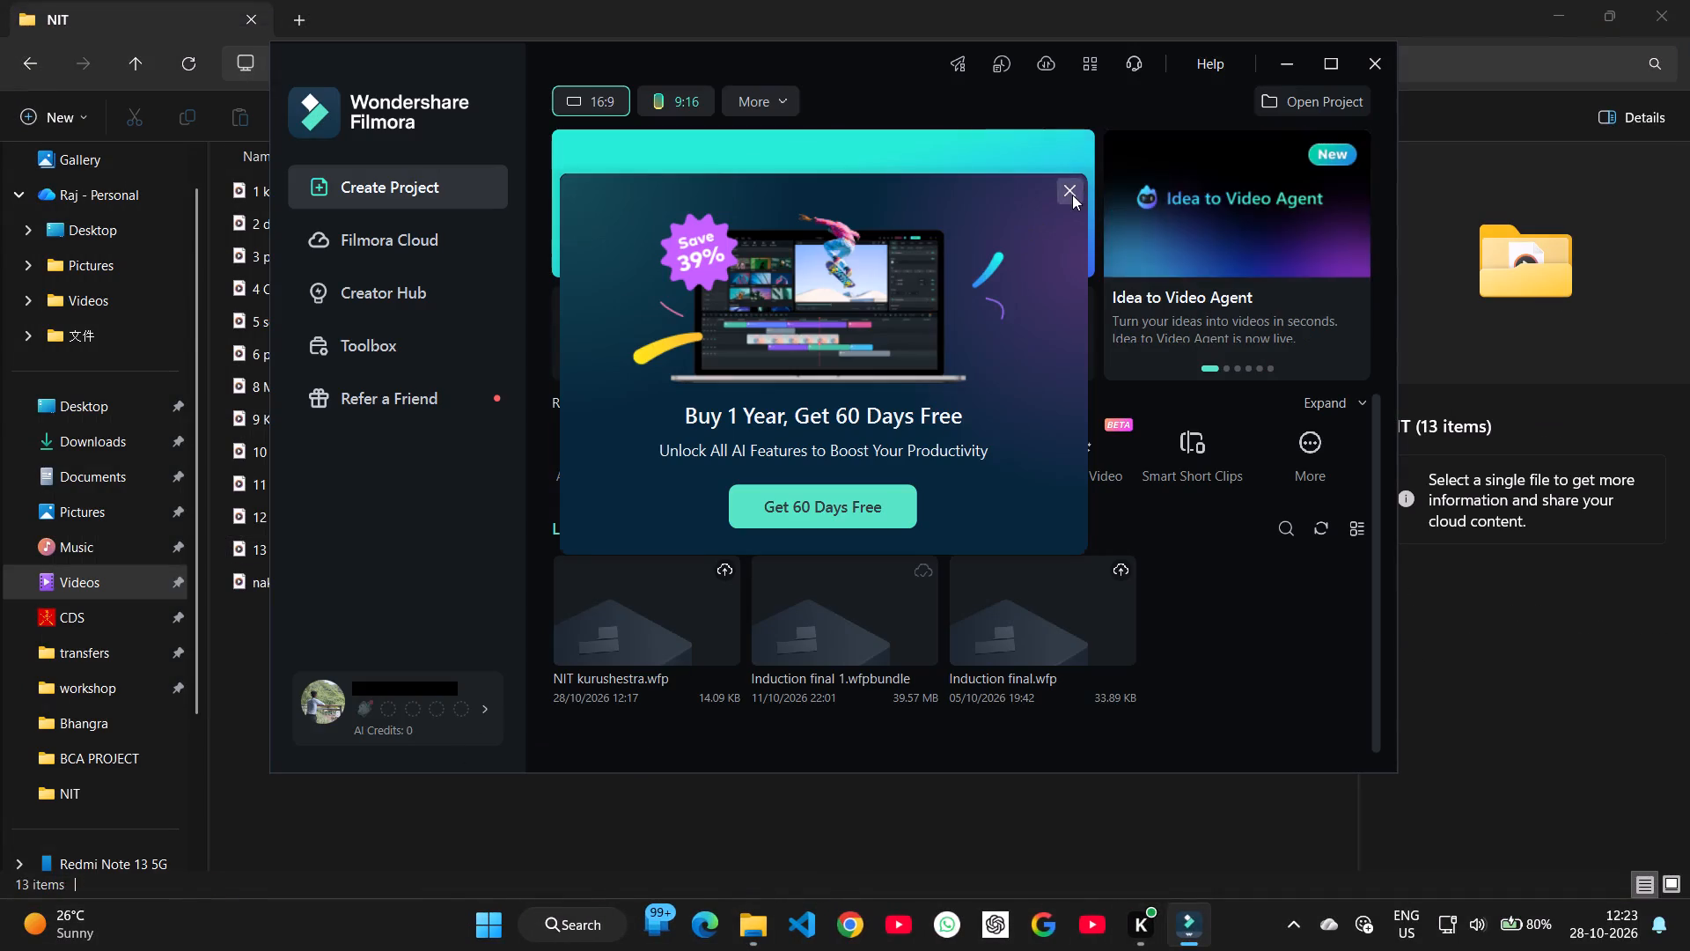
pyautogui.click(638, 630)
pyautogui.click(638, 630)
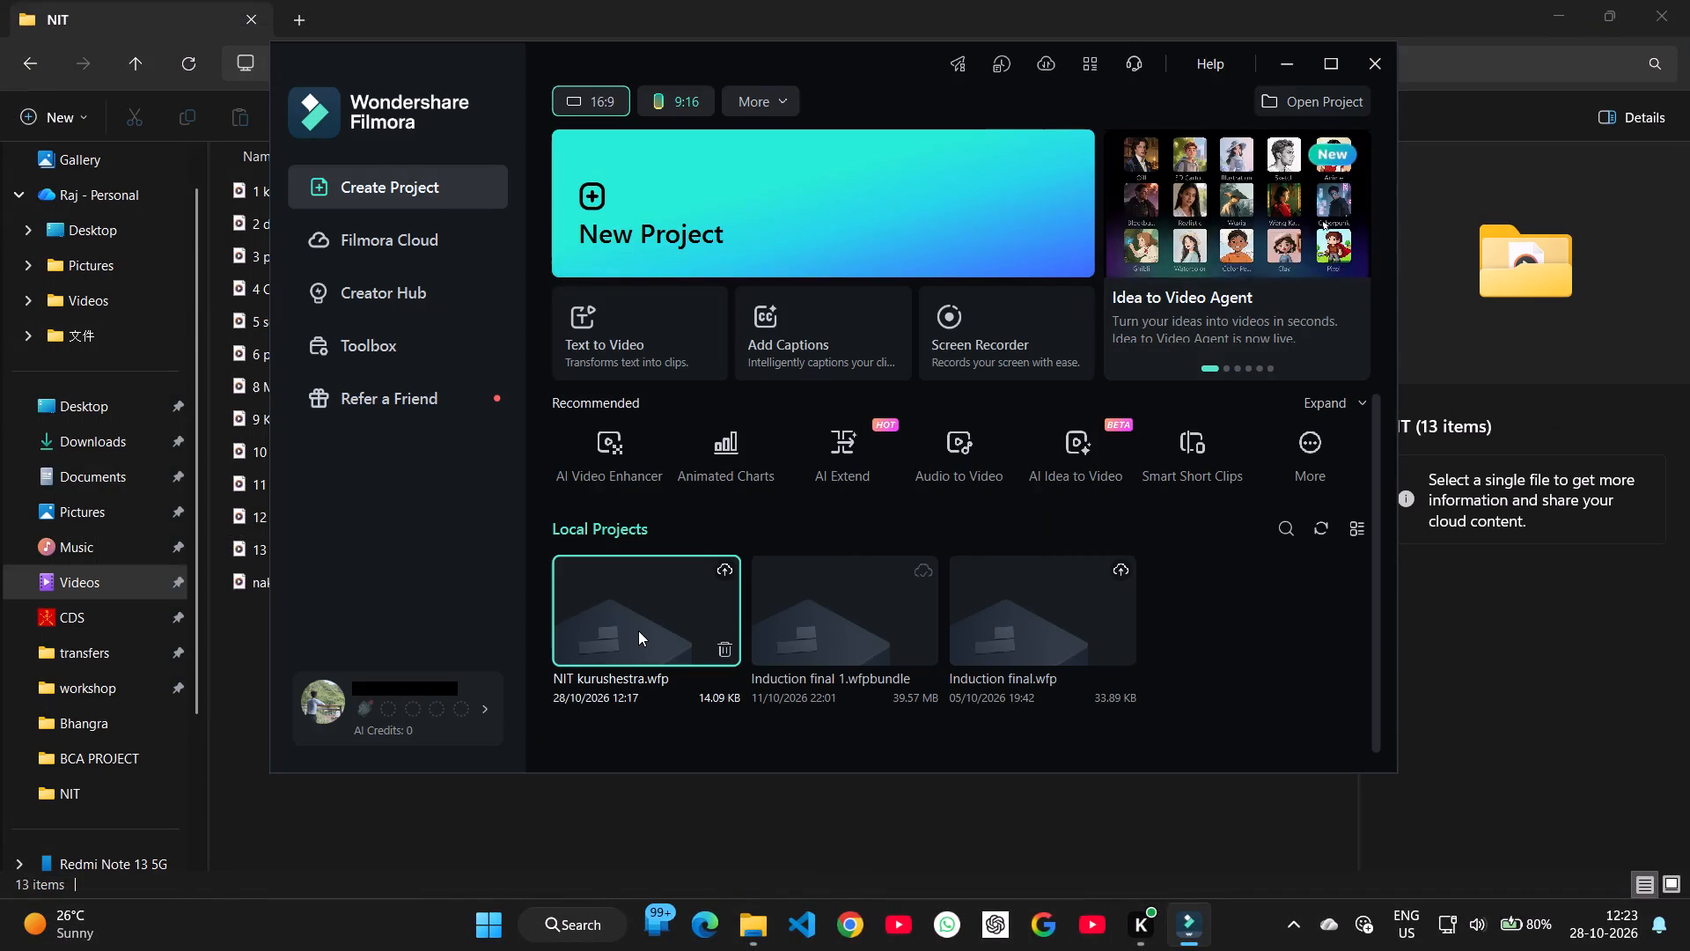
pyautogui.doubleClick(638, 630)
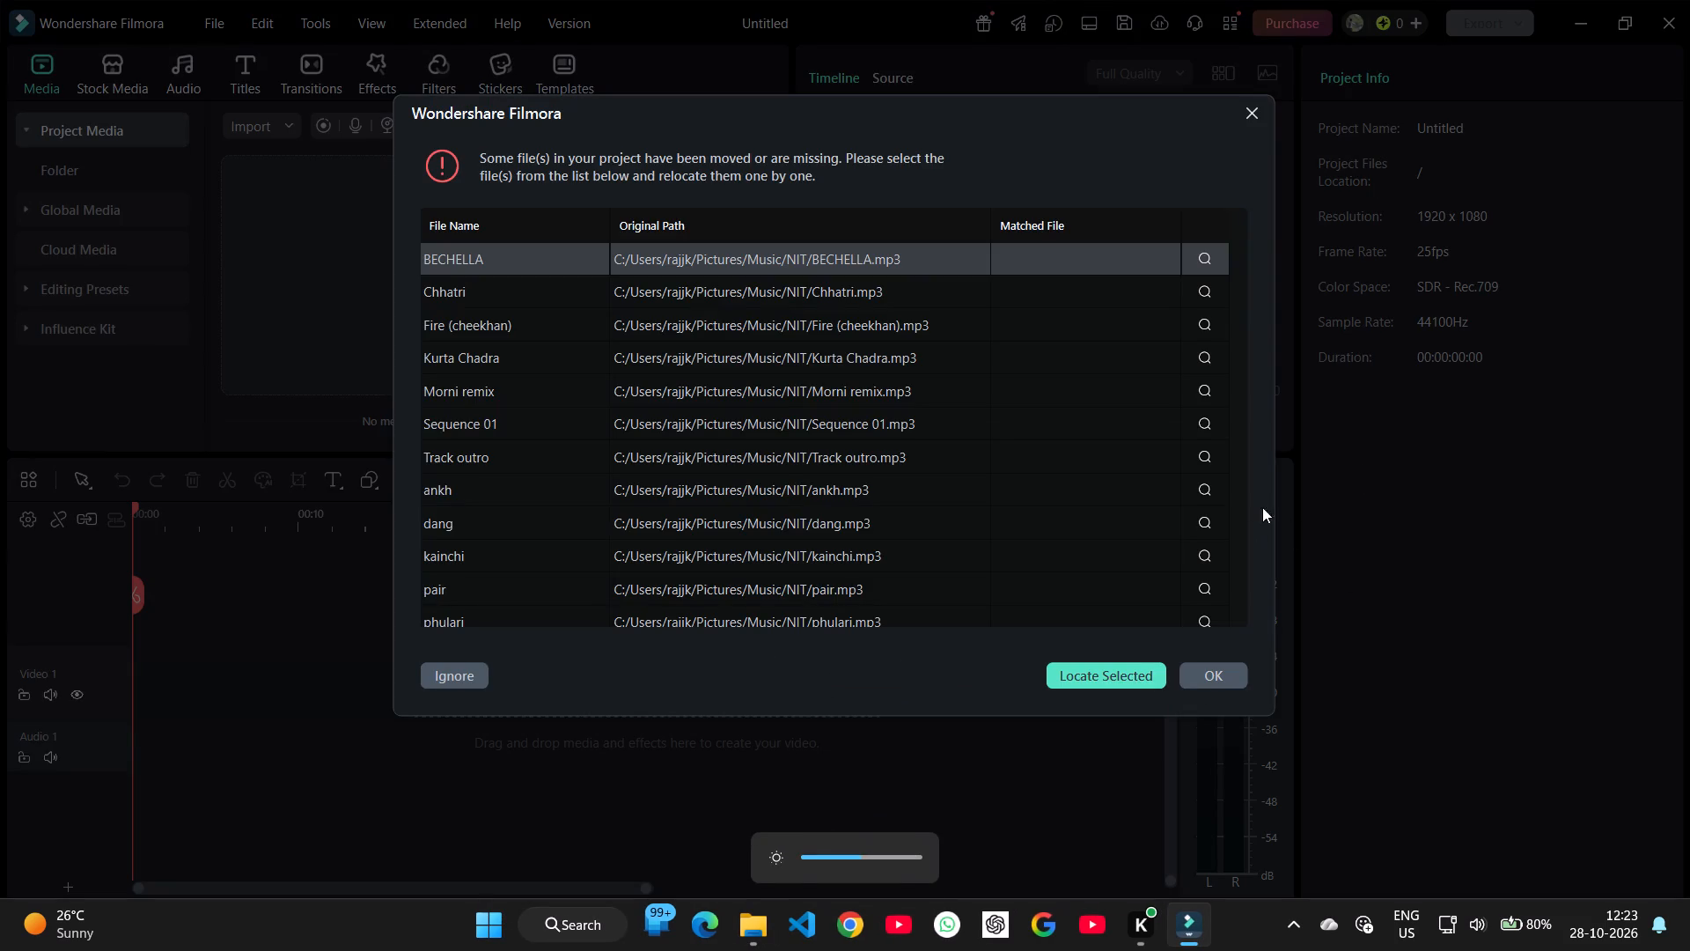
pyautogui.click(1250, 115)
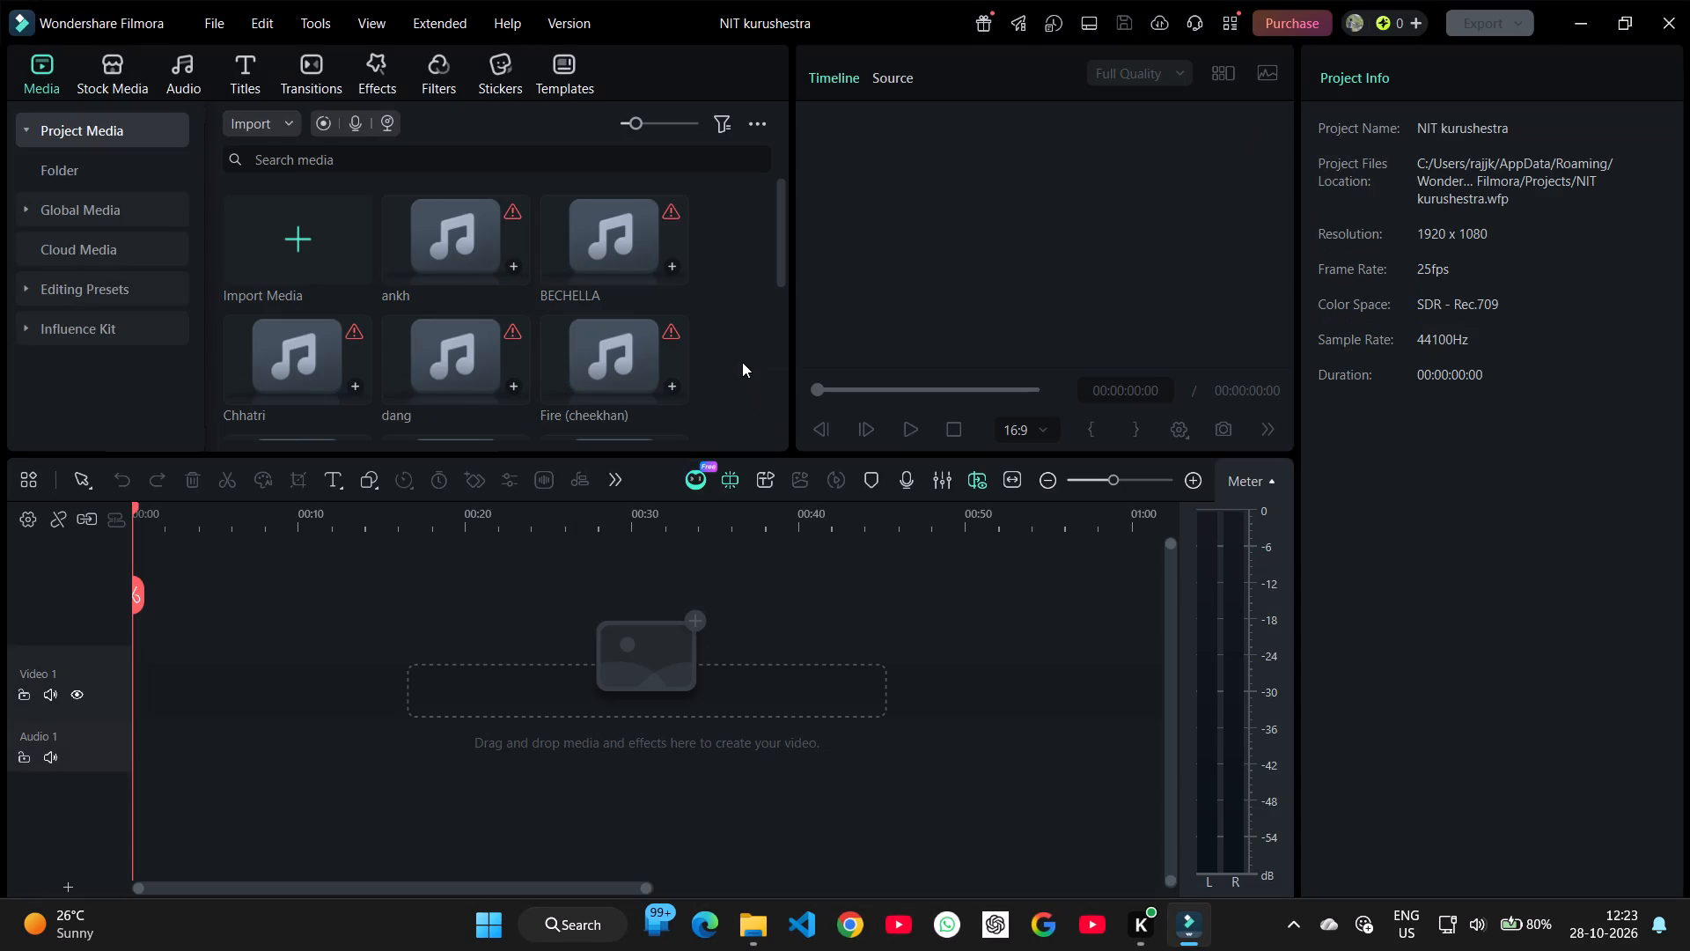
# Delete all the missing audio files from the project media.
pyautogui.moveTo(718, 229); pyautogui.dragTo(230, 686)
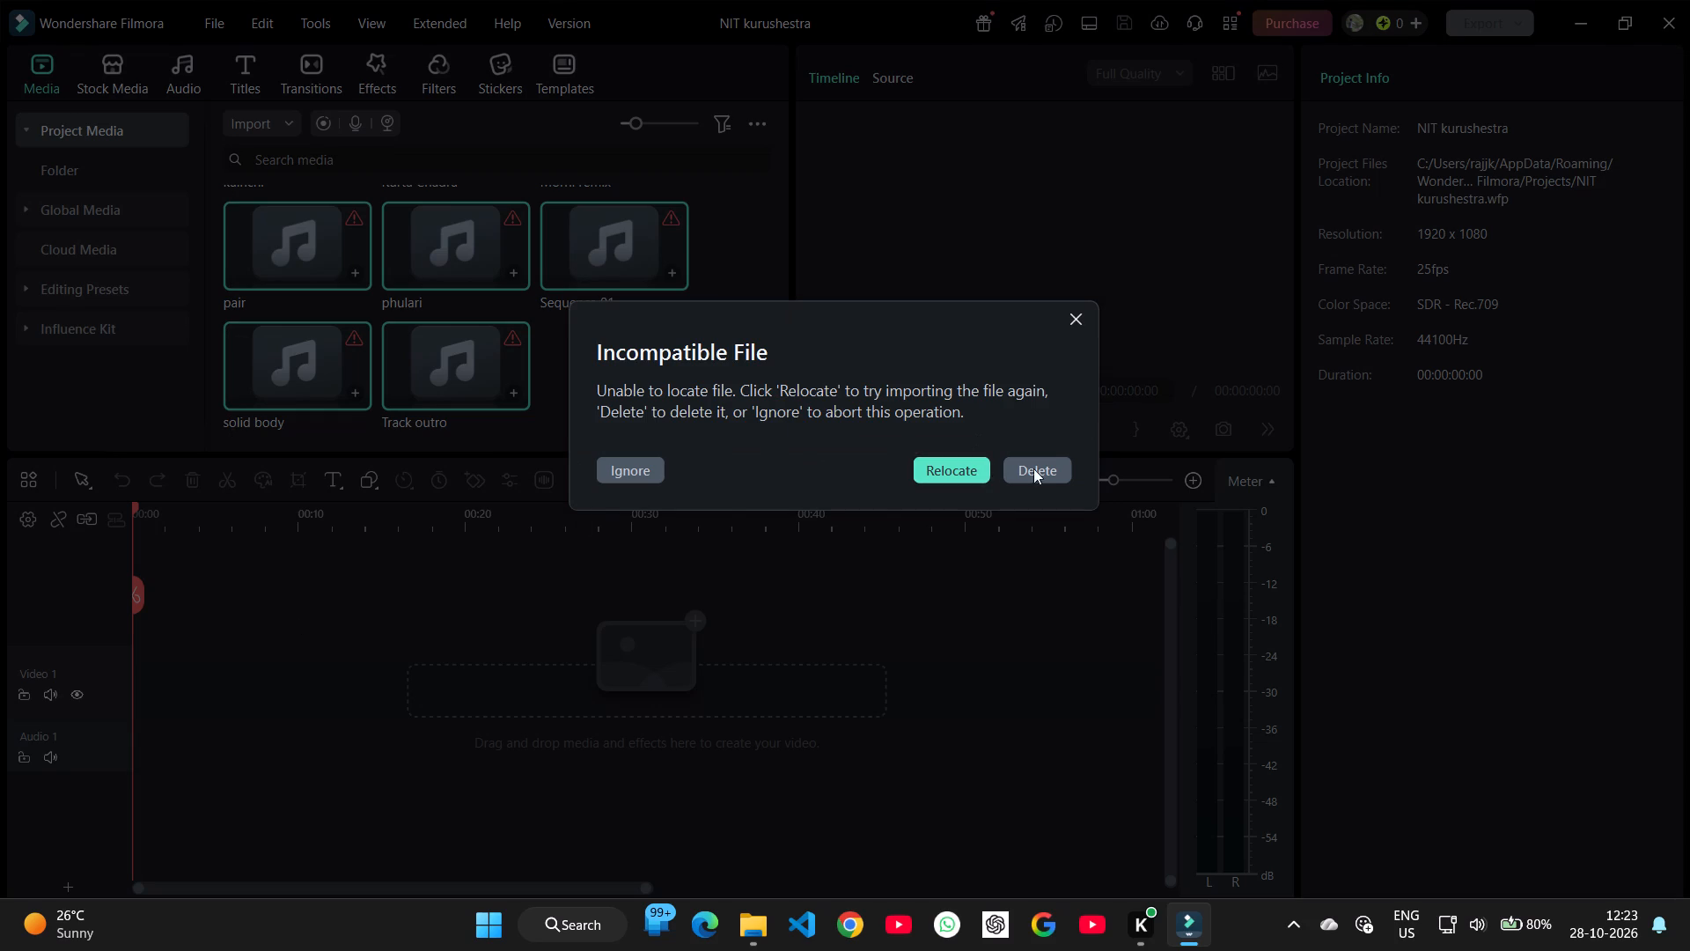
pyautogui.click(1044, 468)
pyautogui.click(962, 444)
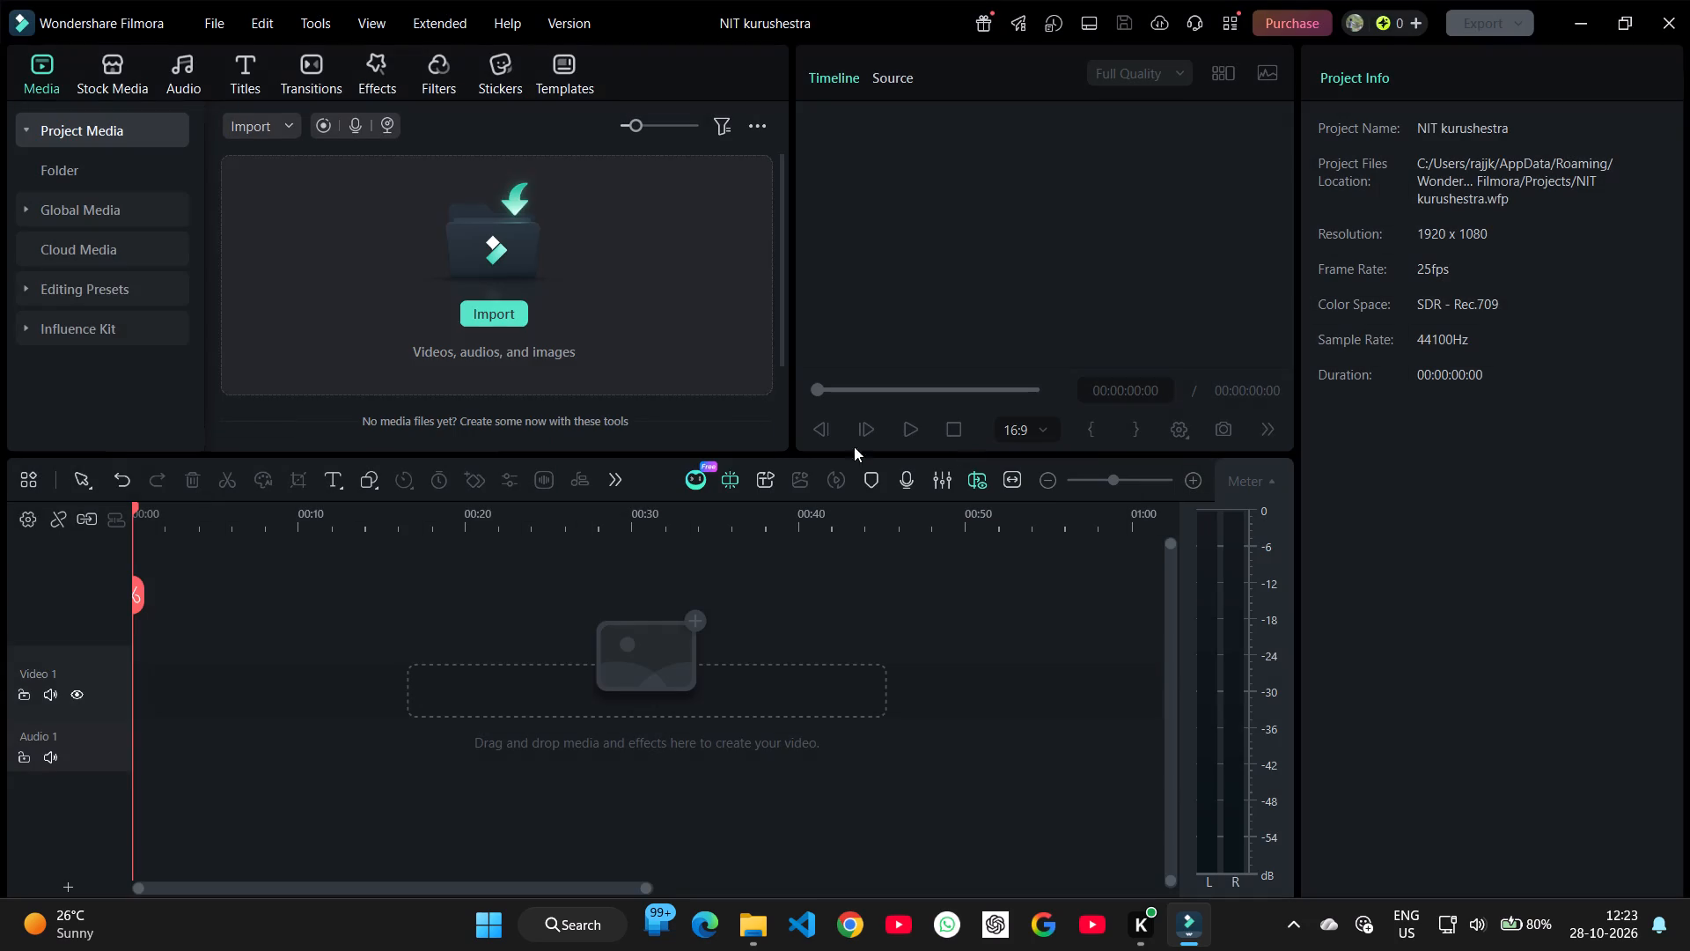
# Import all the MP3 tracks from the Music > NIT folder into the project media.
pyautogui.click(461, 317)
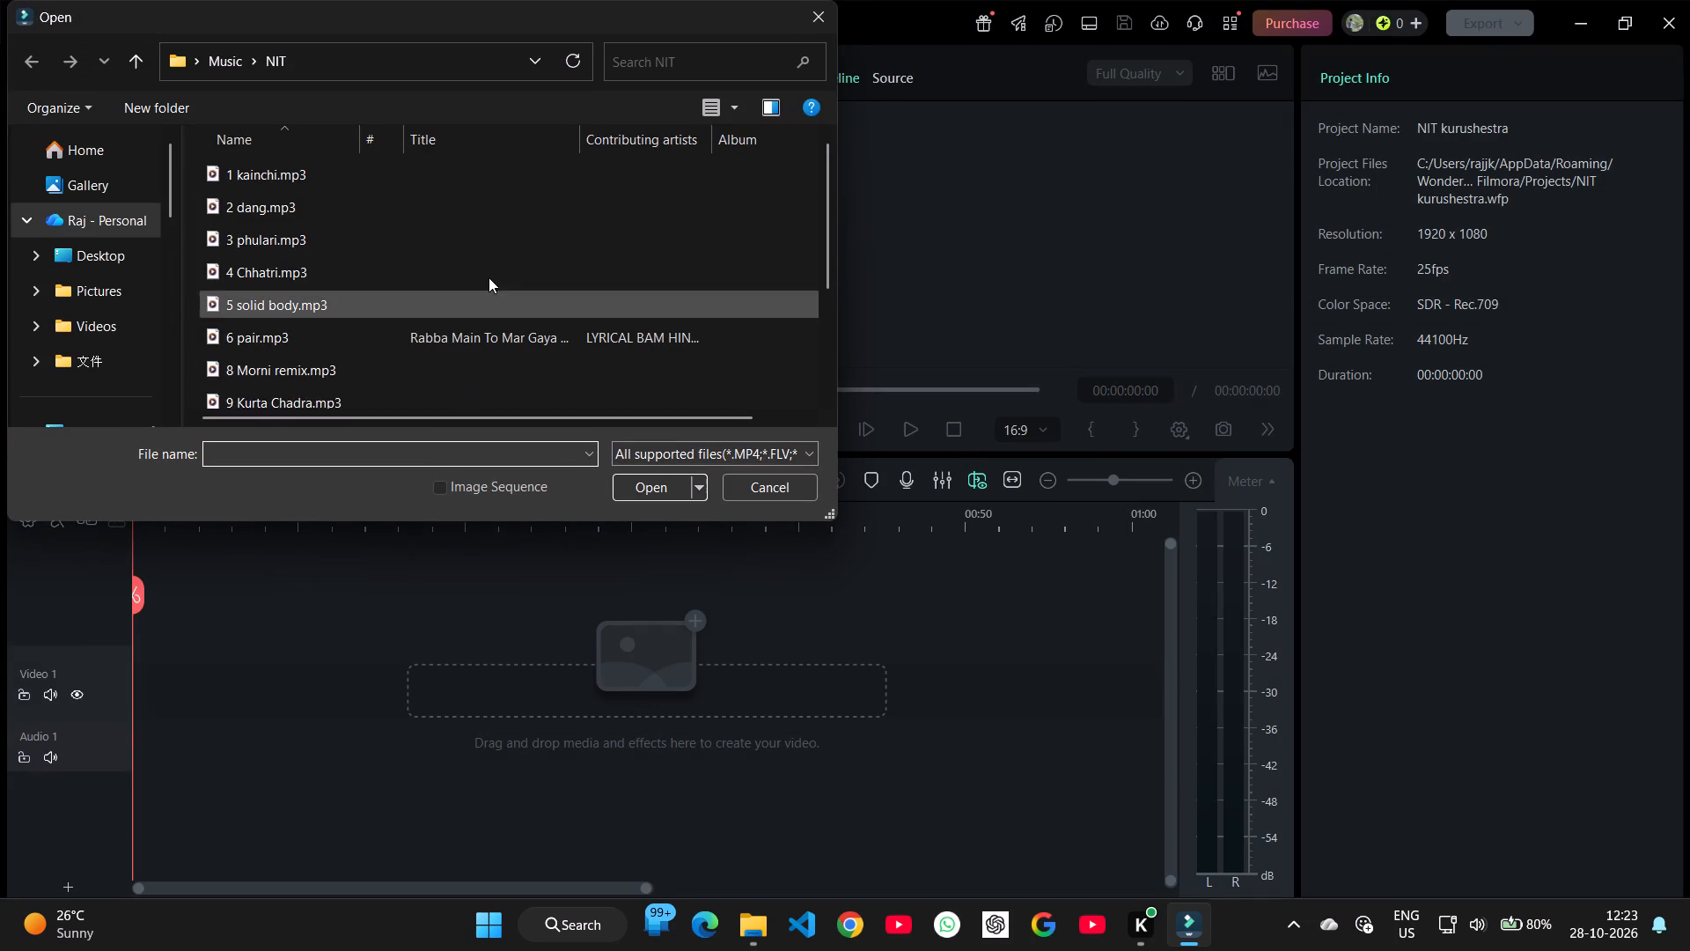
pyautogui.hotkey('ctrl', 'a')
pyautogui.click(385, 352)
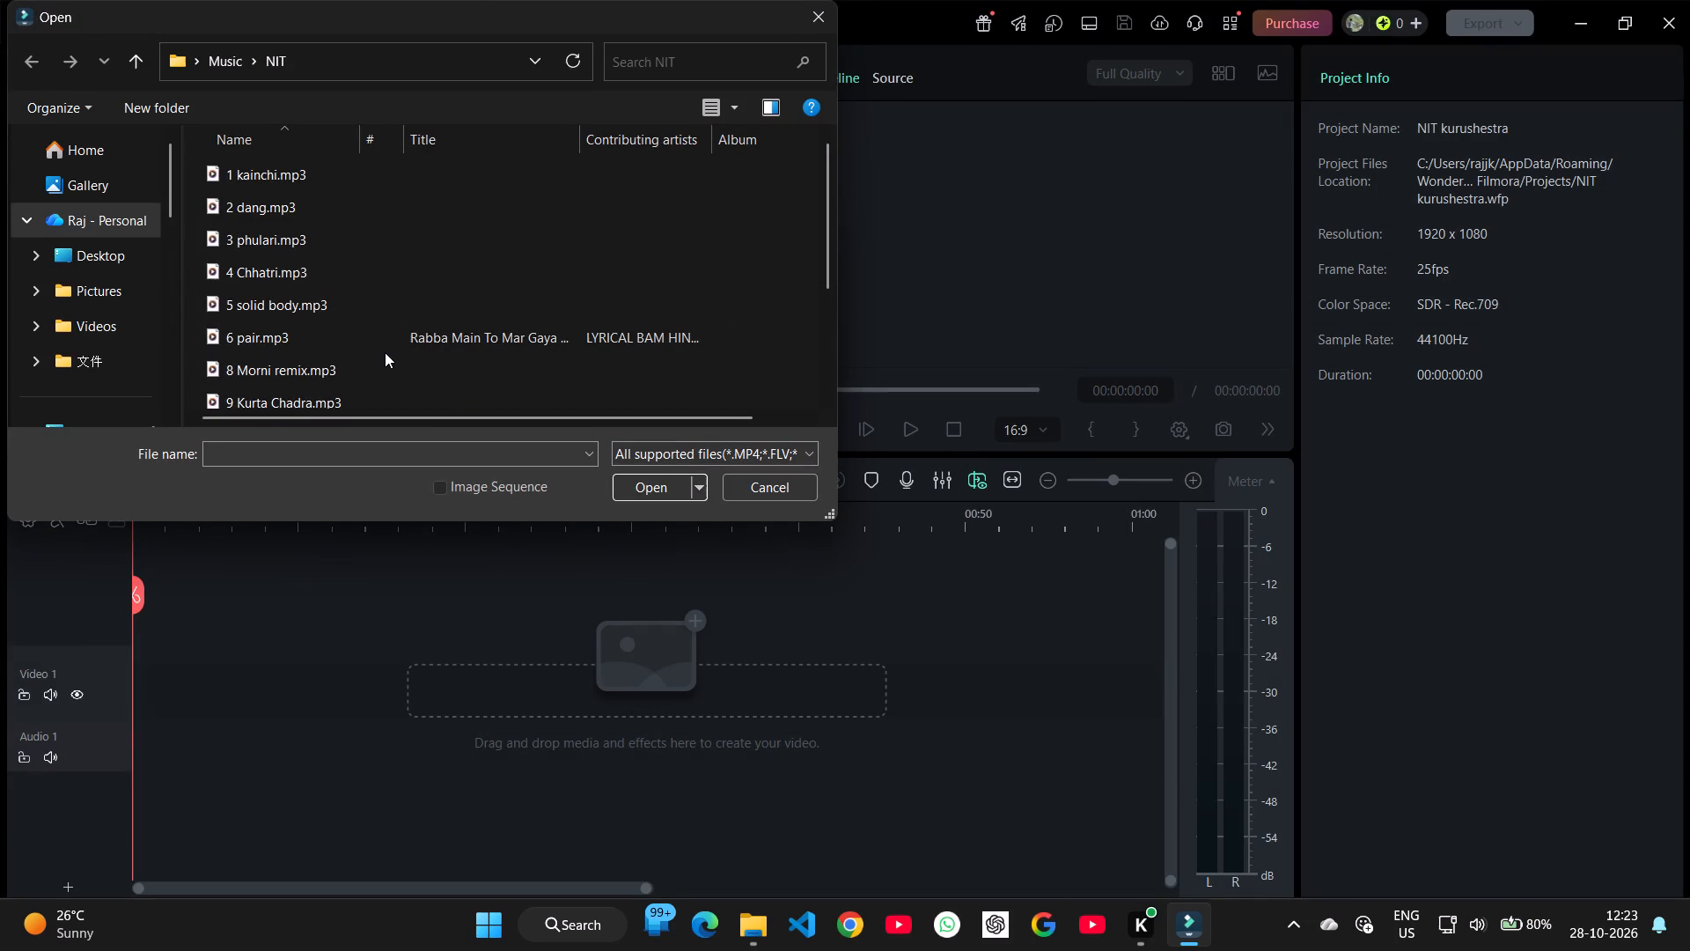
pyautogui.hotkey('ctrl', 'a')
pyautogui.click(641, 483)
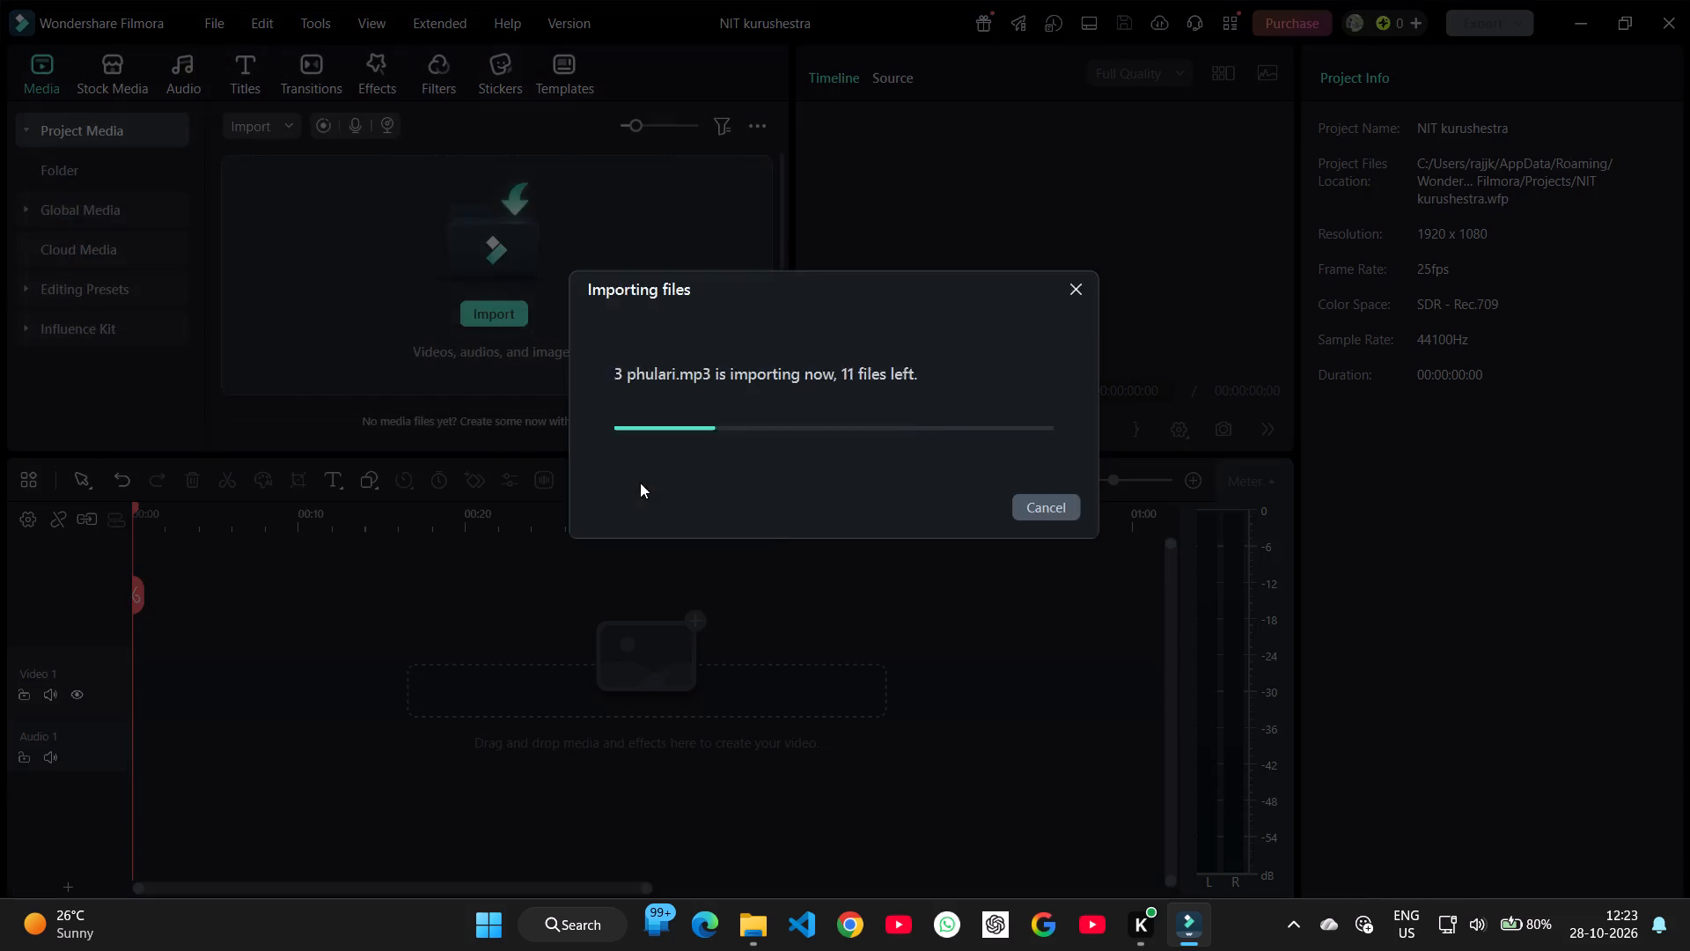
# Place the 1 kainchi track on the Audio 1 track at the start of the timeline.
pyautogui.click(750, 309)
pyautogui.scroll(-4, 666, 350)
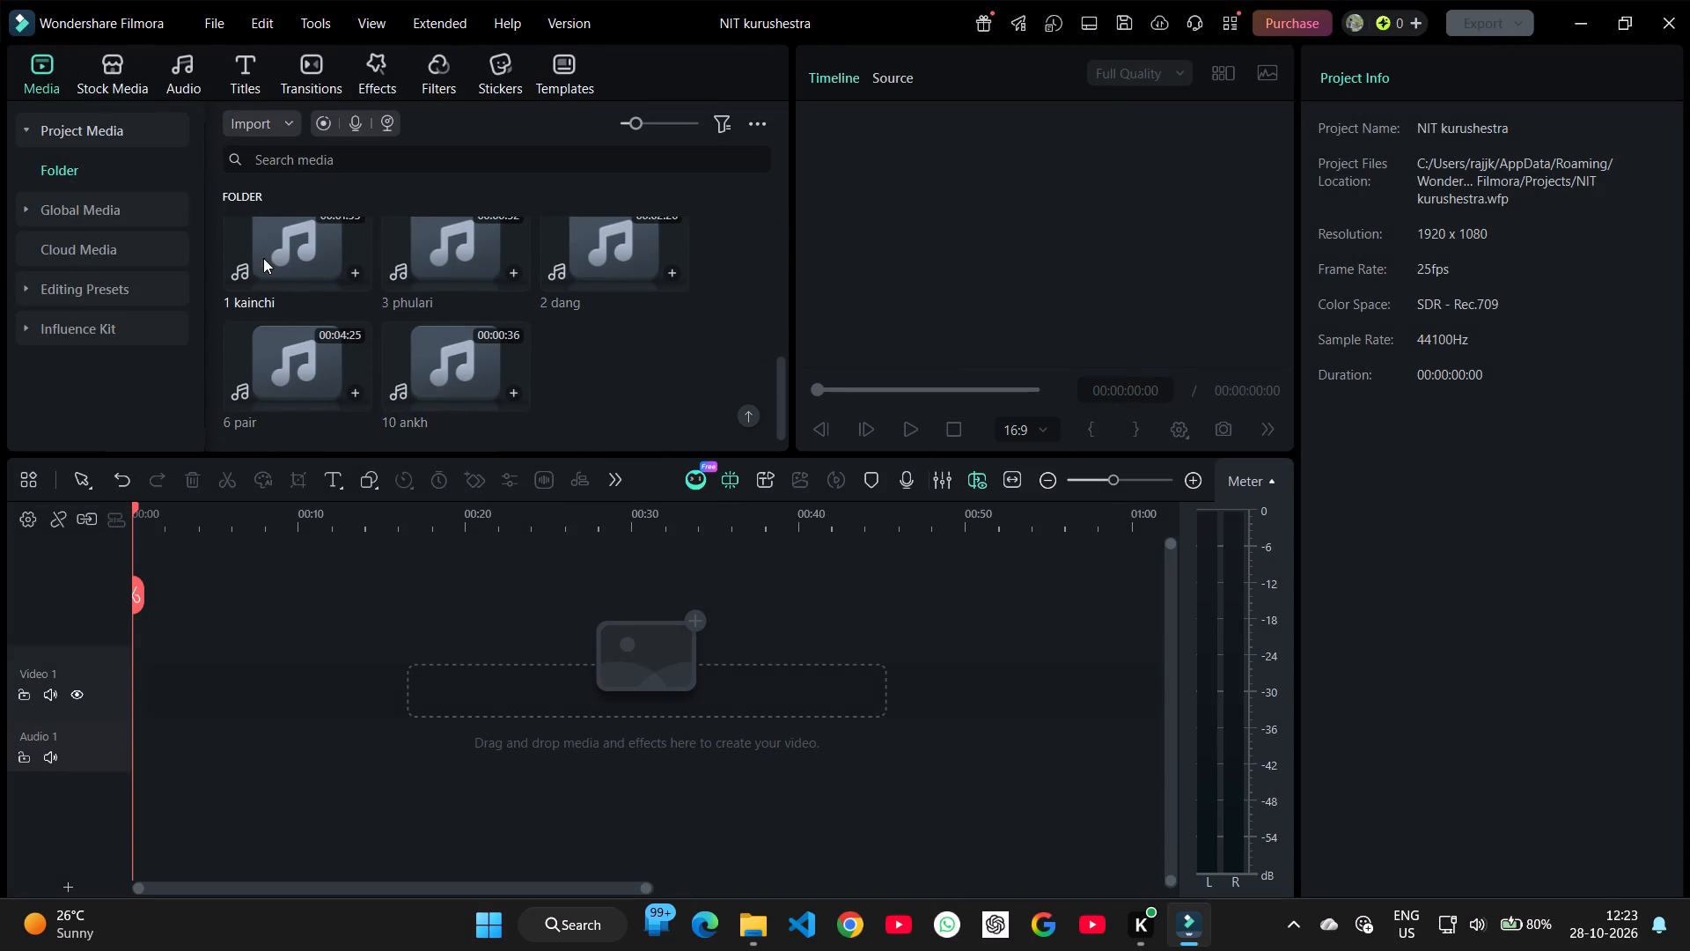
pyautogui.moveTo(263, 258); pyautogui.dragTo(130, 730)
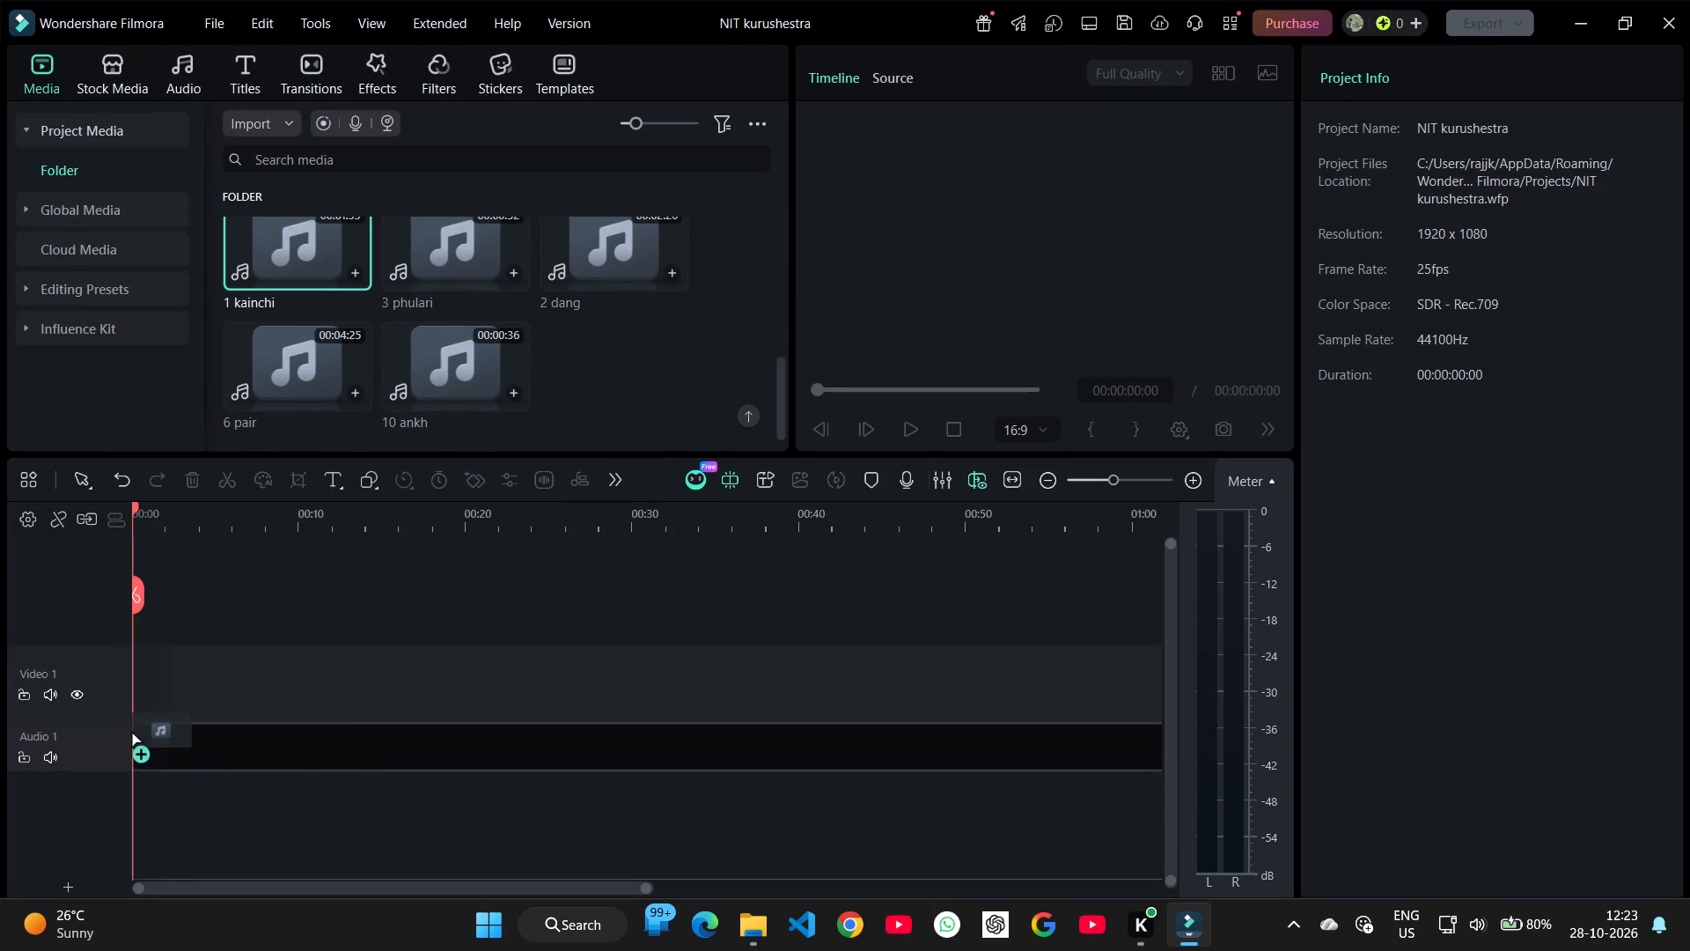
pyautogui.moveTo(130, 730); pyautogui.dragTo(128, 730)
# Play the 1 kainchi clip from the start of the timeline.
pyautogui.keyDown('ctrl'); pyautogui.scroll(-9, 443, 618); pyautogui.keyUp('ctrl')
pyautogui.press('space')
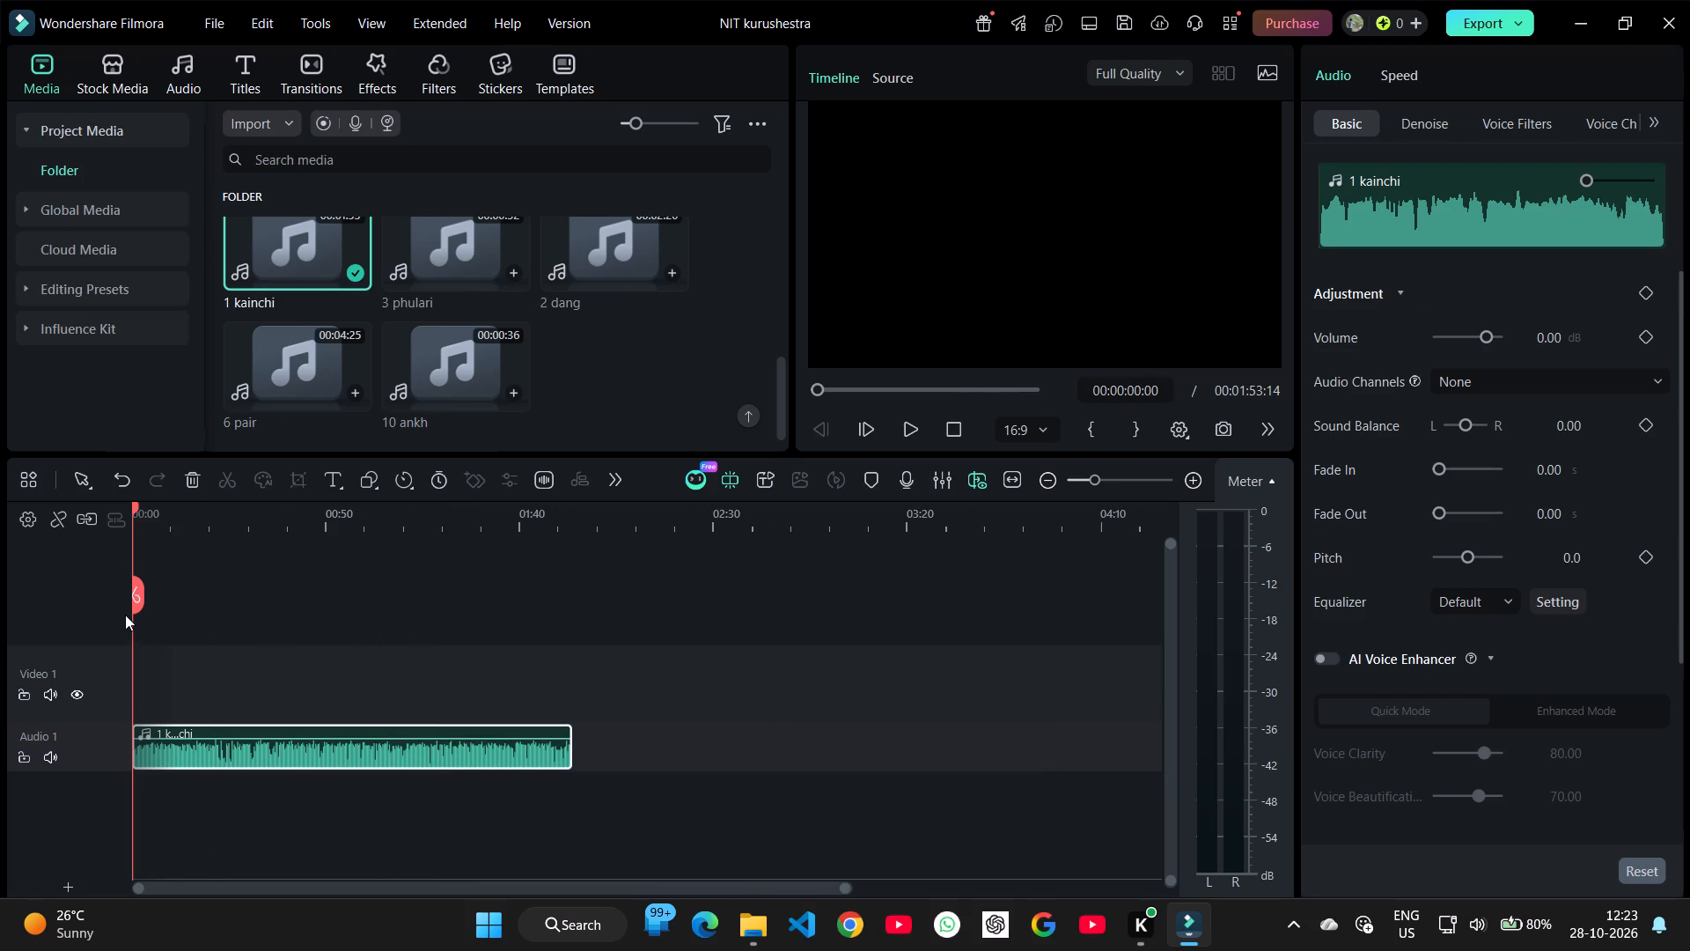
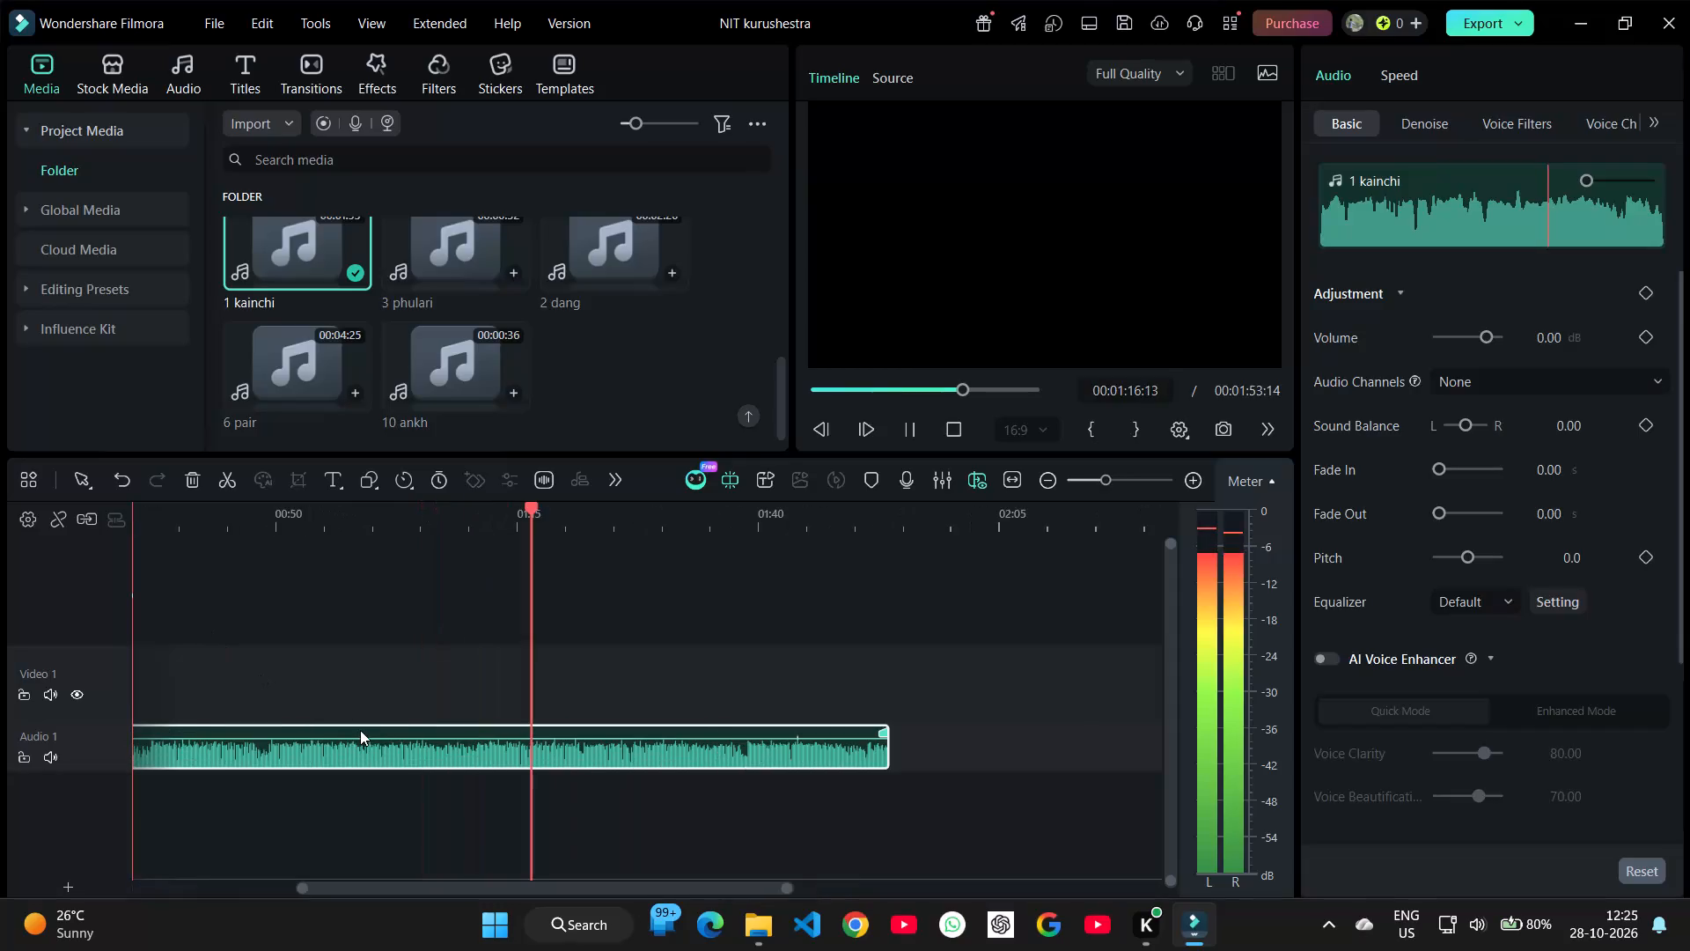
# Pause playback of the 1 kainchi clip at about 00:01:21 on the timeline.
pyautogui.keyDown('ctrl'); pyautogui.scroll(7, 403, 717); pyautogui.keyUp('ctrl')
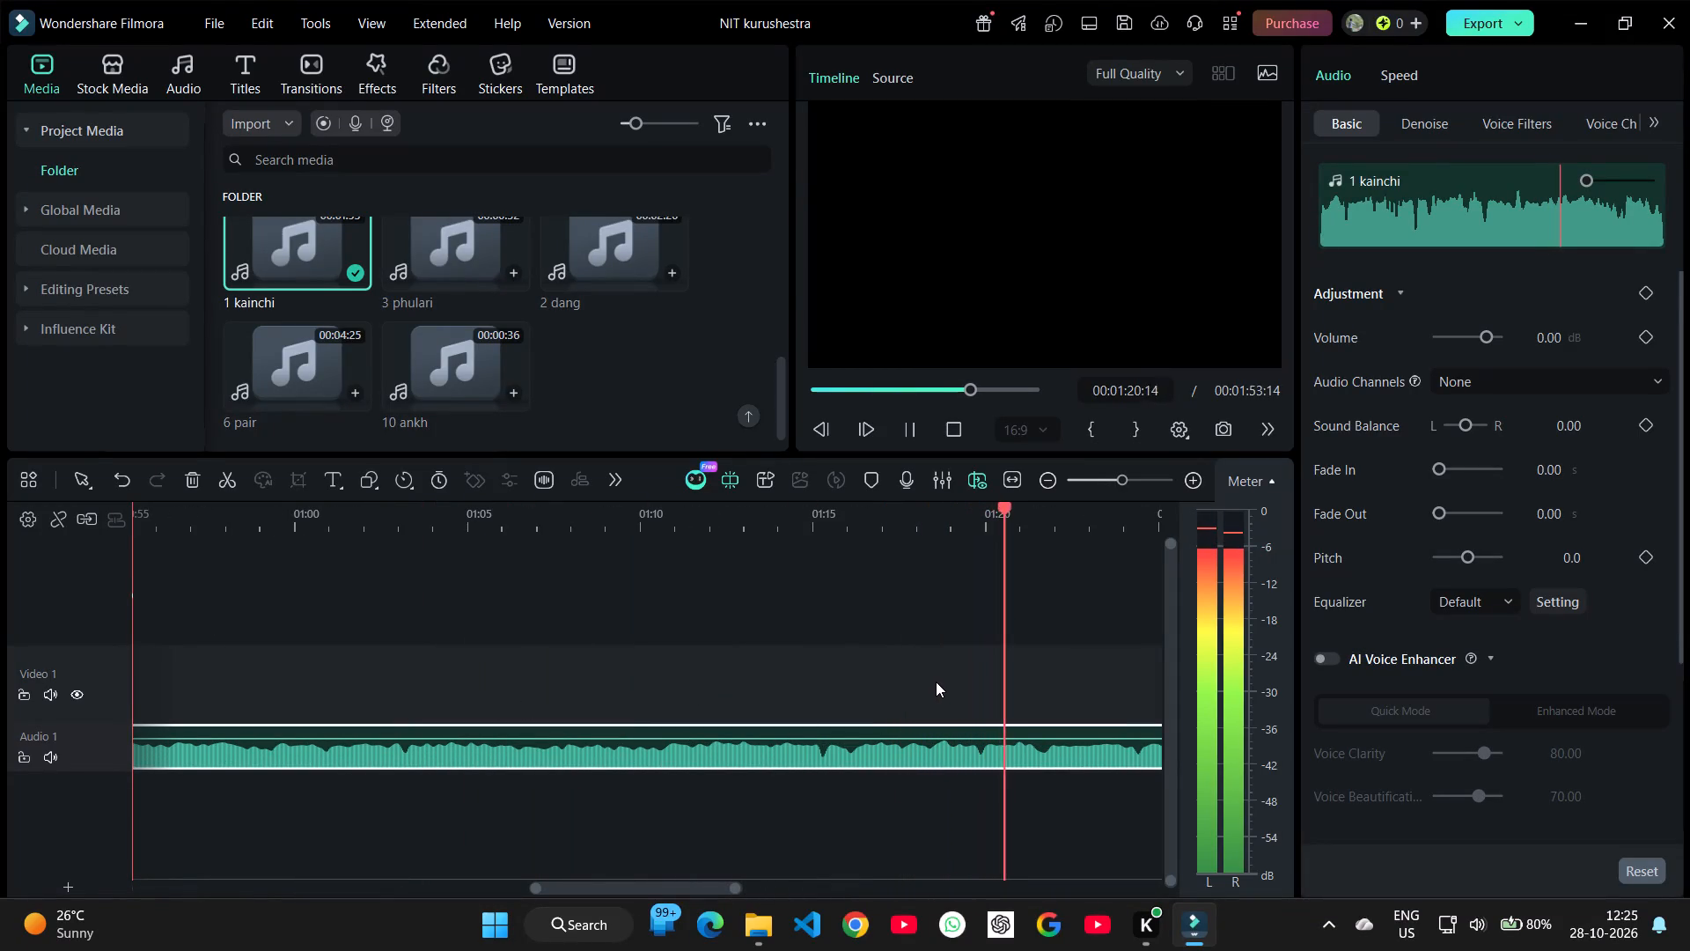
pyautogui.press('space')
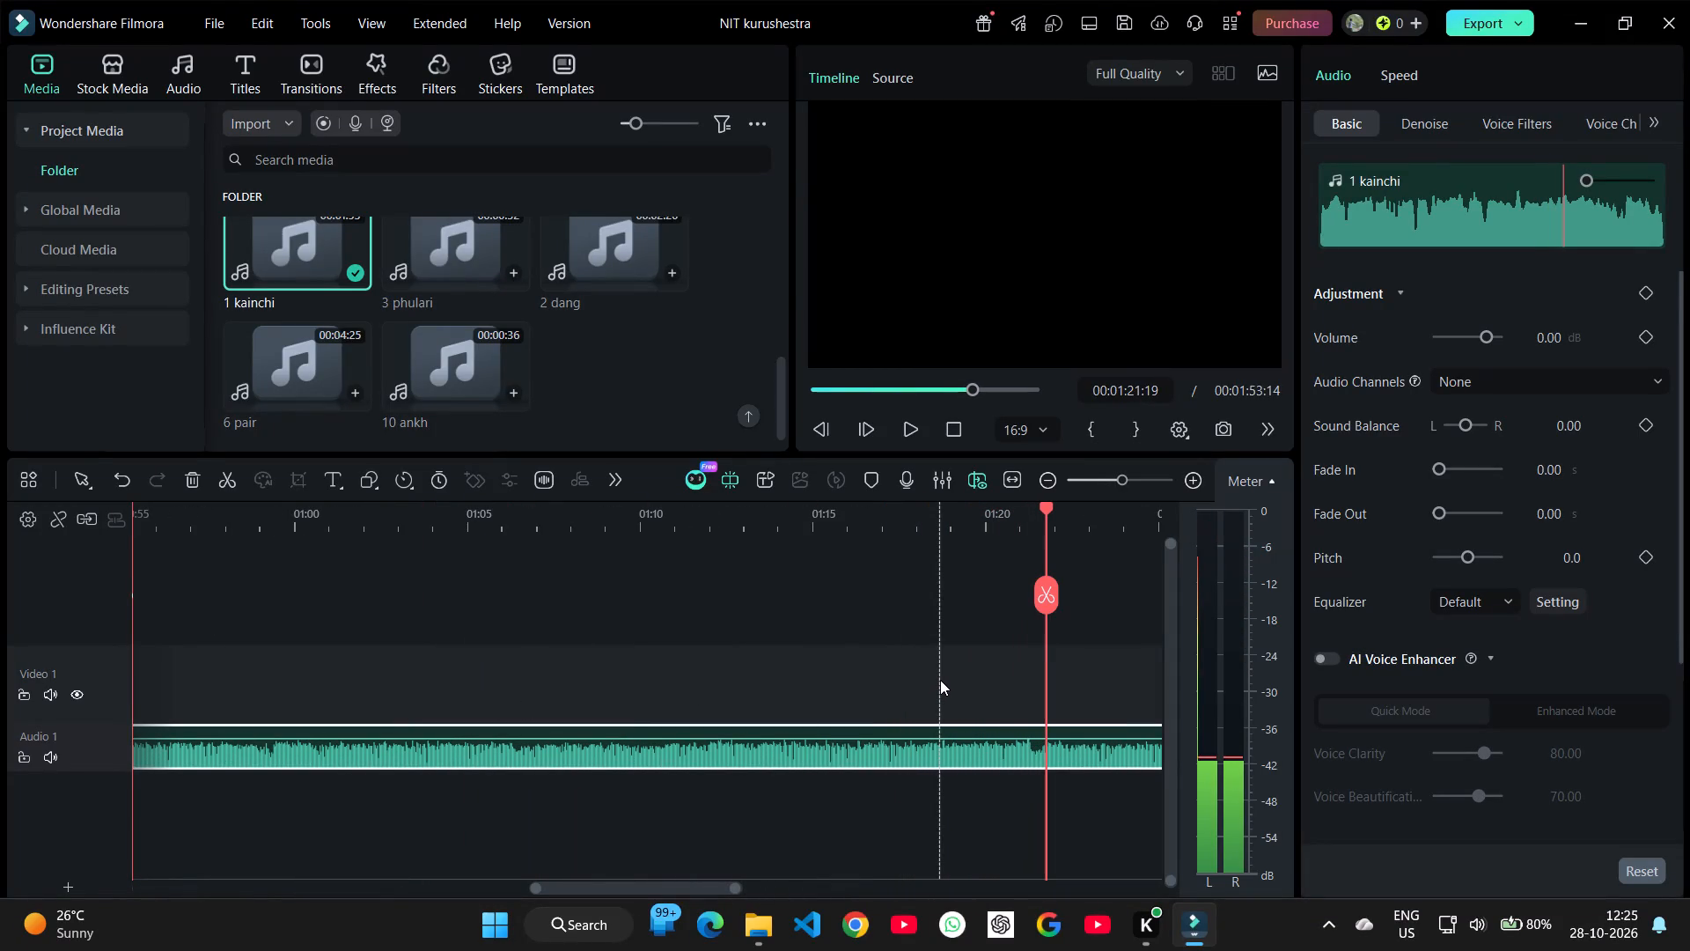
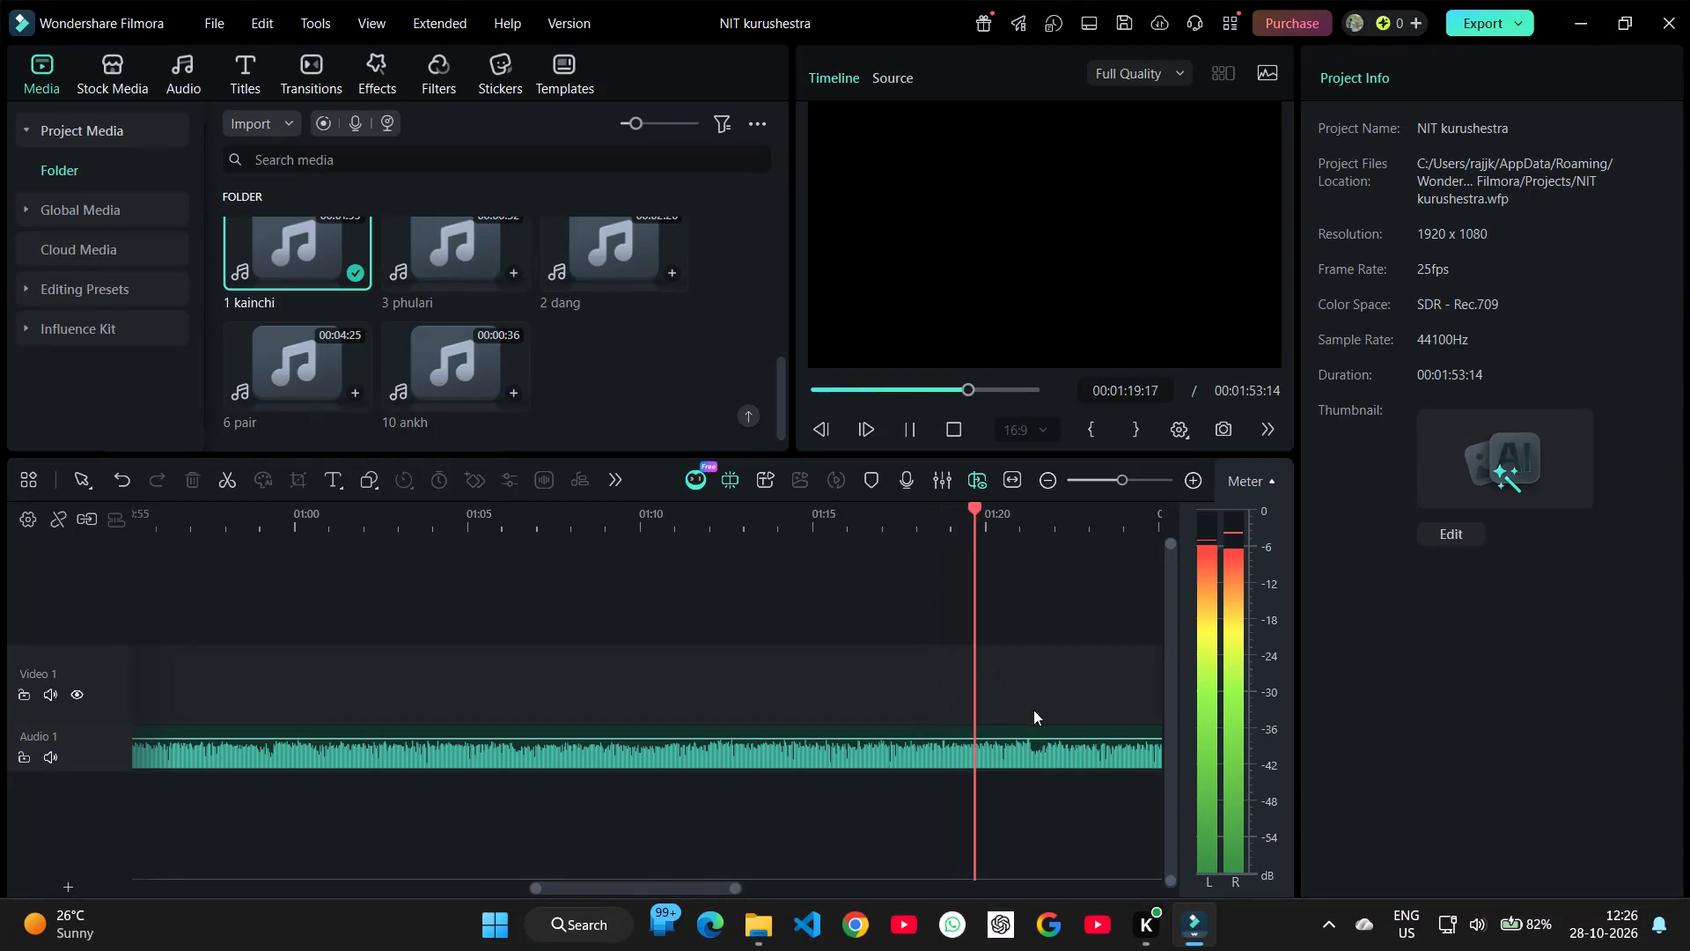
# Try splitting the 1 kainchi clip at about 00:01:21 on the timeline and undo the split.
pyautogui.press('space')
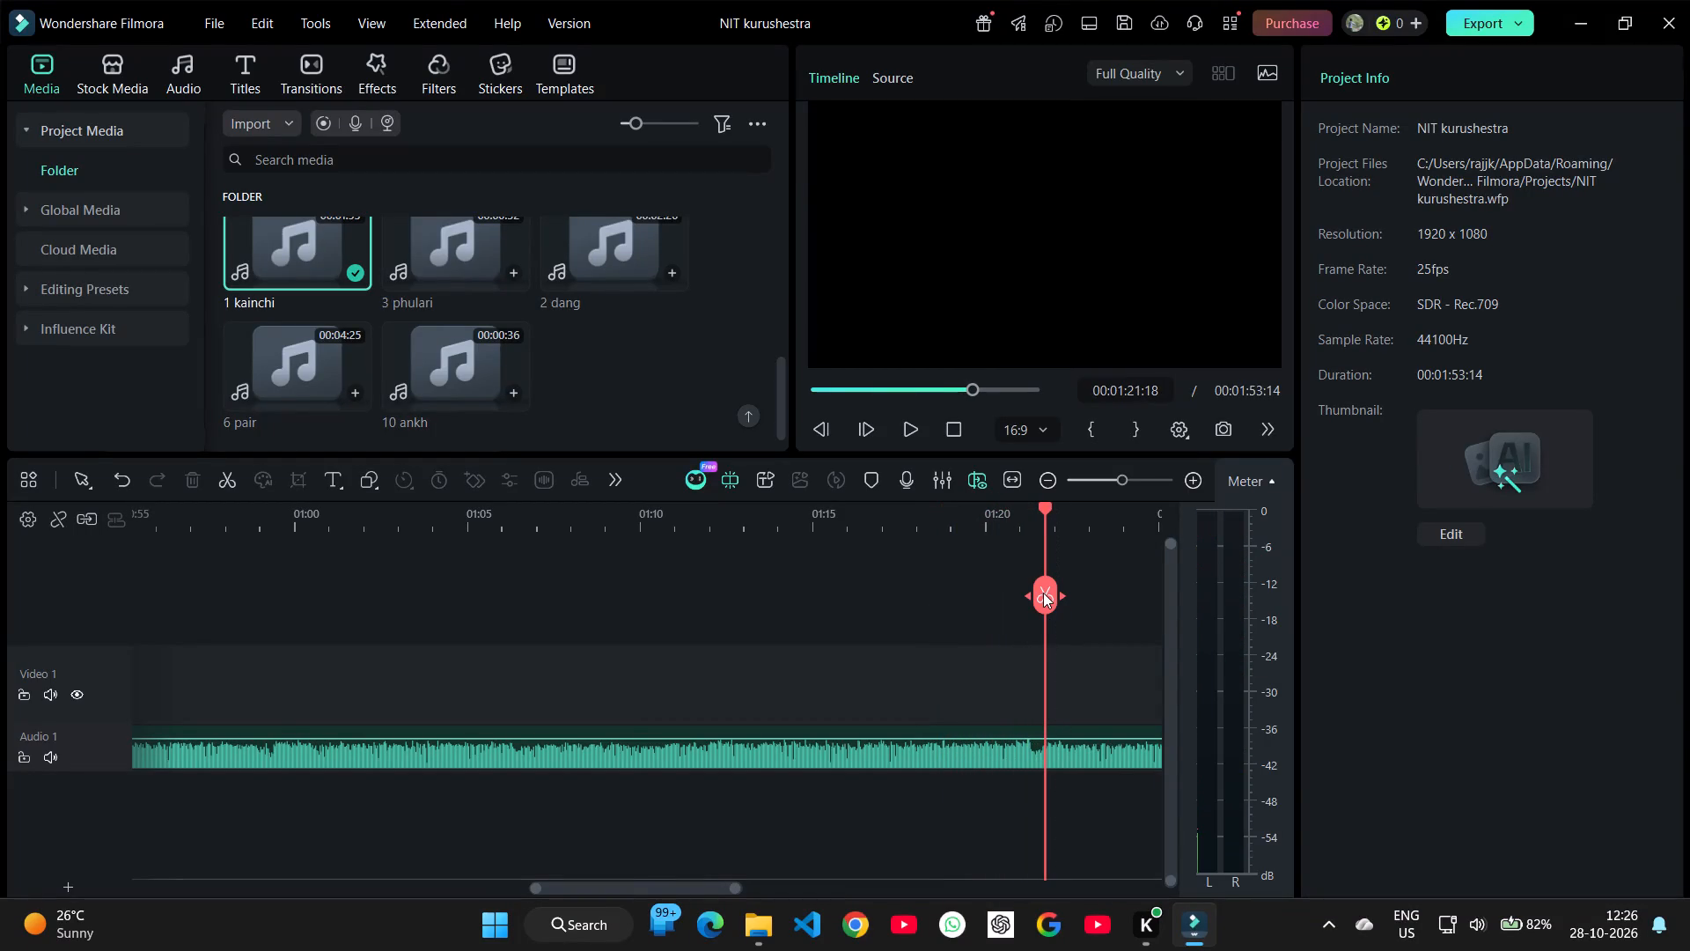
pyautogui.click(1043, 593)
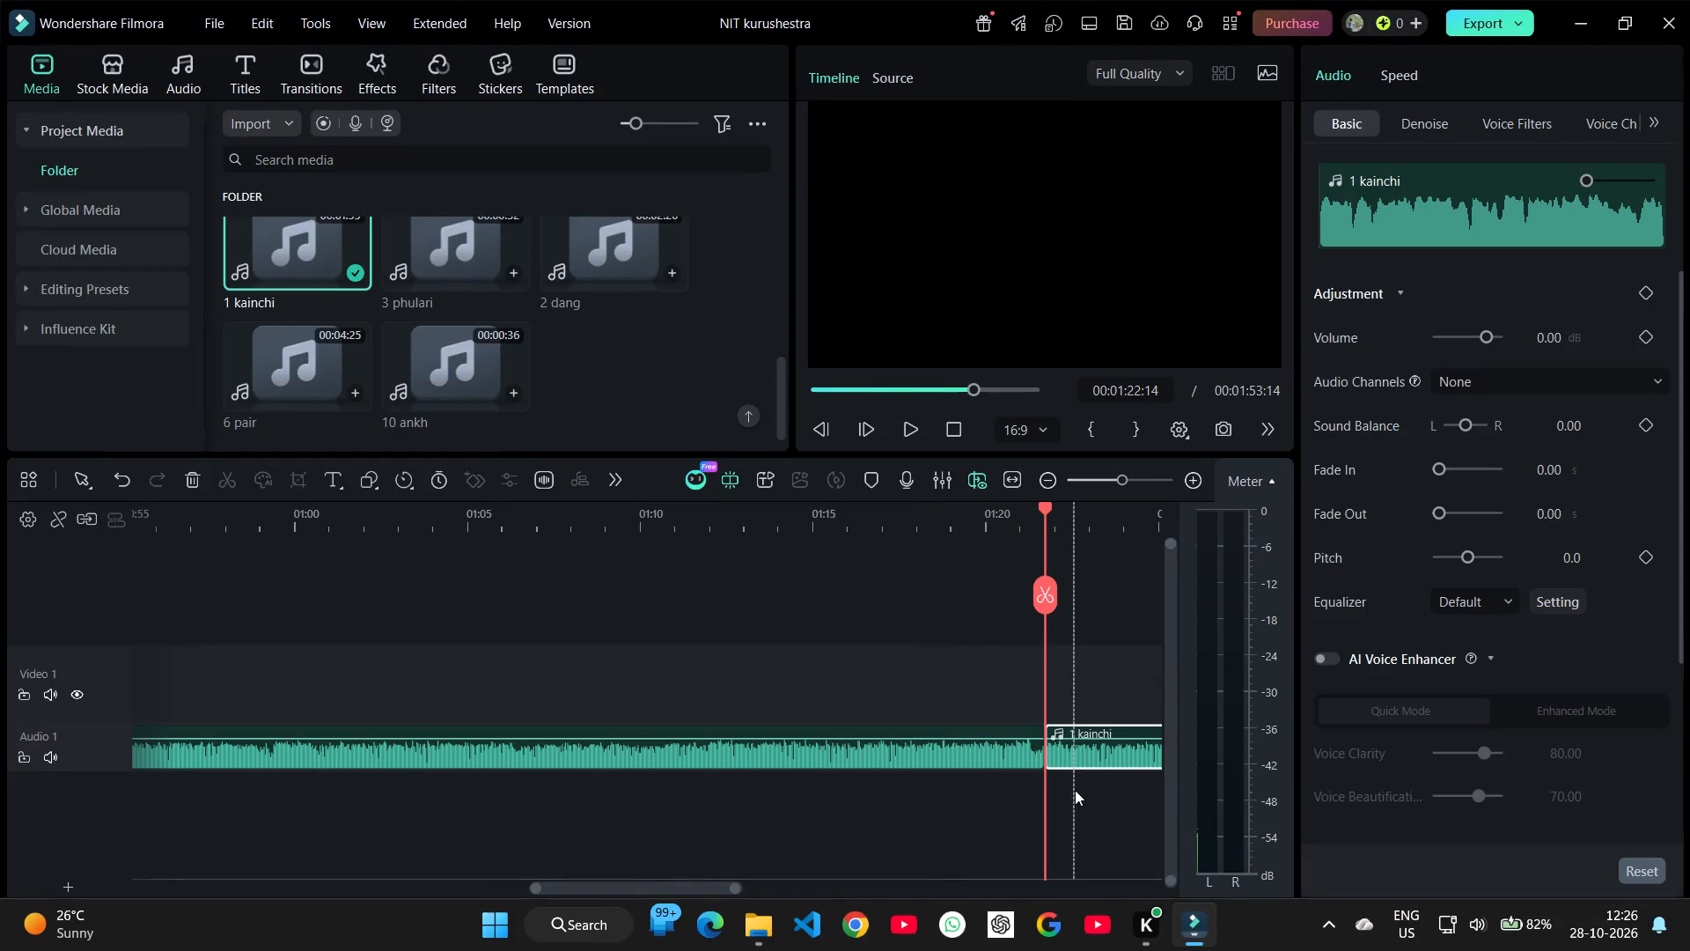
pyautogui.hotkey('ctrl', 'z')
# Play the 1 kainchi clip from about 00:01:11 to 00:01:24, examining the waveform dip near 00:01:21 for a cut point.
pyautogui.press('space')
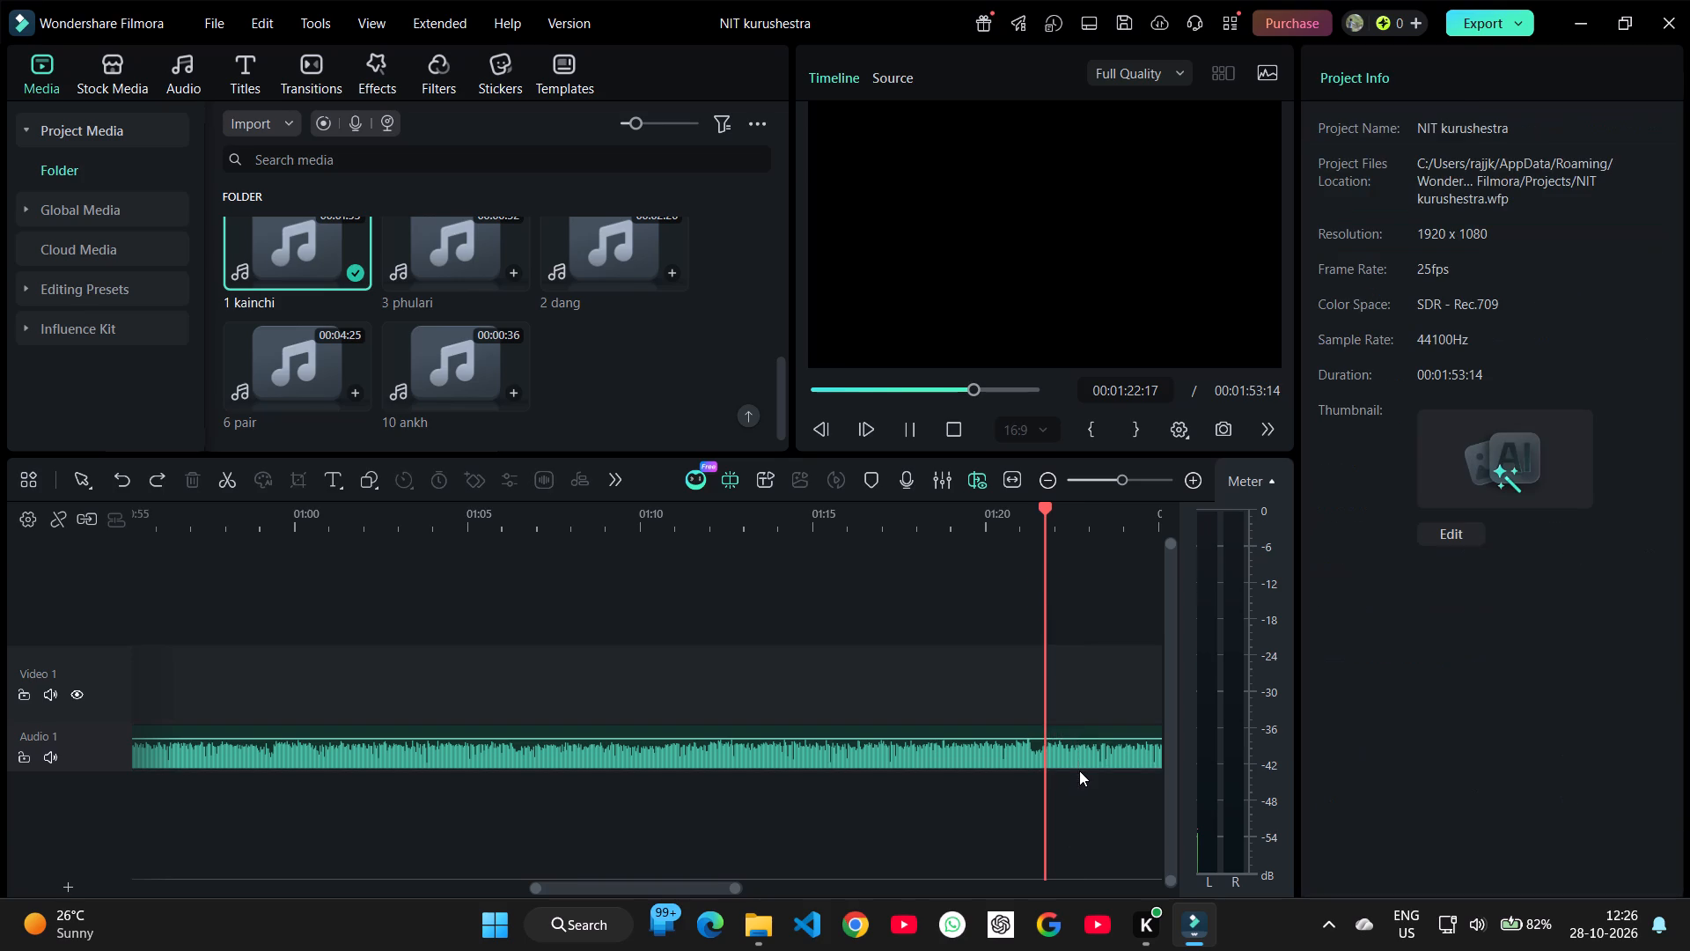
pyautogui.press('space')
pyautogui.click(670, 667)
pyautogui.press('space')
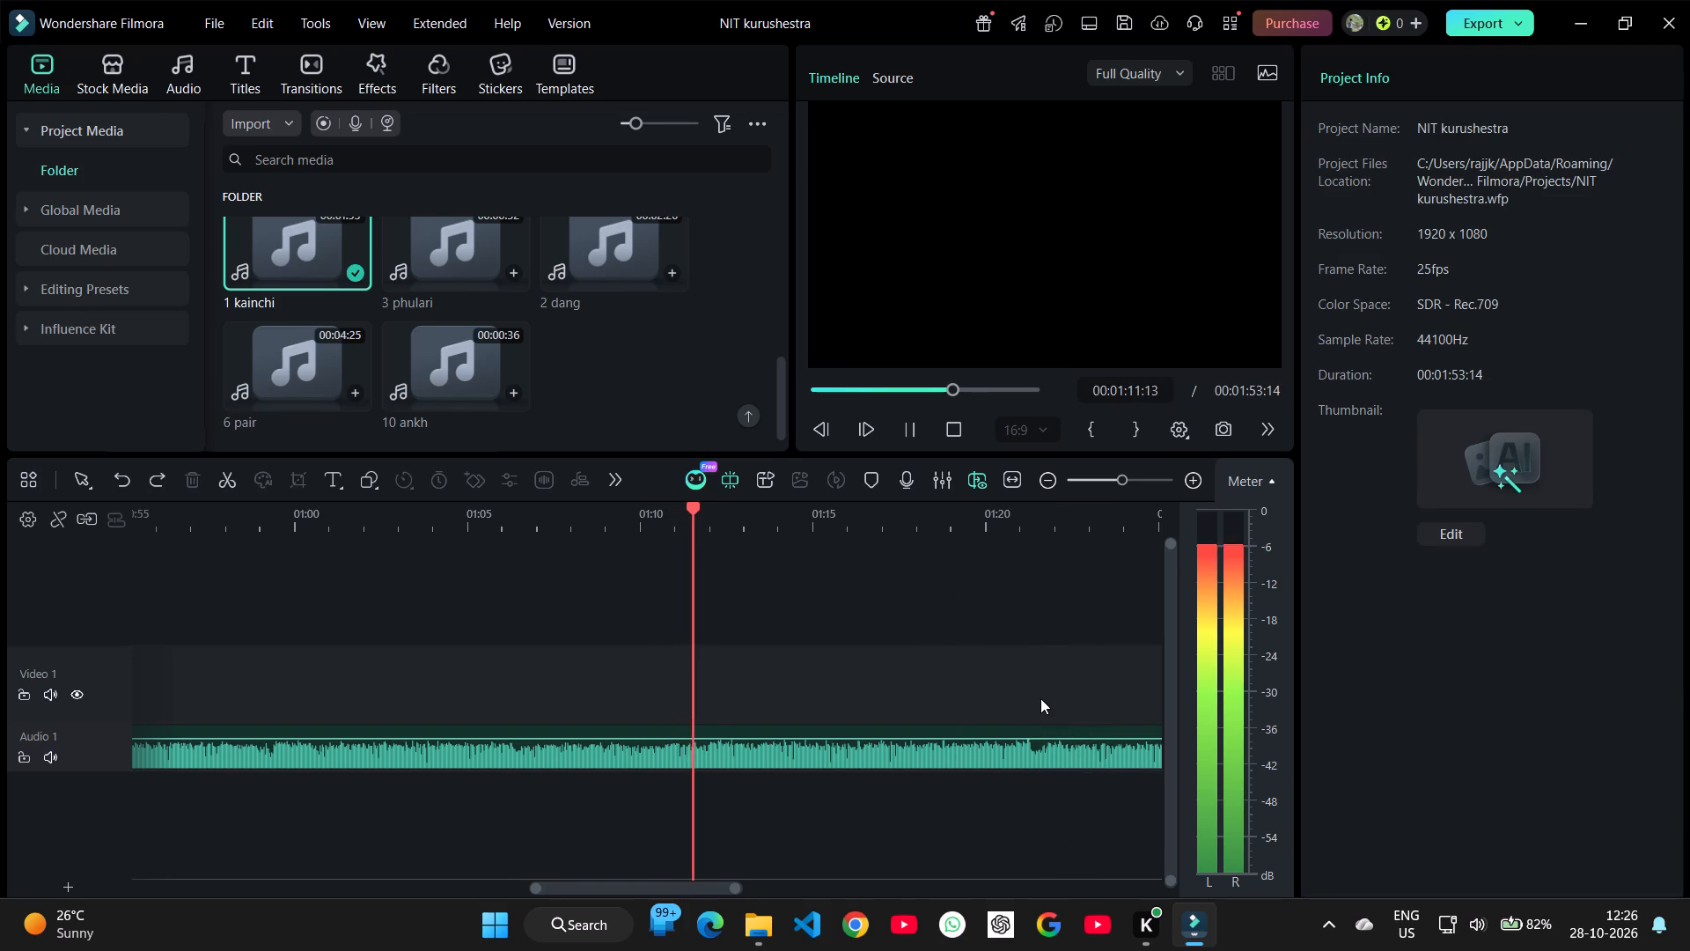
pyautogui.keyDown('ctrl'); pyautogui.scroll(-2, 1040, 699); pyautogui.keyUp('ctrl')
pyautogui.moveTo(665, 883); pyautogui.dragTo(705, 881)
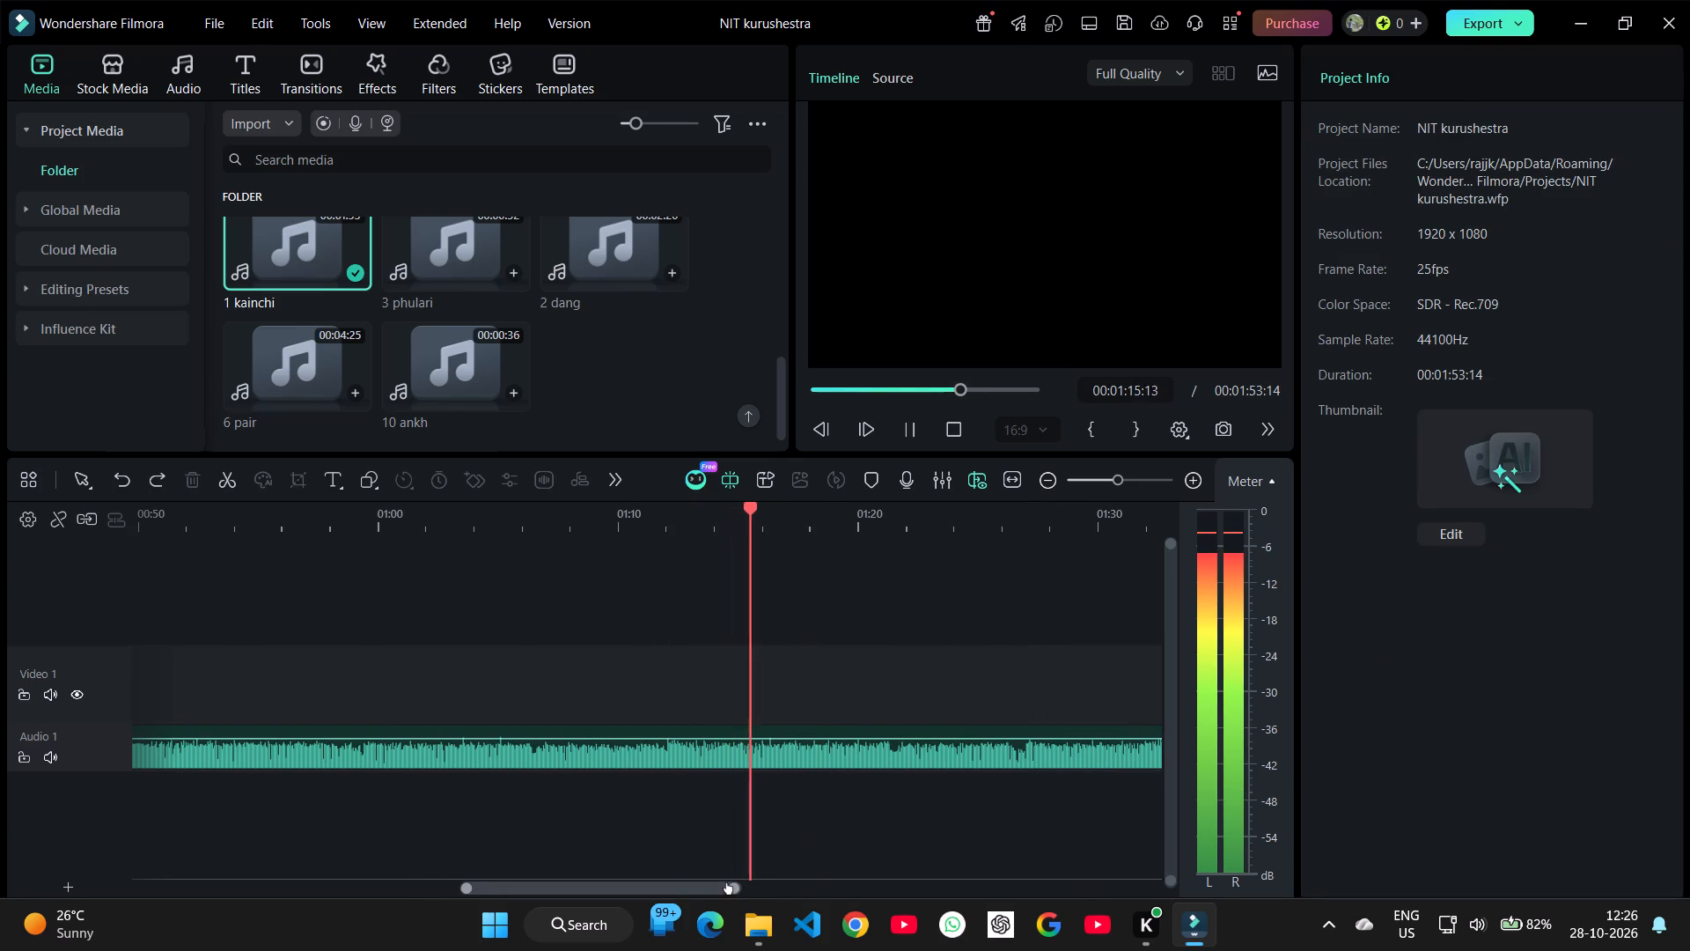
pyautogui.moveTo(738, 888); pyautogui.dragTo(758, 886)
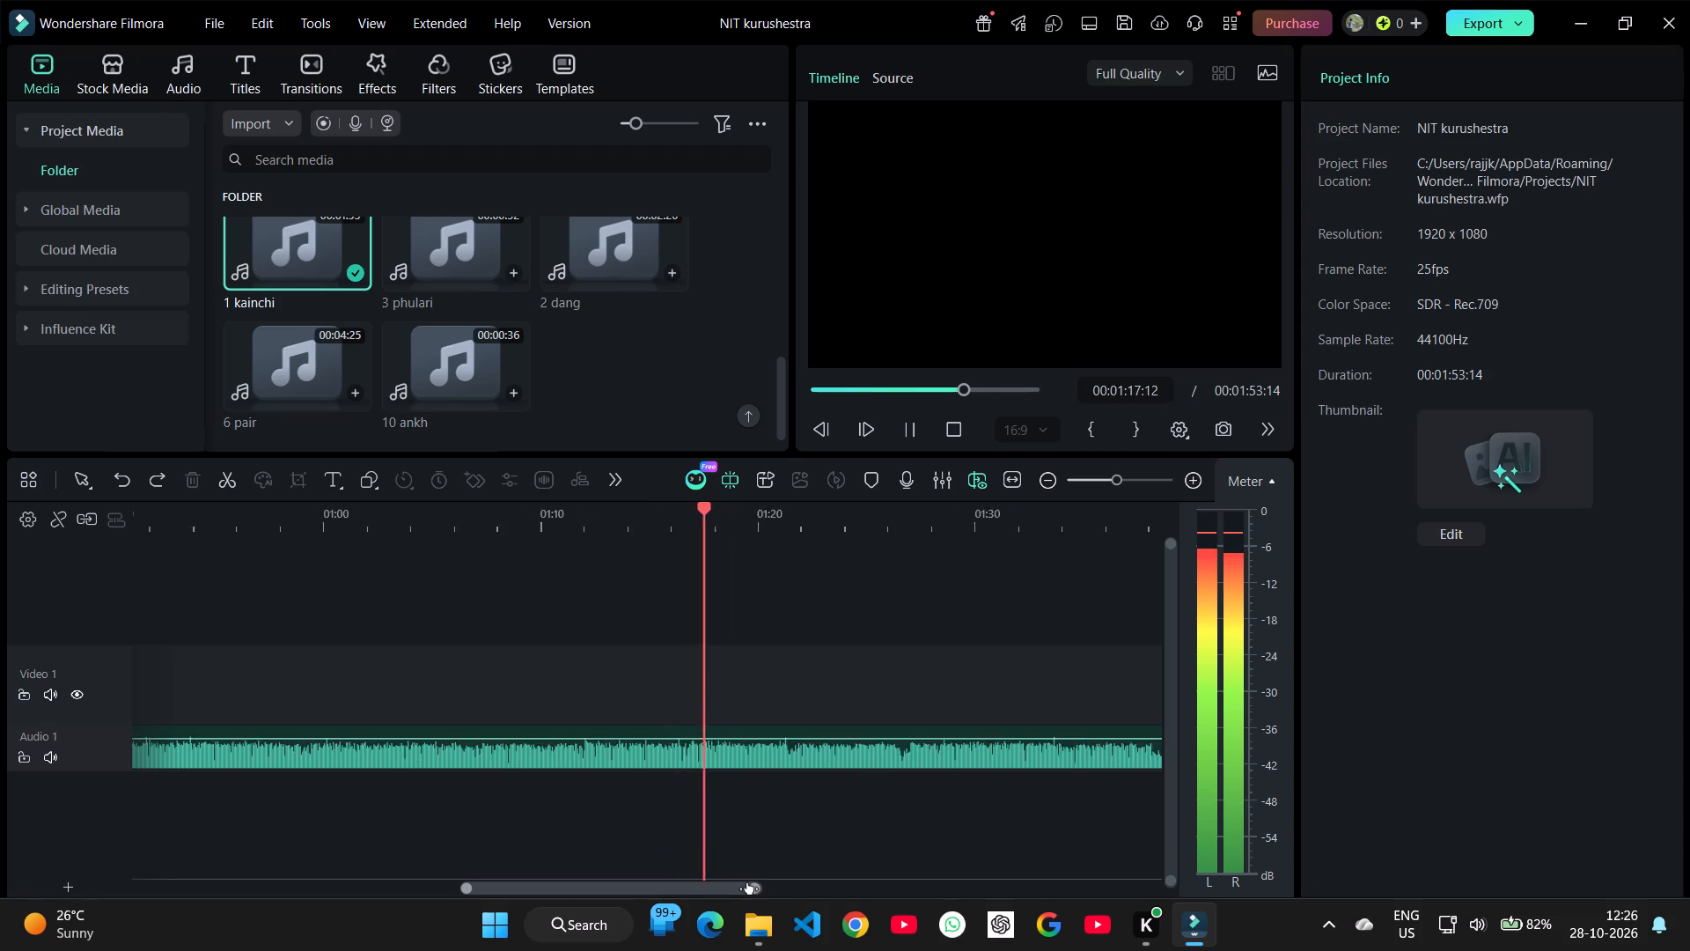
pyautogui.moveTo(758, 886); pyautogui.dragTo(711, 886)
pyautogui.keyDown('ctrl'); pyautogui.scroll(2, 1089, 748); pyautogui.keyUp('ctrl')
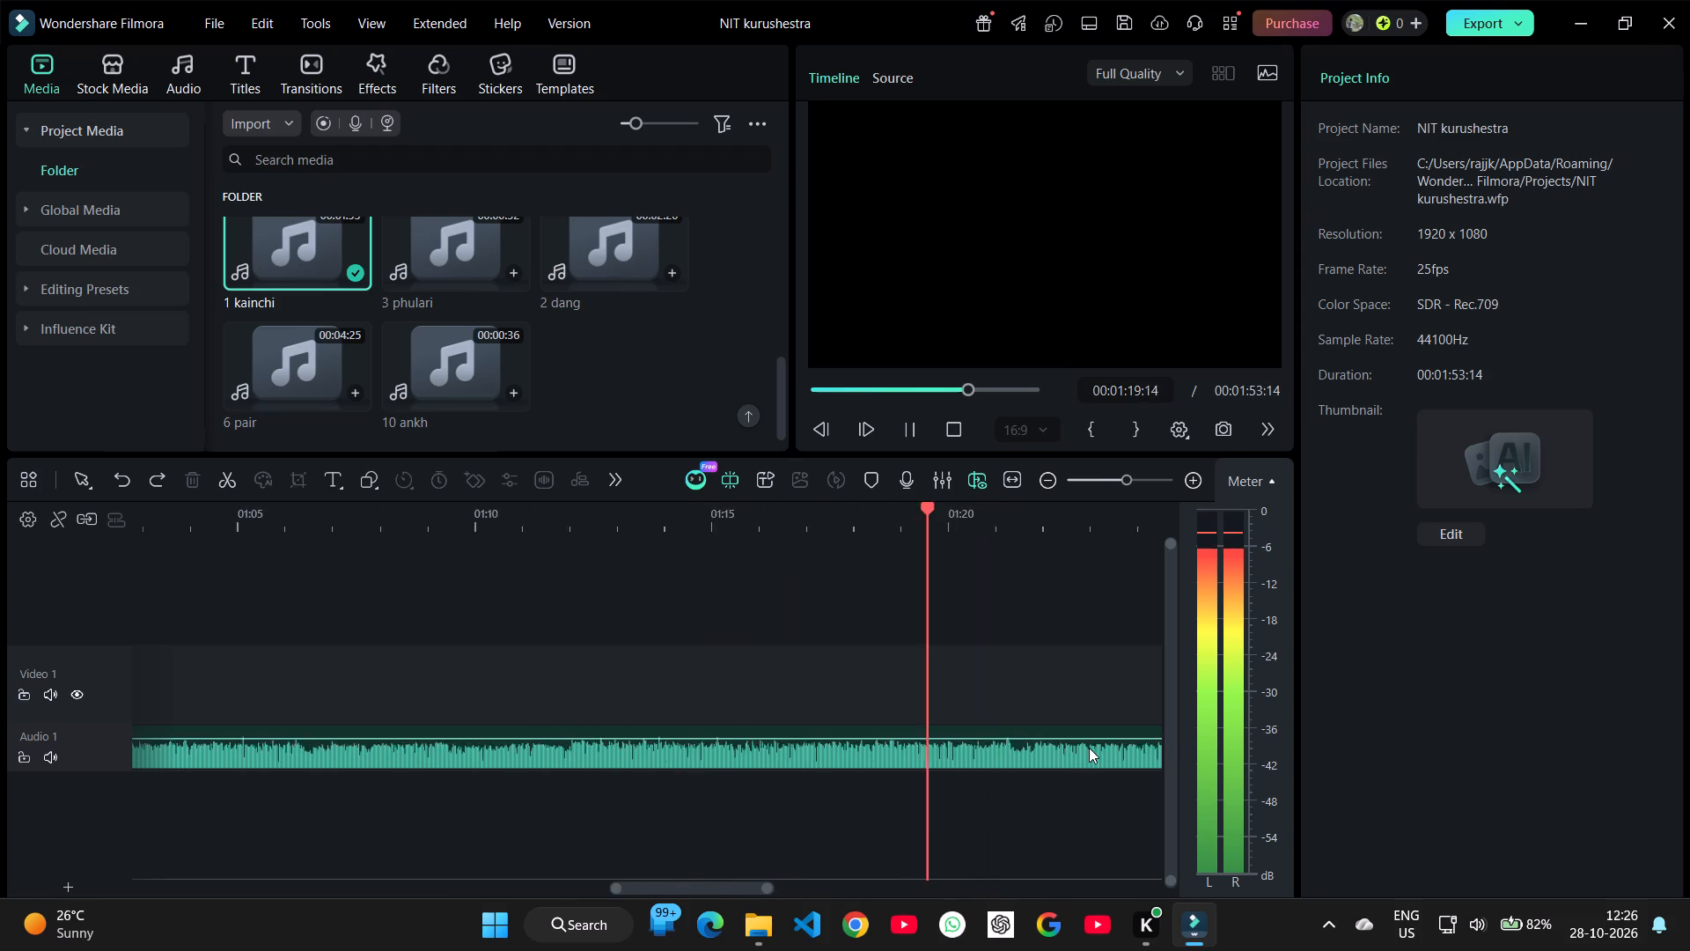
pyautogui.keyDown('ctrl'); pyautogui.scroll(6, 1089, 748); pyautogui.keyUp('ctrl')
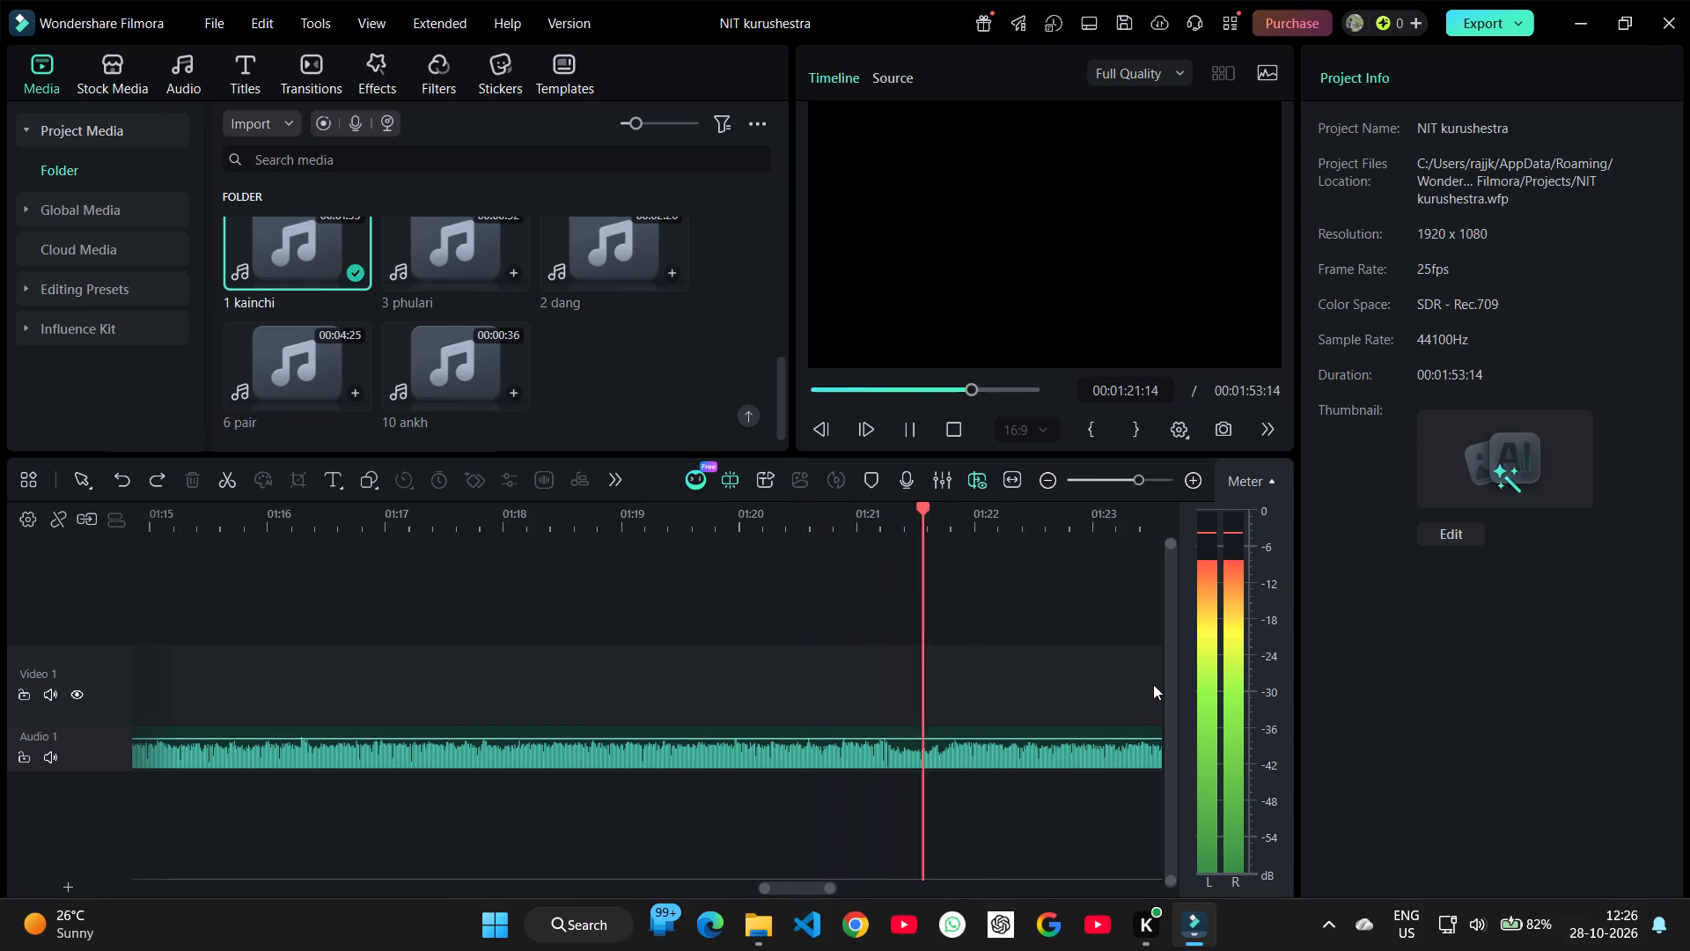
pyautogui.press('space')
pyautogui.press('space')
pyautogui.press('space')
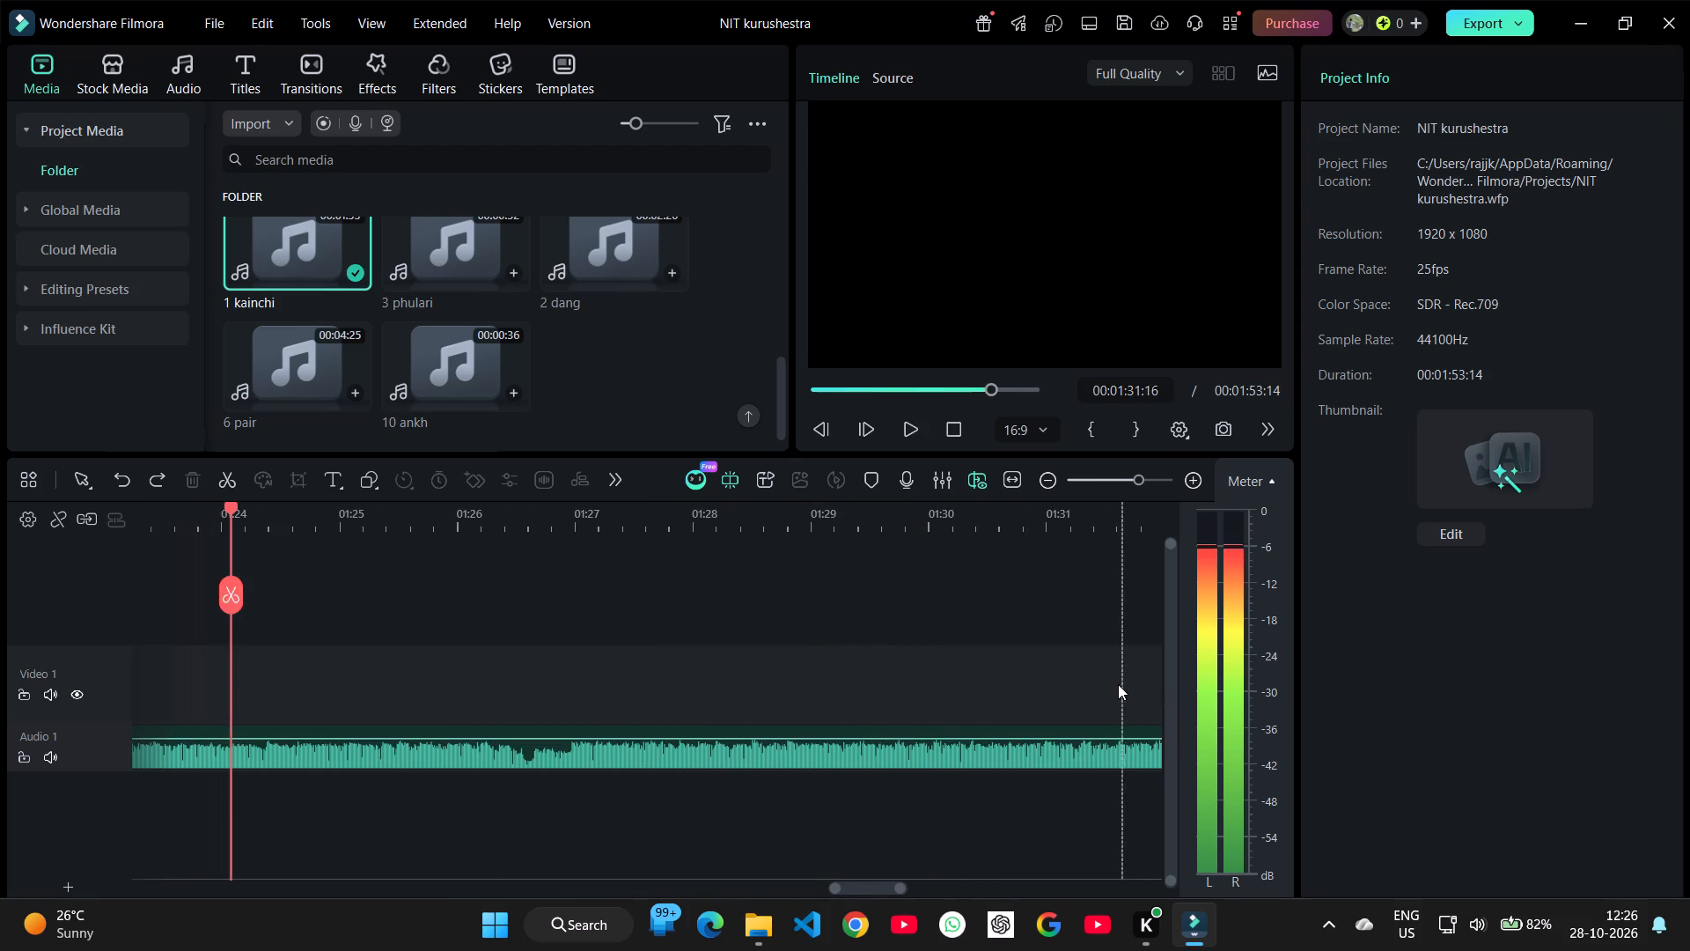
# Replay the 1 kainchi clip's passage between about 00:01:19 and 00:01:23 to pinpoint where to cut.
pyautogui.keyDown('ctrl'); pyautogui.scroll(-2, 1083, 697); pyautogui.keyUp('ctrl')
pyautogui.click(300, 660)
pyautogui.press('space')
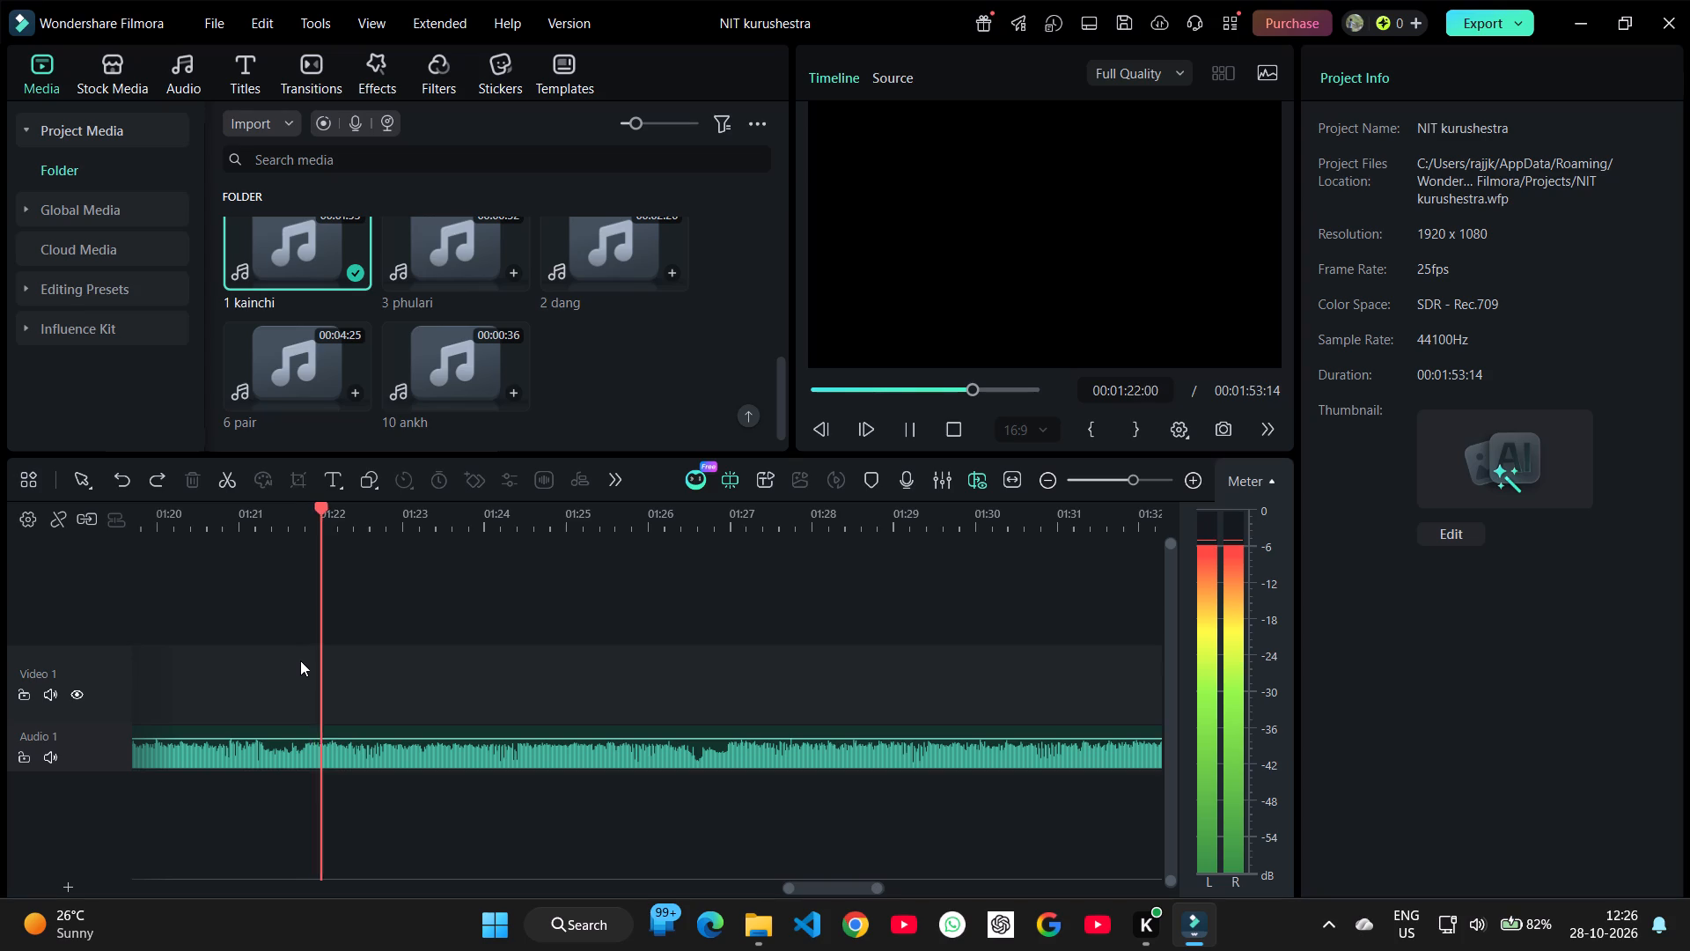
pyautogui.click(158, 654)
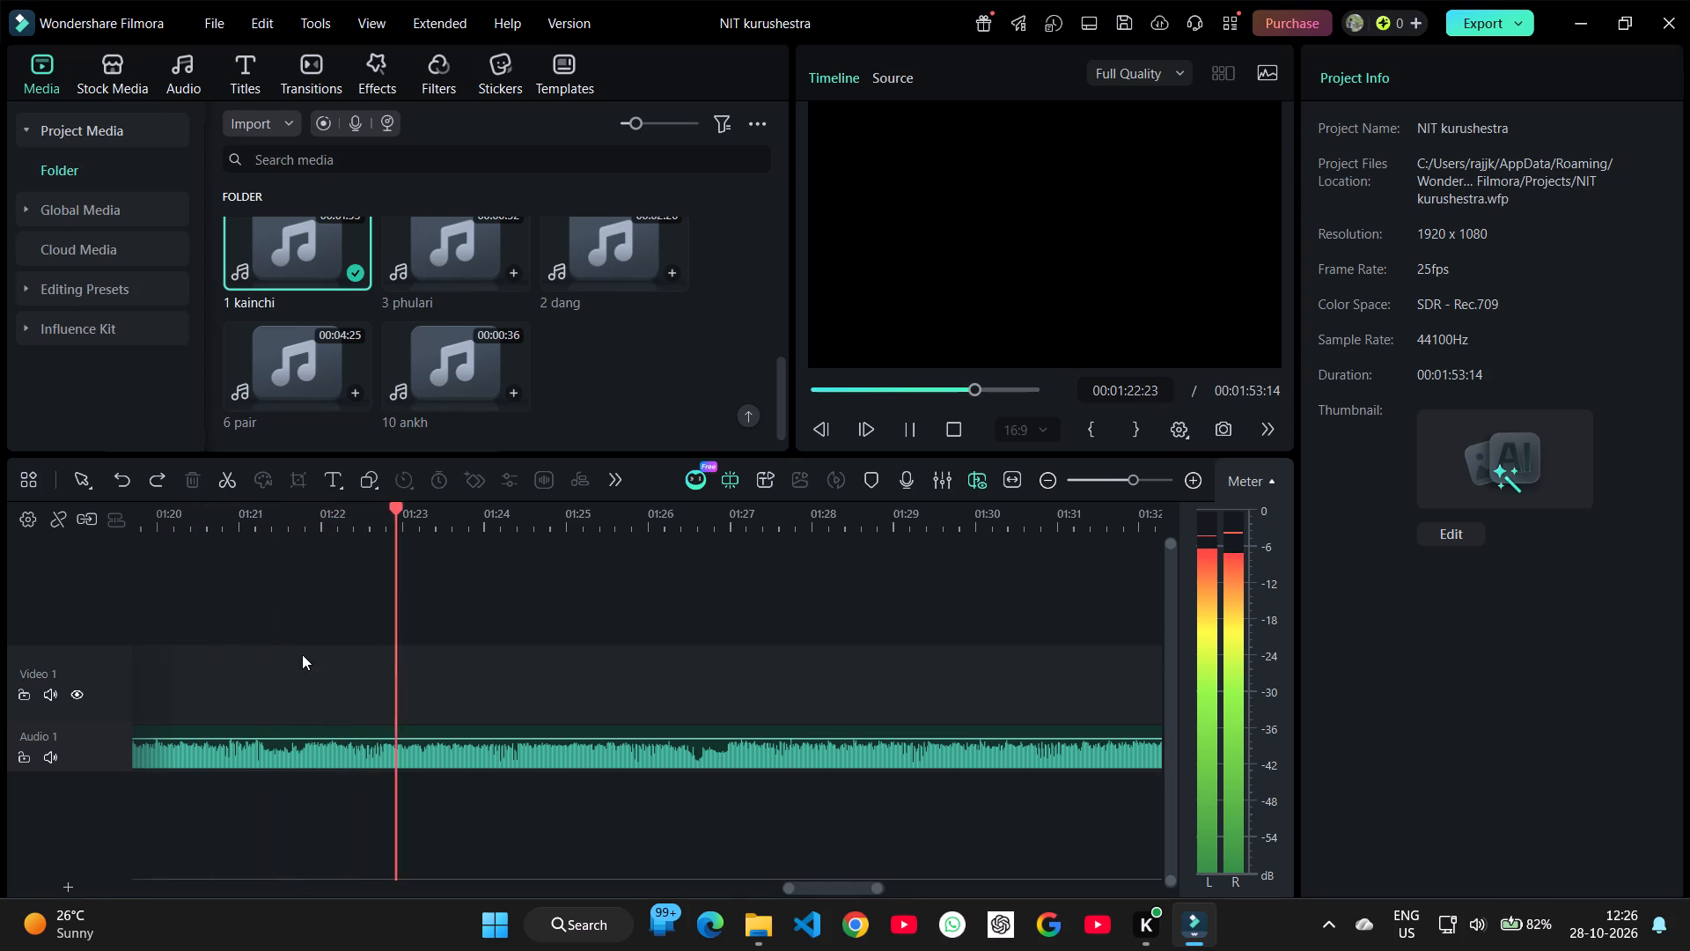
pyautogui.keyDown('ctrl'); pyautogui.scroll(-2, 302, 655); pyautogui.keyUp('ctrl')
pyautogui.keyDown('ctrl'); pyautogui.scroll(-2, 218, 658); pyautogui.keyUp('ctrl')
pyautogui.click(165, 652)
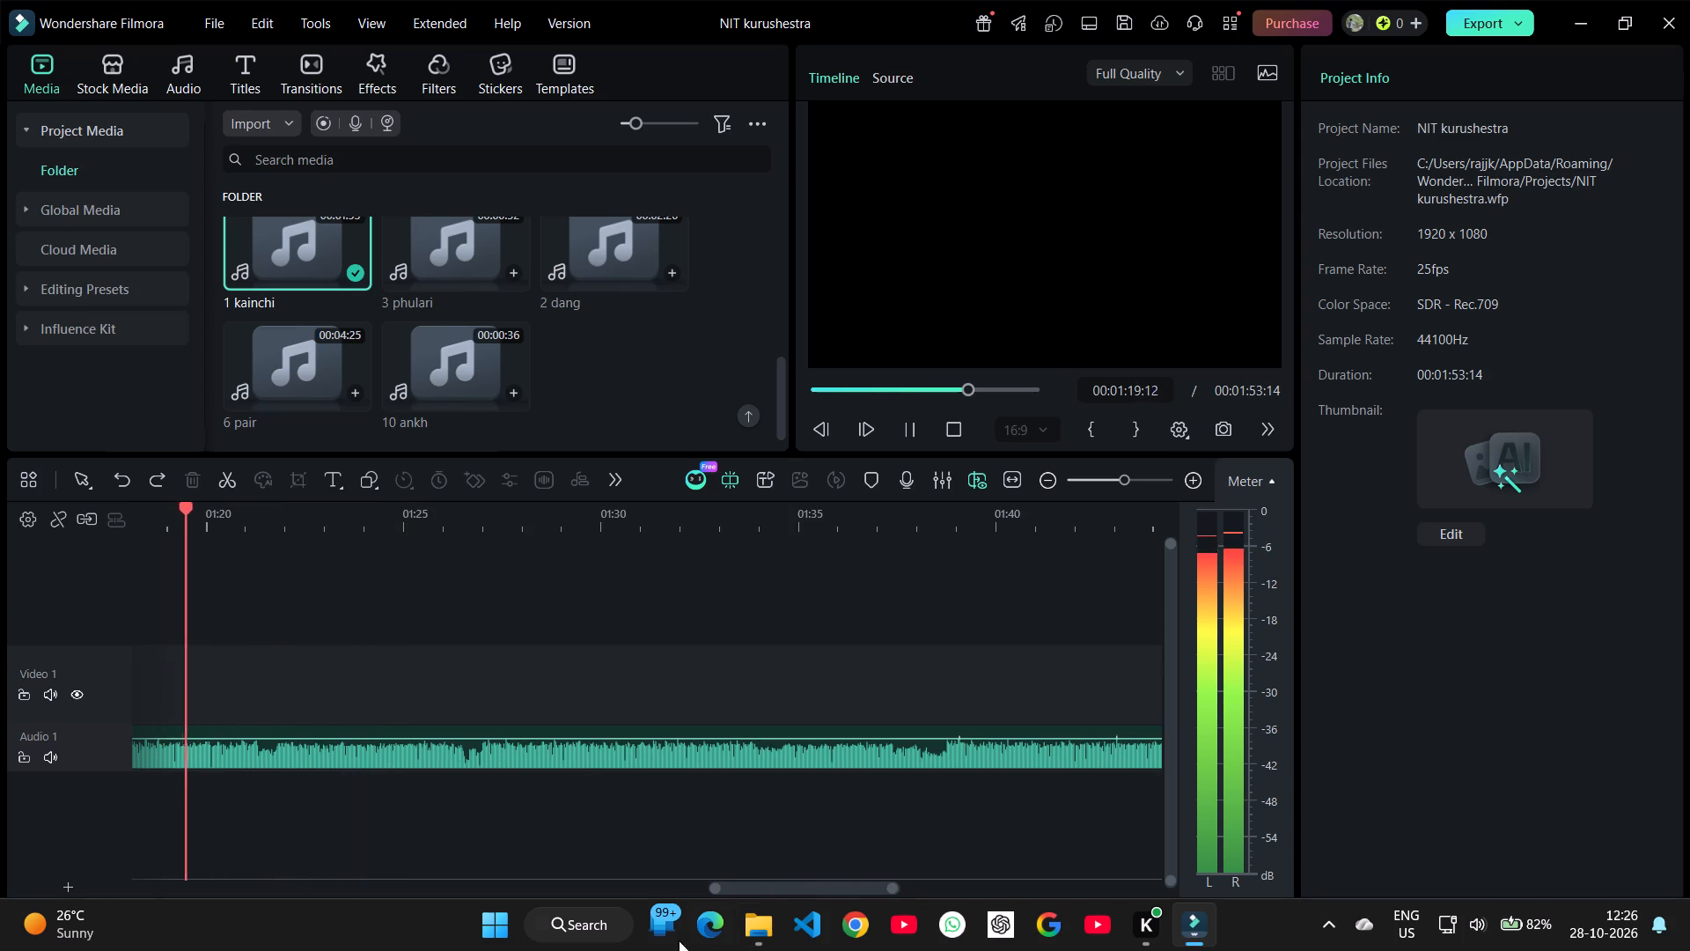
pyautogui.moveTo(789, 889); pyautogui.dragTo(764, 894)
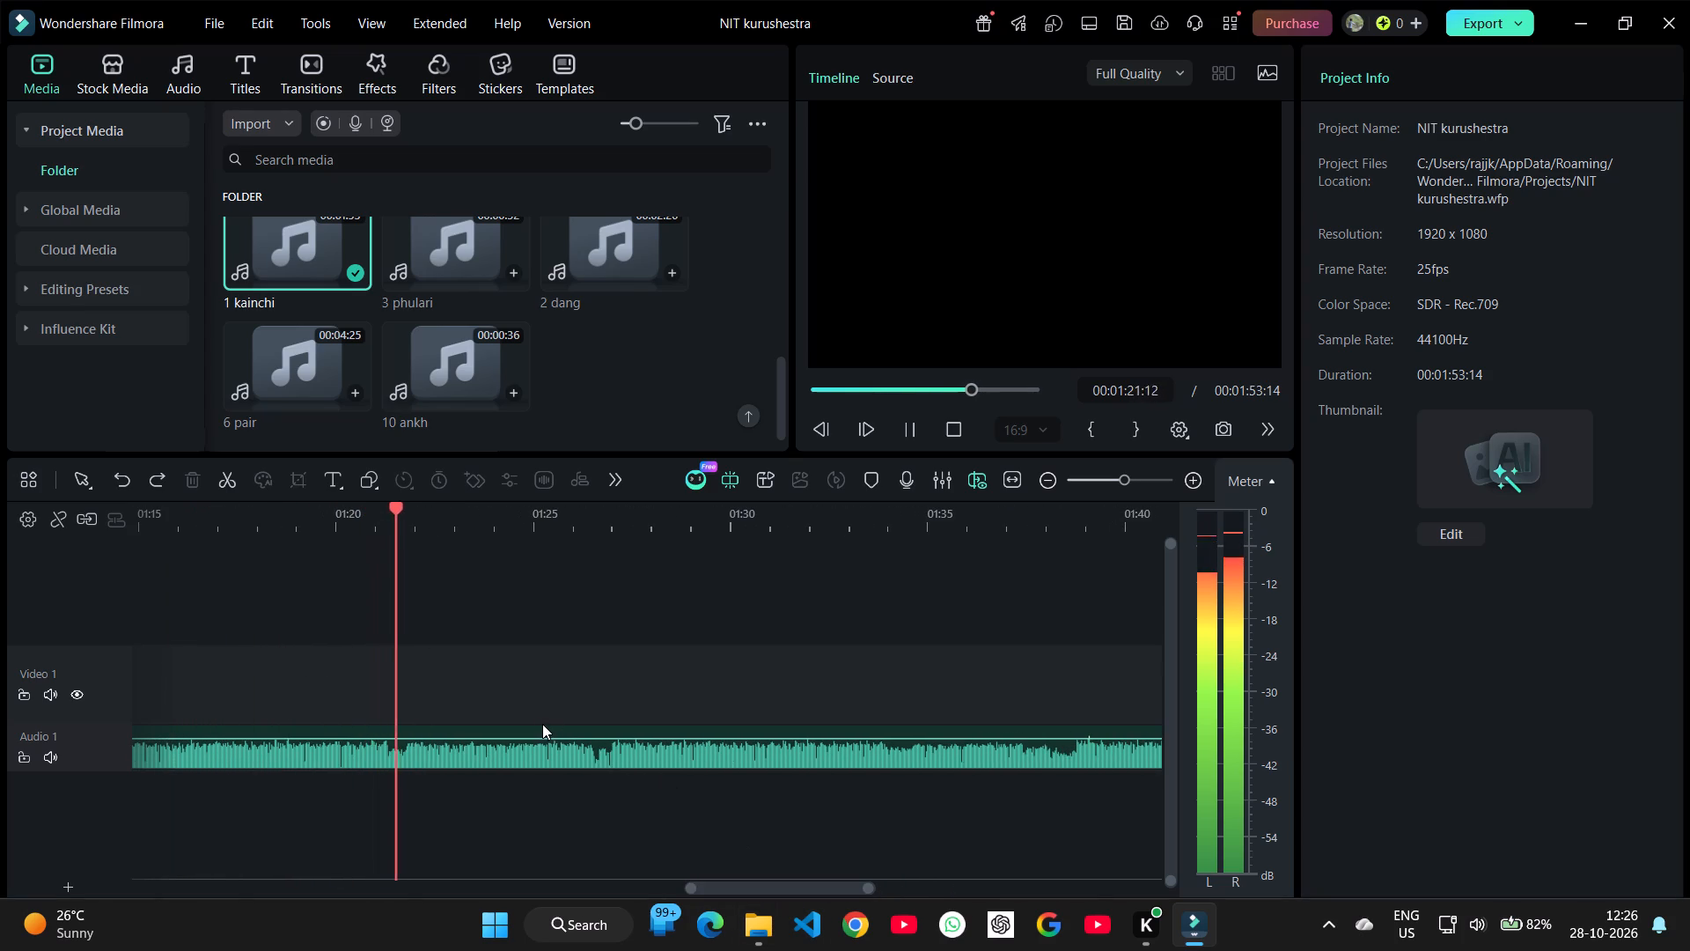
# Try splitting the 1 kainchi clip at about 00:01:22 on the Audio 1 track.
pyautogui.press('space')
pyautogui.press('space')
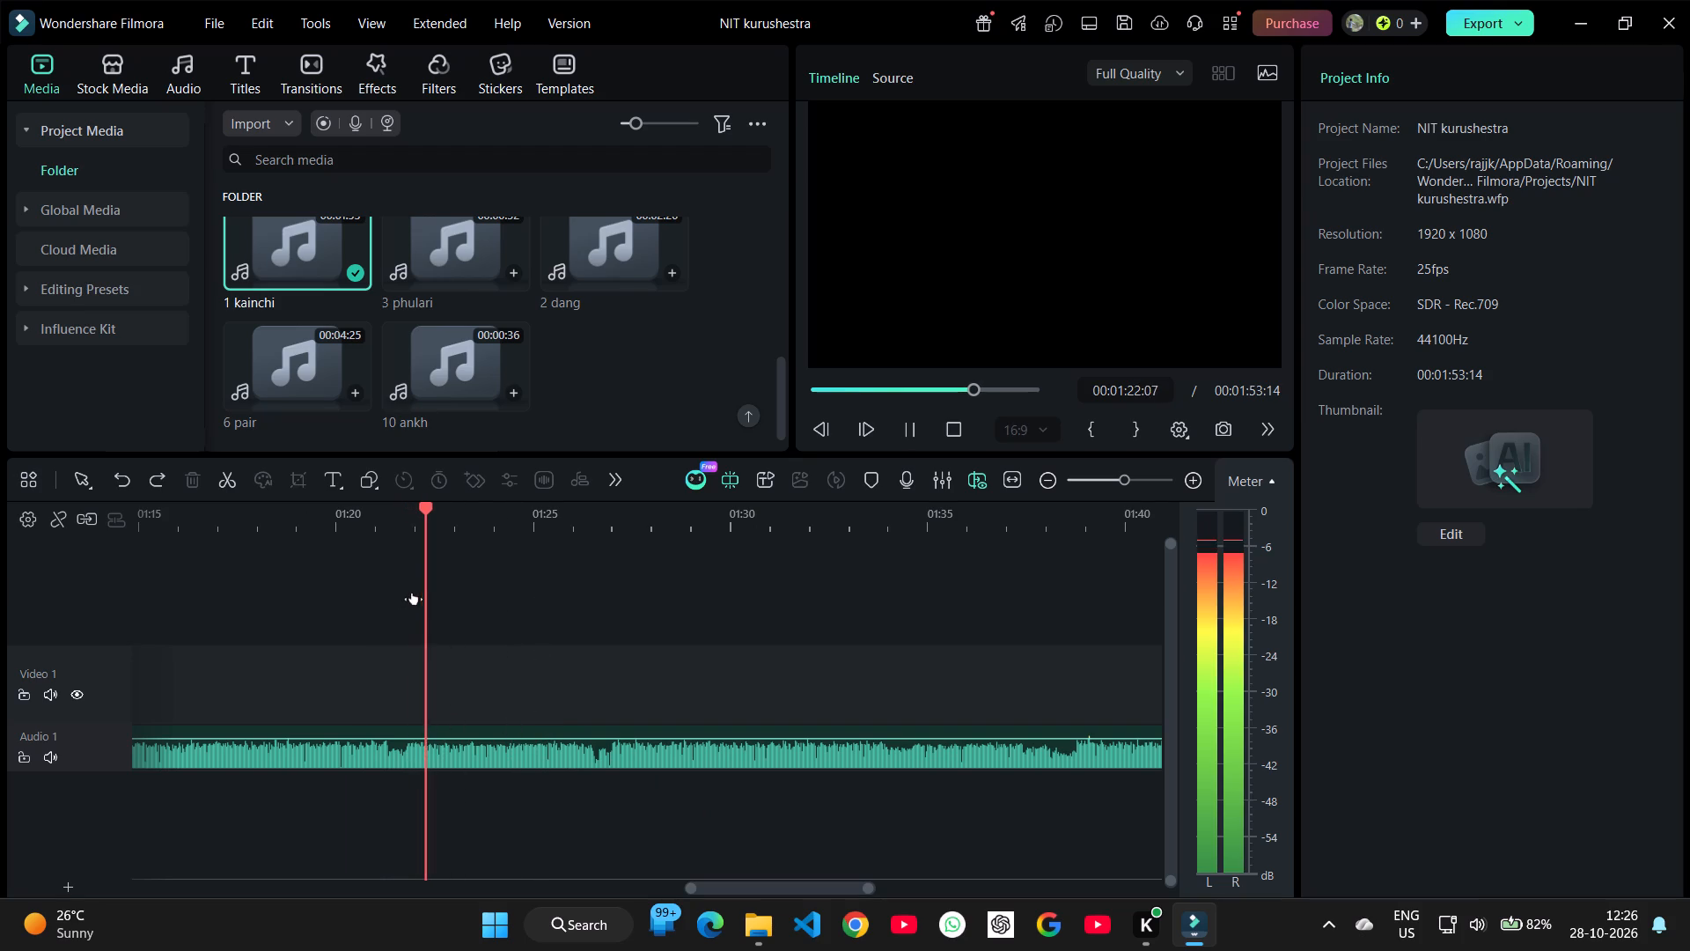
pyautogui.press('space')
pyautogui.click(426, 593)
# Play the part of the 1 kainchi clip after the cut, pausing at about 00:01:39.
pyautogui.press('space')
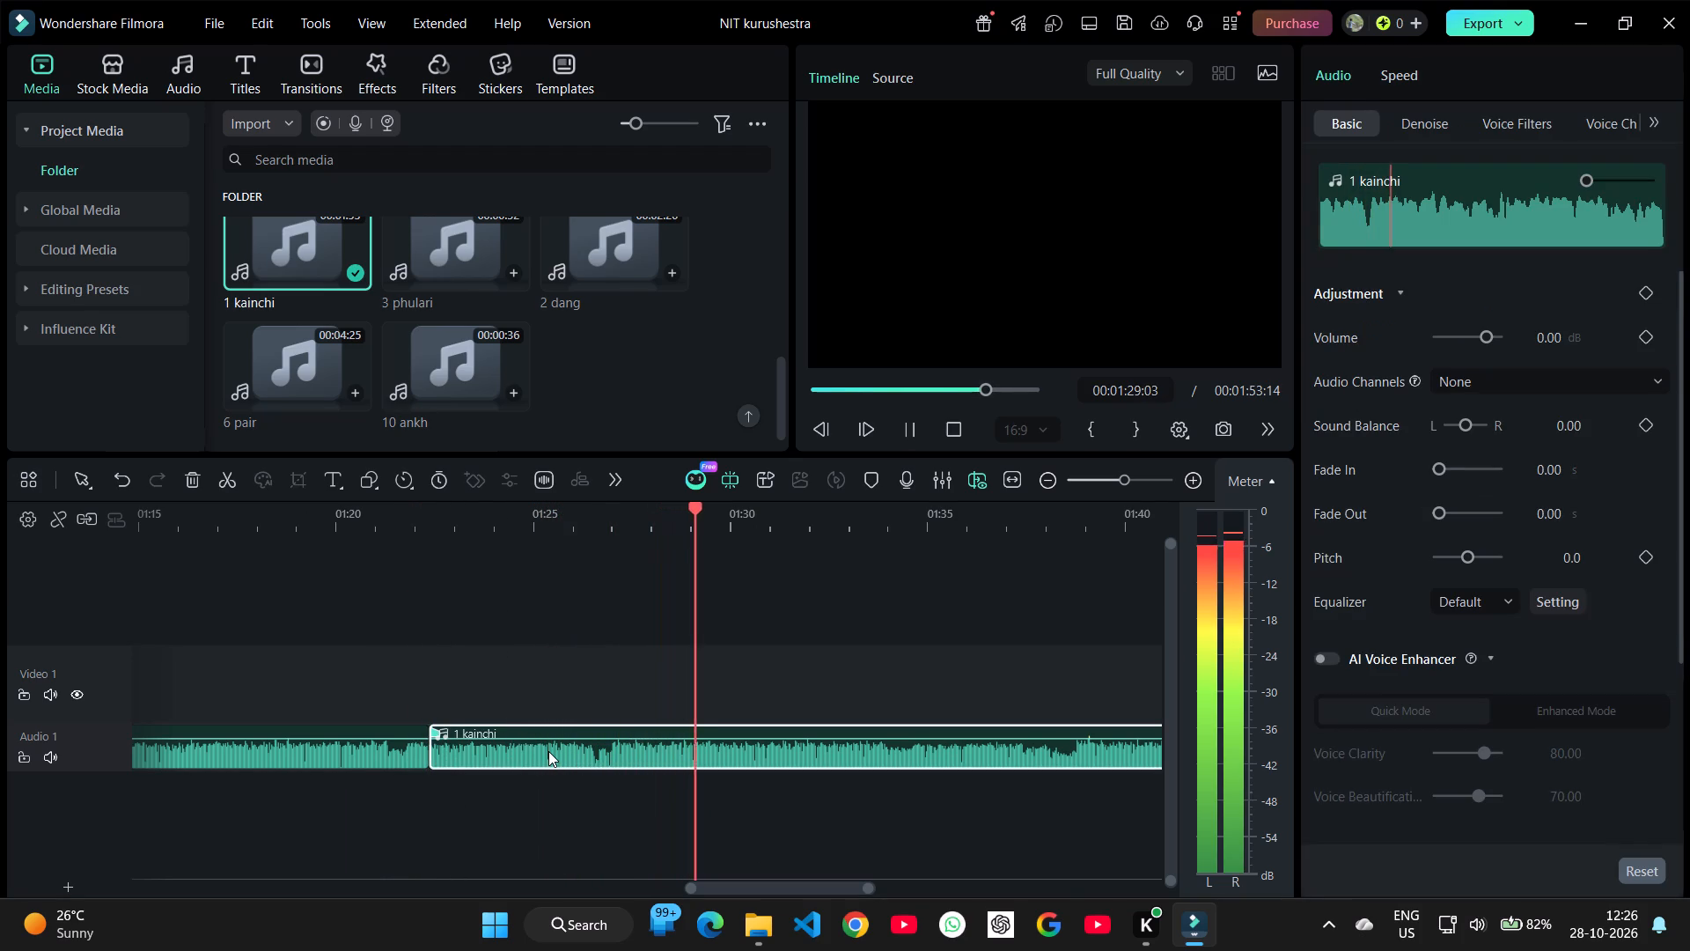
pyautogui.keyDown('ctrl'); pyautogui.scroll(-1, 548, 751); pyautogui.keyUp('ctrl')
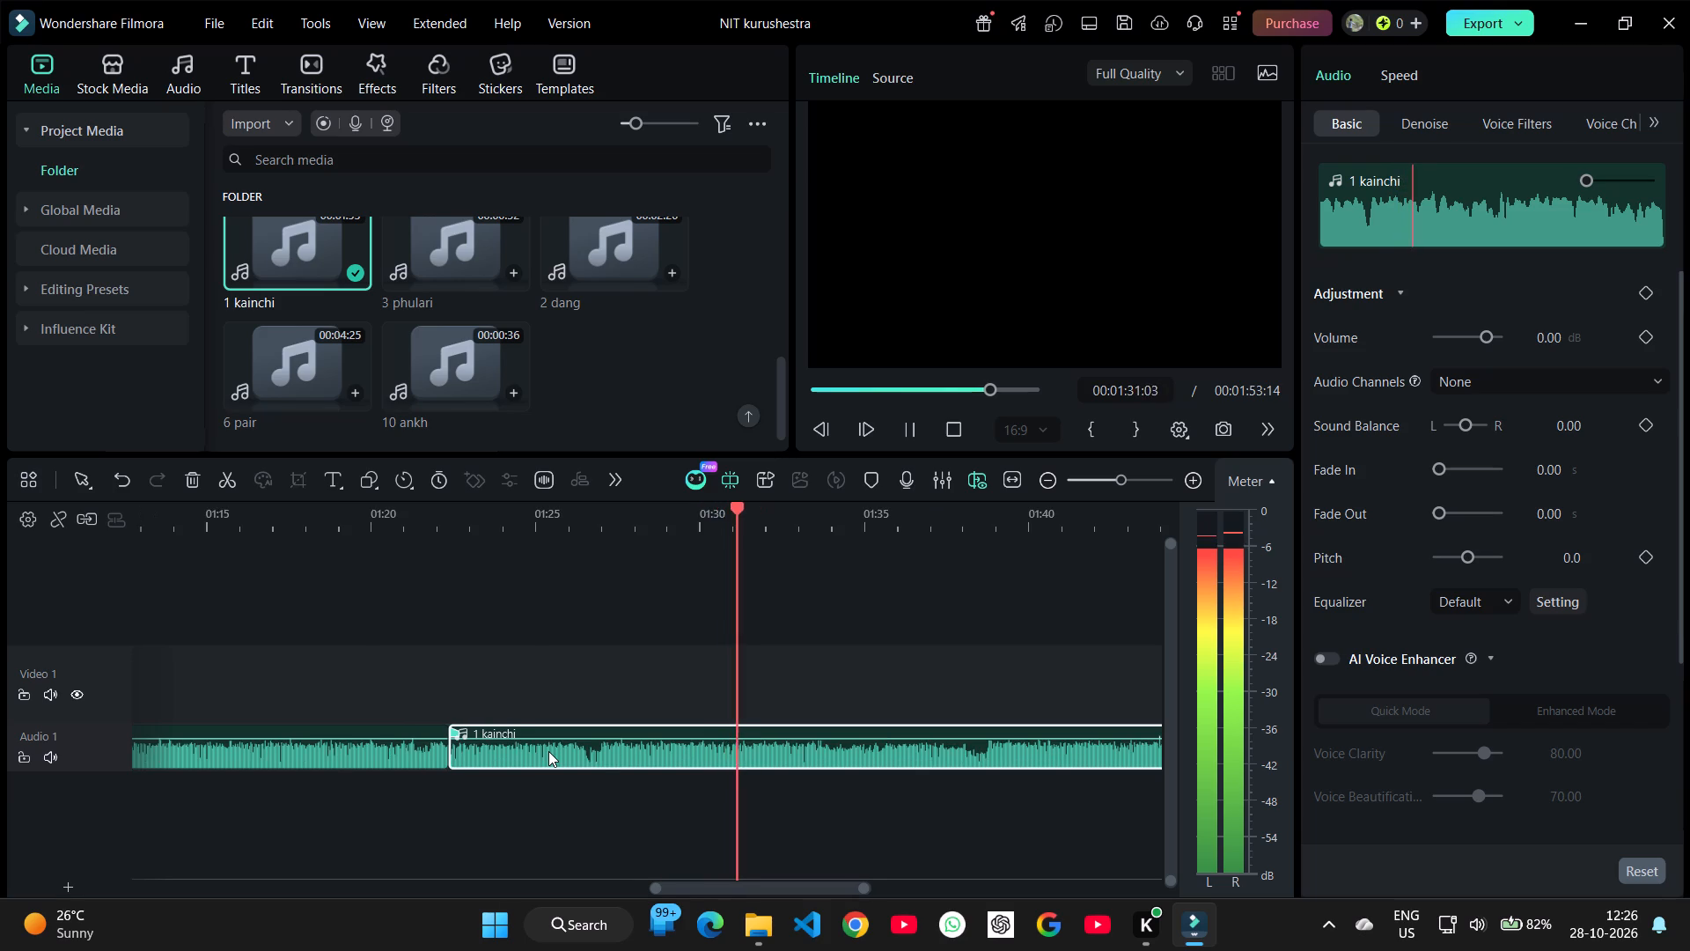
pyautogui.keyDown('ctrl'); pyautogui.scroll(-3, 548, 751); pyautogui.keyUp('ctrl')
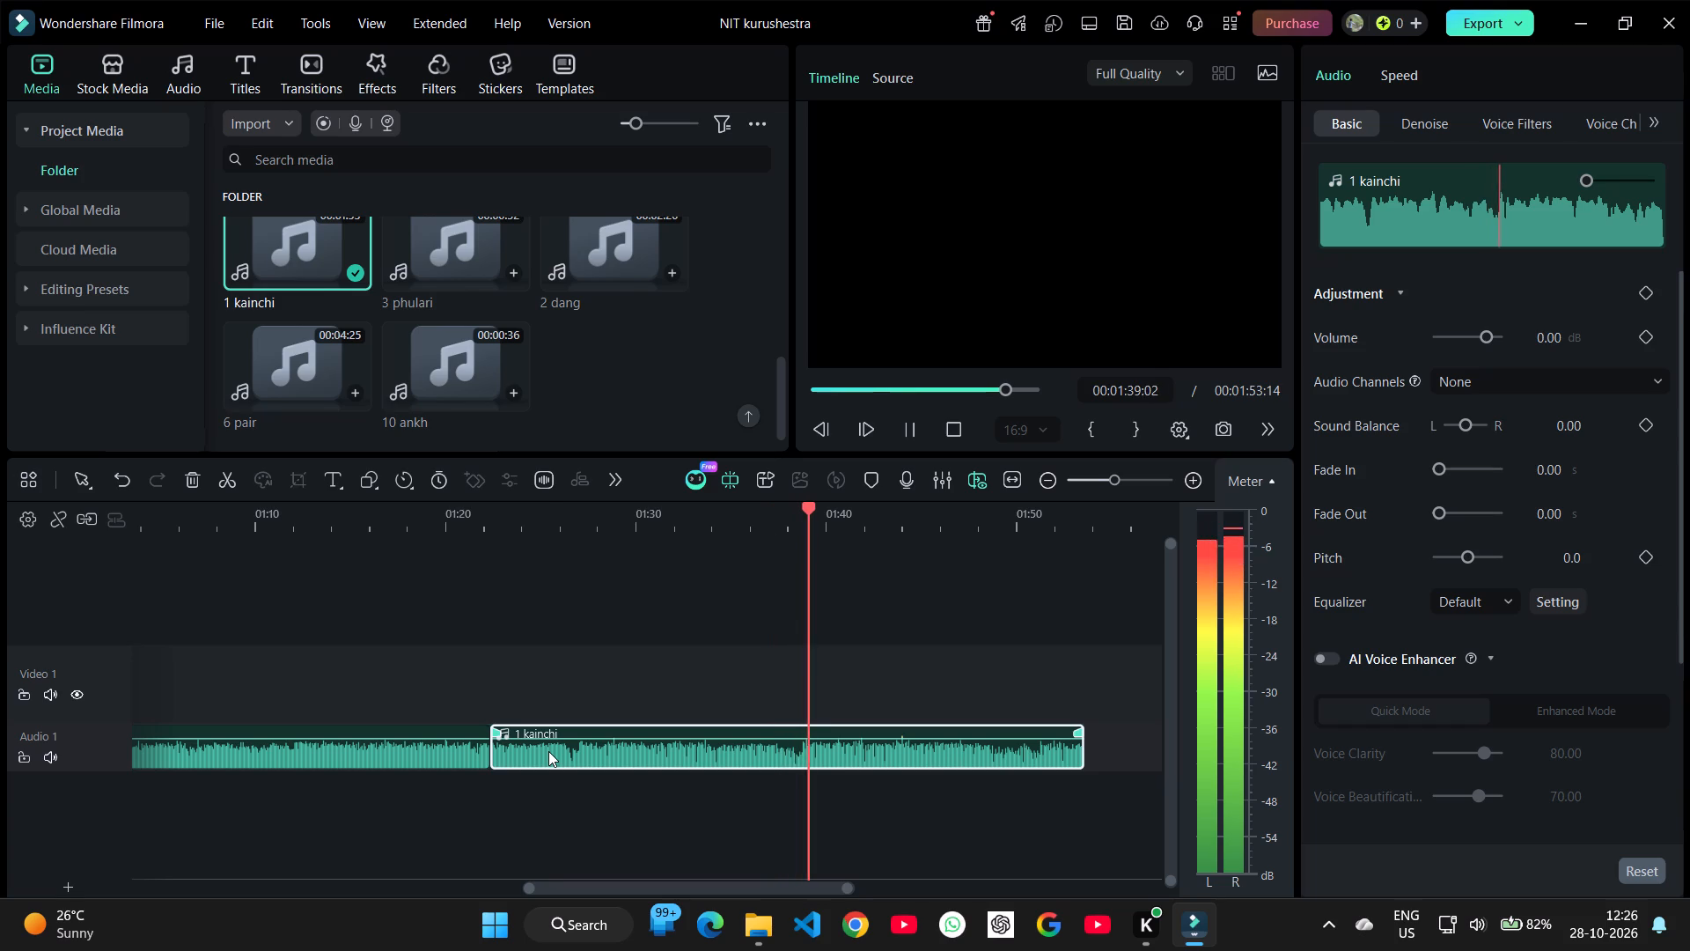
pyautogui.press('space')
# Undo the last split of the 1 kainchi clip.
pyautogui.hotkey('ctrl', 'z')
# Play the 1 kainchi clip from about 00:01:31 and pause at about 00:01:33.
pyautogui.click(662, 656)
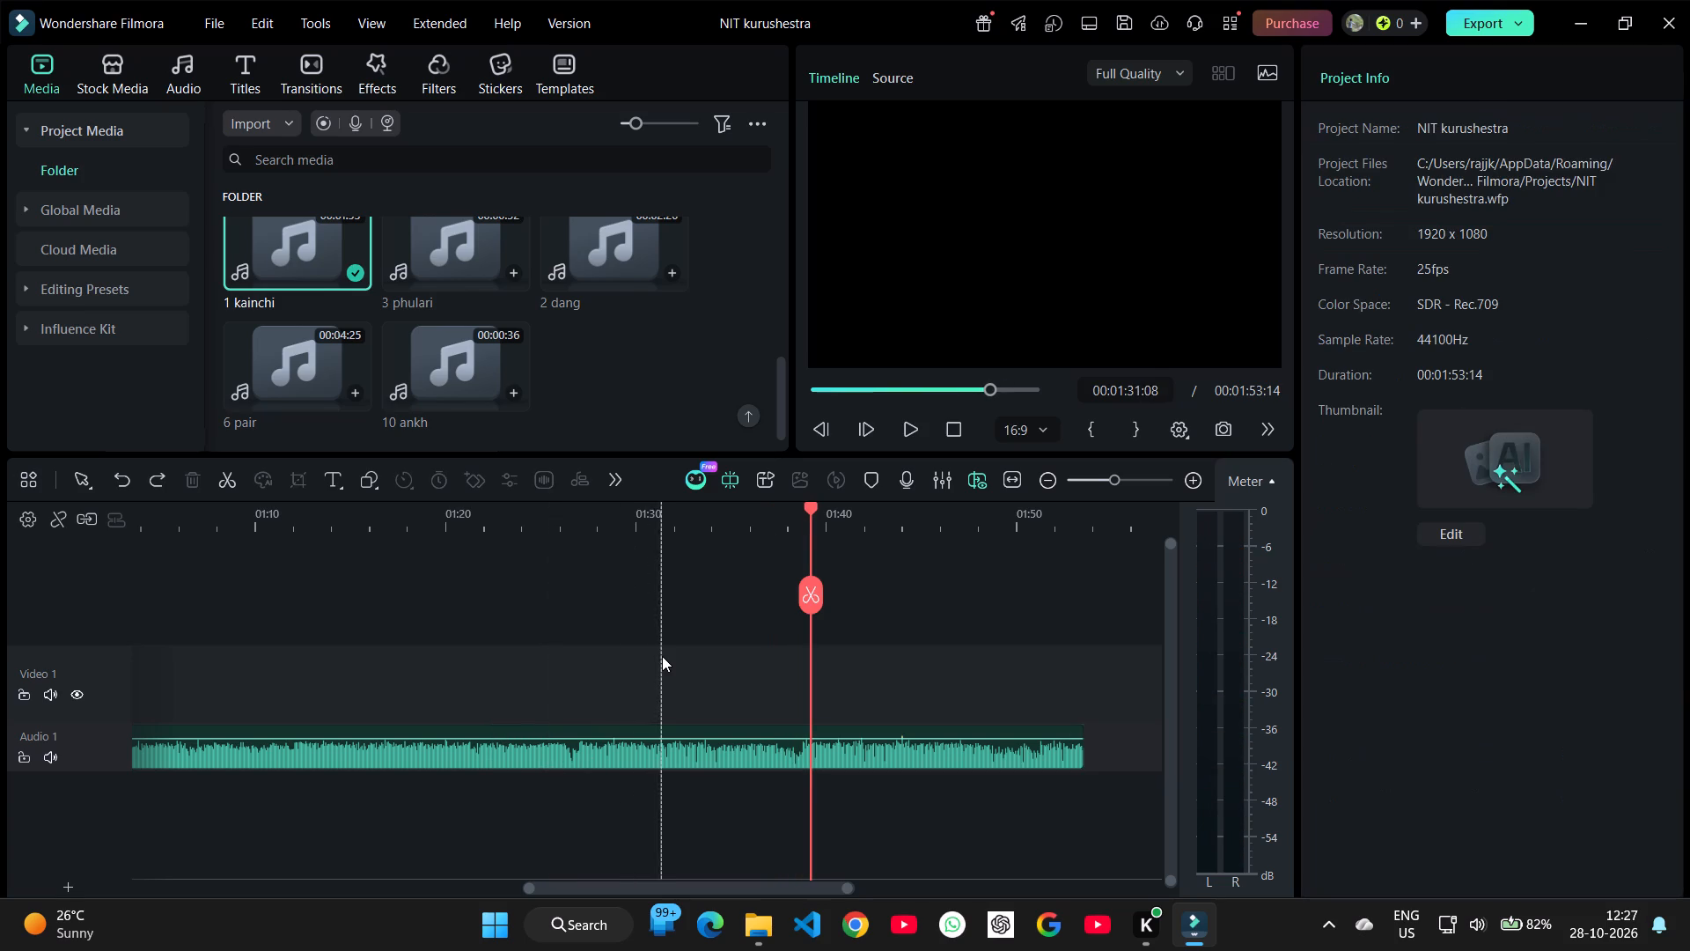
pyautogui.press('space')
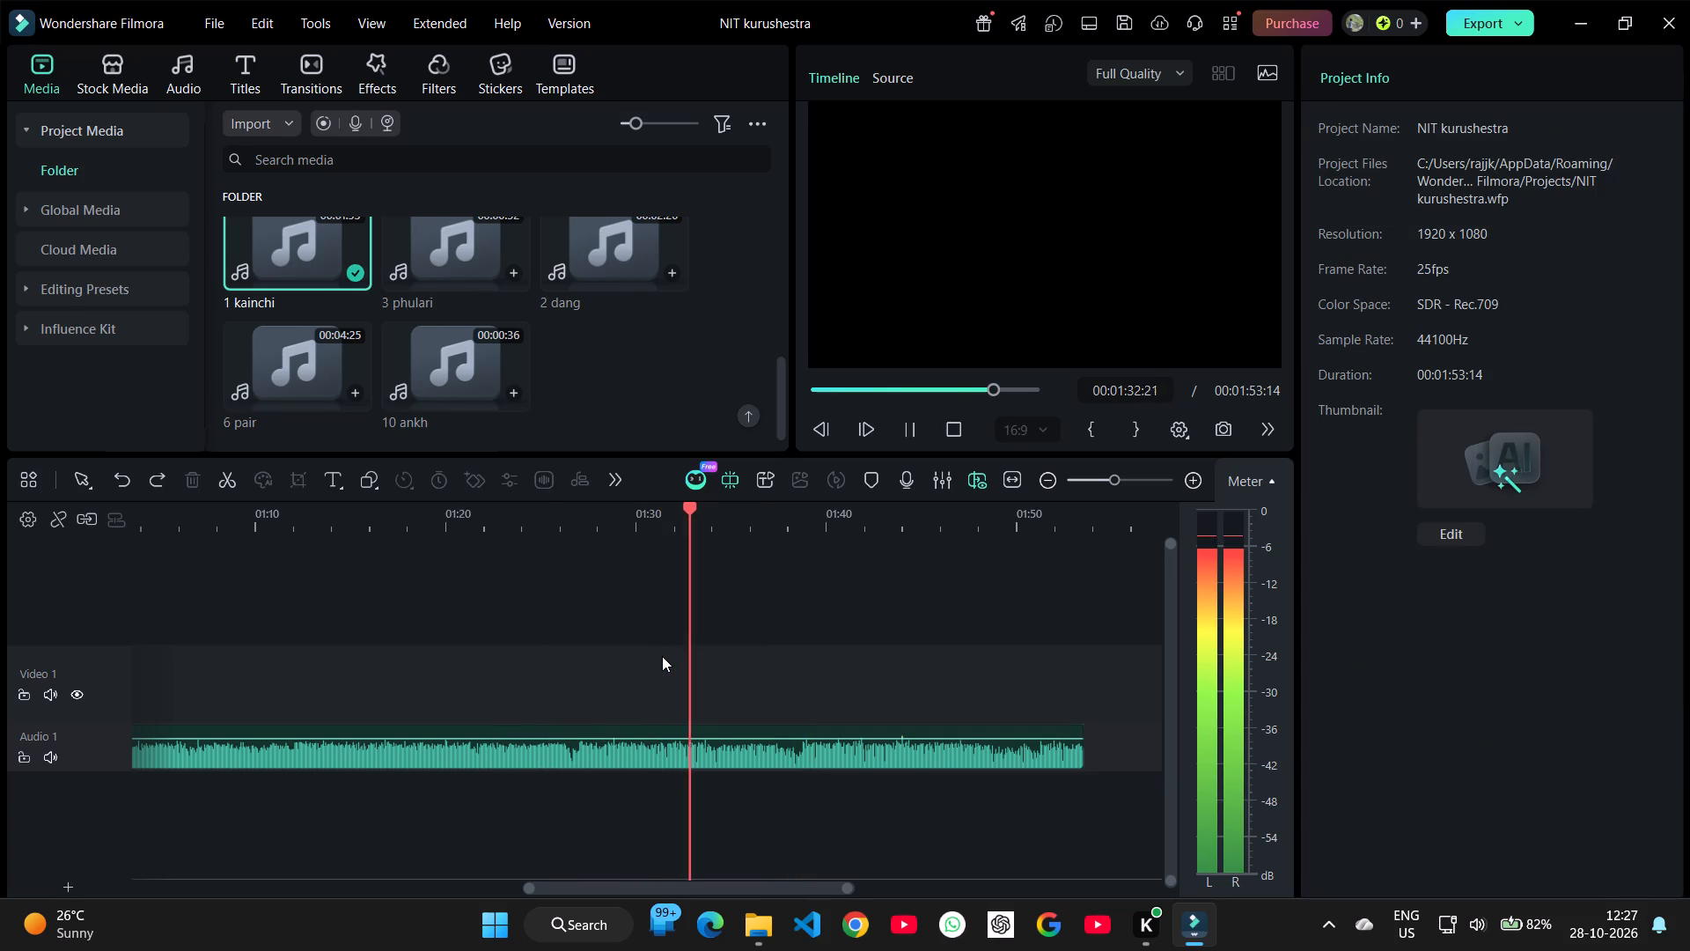
pyautogui.press('space')
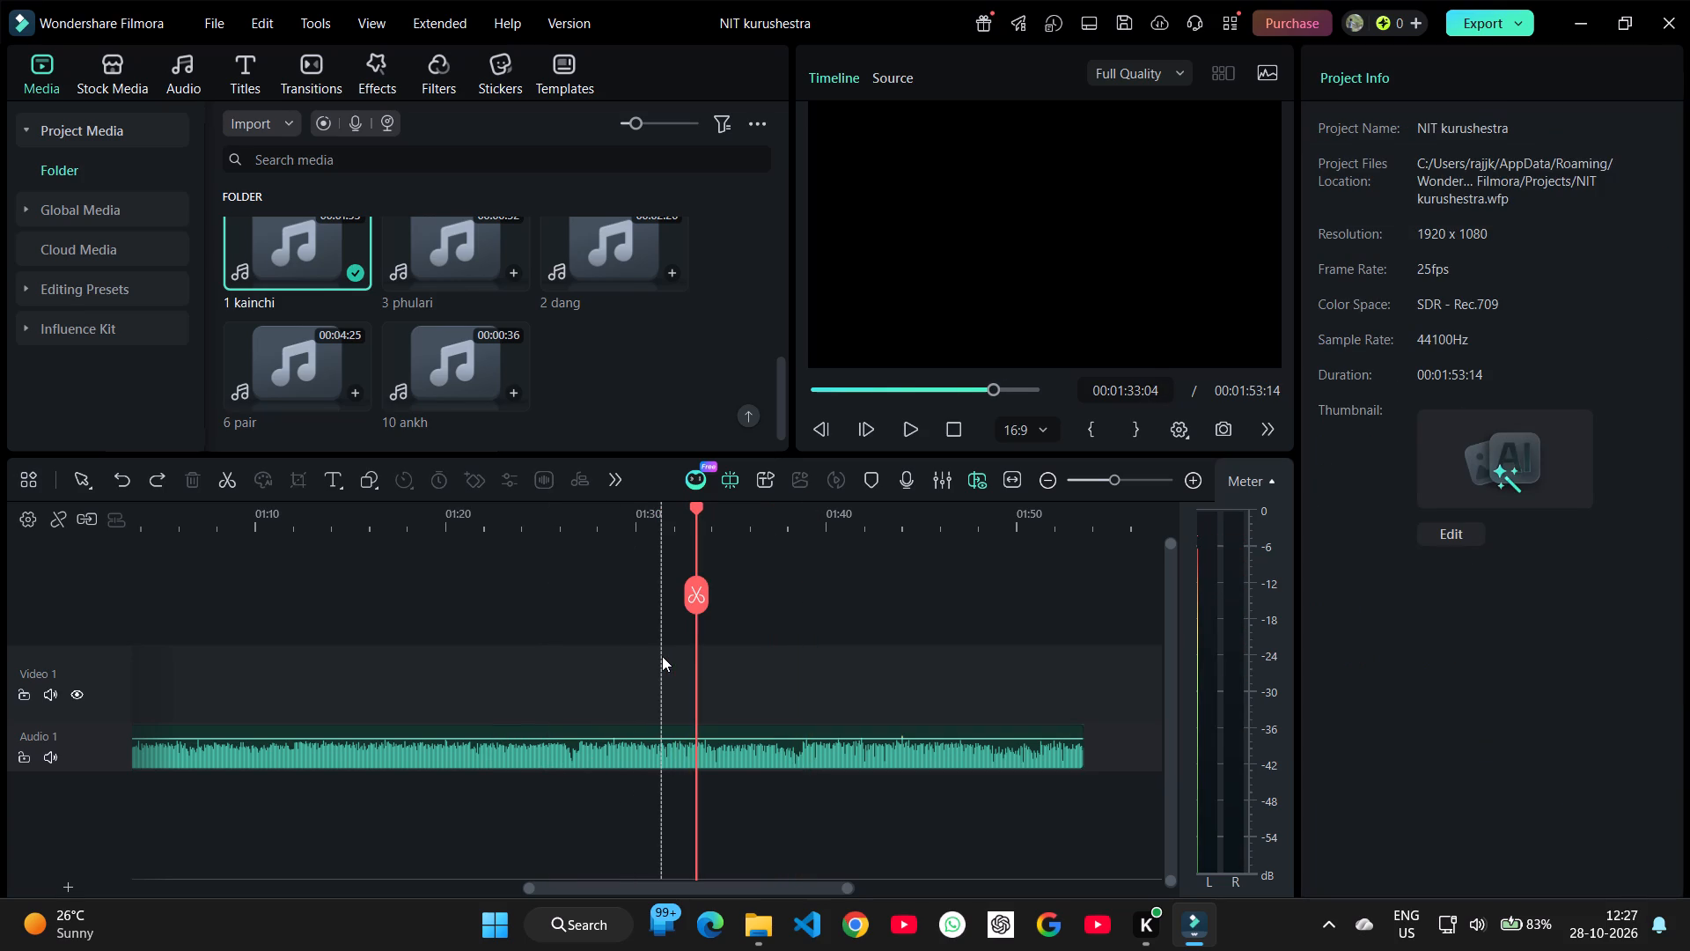
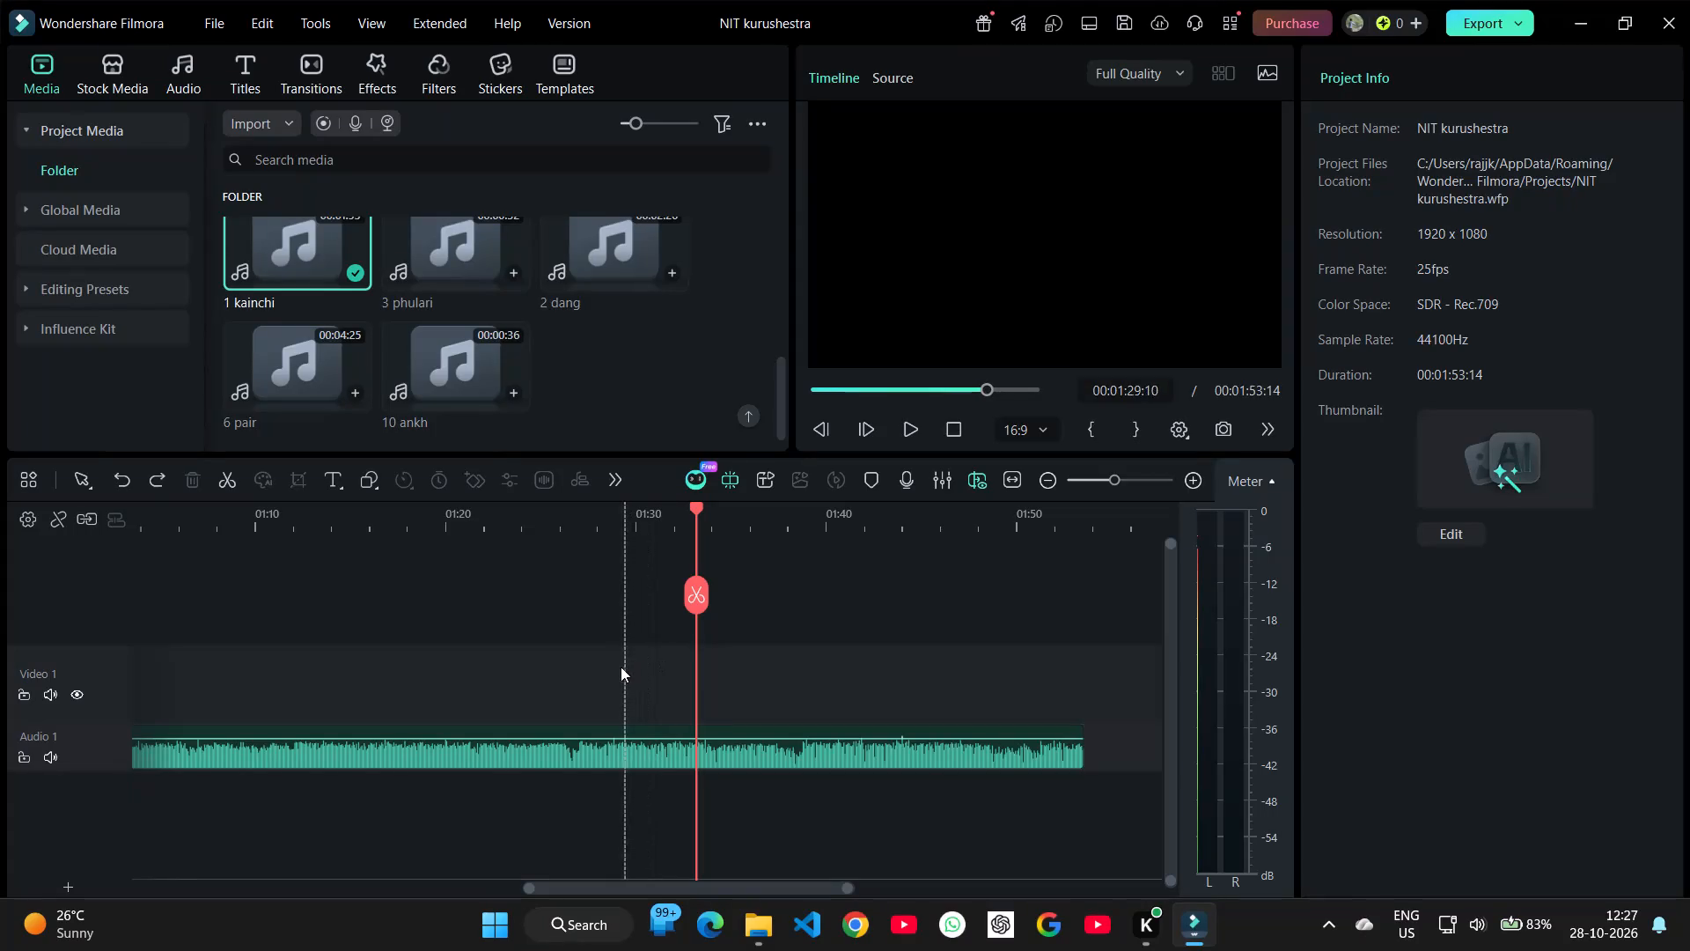
# Move the playhead back to about 00:01:25 on the 1 kainchi clip.
pyautogui.click(547, 670)
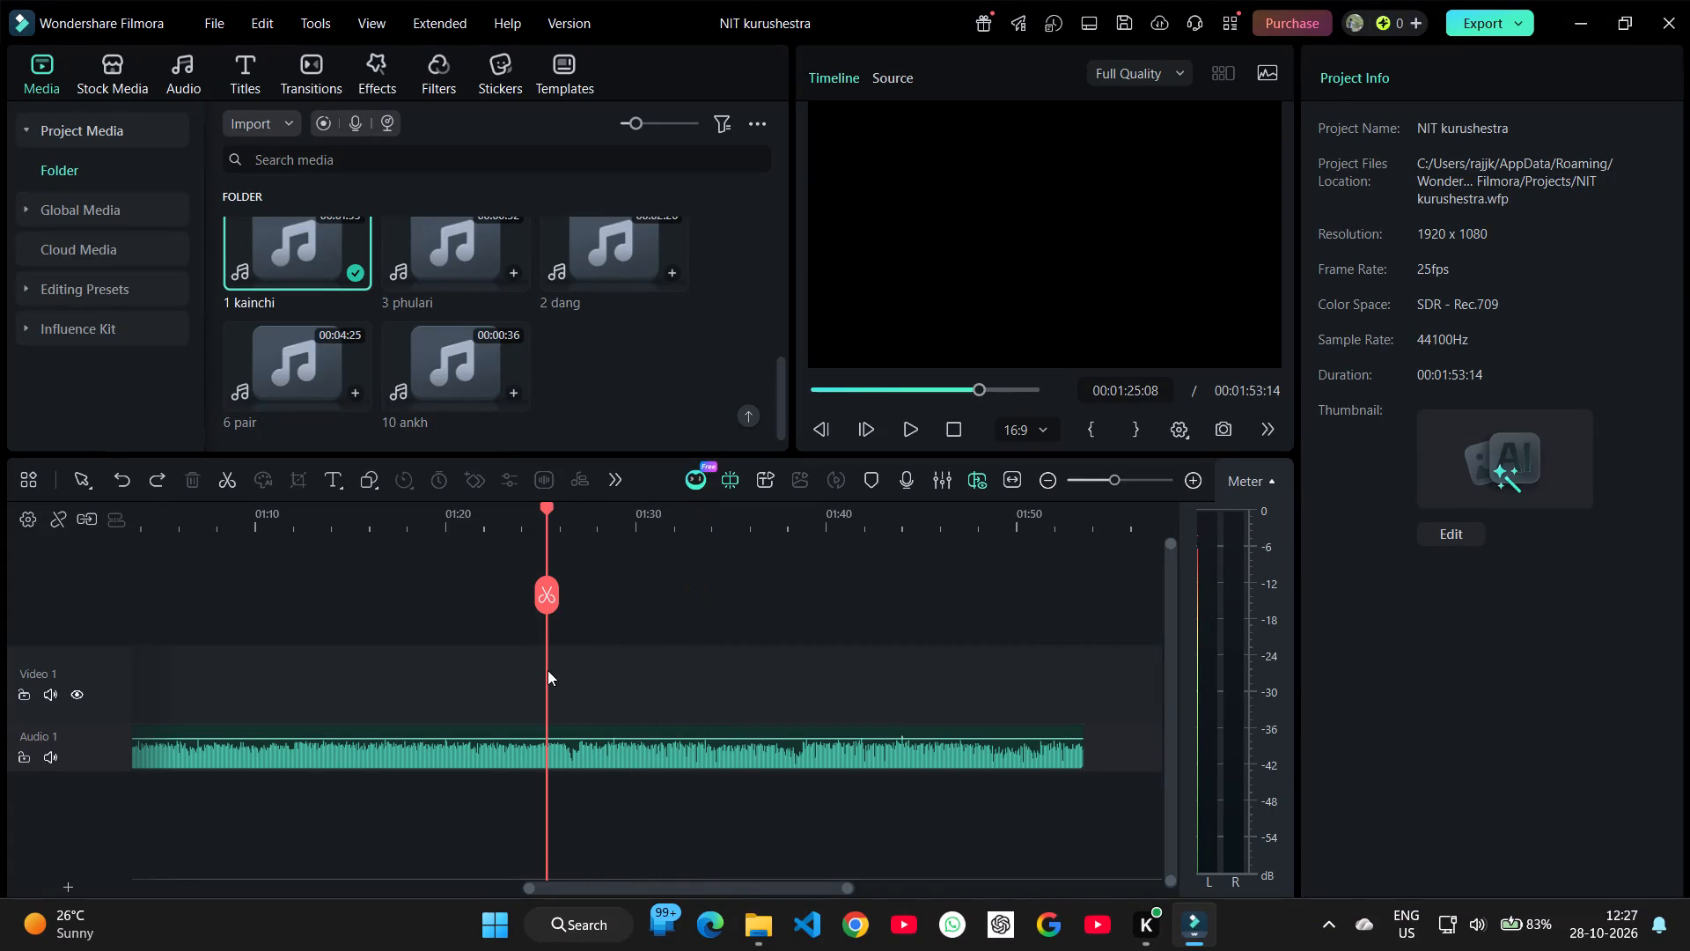
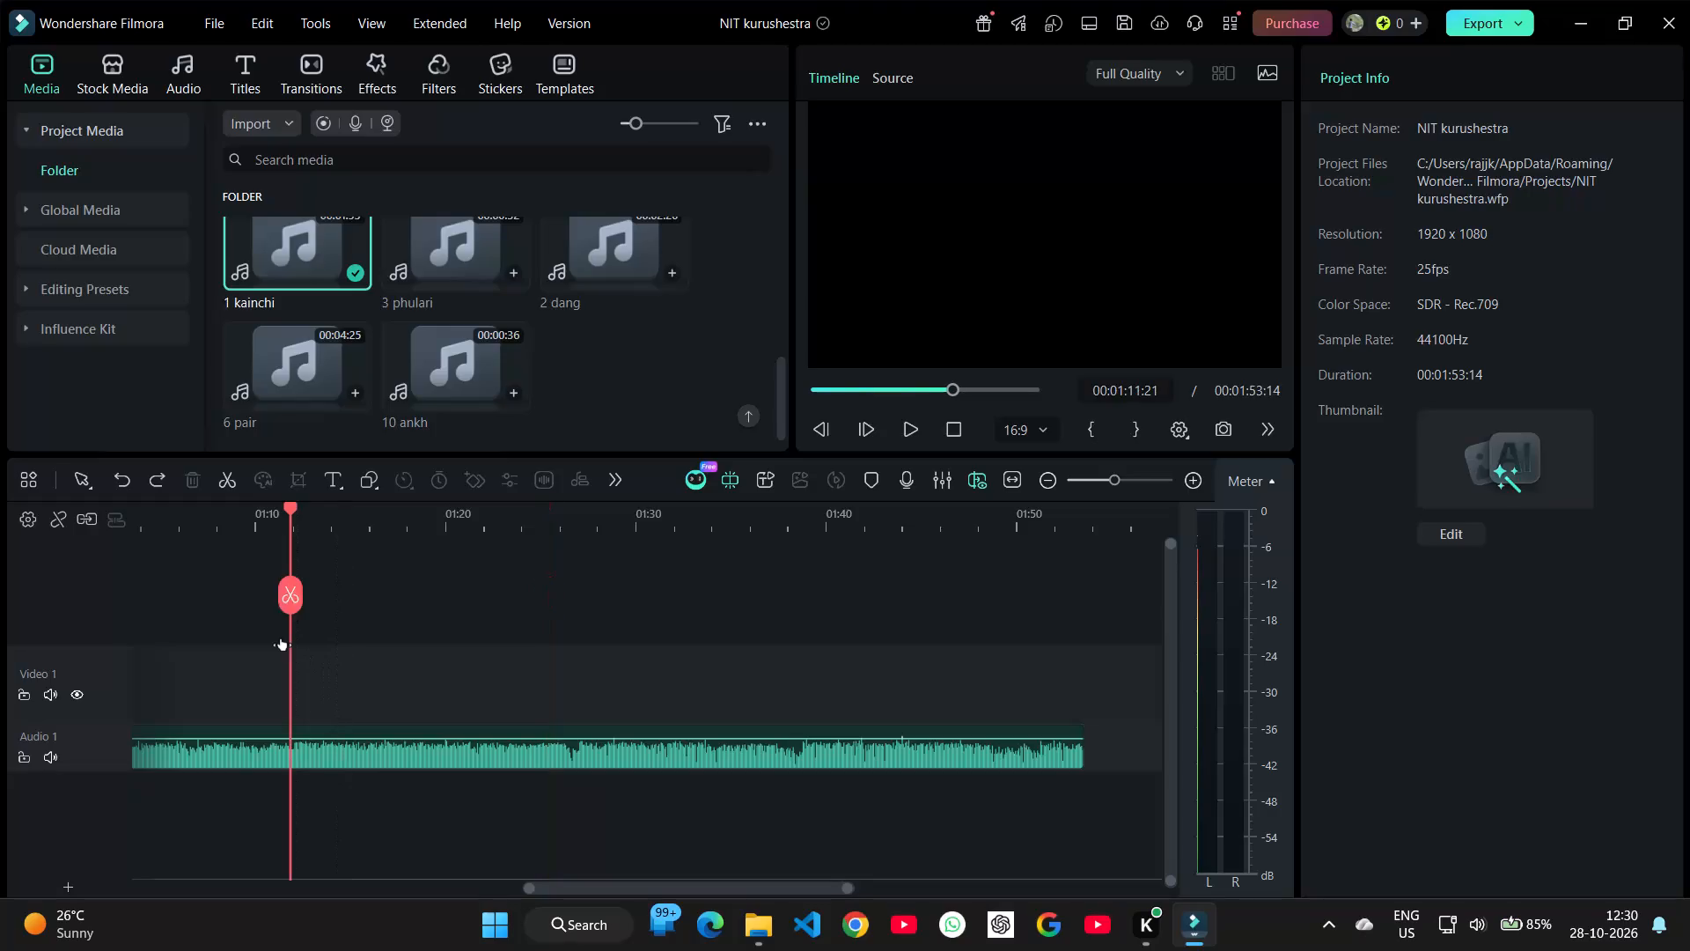
# Play the 1 kainchi clip from about 00:01:11 and raise its volume to 1.00 dB during playback.
pyautogui.press('space')
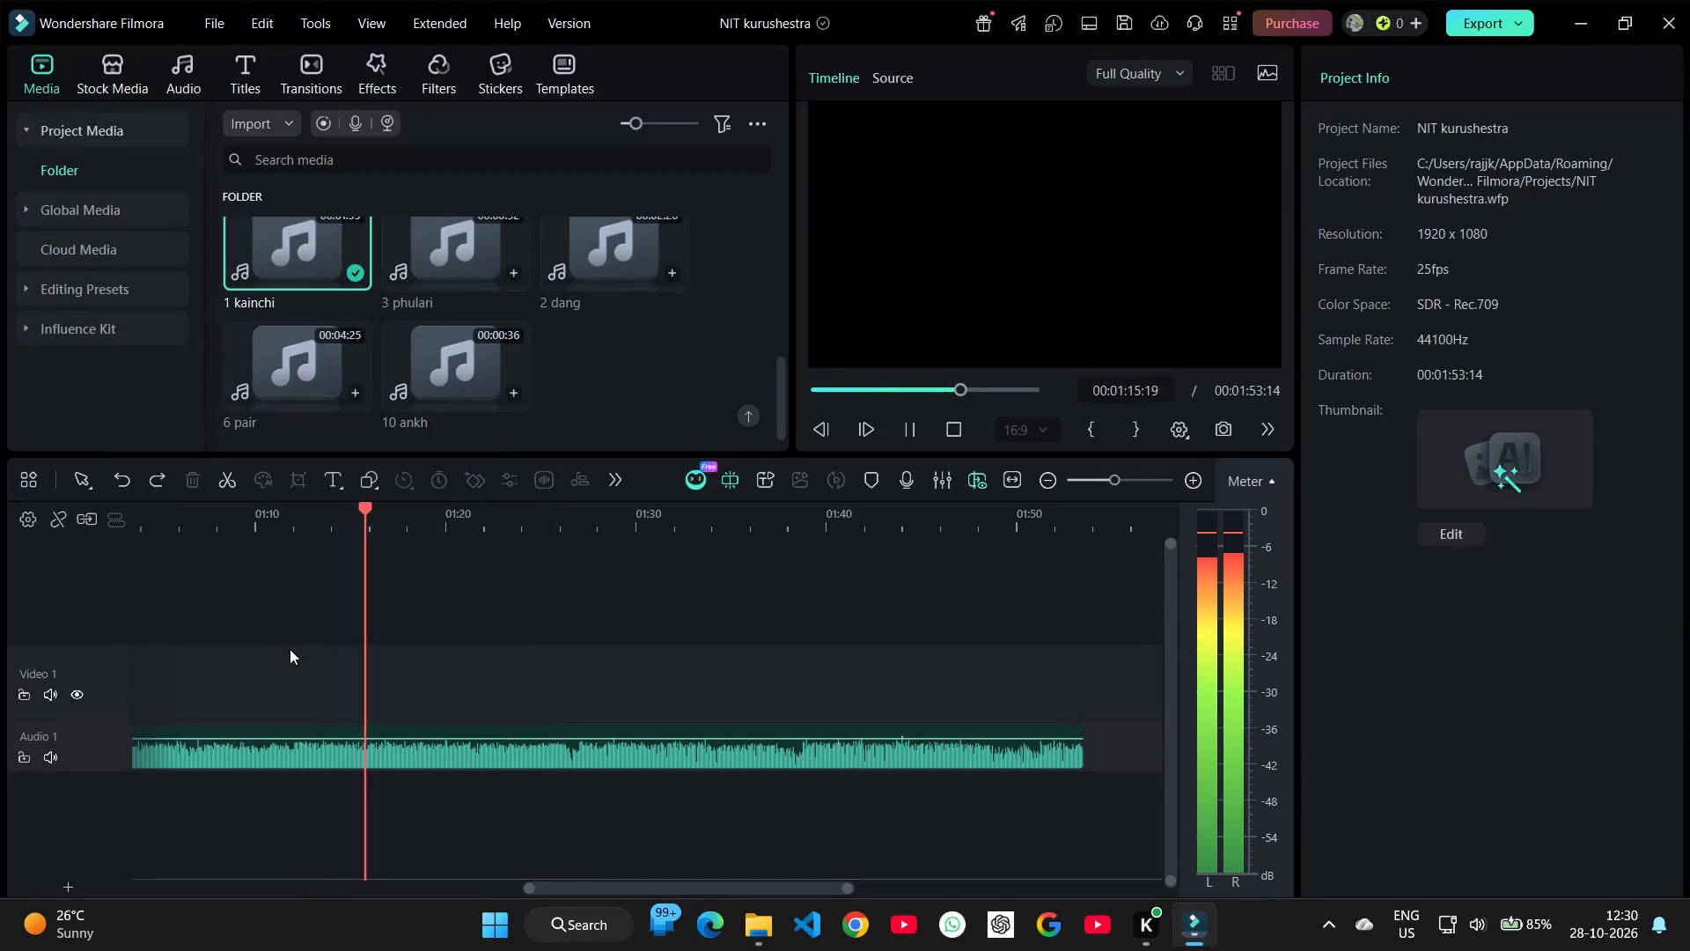
pyautogui.click(533, 738)
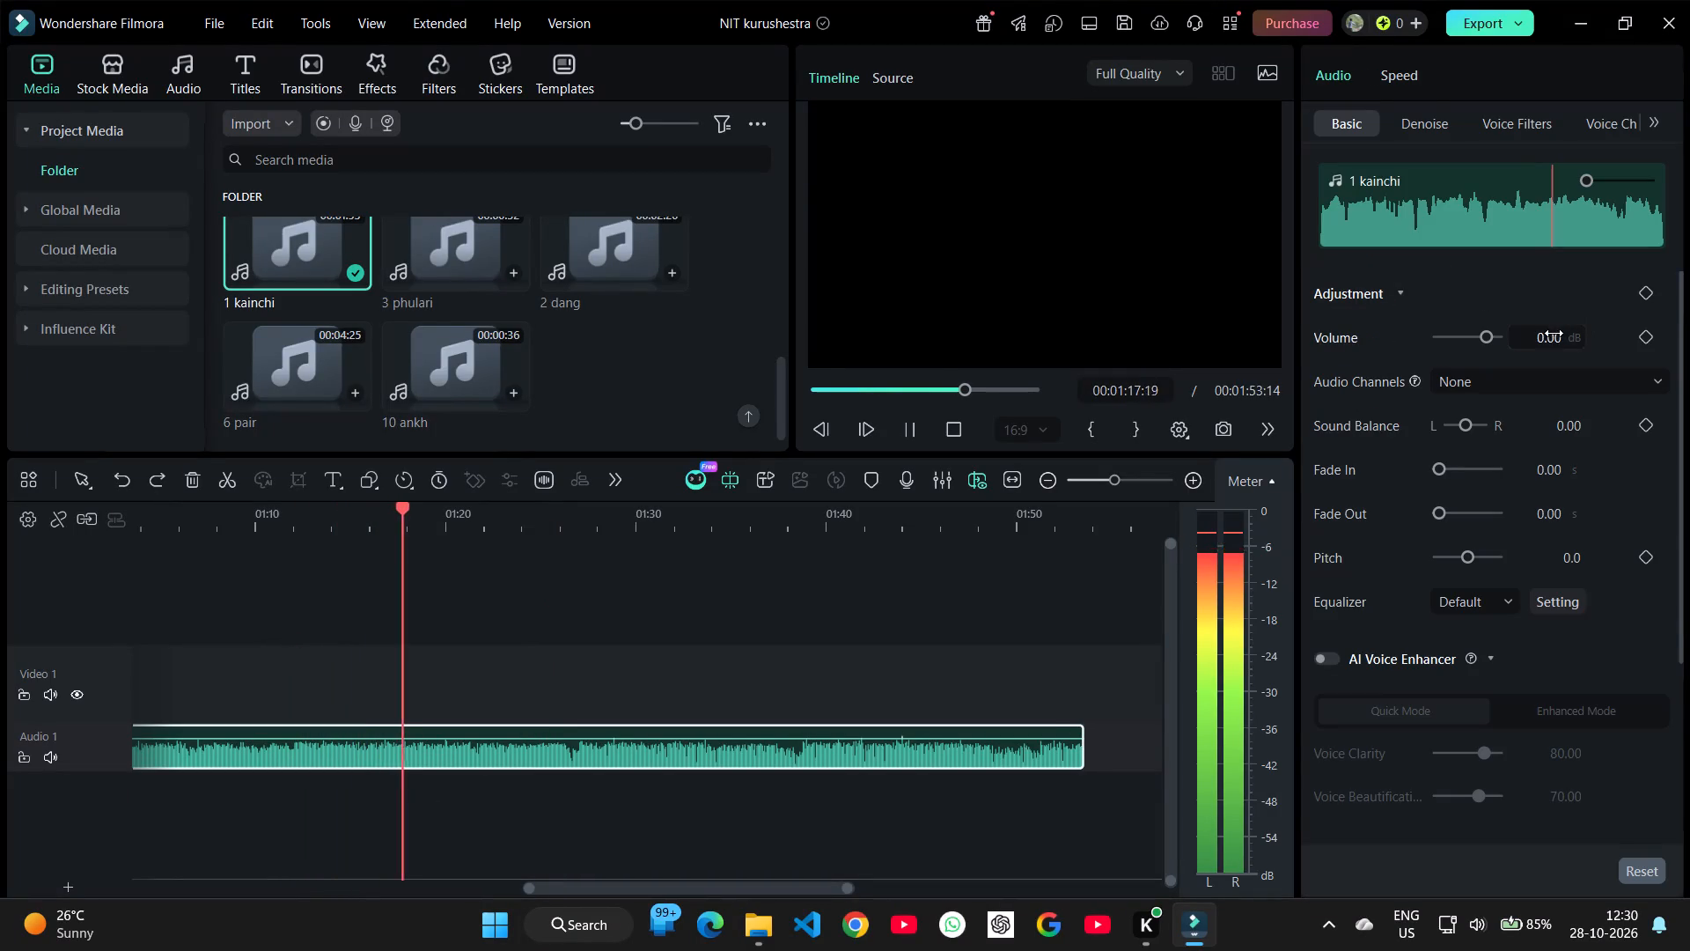
pyautogui.click(1554, 333)
pyautogui.press('1')
pyautogui.press('Return')
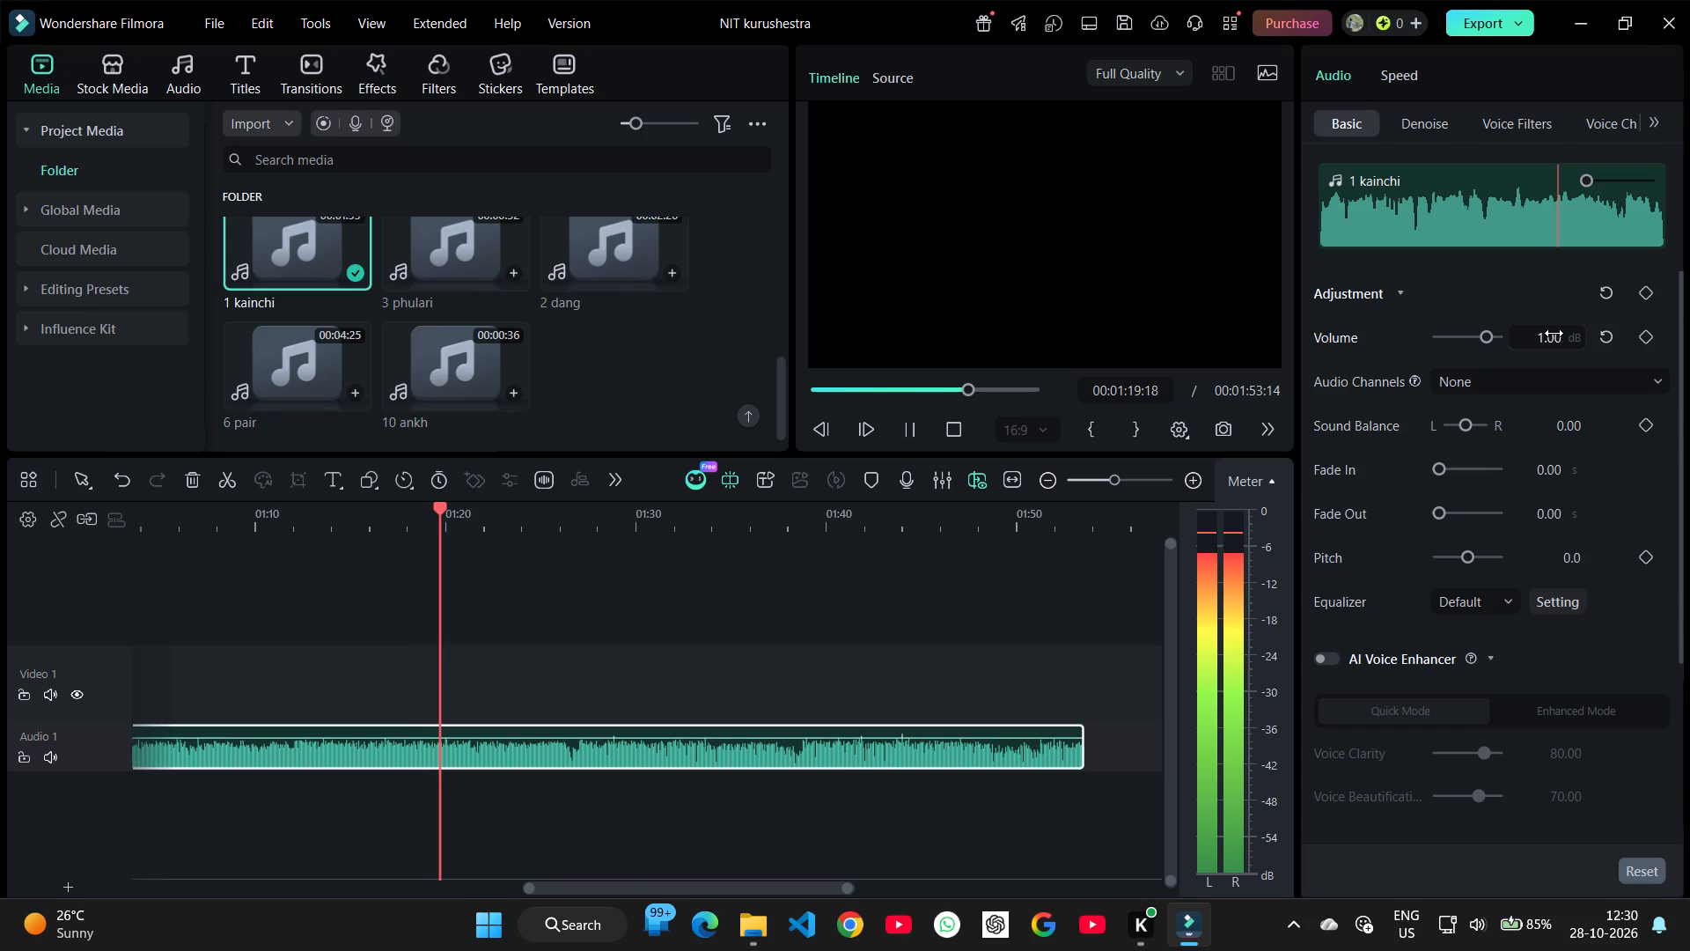
# Pause playback at about 00:01:22 and examine the 1 kainchi waveform closely around that point.
pyautogui.press('space')
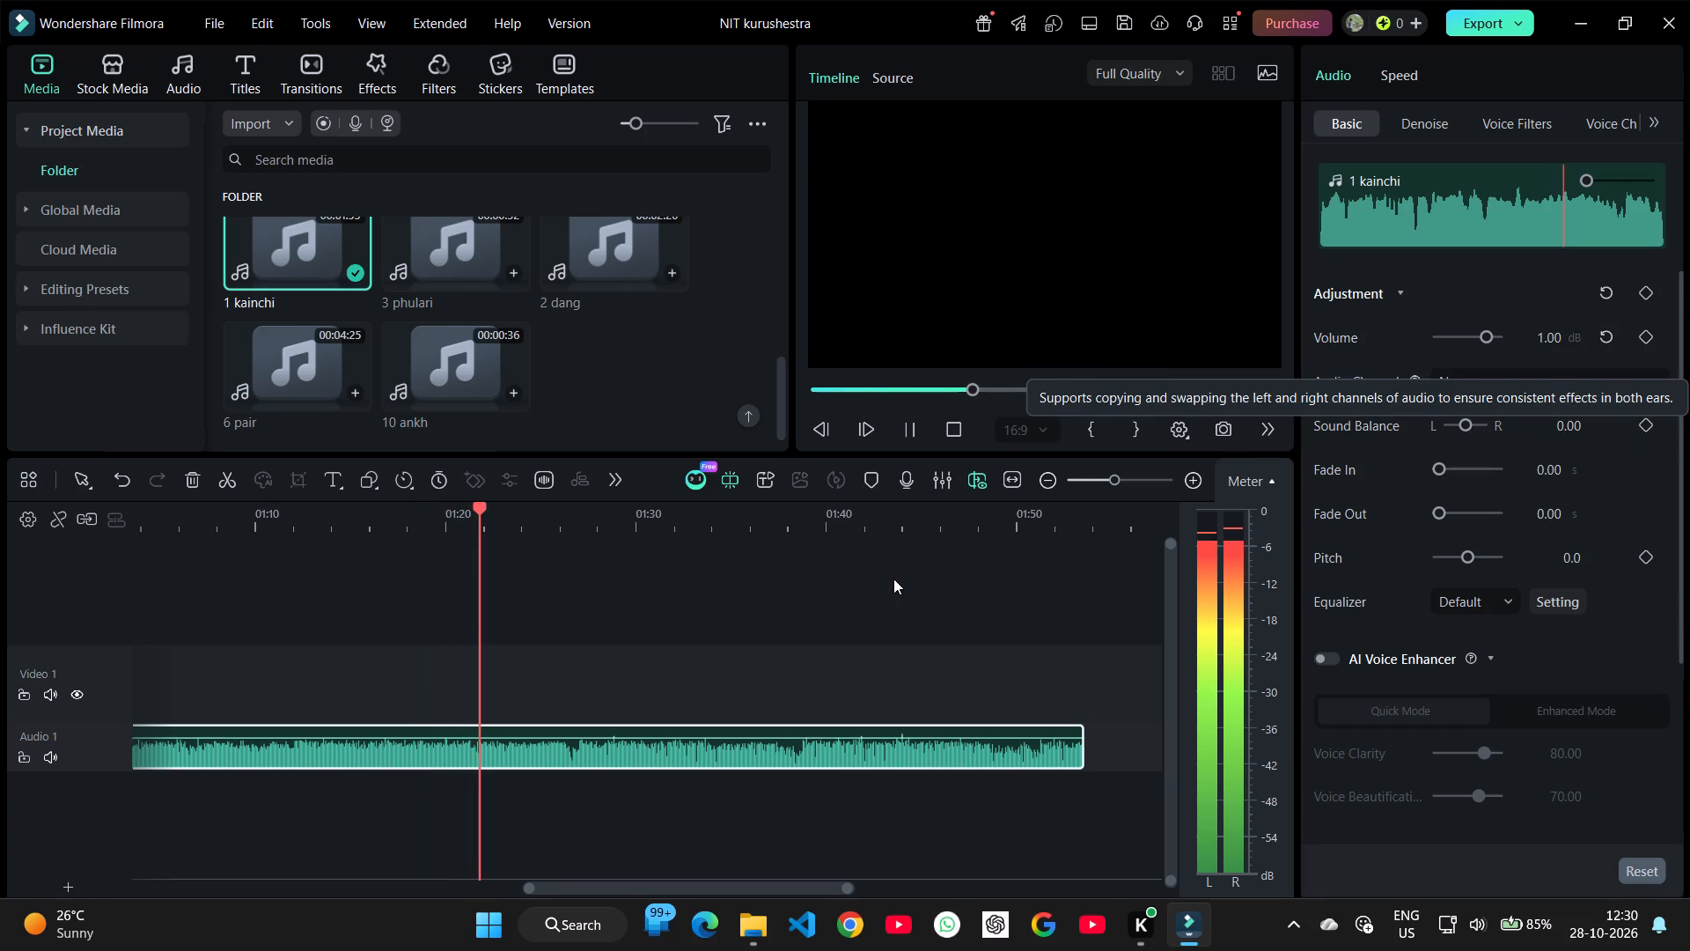
pyautogui.keyDown('ctrl'); pyautogui.scroll(3, 497, 666); pyautogui.keyUp('ctrl')
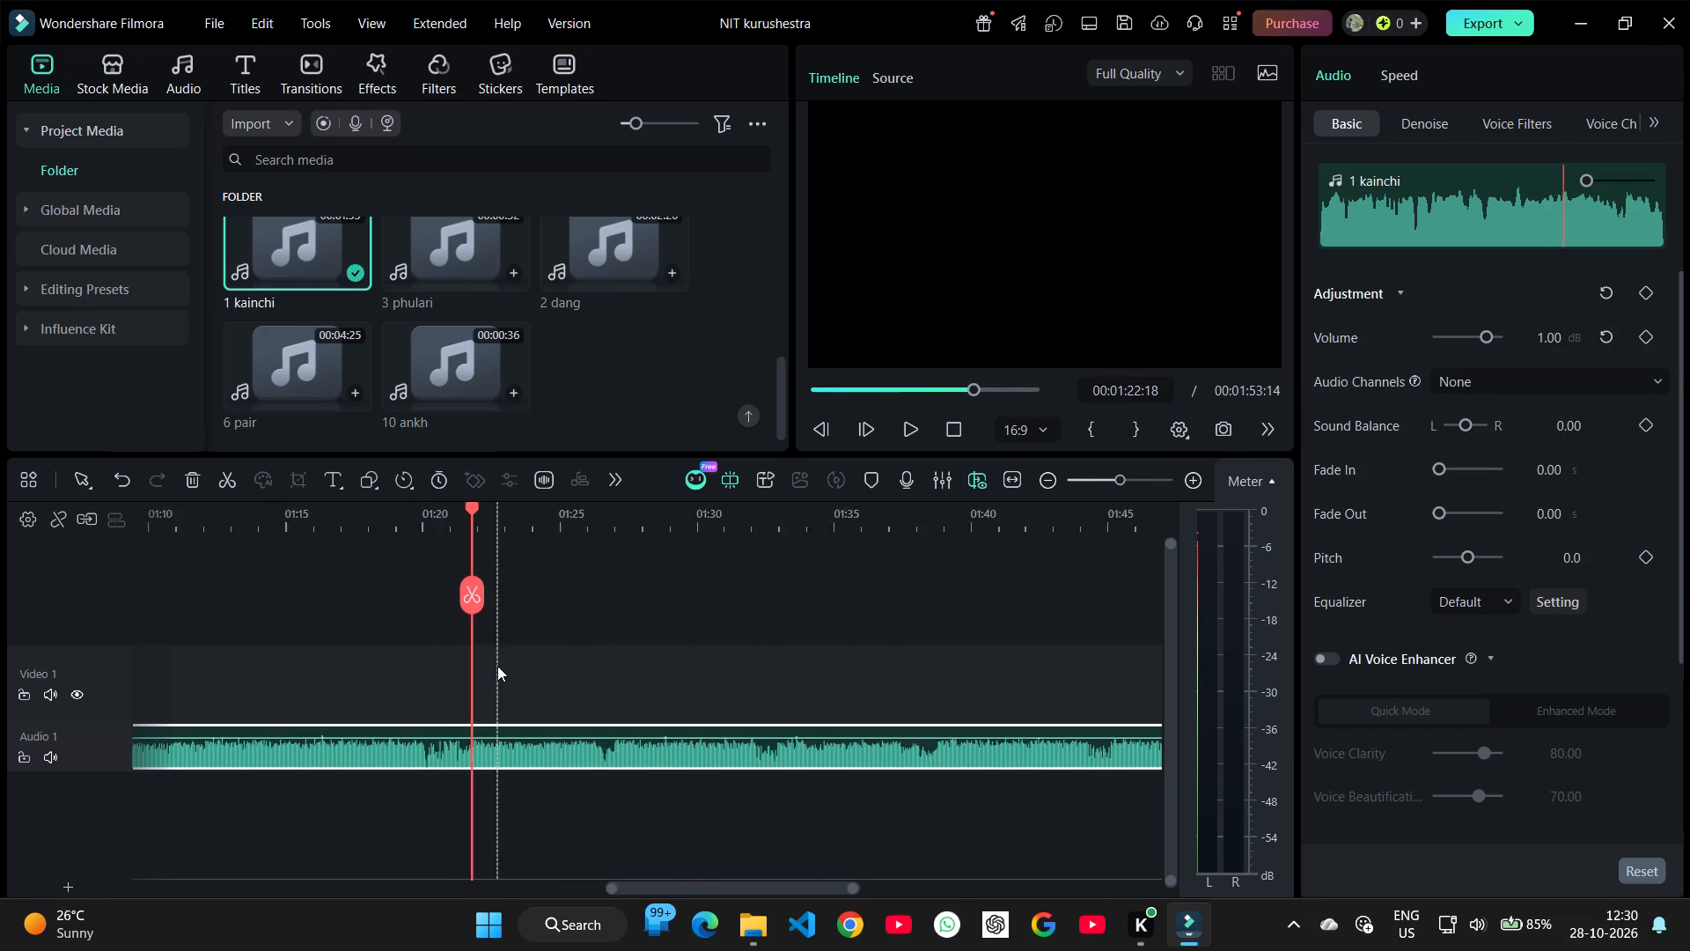
pyautogui.keyDown('ctrl'); pyautogui.scroll(2, 497, 666); pyautogui.keyUp('ctrl')
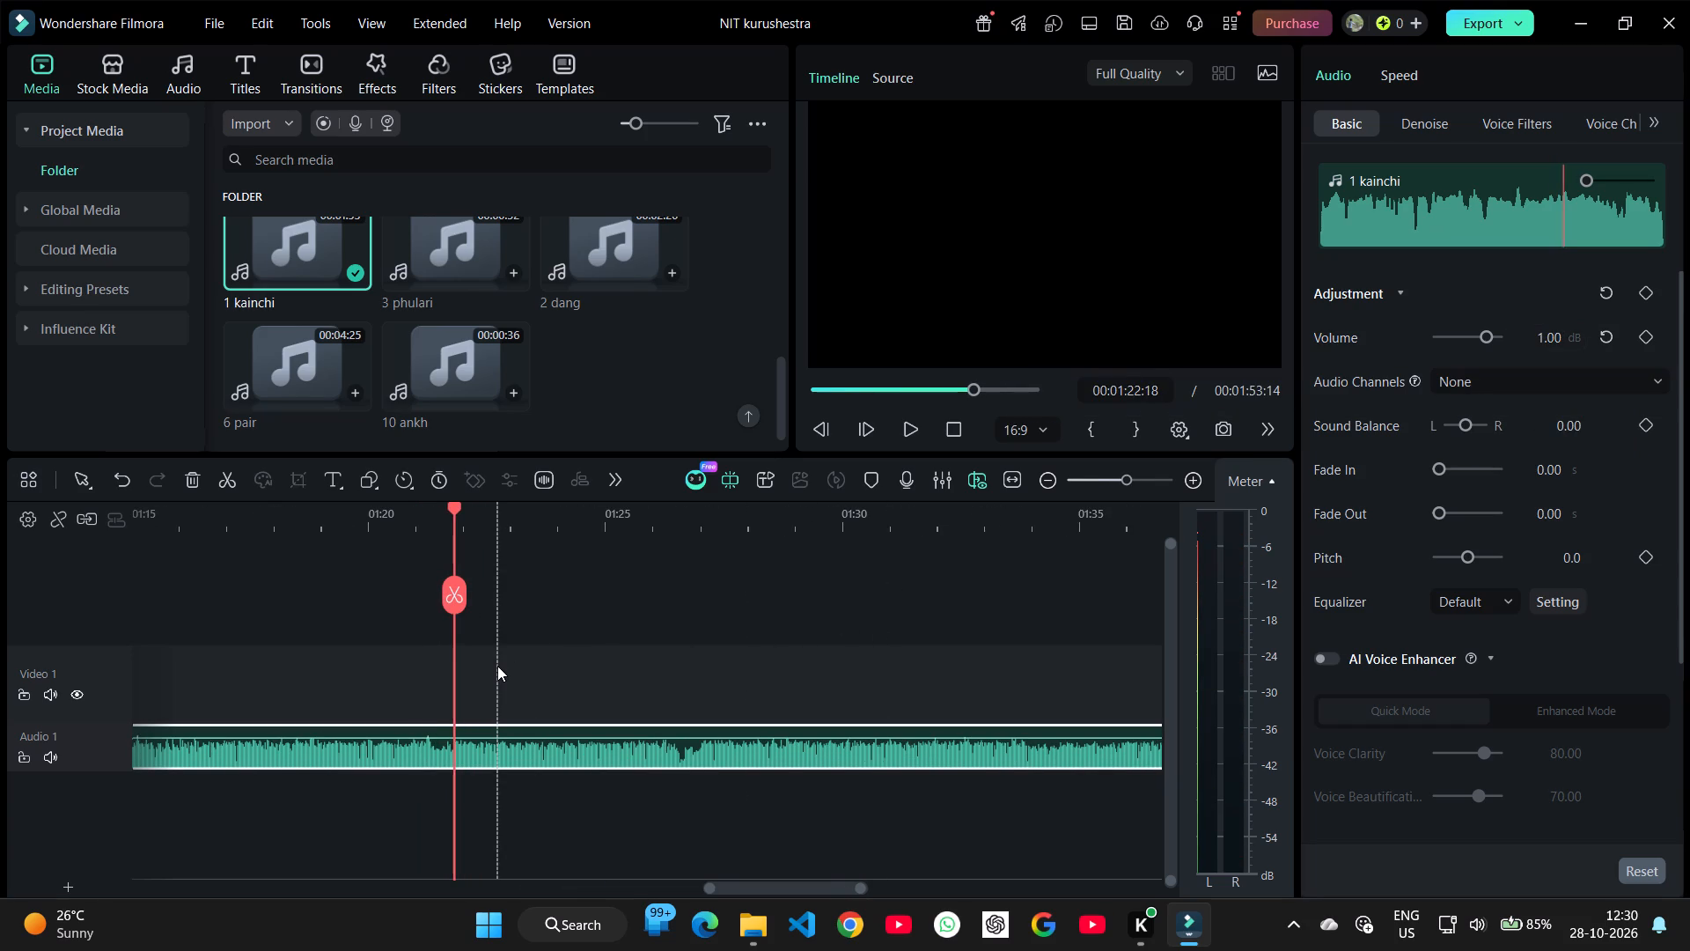
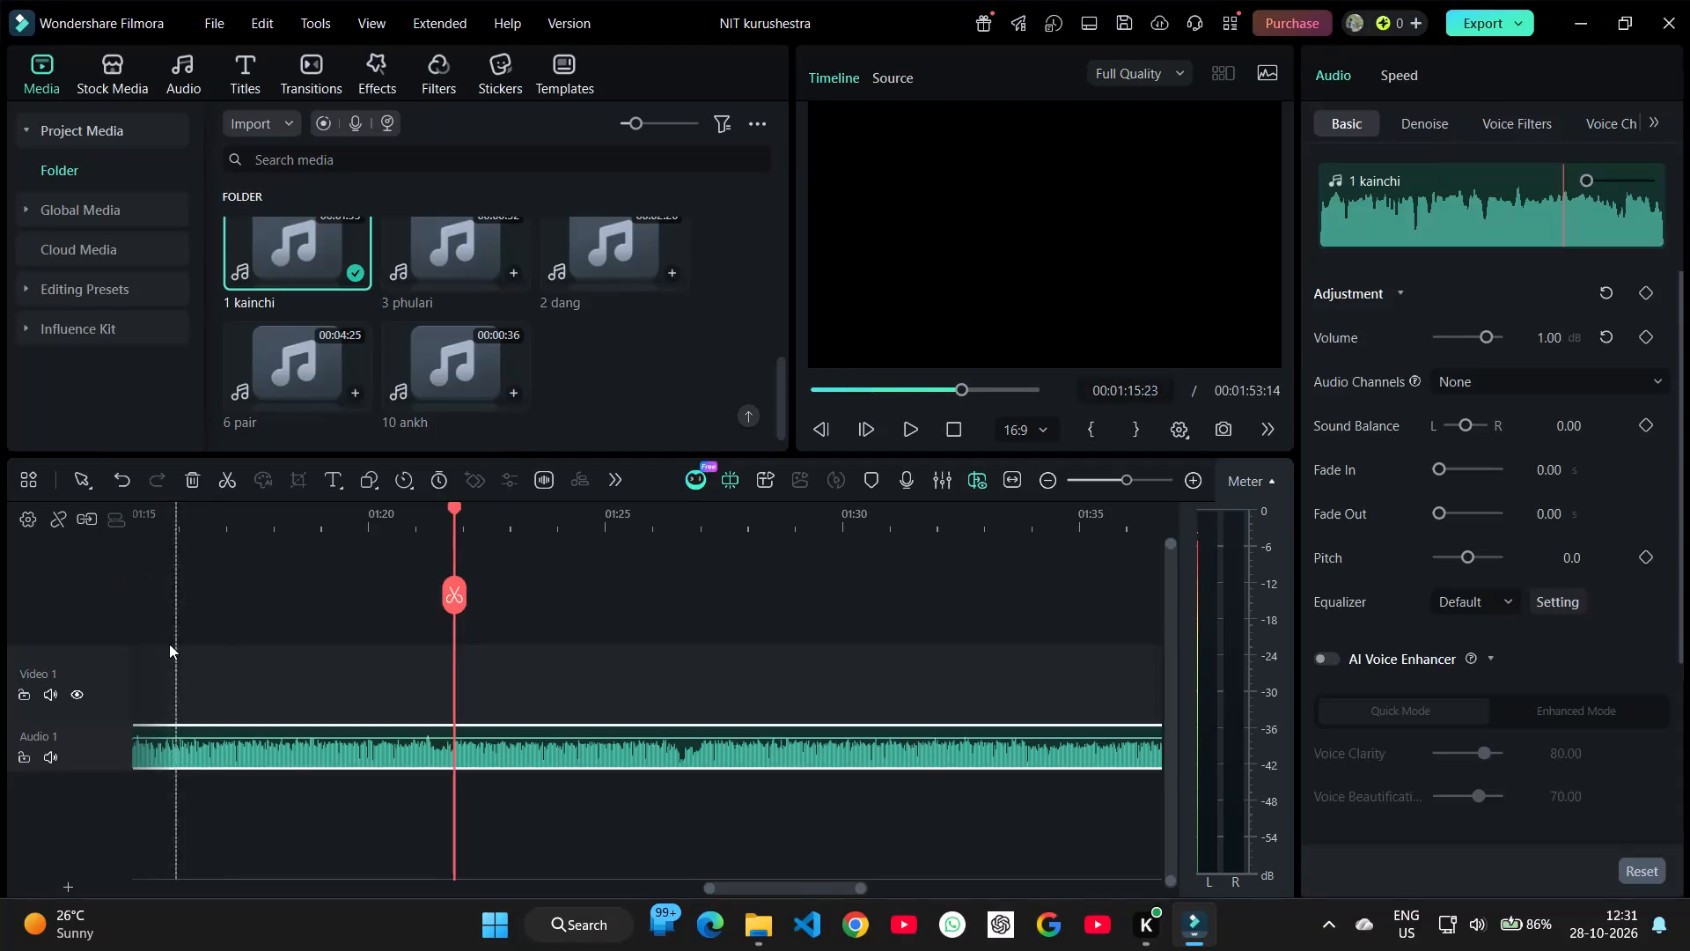
# Replay 1 kainchi from about 00:01:15 and split the clip at 00:01:22:06, just after the dip in its waveform.
pyautogui.click(169, 644)
pyautogui.press('space')
pyautogui.keyDown('ctrl'); pyautogui.scroll(6, 345, 689); pyautogui.keyUp('ctrl')
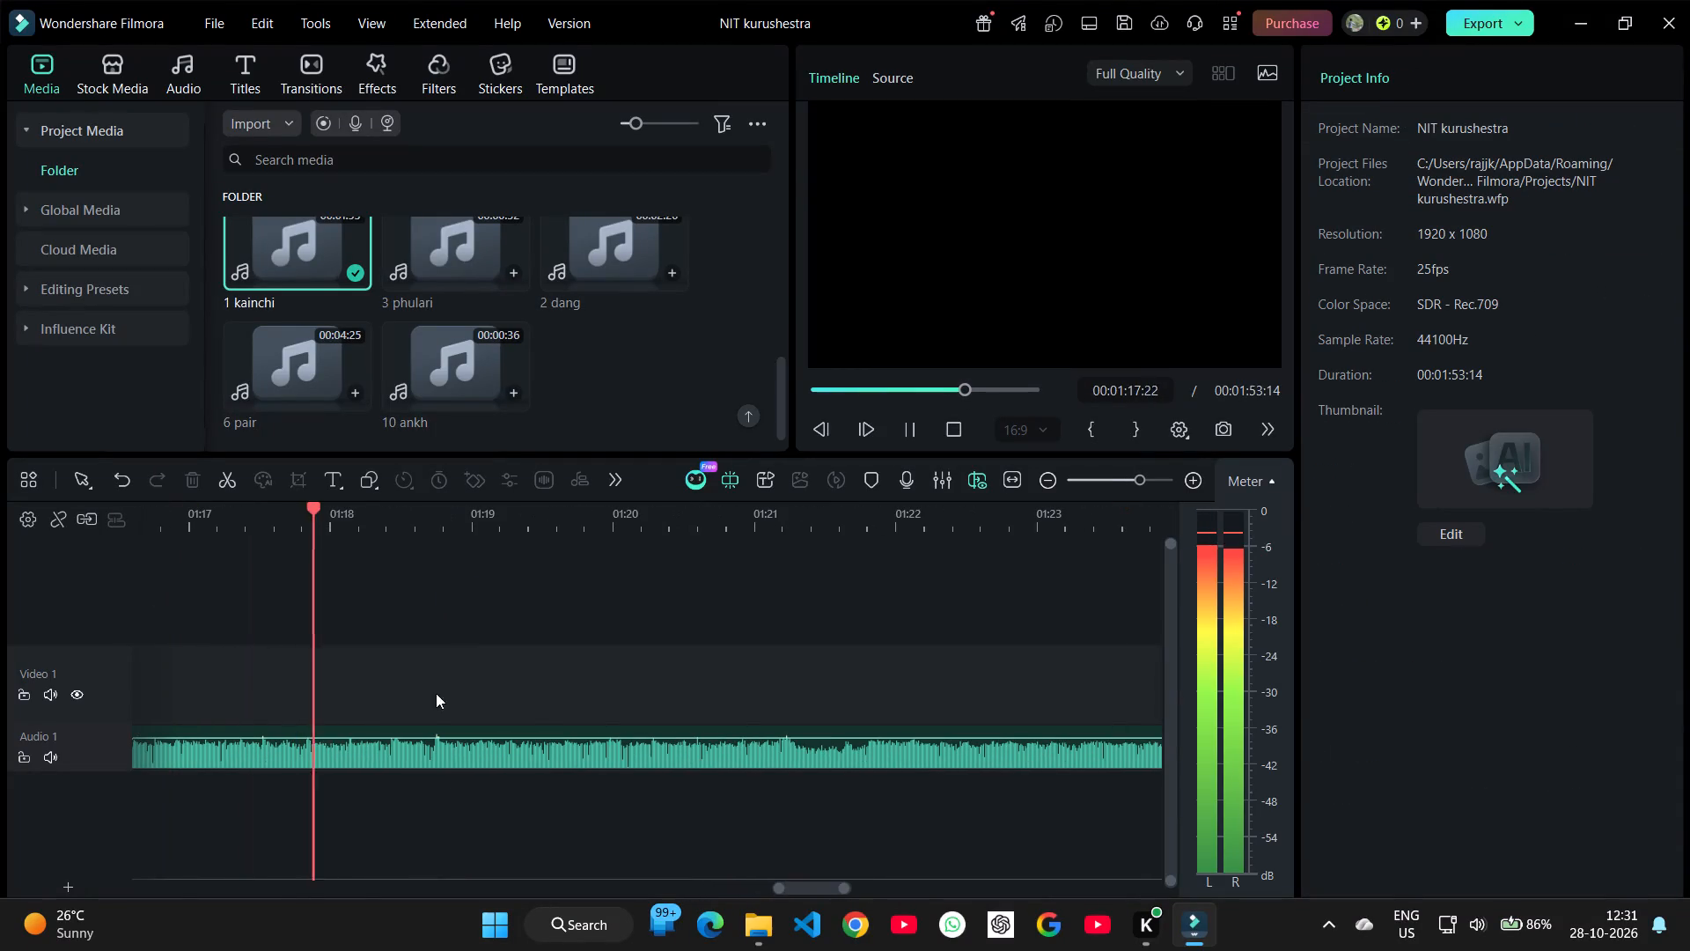
pyautogui.keyDown('ctrl'); pyautogui.scroll(-2, 695, 692); pyautogui.keyUp('ctrl')
pyautogui.keyDown('ctrl'); pyautogui.scroll(3, 852, 696); pyautogui.keyUp('ctrl')
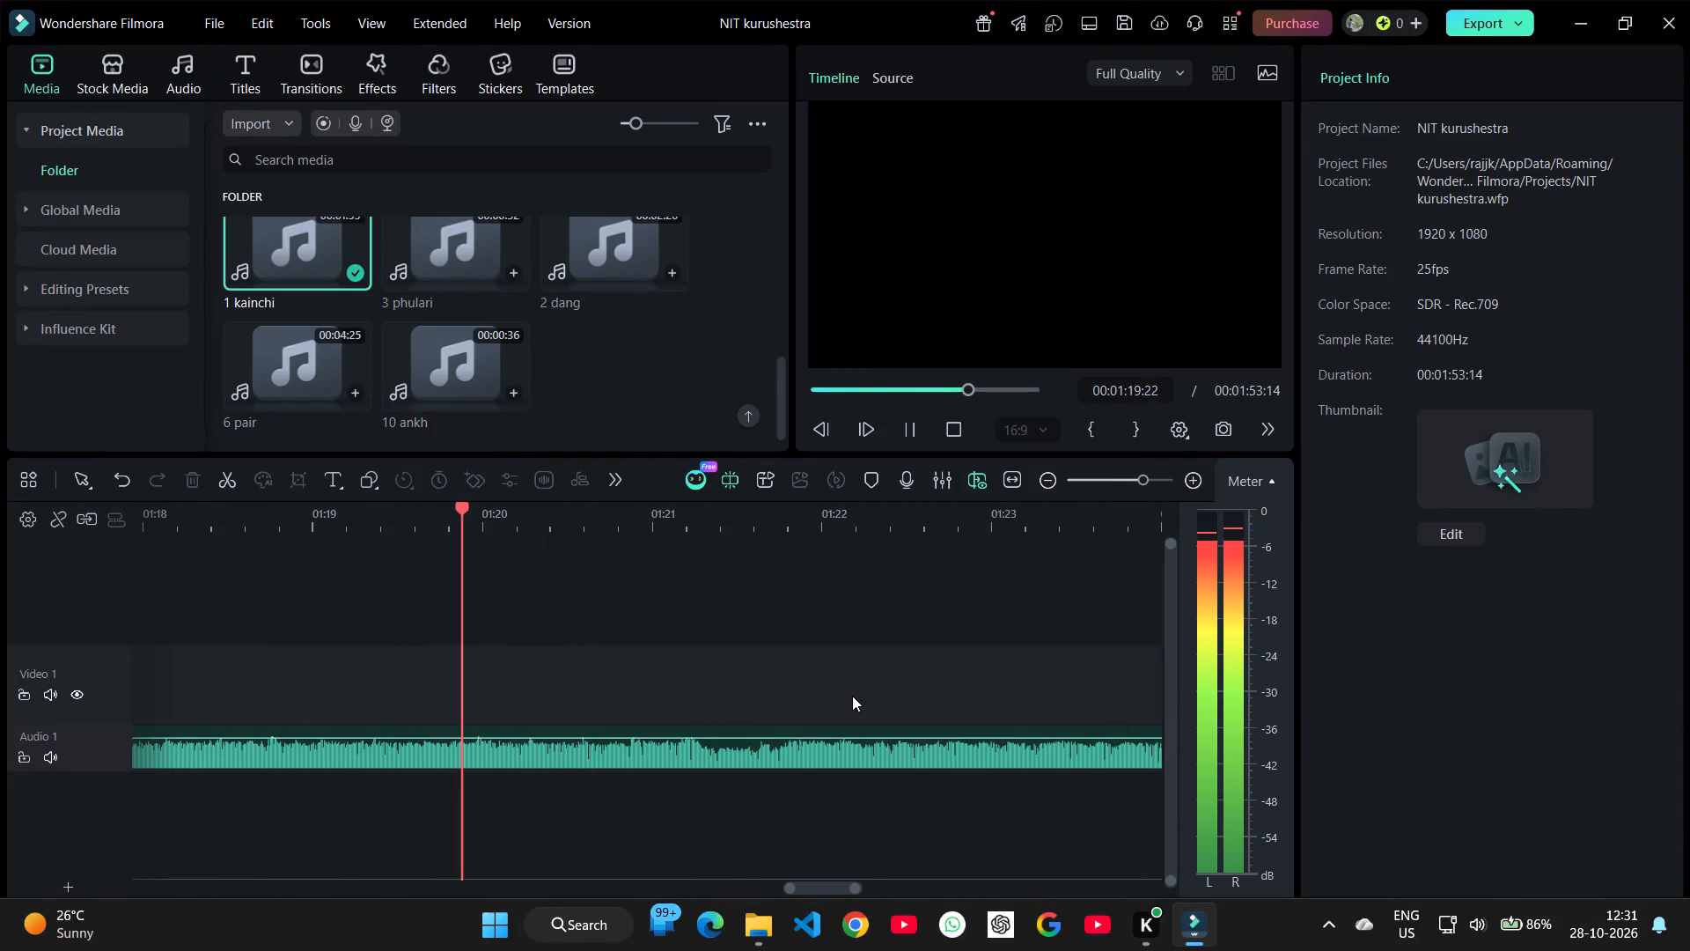
pyautogui.press('space')
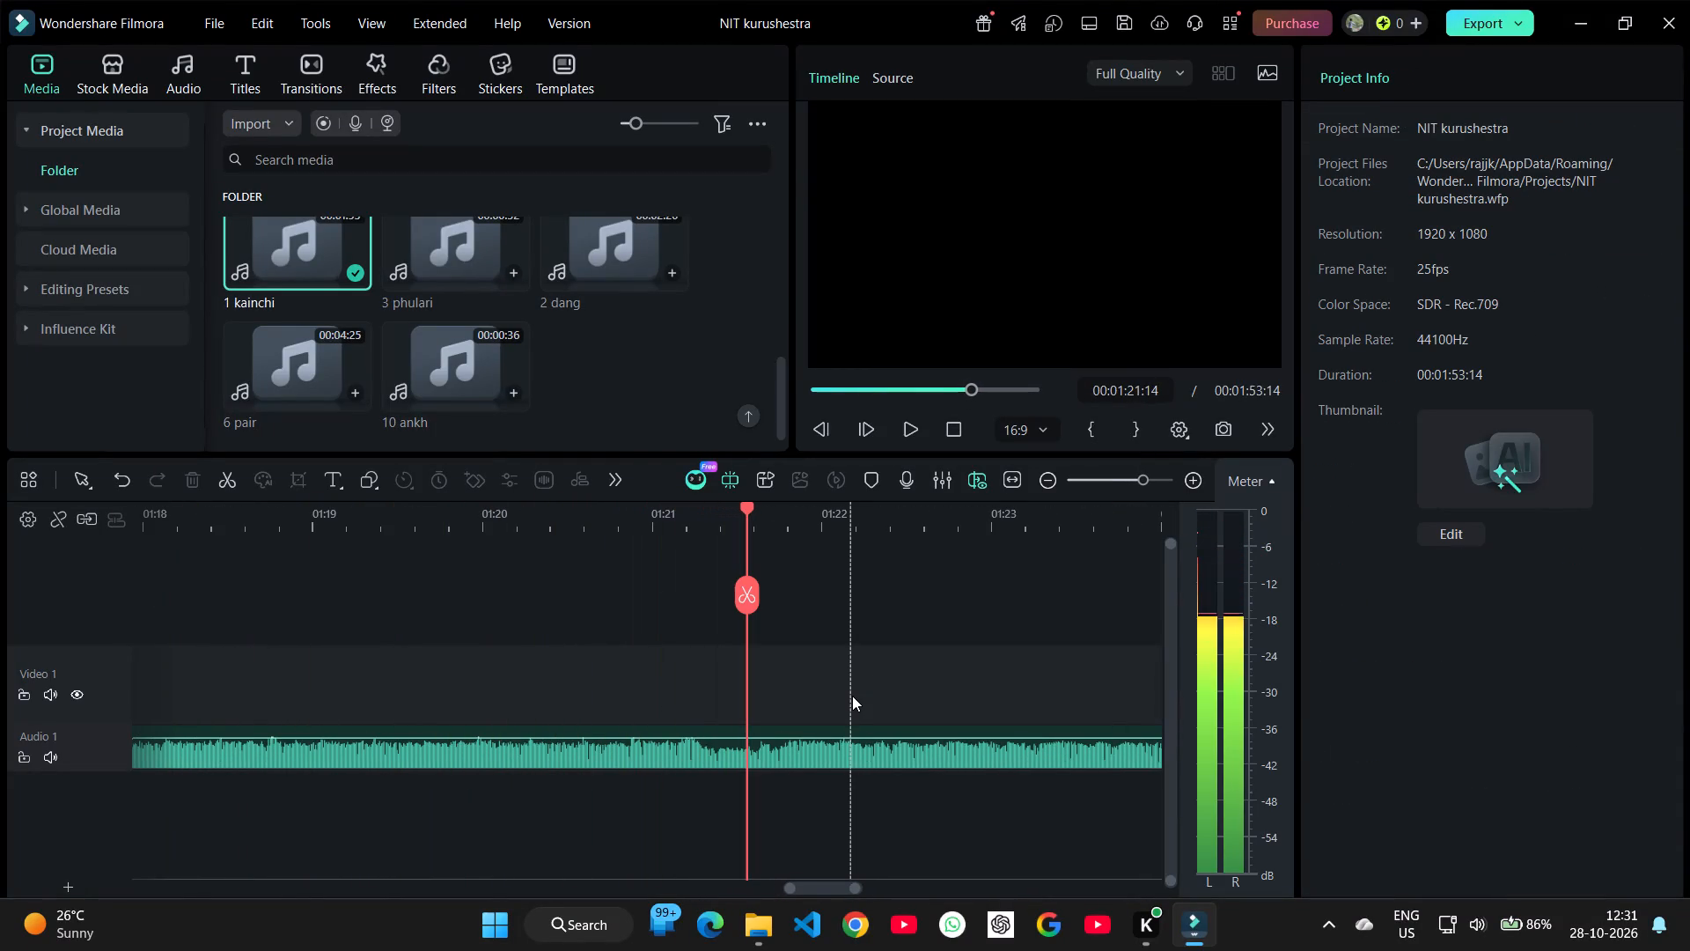
pyautogui.press('space')
pyautogui.press('space')
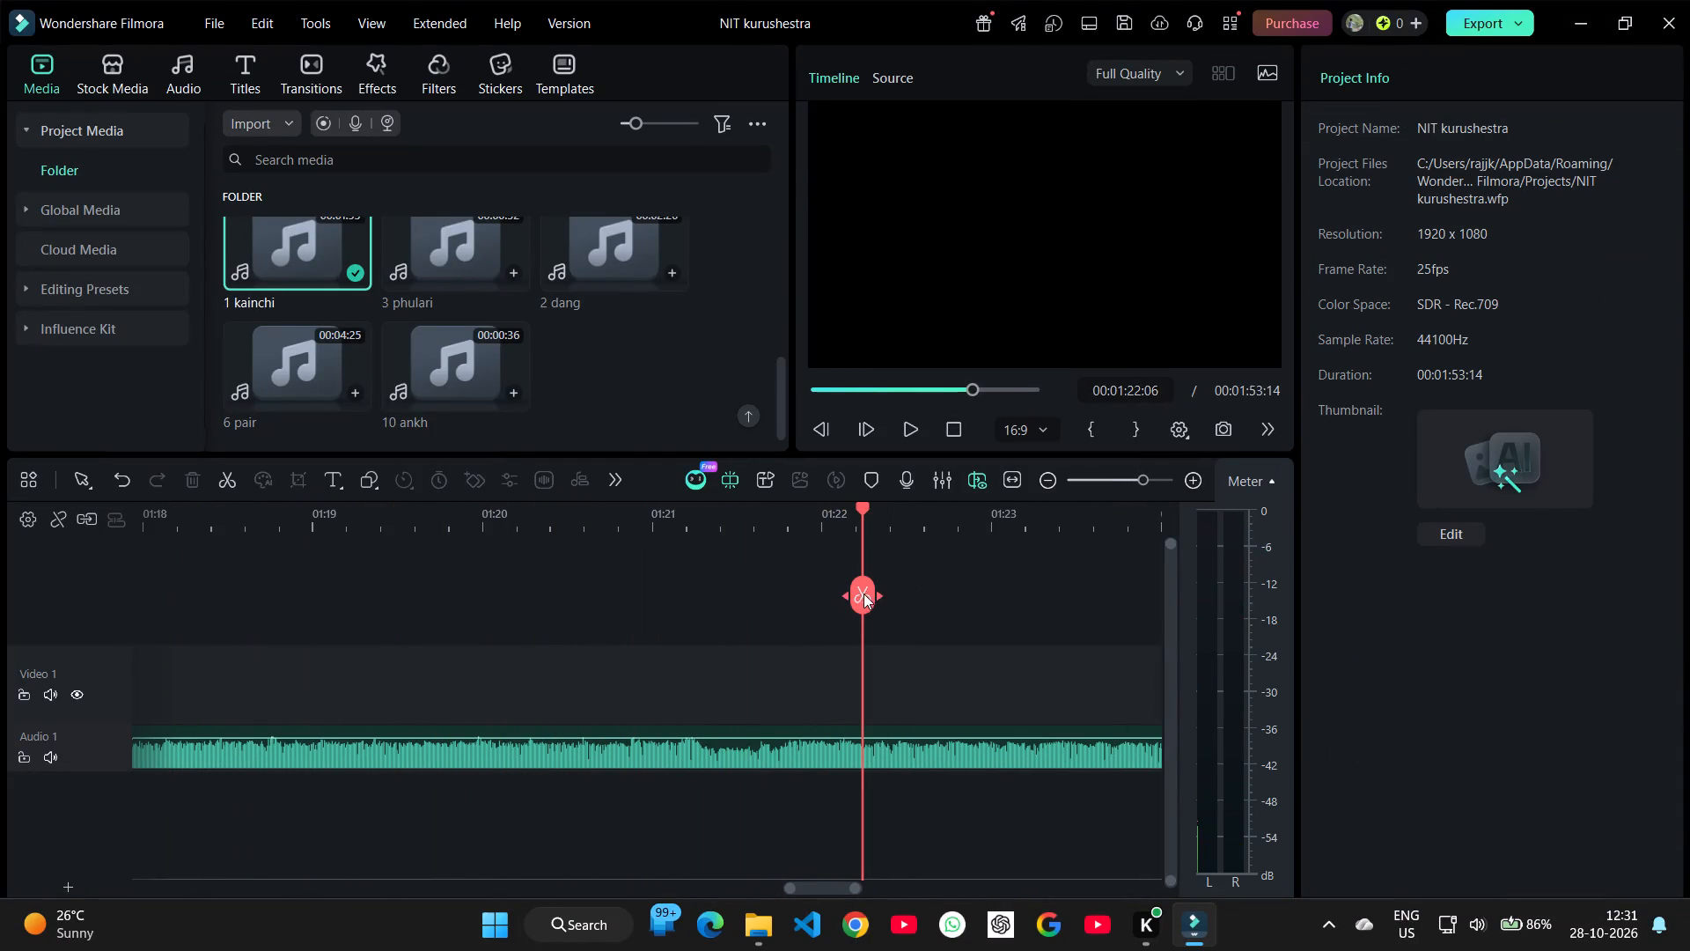
pyautogui.click(863, 593)
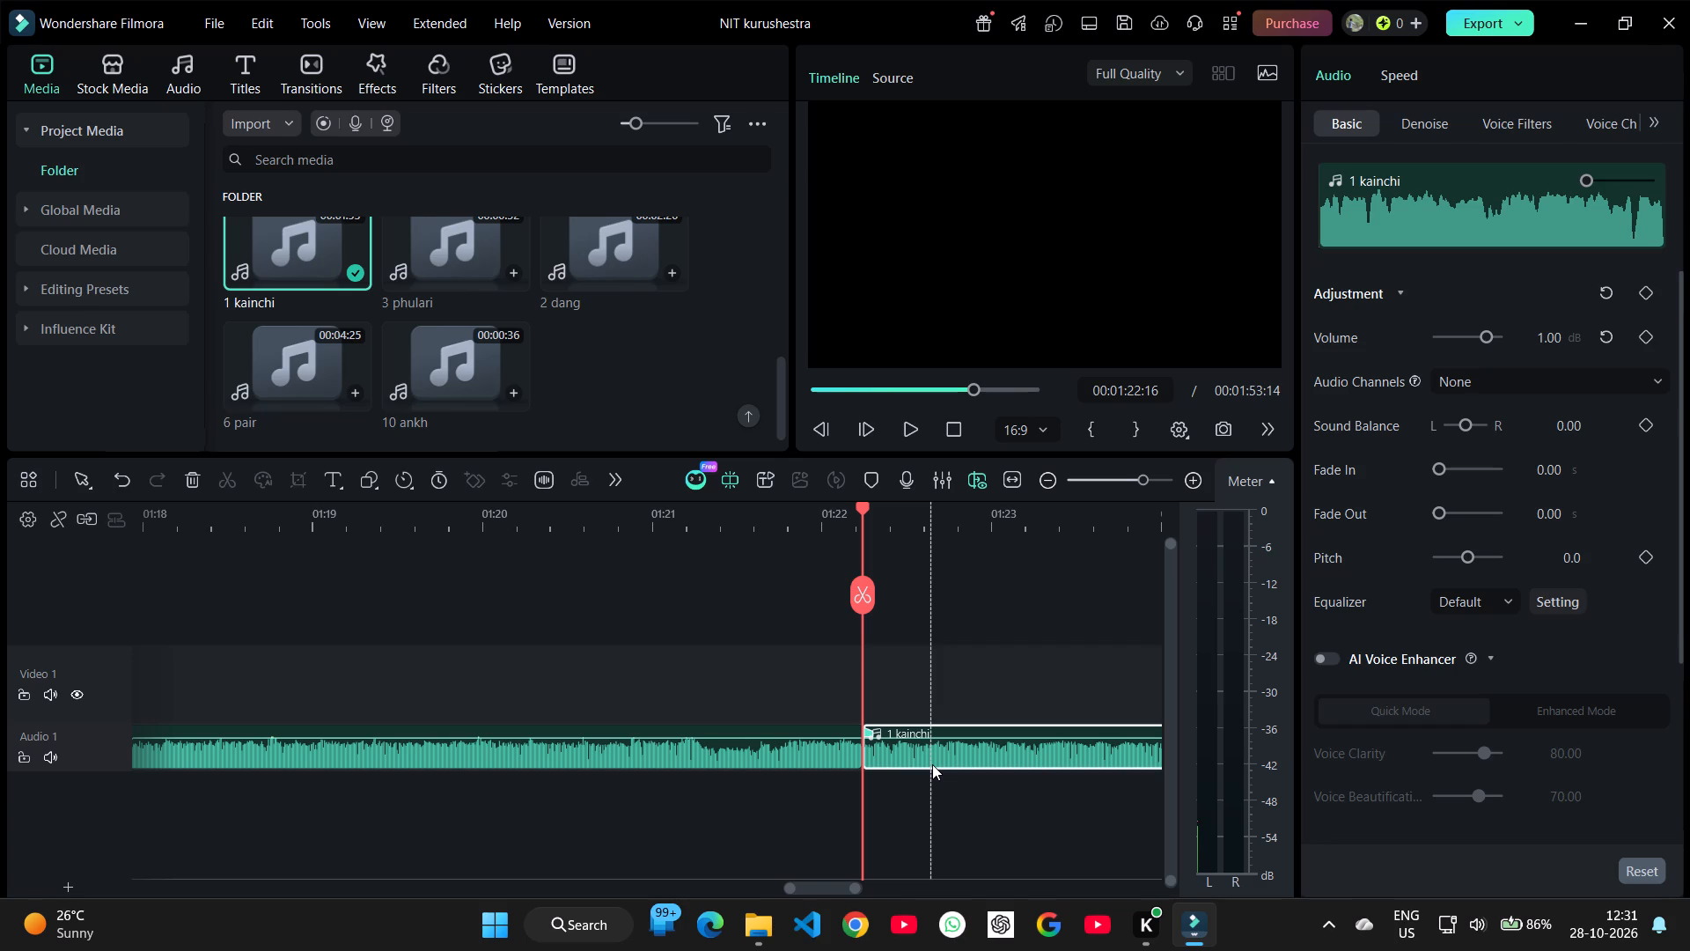
# Play the section of 1 kainchi after the cut and stop at about 00:01:38.
pyautogui.hscroll(-3, 932, 764)
pyautogui.keyDown('ctrl'); pyautogui.scroll(-3, 929, 834); pyautogui.keyUp('ctrl')
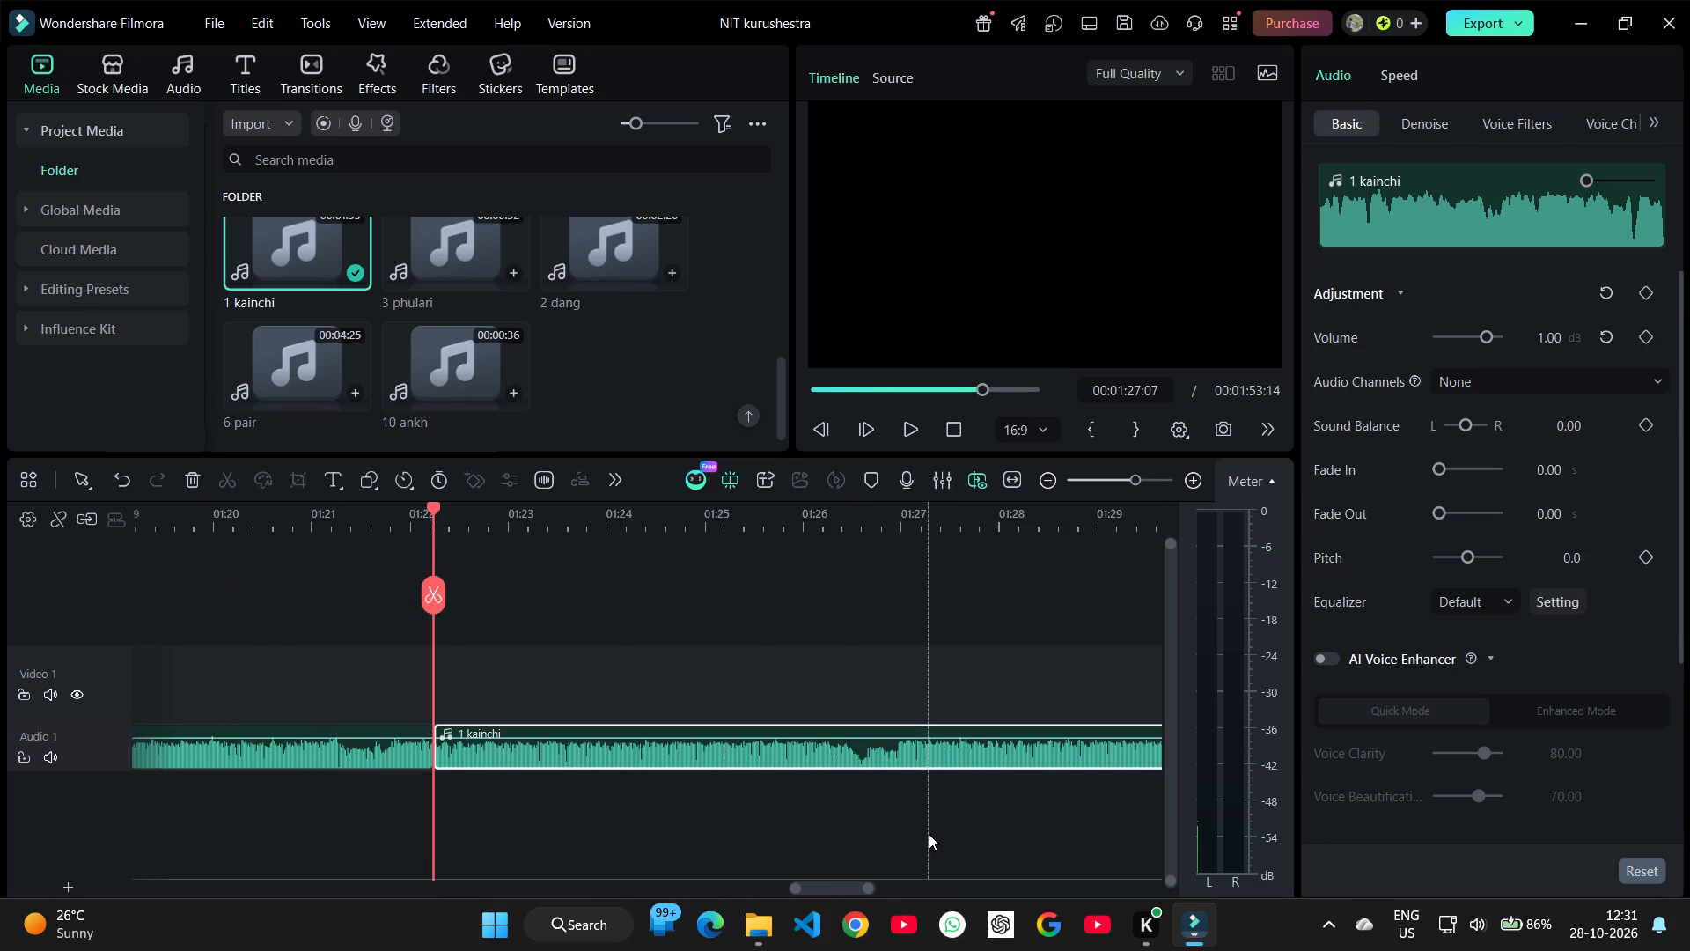
pyautogui.press('space')
pyautogui.keyDown('ctrl'); pyautogui.scroll(-4, 516, 720); pyautogui.keyUp('ctrl')
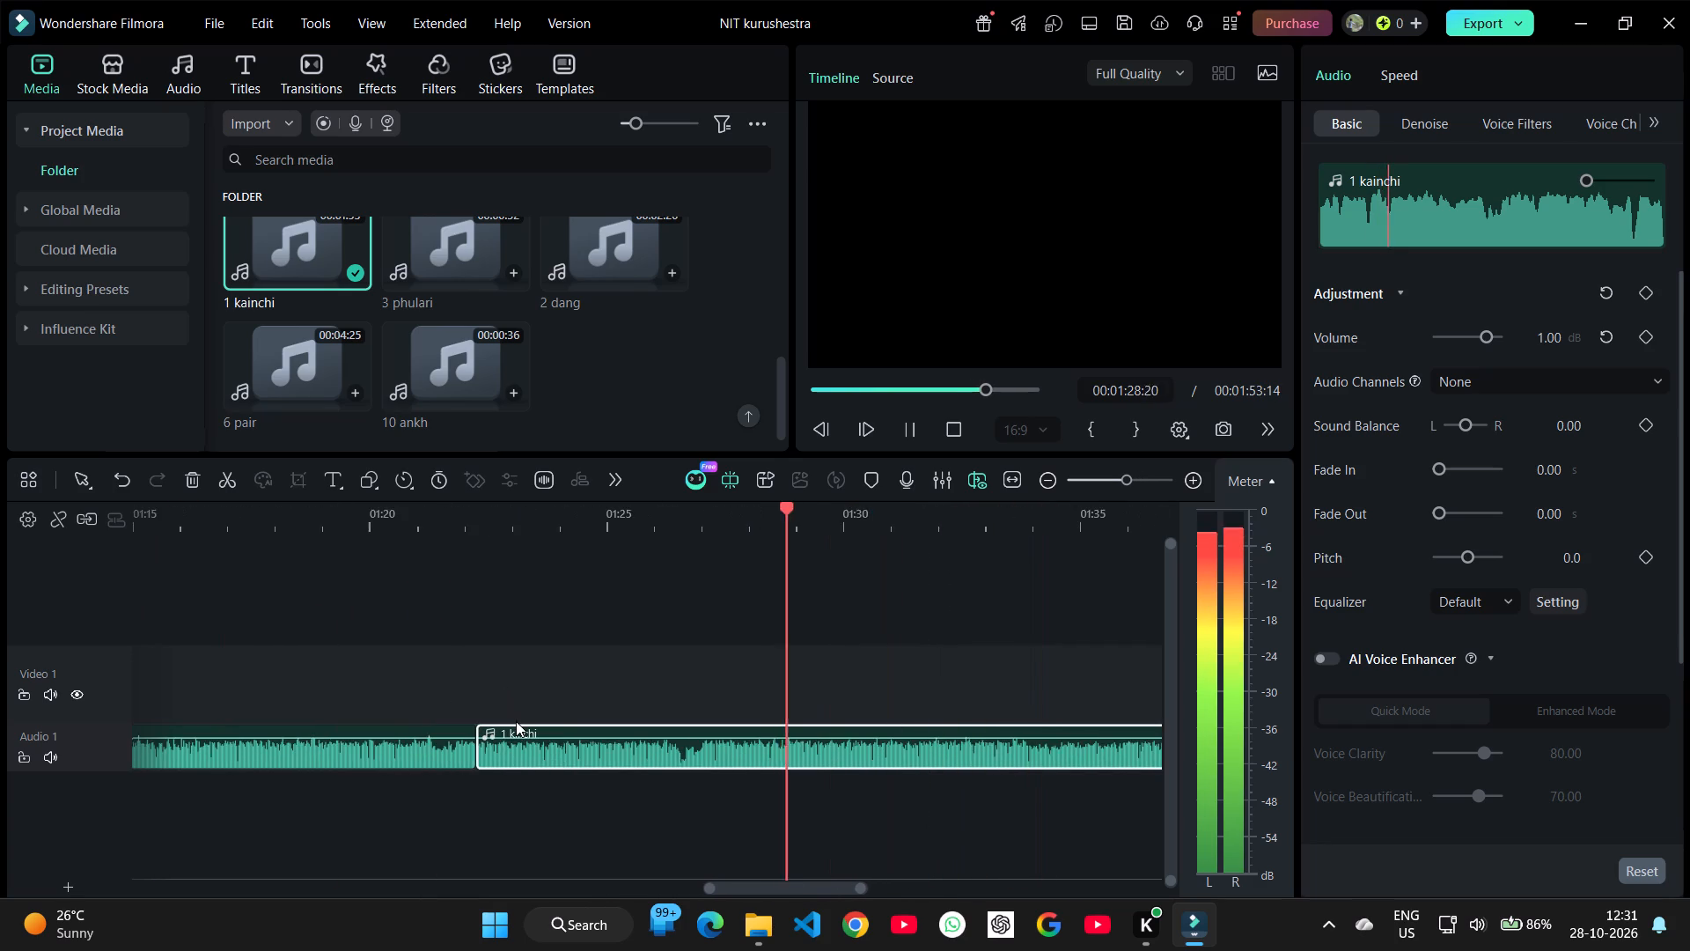
pyautogui.keyDown('ctrl'); pyautogui.scroll(-2, 516, 721); pyautogui.keyUp('ctrl')
pyautogui.click(487, 672)
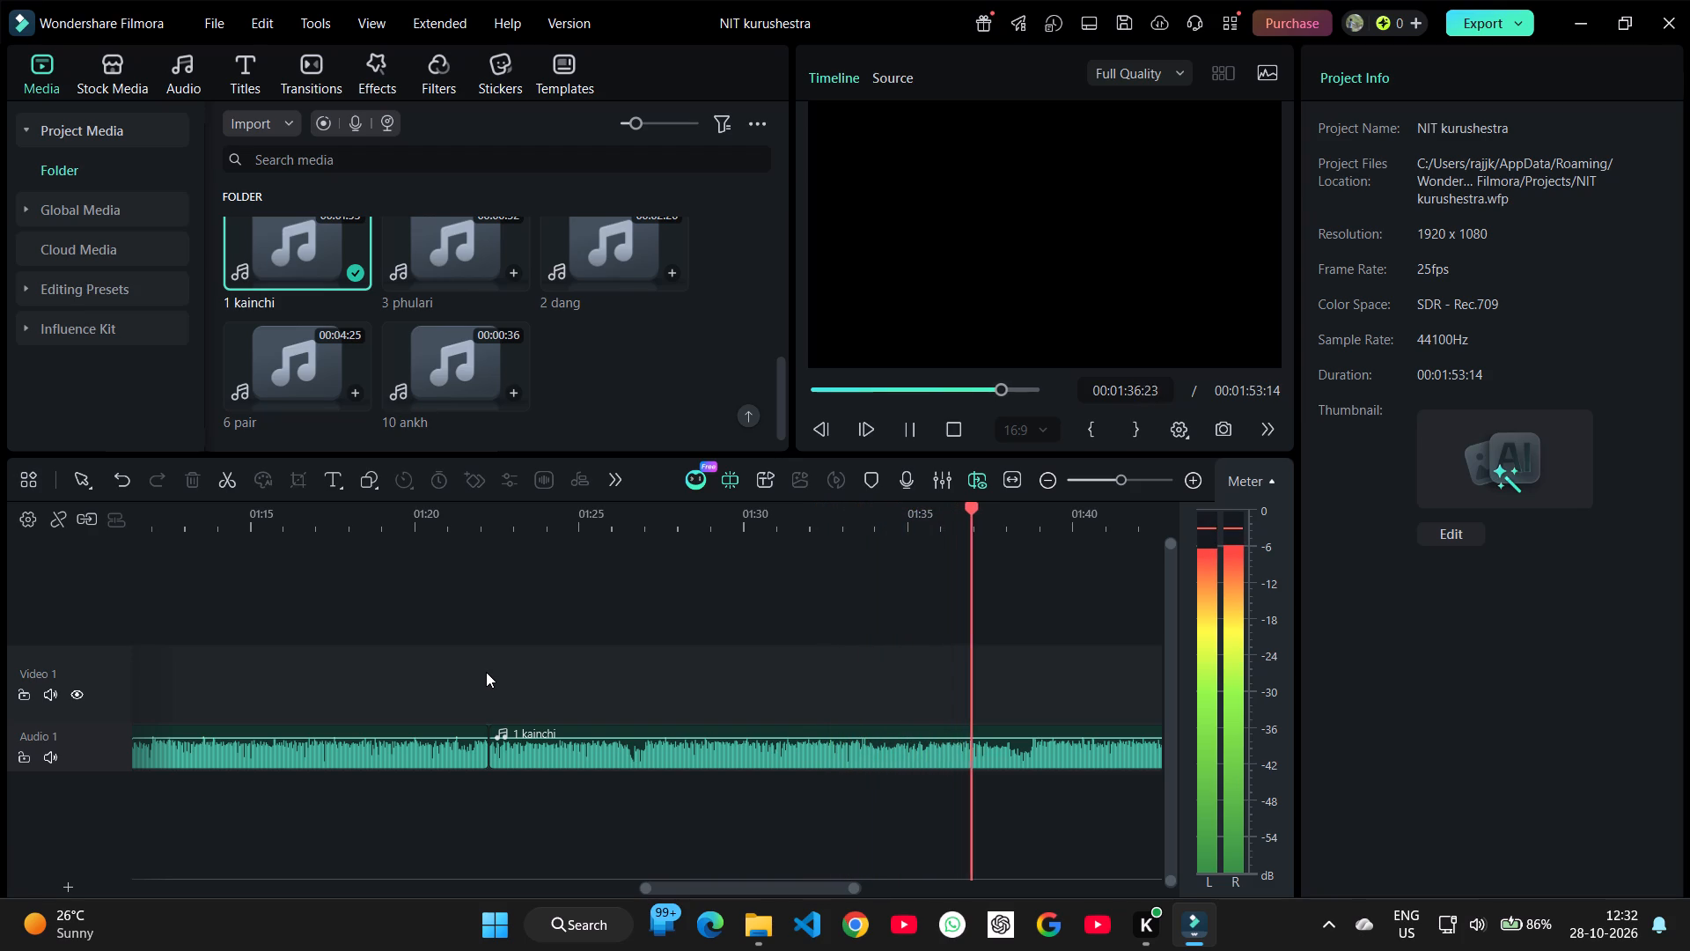
pyautogui.press('space')
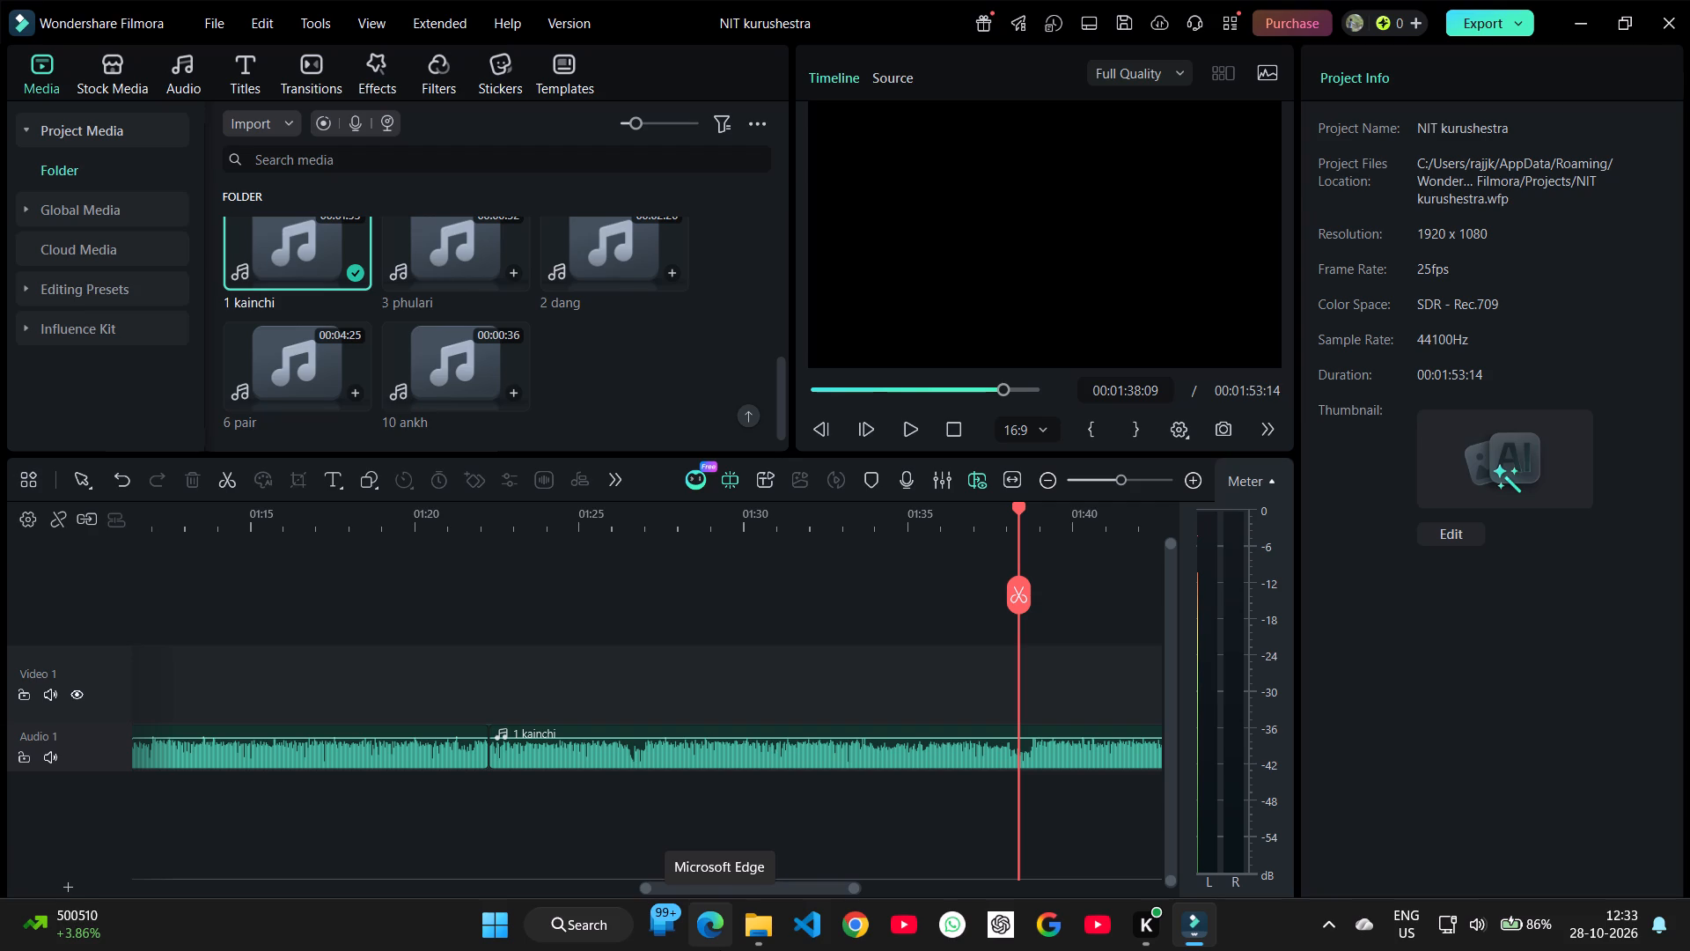
# Delete the section of 1 kainchi that follows the cut at 00:01:22:06.
pyautogui.press('Delete')
pyautogui.click(827, 754)
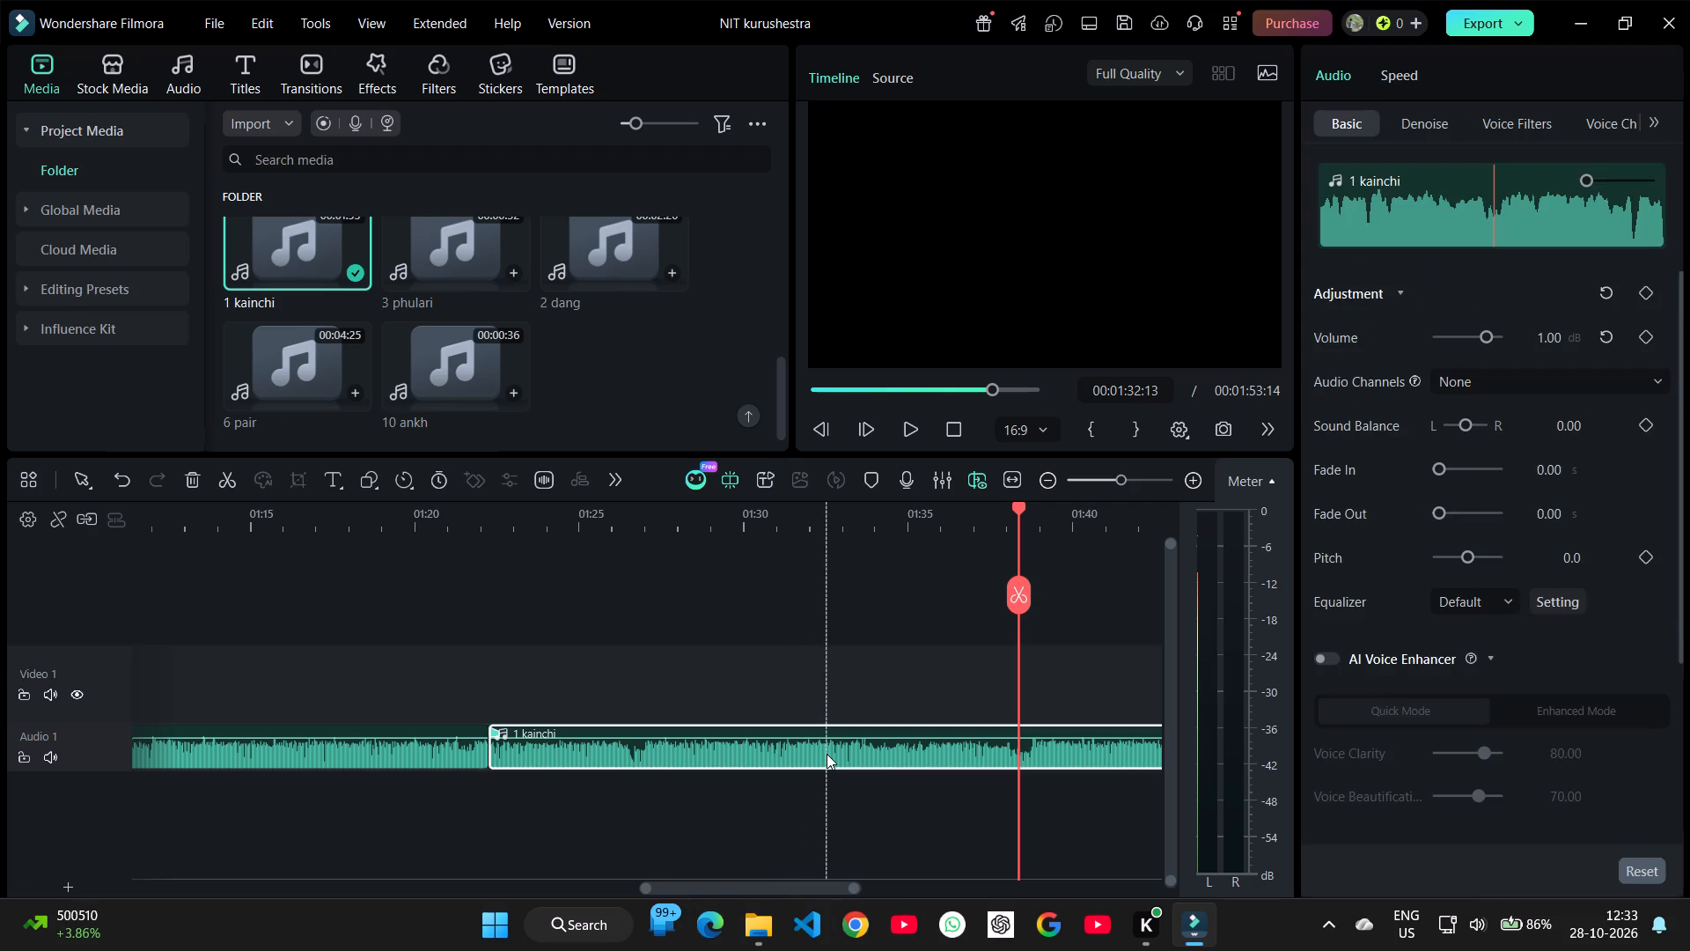
pyautogui.press('Delete')
# Place the 2 dang track on Audio 1 directly after the end of 1 kainchi.
pyautogui.scroll(1, 827, 754)
pyautogui.moveTo(595, 265); pyautogui.dragTo(532, 727)
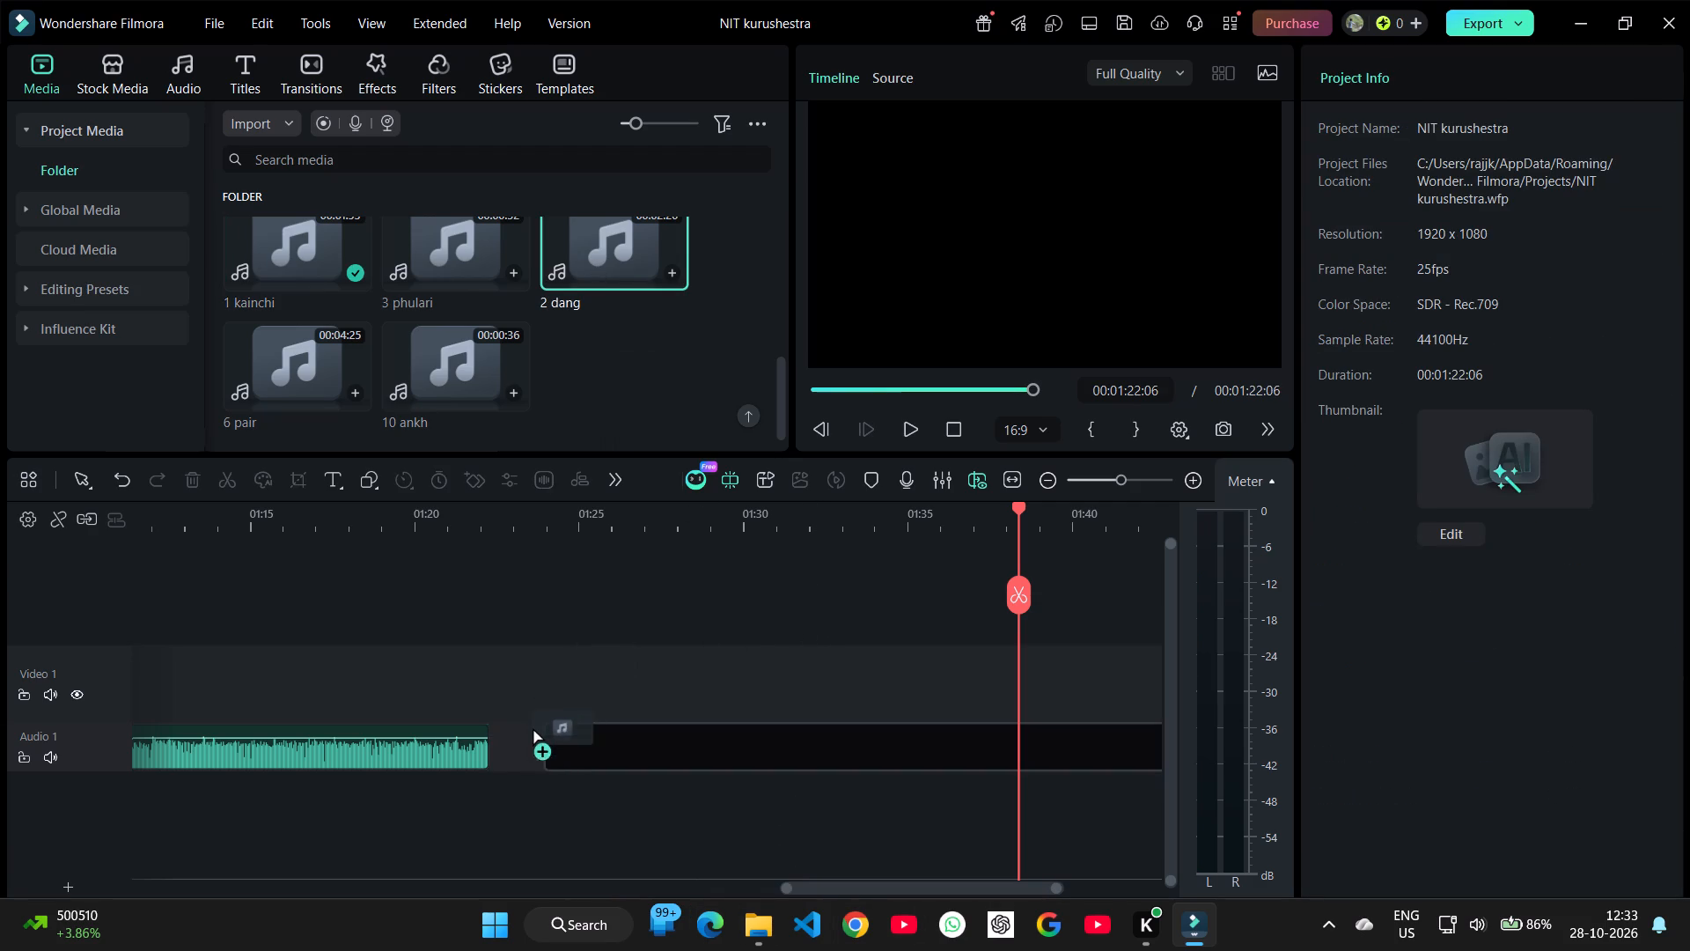
pyautogui.moveTo(532, 727); pyautogui.dragTo(489, 751)
# Play 2 dang from its start to about 00:01:57 and examine its waveform for a suitable starting point.
pyautogui.press('space')
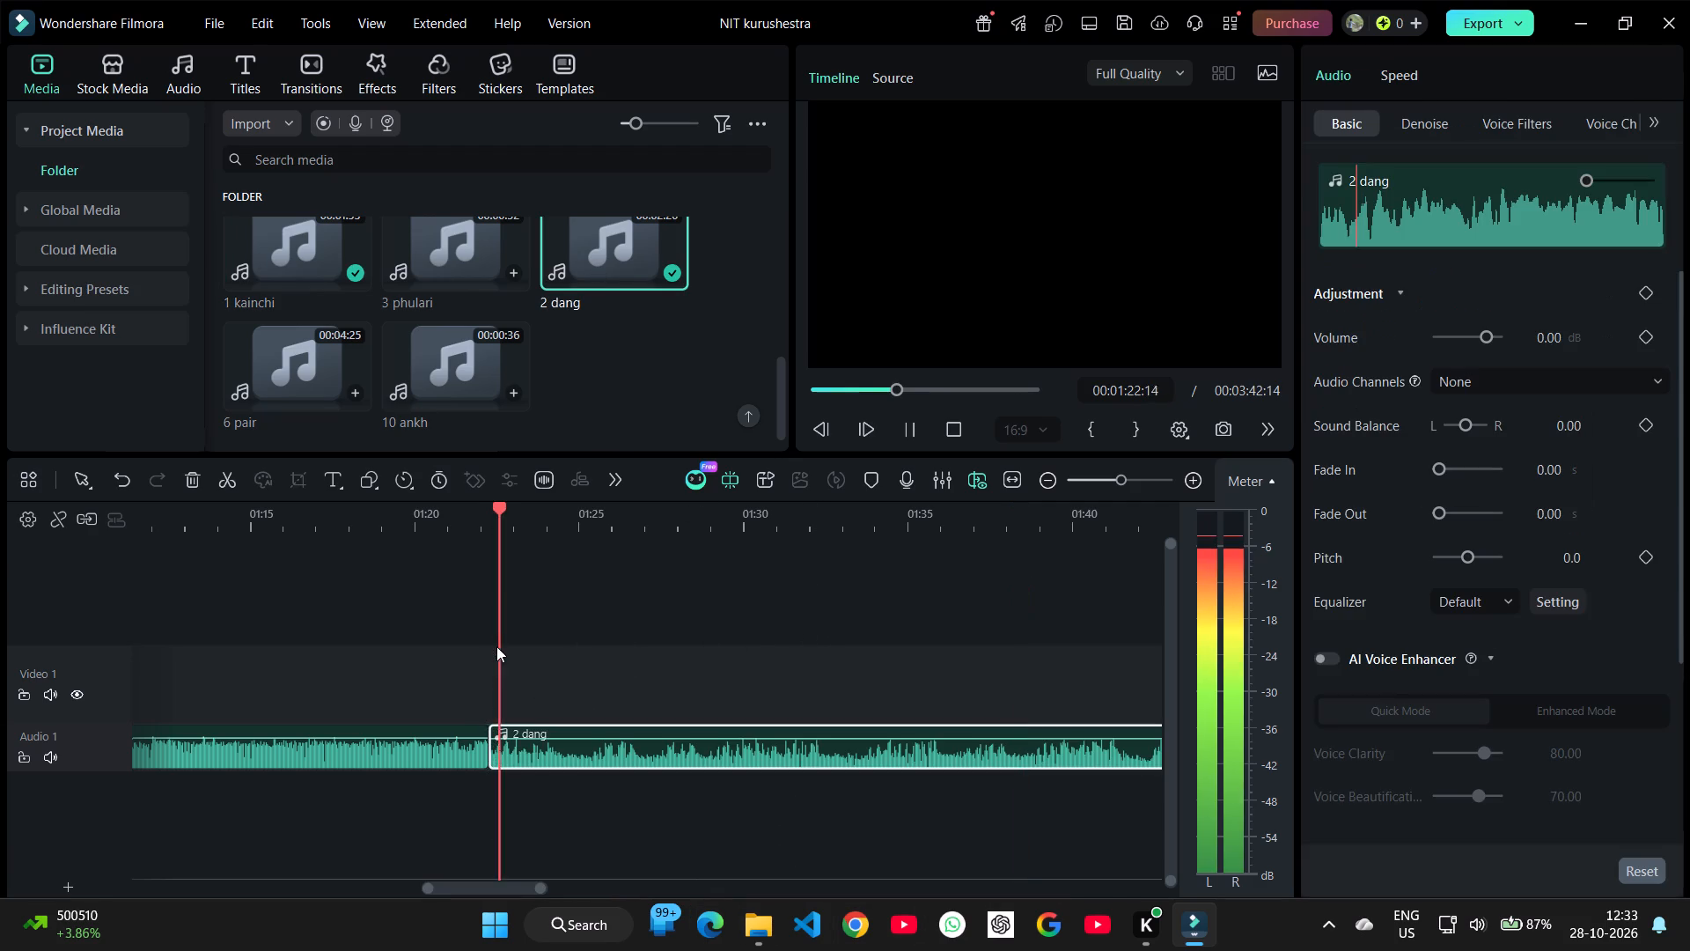
pyautogui.keyDown('ctrl'); pyautogui.scroll(-4, 741, 665); pyautogui.keyUp('ctrl')
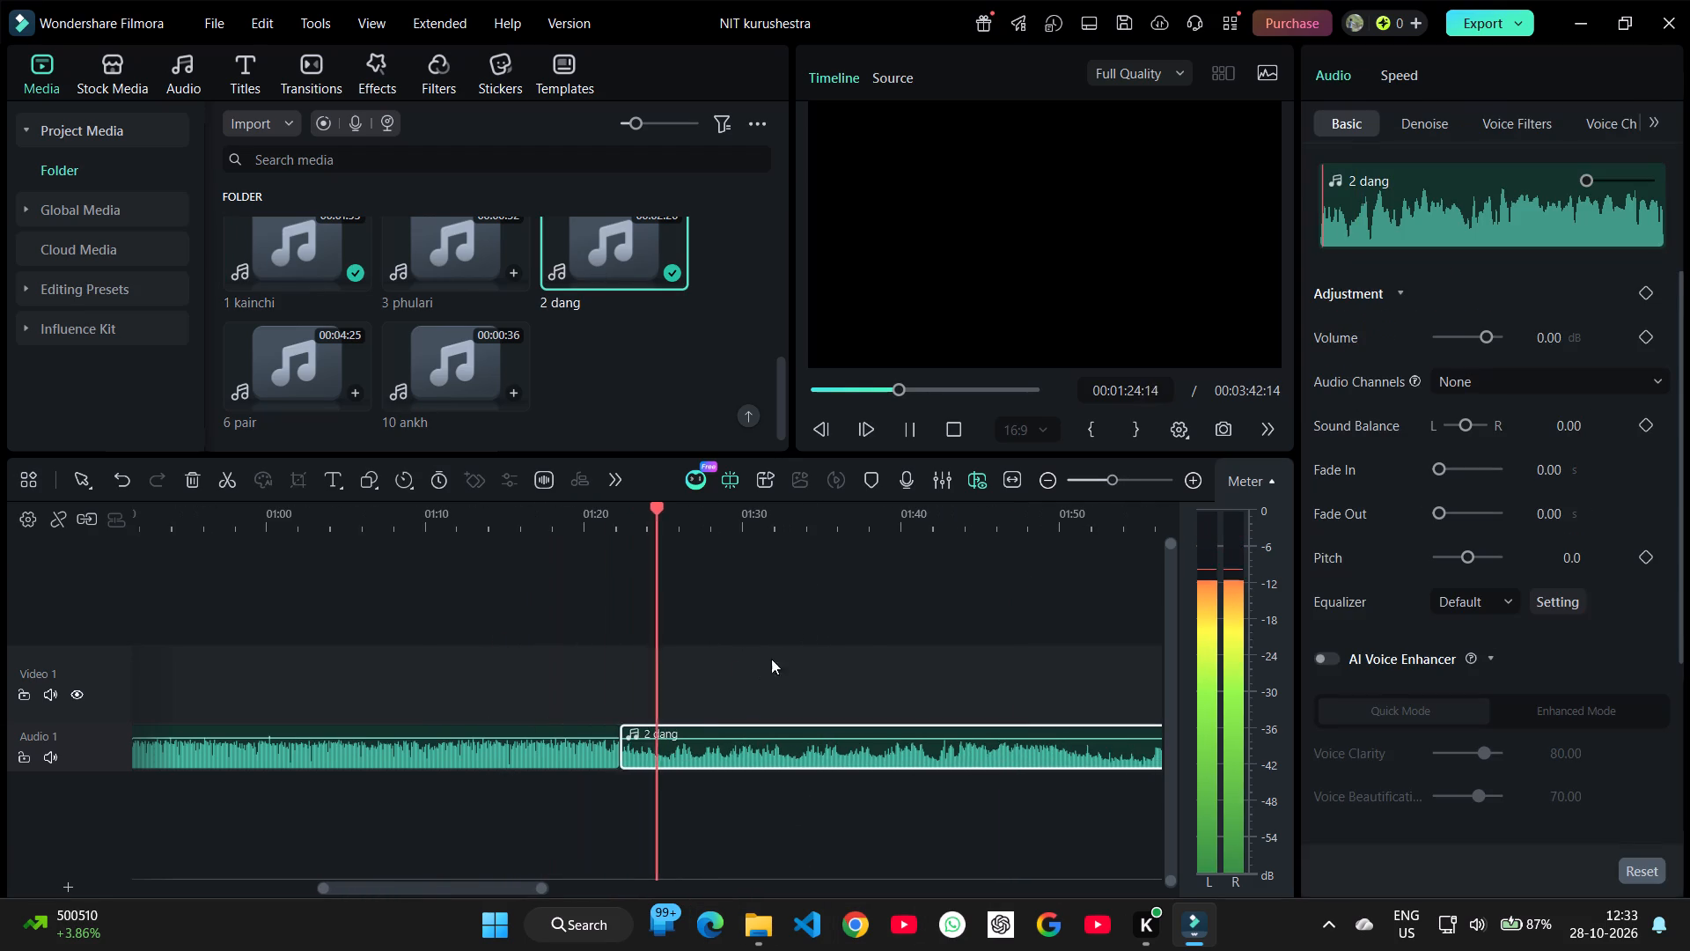
pyautogui.click(864, 630)
pyautogui.keyDown('ctrl'); pyautogui.scroll(5, 923, 731); pyautogui.keyUp('ctrl')
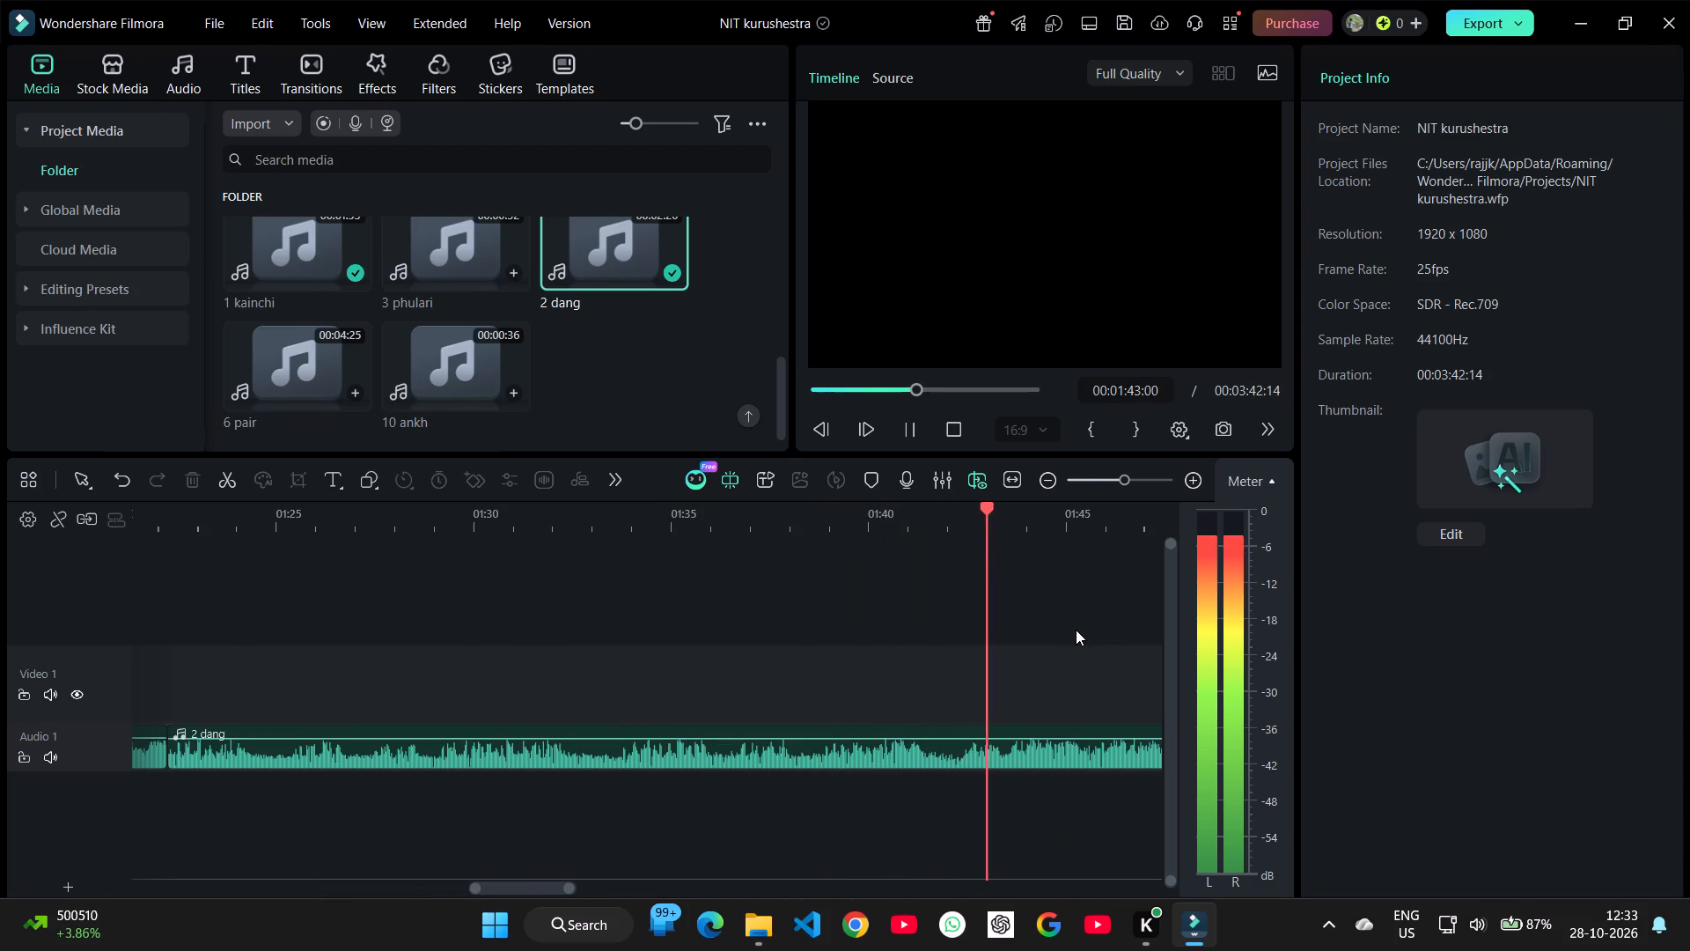
pyautogui.keyDown('ctrl'); pyautogui.scroll(-2, 1076, 637); pyautogui.keyUp('ctrl')
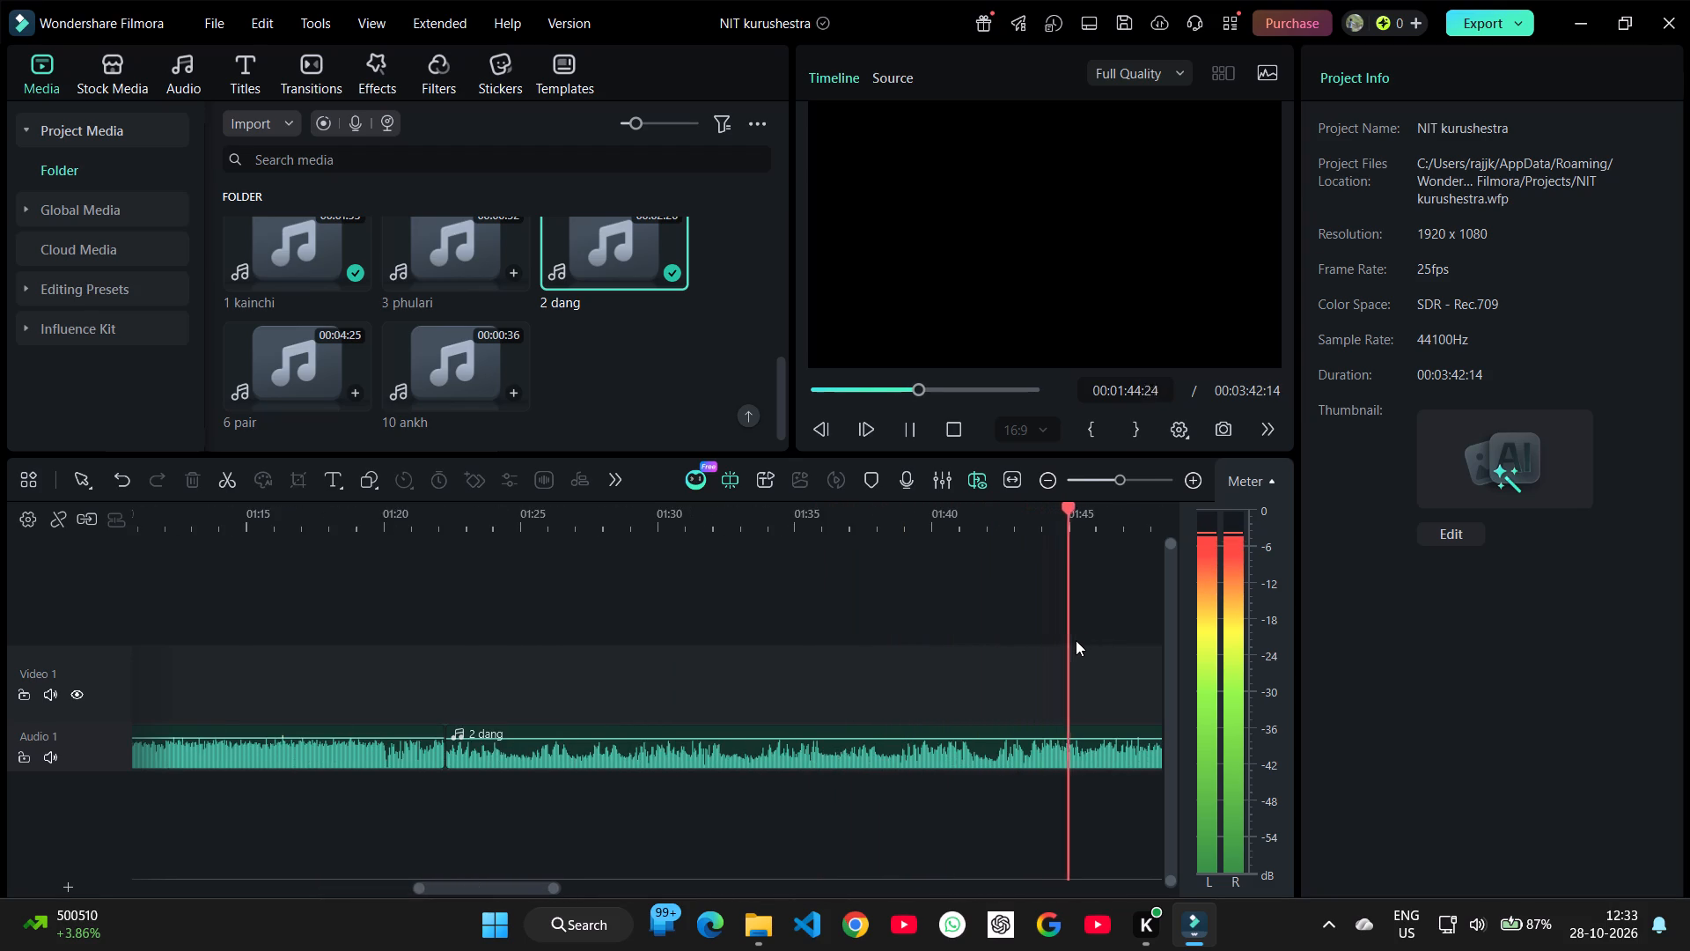
pyautogui.keyDown('ctrl'); pyautogui.scroll(-5, 1076, 640); pyautogui.keyUp('ctrl')
pyautogui.click(459, 895)
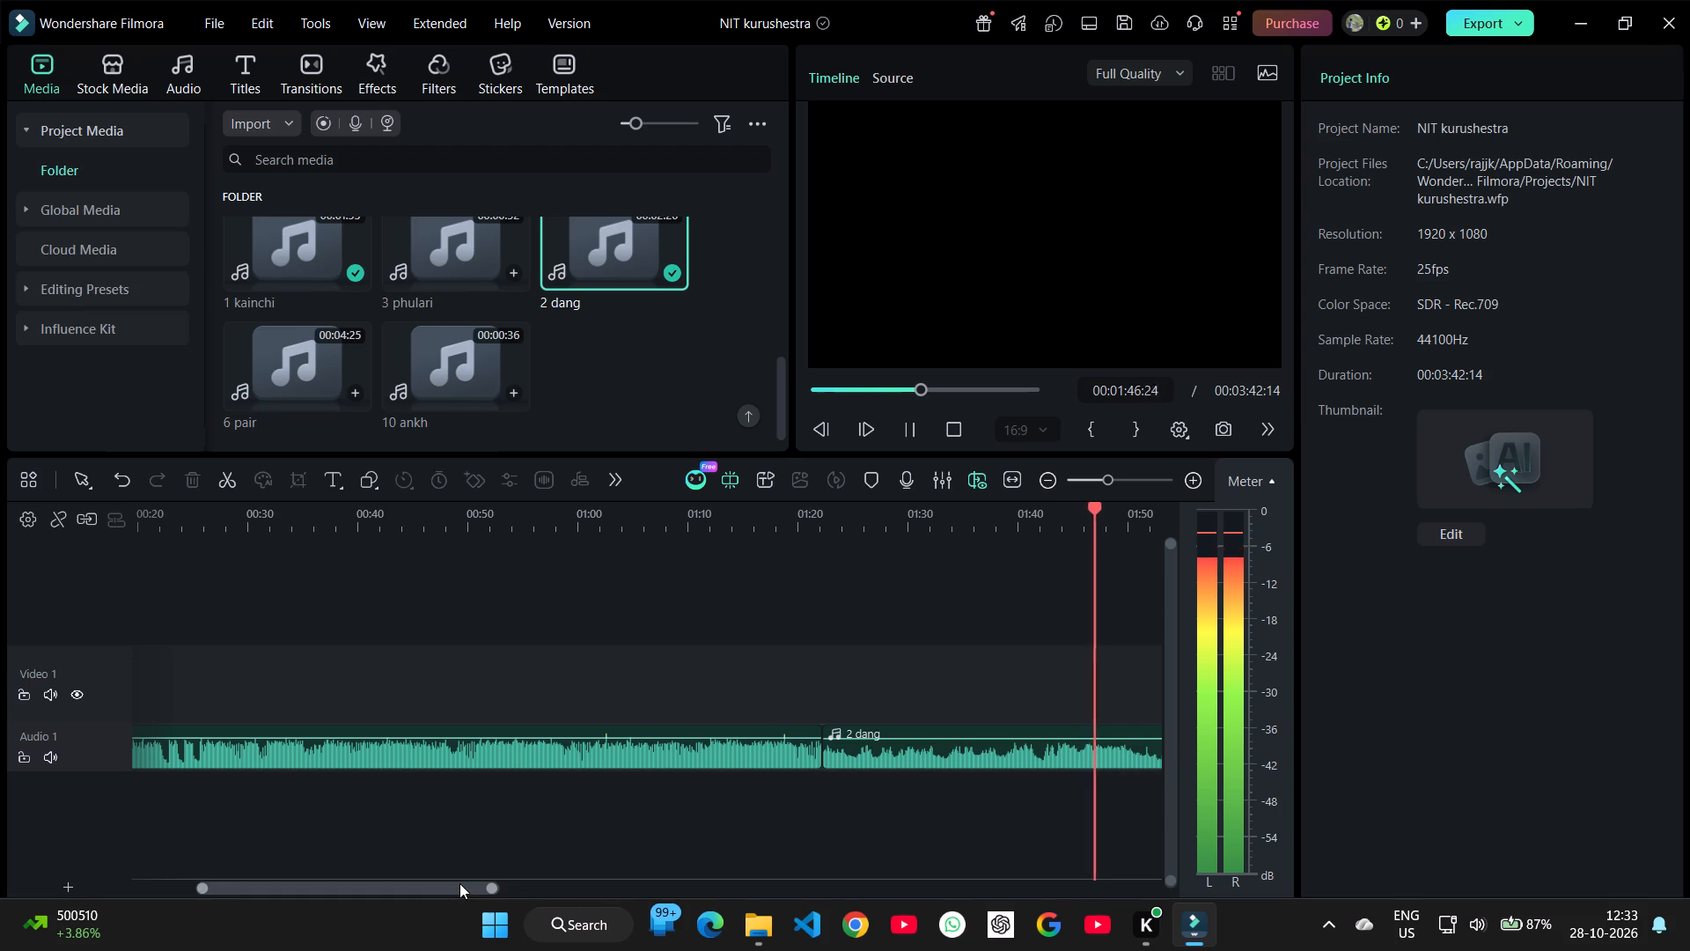
pyautogui.moveTo(459, 883); pyautogui.dragTo(533, 887)
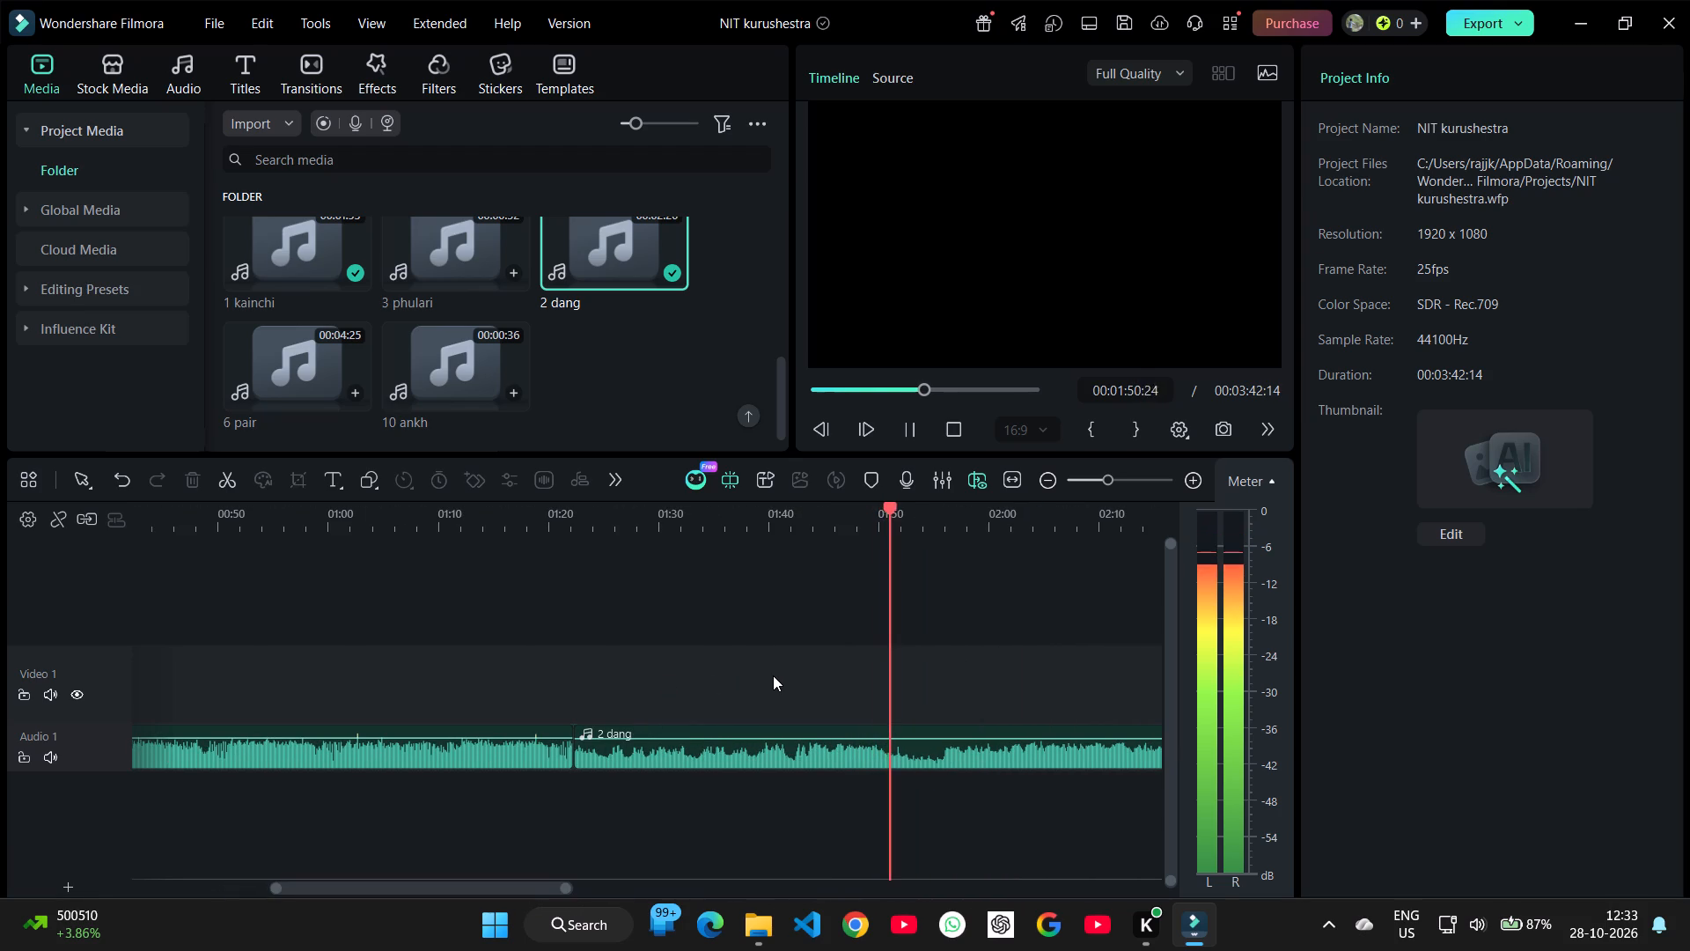
pyautogui.keyDown('ctrl'); pyautogui.scroll(-2, 967, 706); pyautogui.keyUp('ctrl')
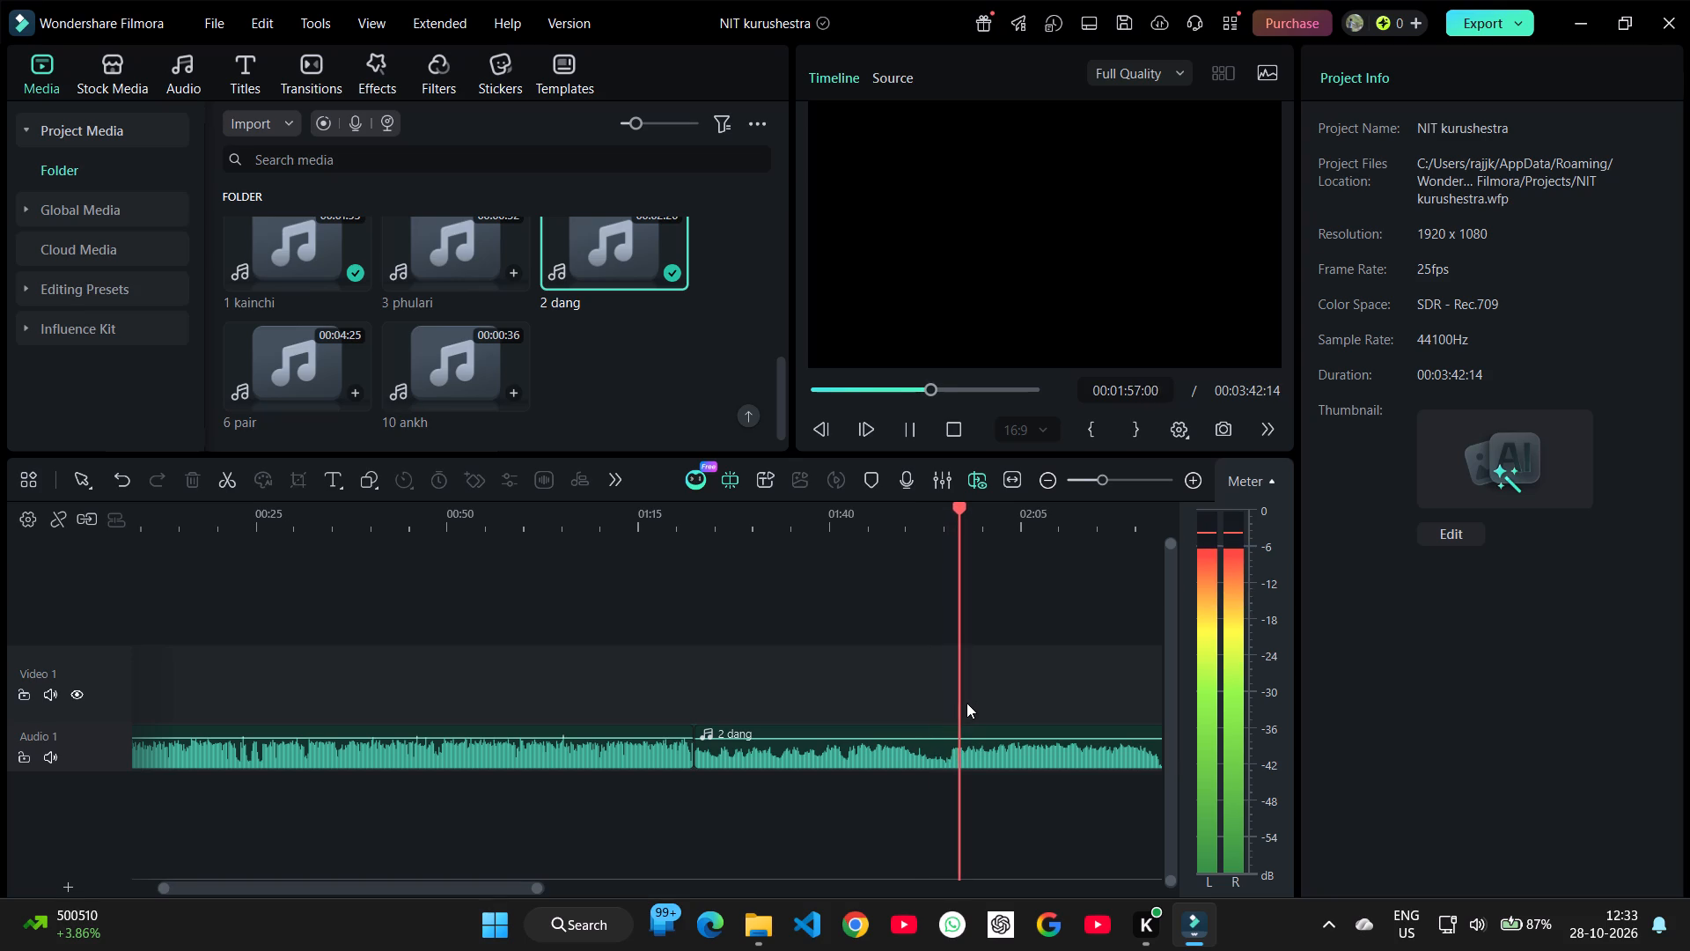
# Replay the quiet passage of 2 dang around 00:01:55 and split the clip at 00:01:55:14.
pyautogui.click(942, 696)
pyautogui.press('space')
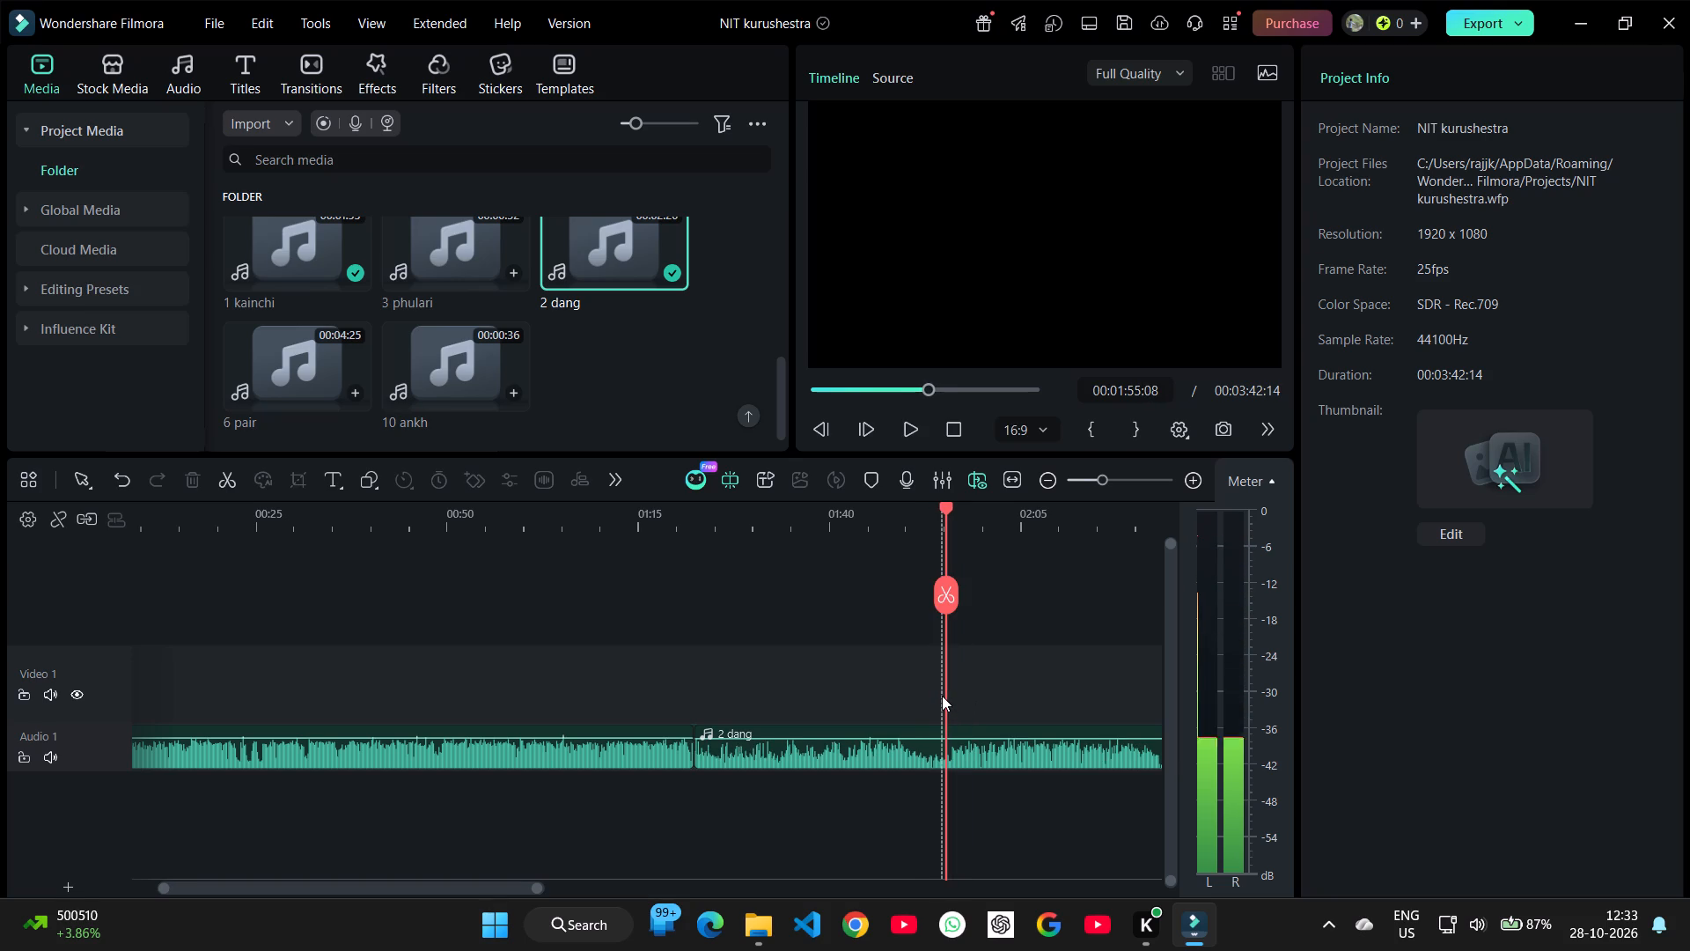
pyautogui.press('space')
pyautogui.click(942, 688)
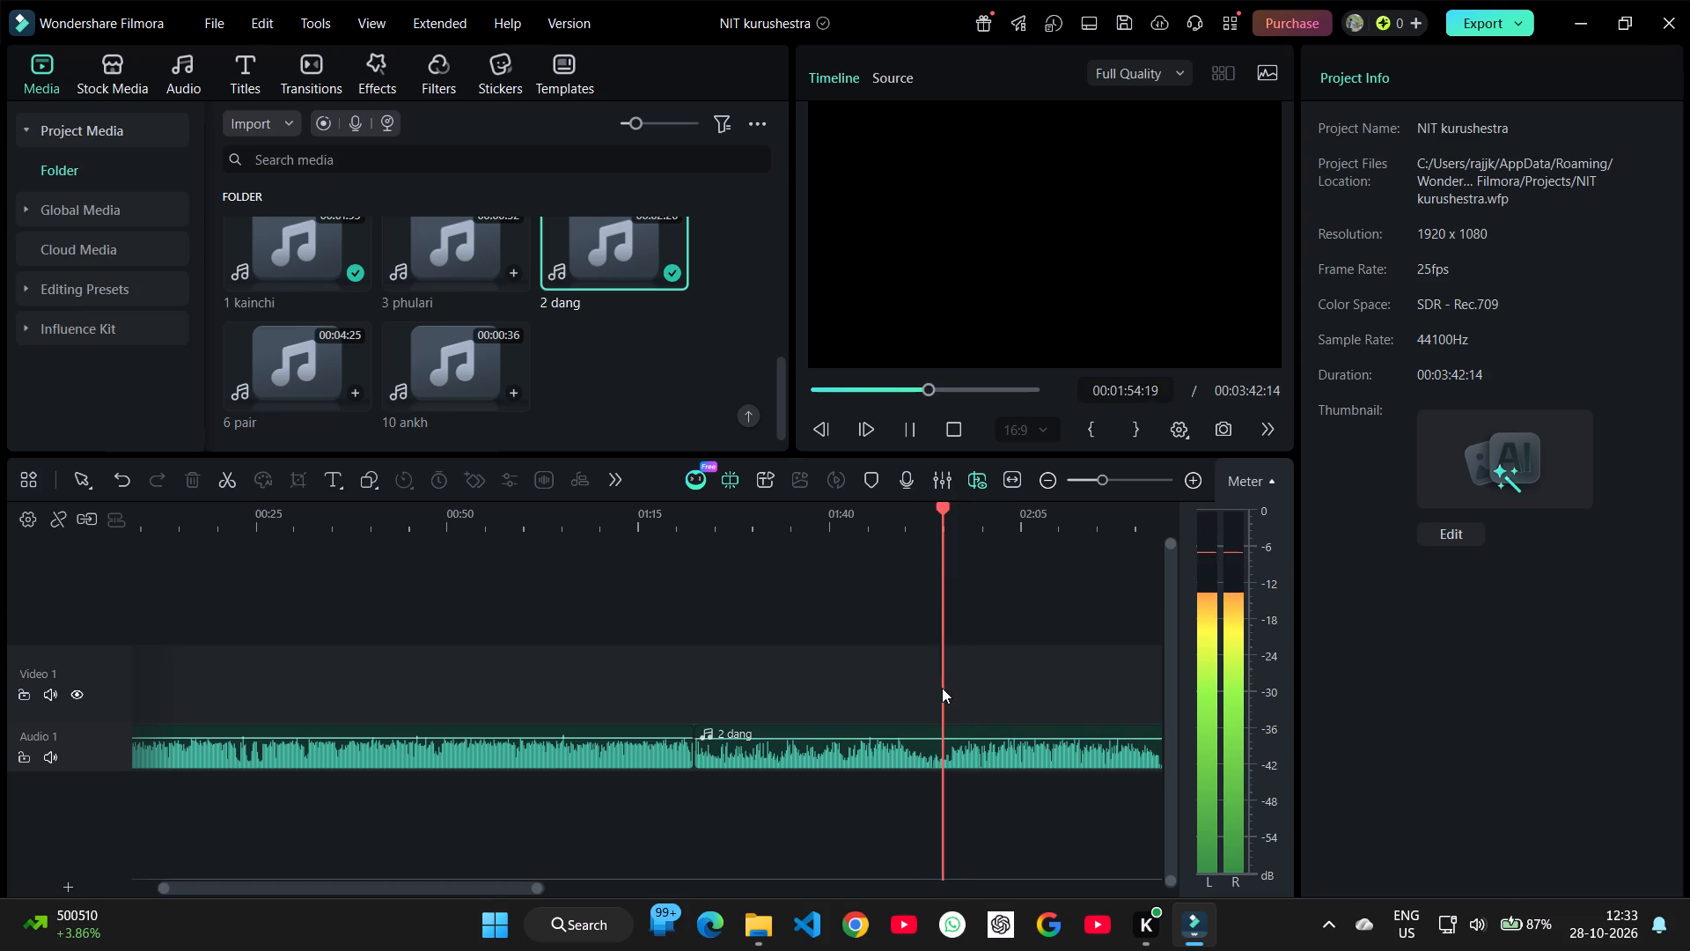
pyautogui.press('space')
pyautogui.press('space')
pyautogui.press('space')
pyautogui.press('space')
pyautogui.press('space')
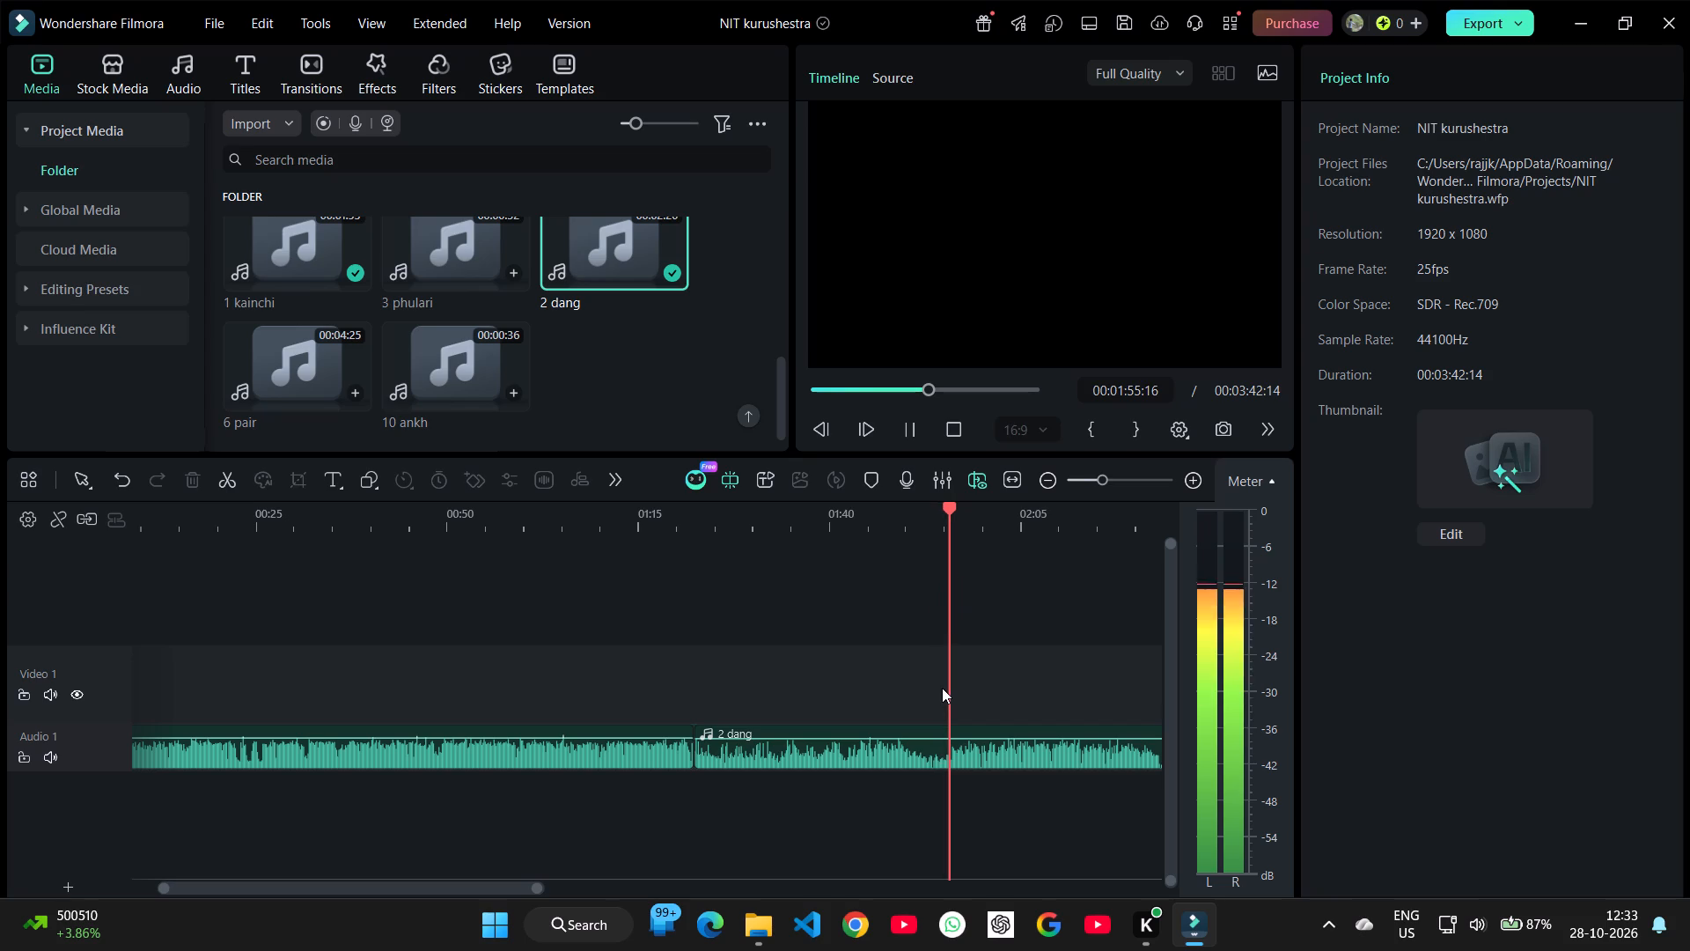
pyautogui.press('space')
pyautogui.press('space')
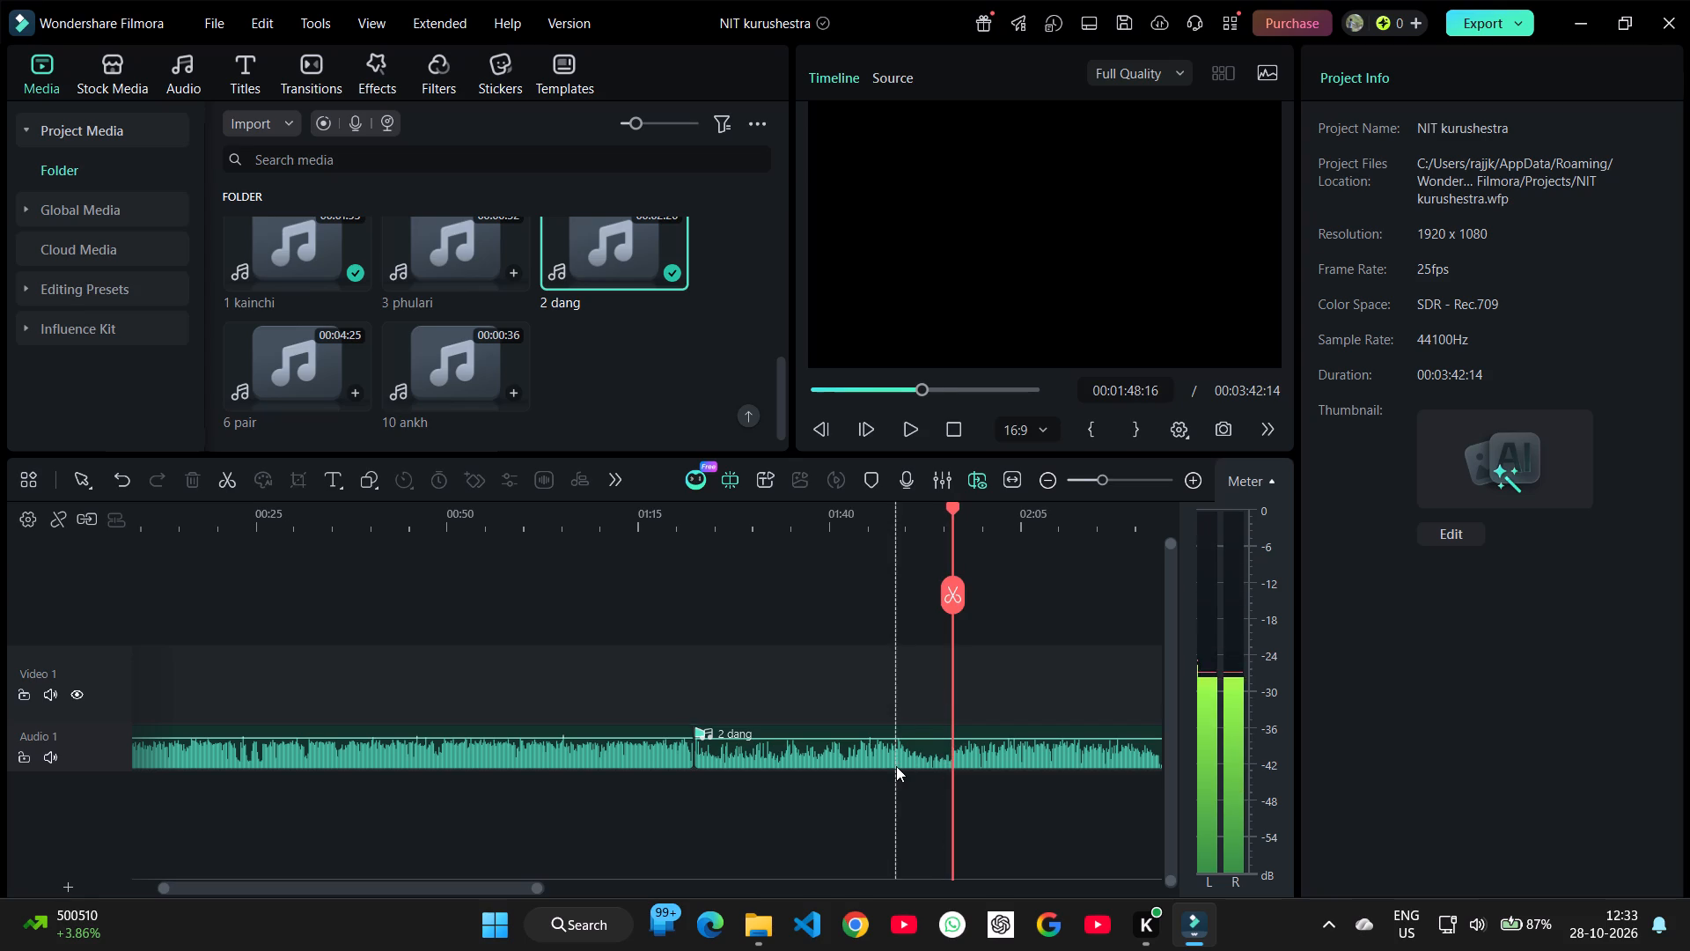
pyautogui.click(952, 664)
pyautogui.click(952, 664)
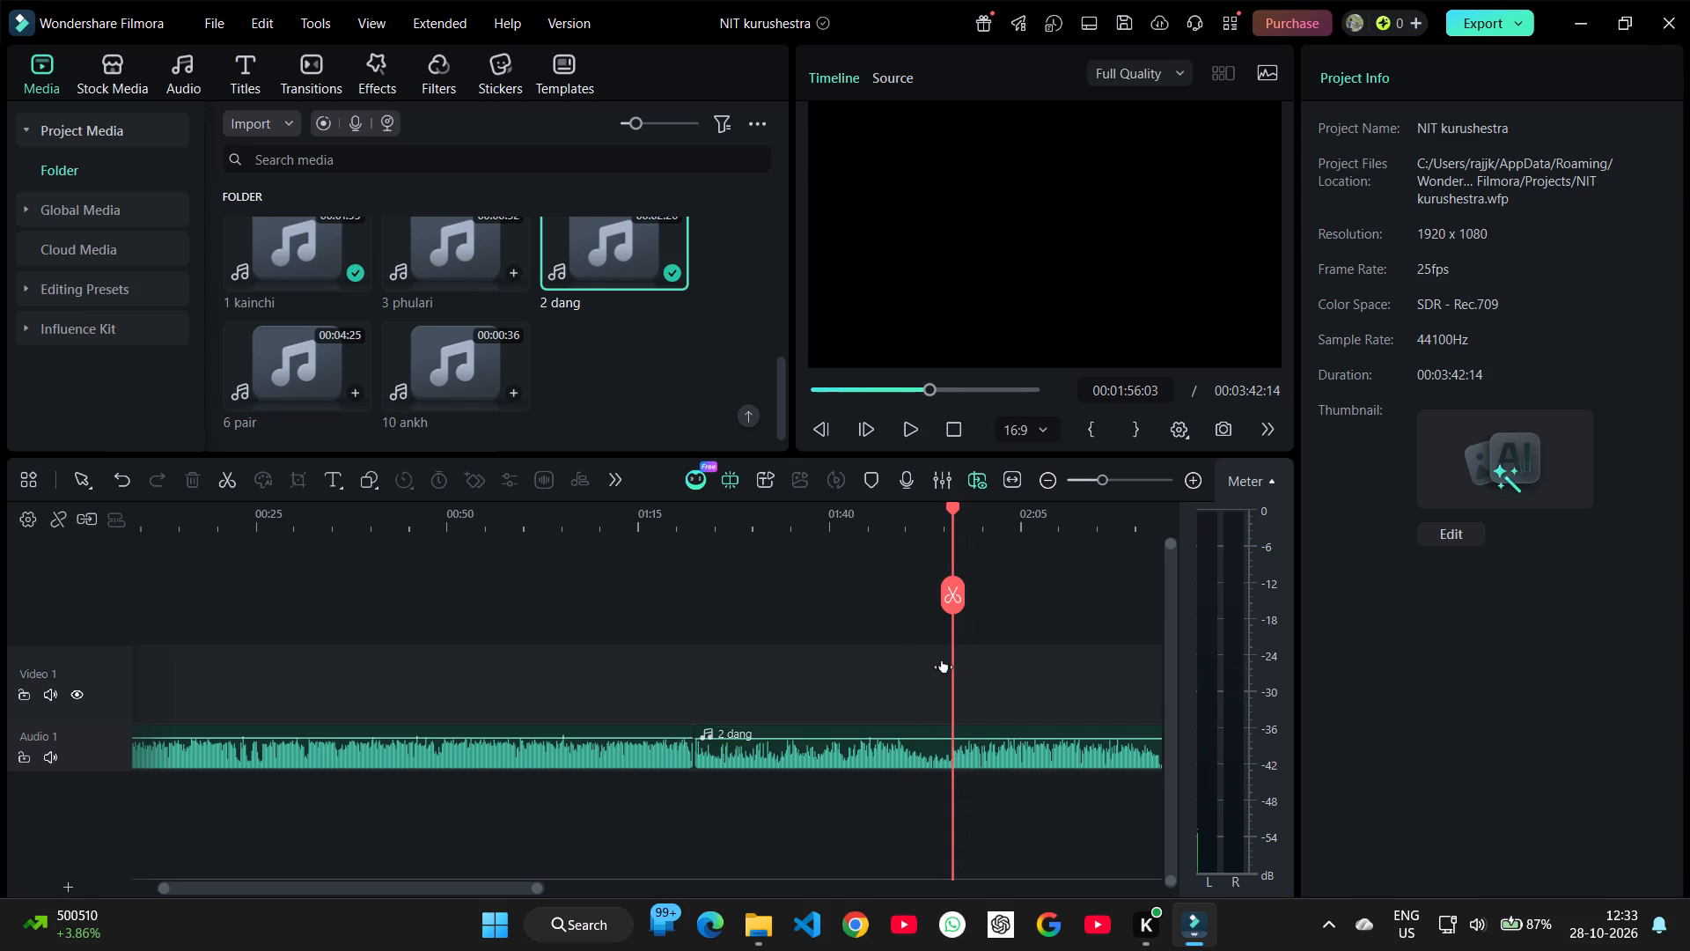
pyautogui.click(956, 653)
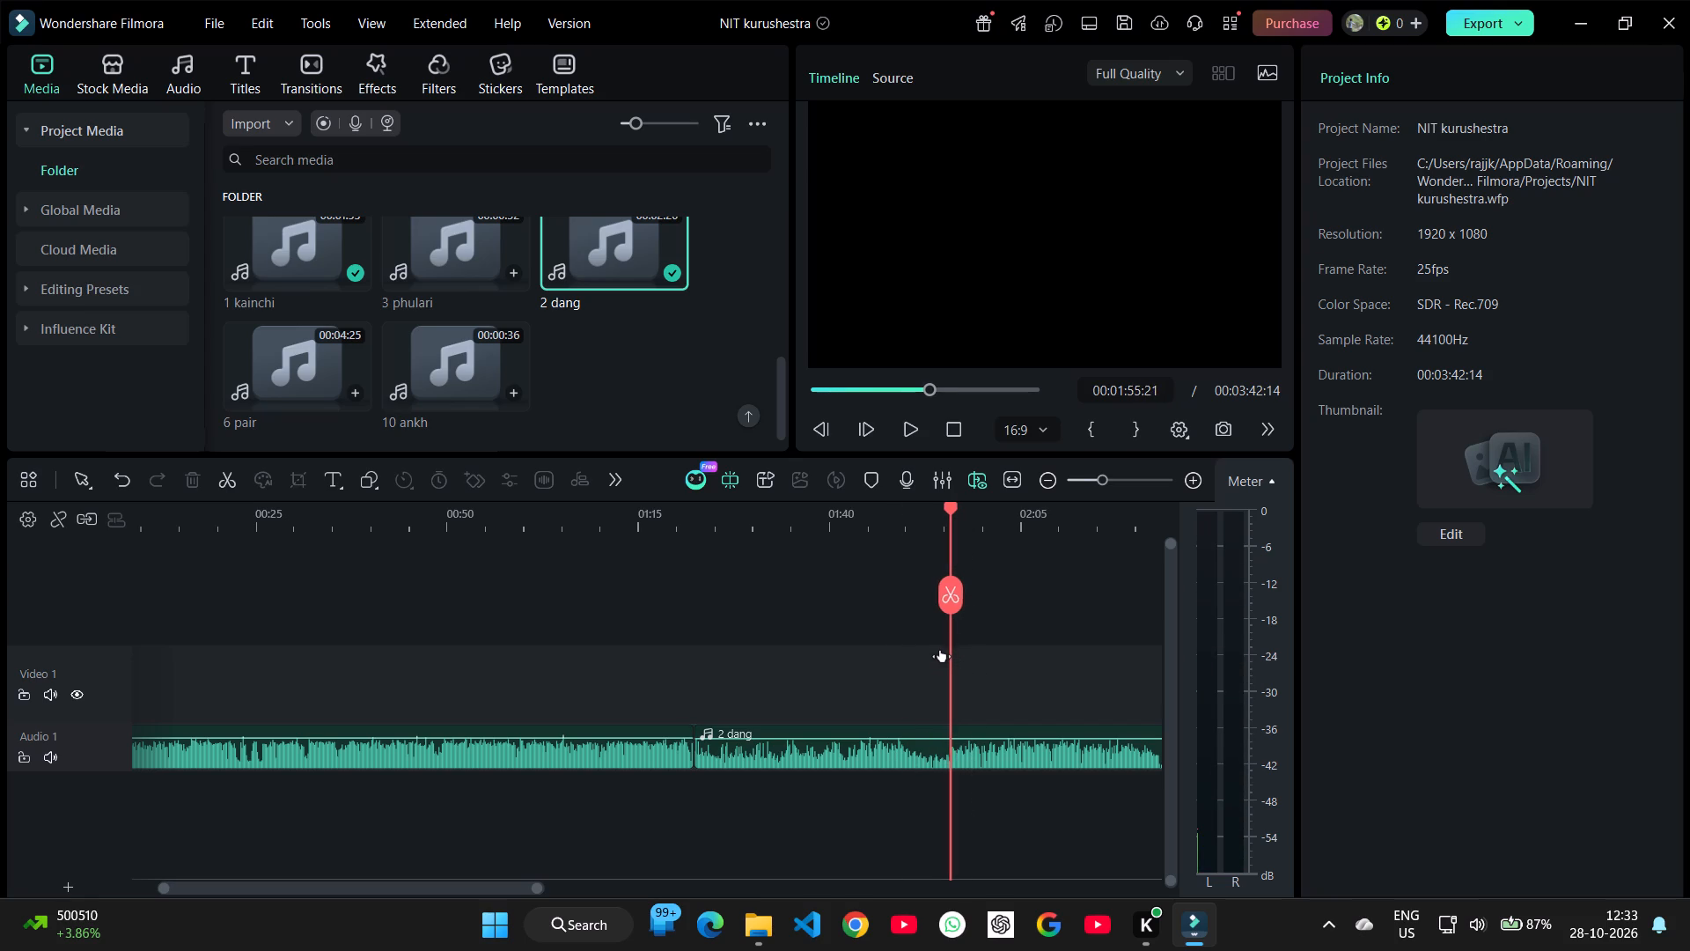
pyautogui.click(857, 734)
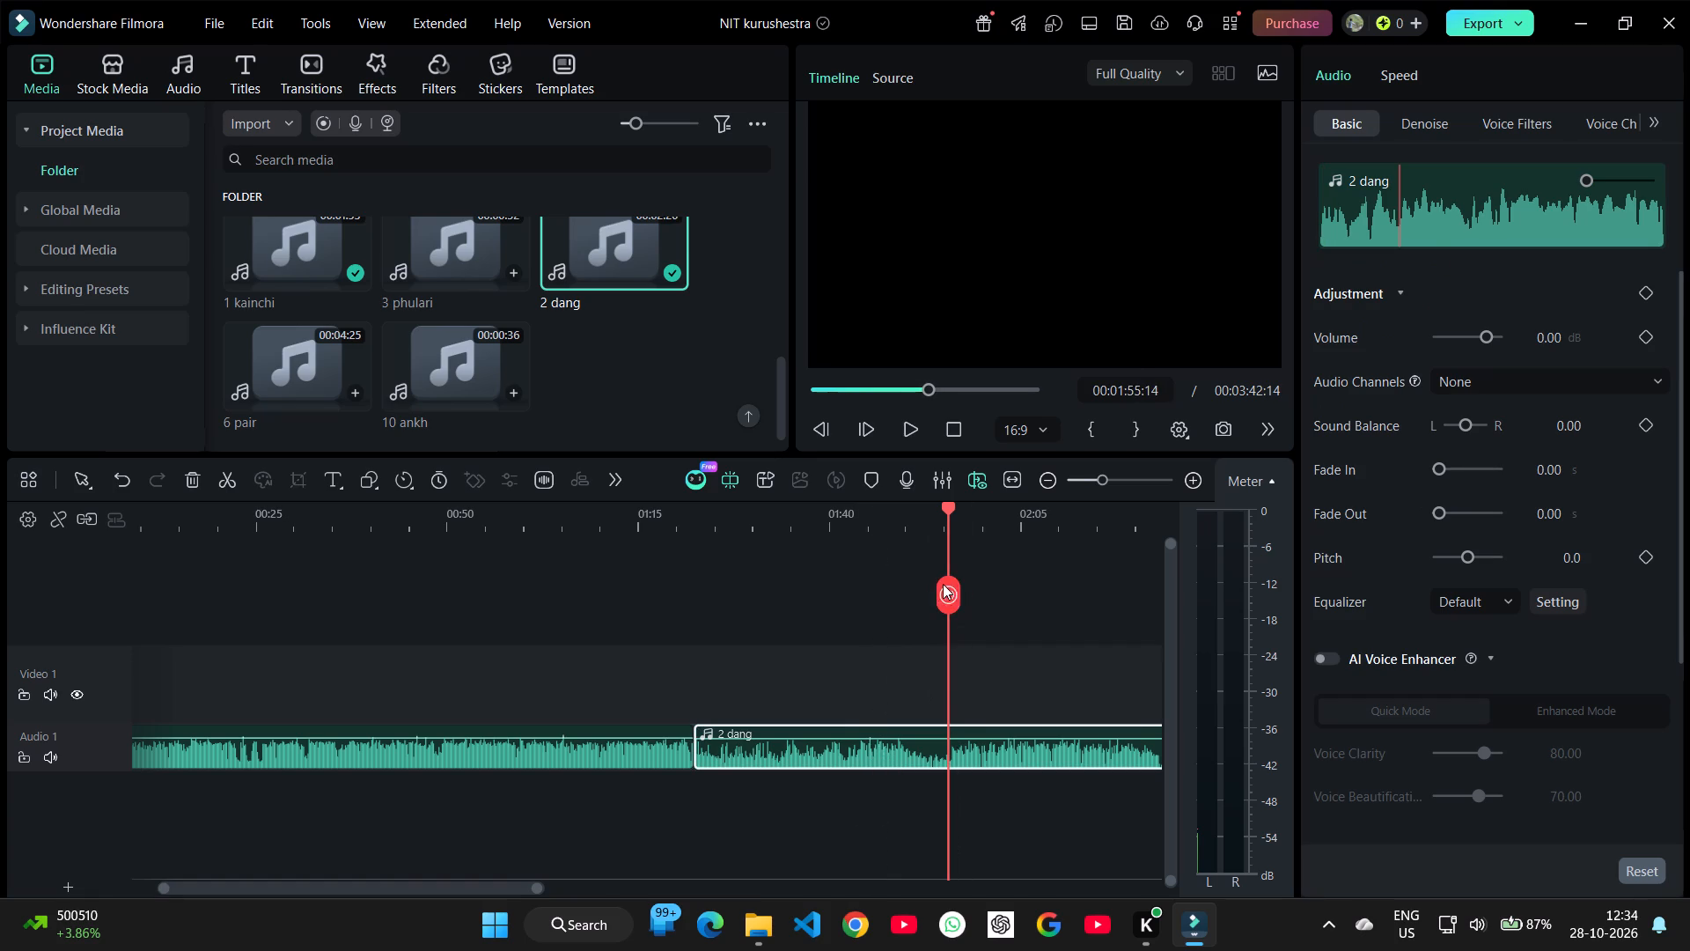
pyautogui.click(943, 584)
# Delete the section of 2 dang before the cut at 00:01:55:14.
pyautogui.click(834, 745)
pyautogui.press('Delete')
# Move the remaining 2 dang clip to a new audio track, Audio 2, starting where 1 kainchi ends at about 00:01:22.
pyautogui.moveTo(1020, 749); pyautogui.dragTo(747, 795)
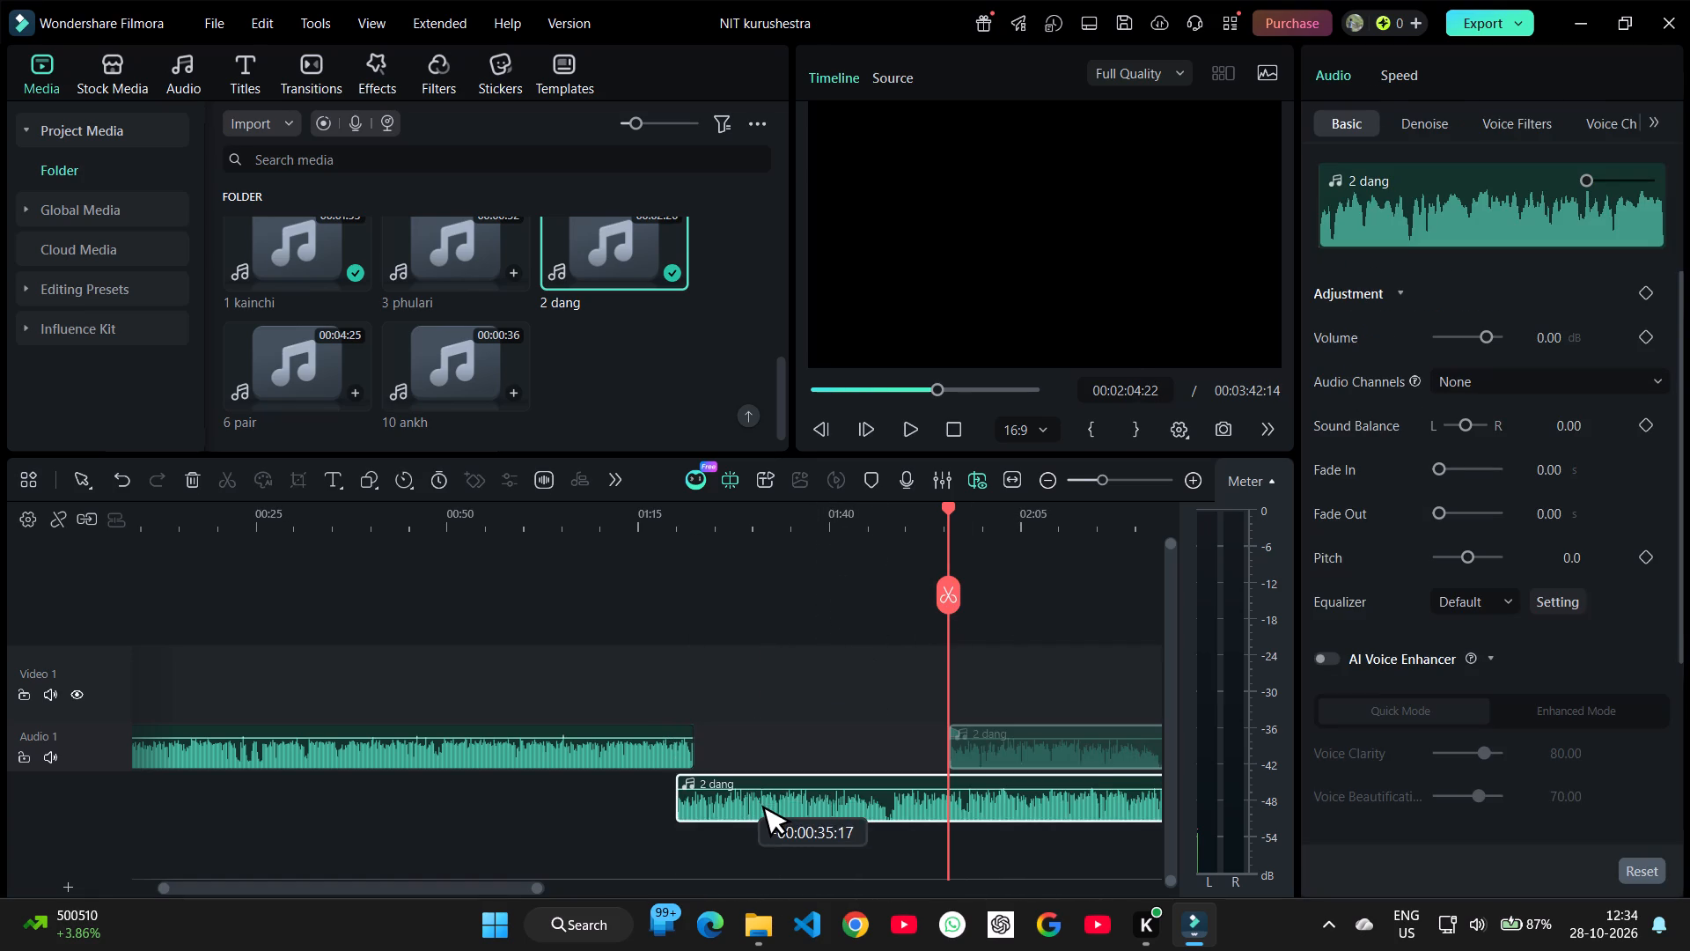
pyautogui.moveTo(747, 795); pyautogui.dragTo(768, 780)
# Play the change from 1 kainchi to 2 dang from about 00:01:12 and stop just after the join.
pyautogui.click(615, 660)
pyautogui.press('space')
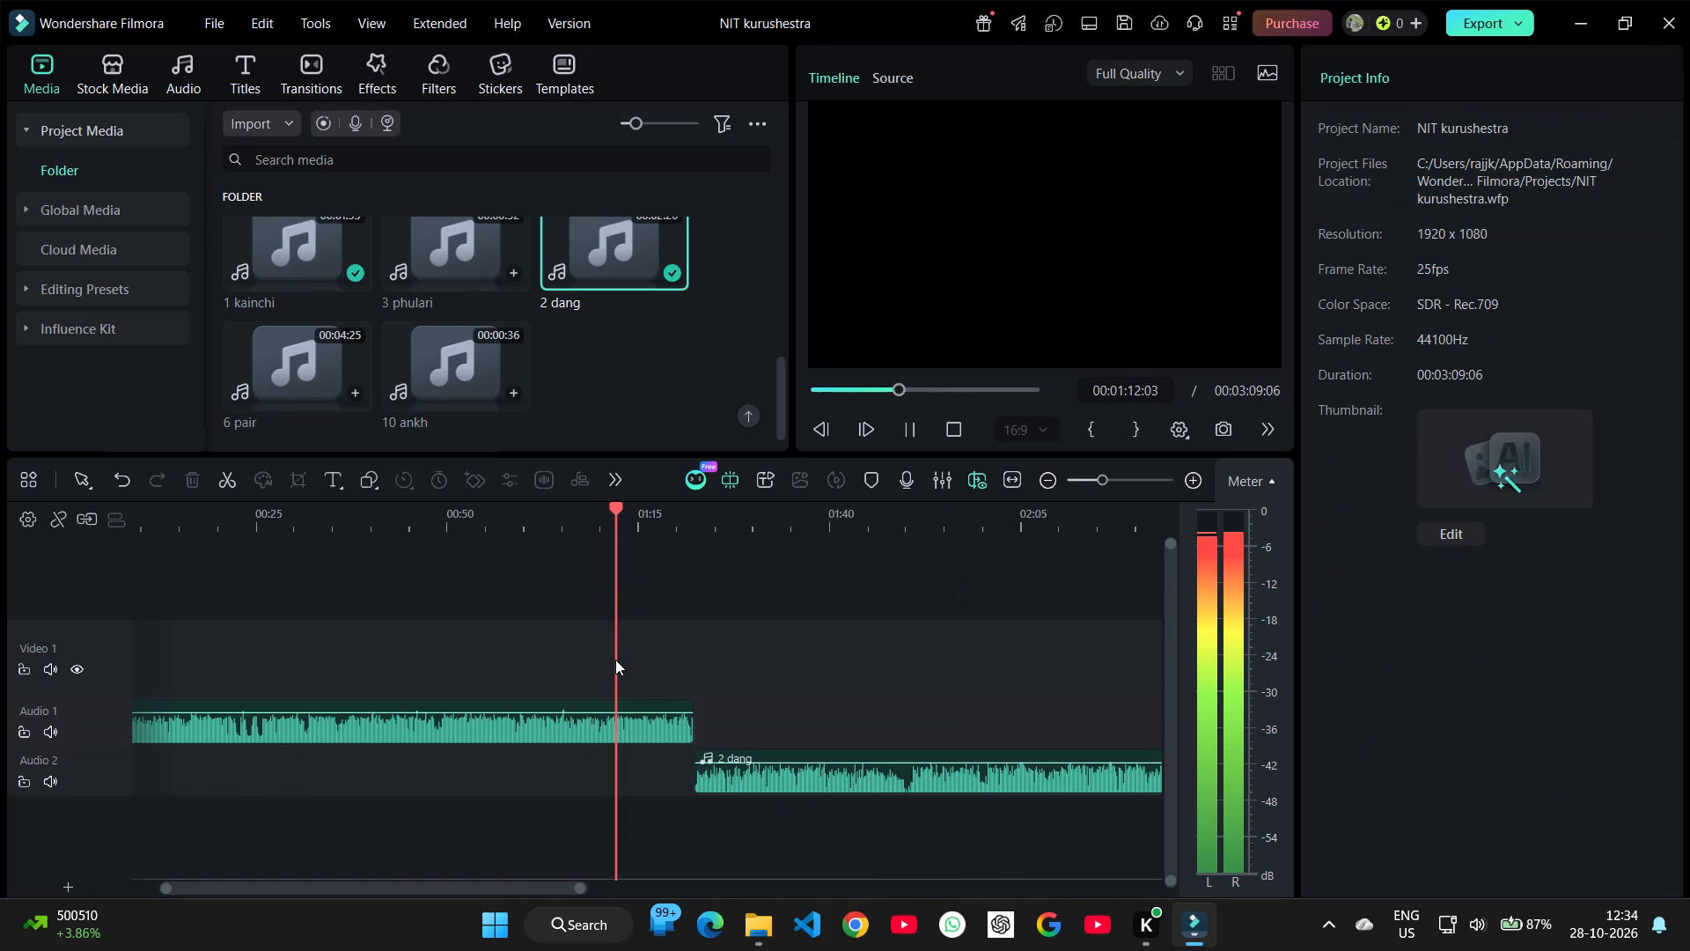
pyautogui.click(751, 776)
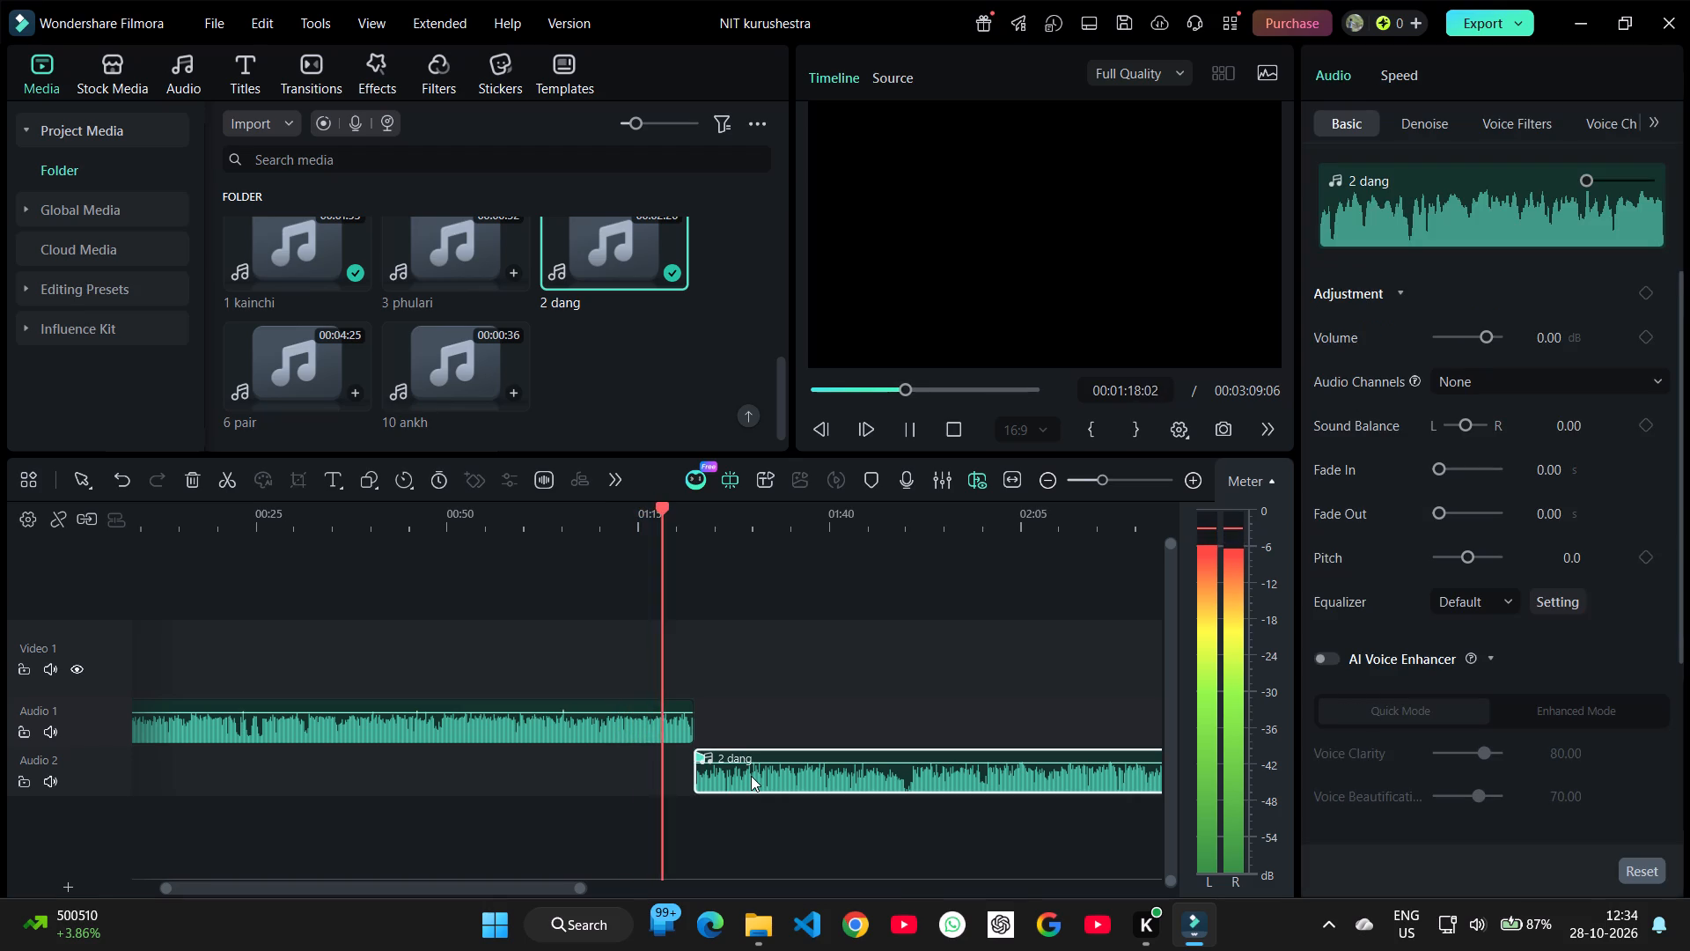
pyautogui.click(682, 719)
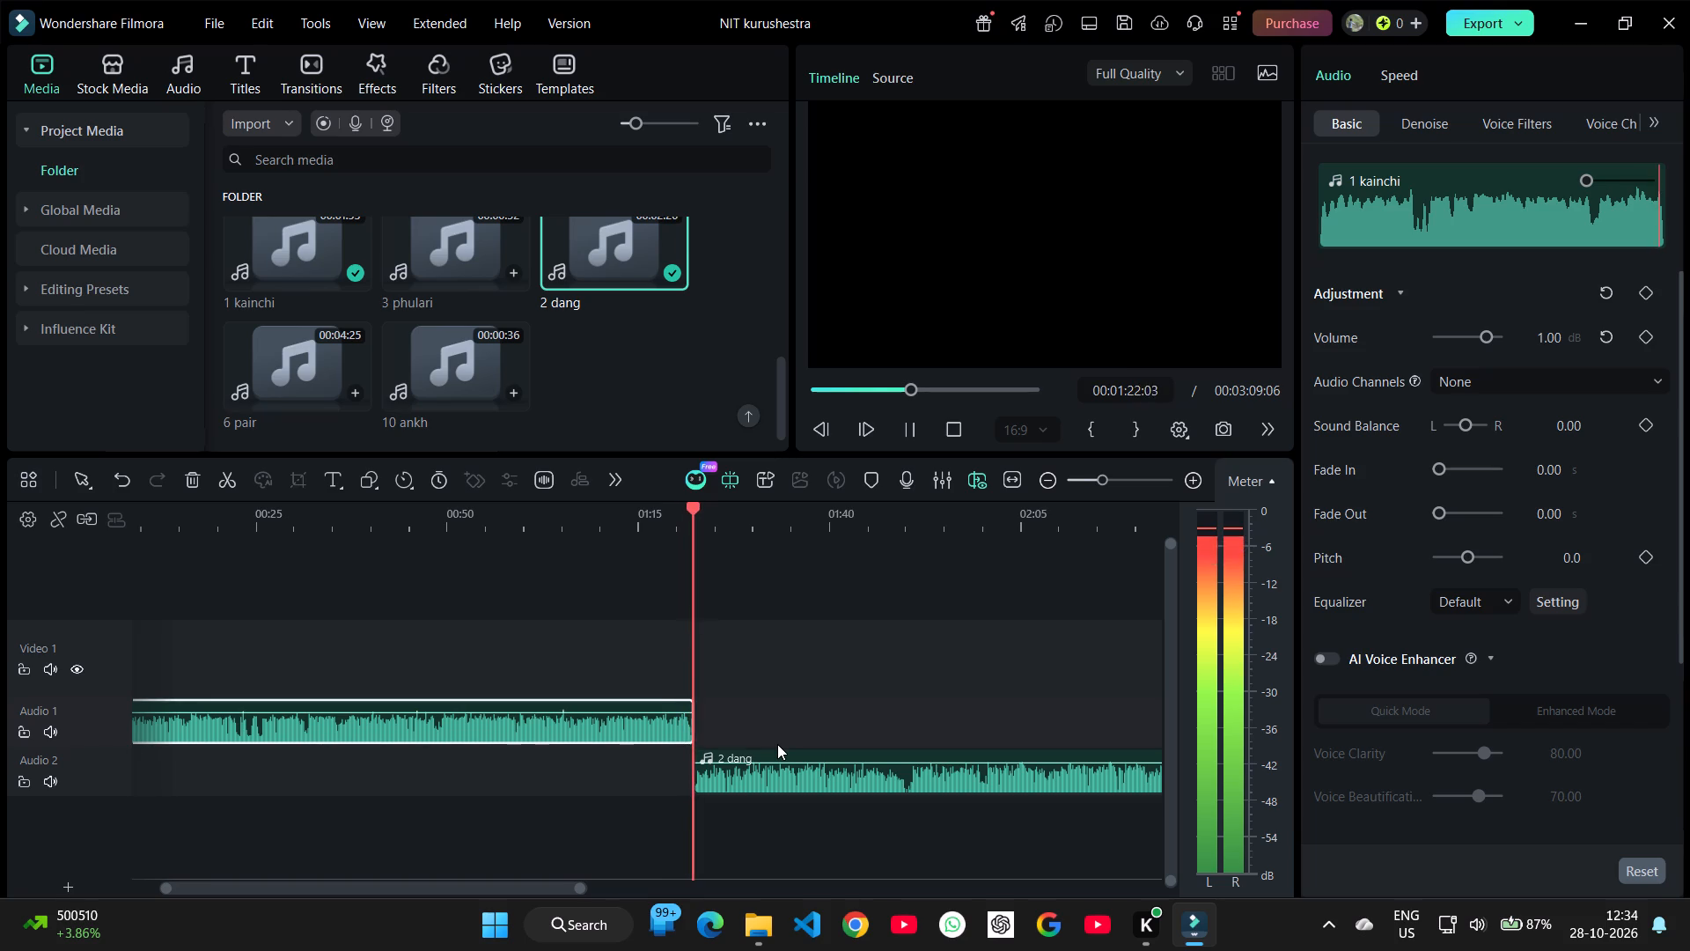
pyautogui.press('space')
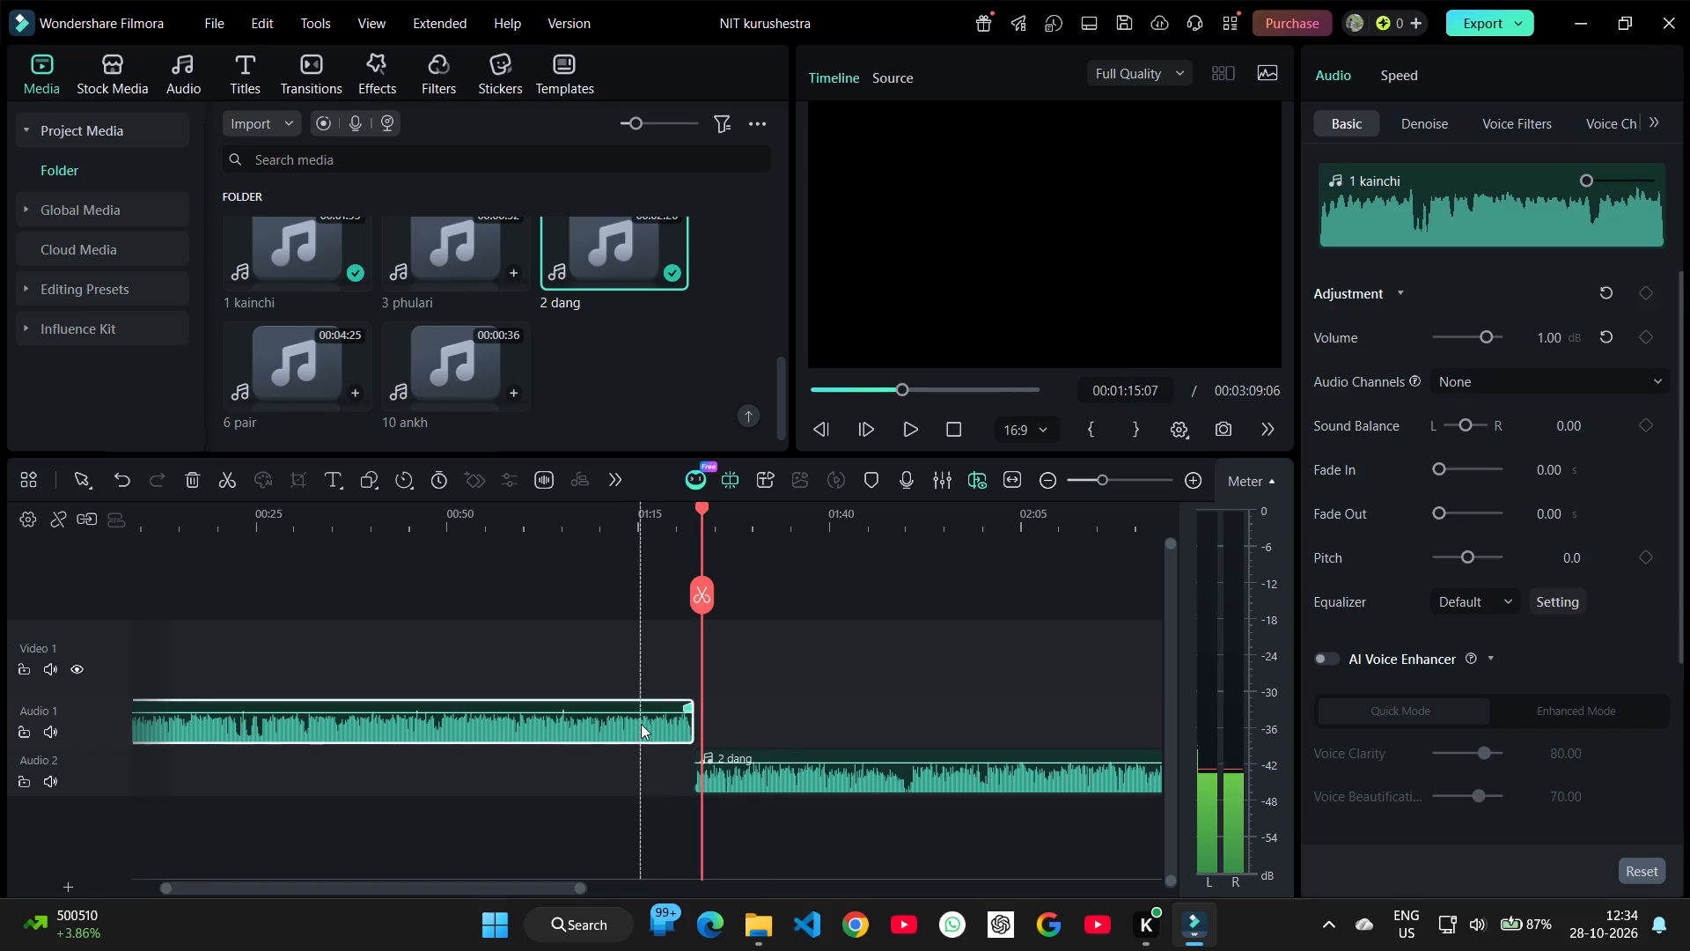
# Add a fade-out of 02:12 (seconds and frames) to the end of the 1 kainchi clip.
pyautogui.keyDown('ctrl'); pyautogui.click(641, 724); pyautogui.keyUp('ctrl')
pyautogui.keyDown('ctrl'); pyautogui.scroll(3, 695, 718); pyautogui.keyUp('ctrl')
pyautogui.keyDown('ctrl'); pyautogui.click(626, 726); pyautogui.keyUp('ctrl')
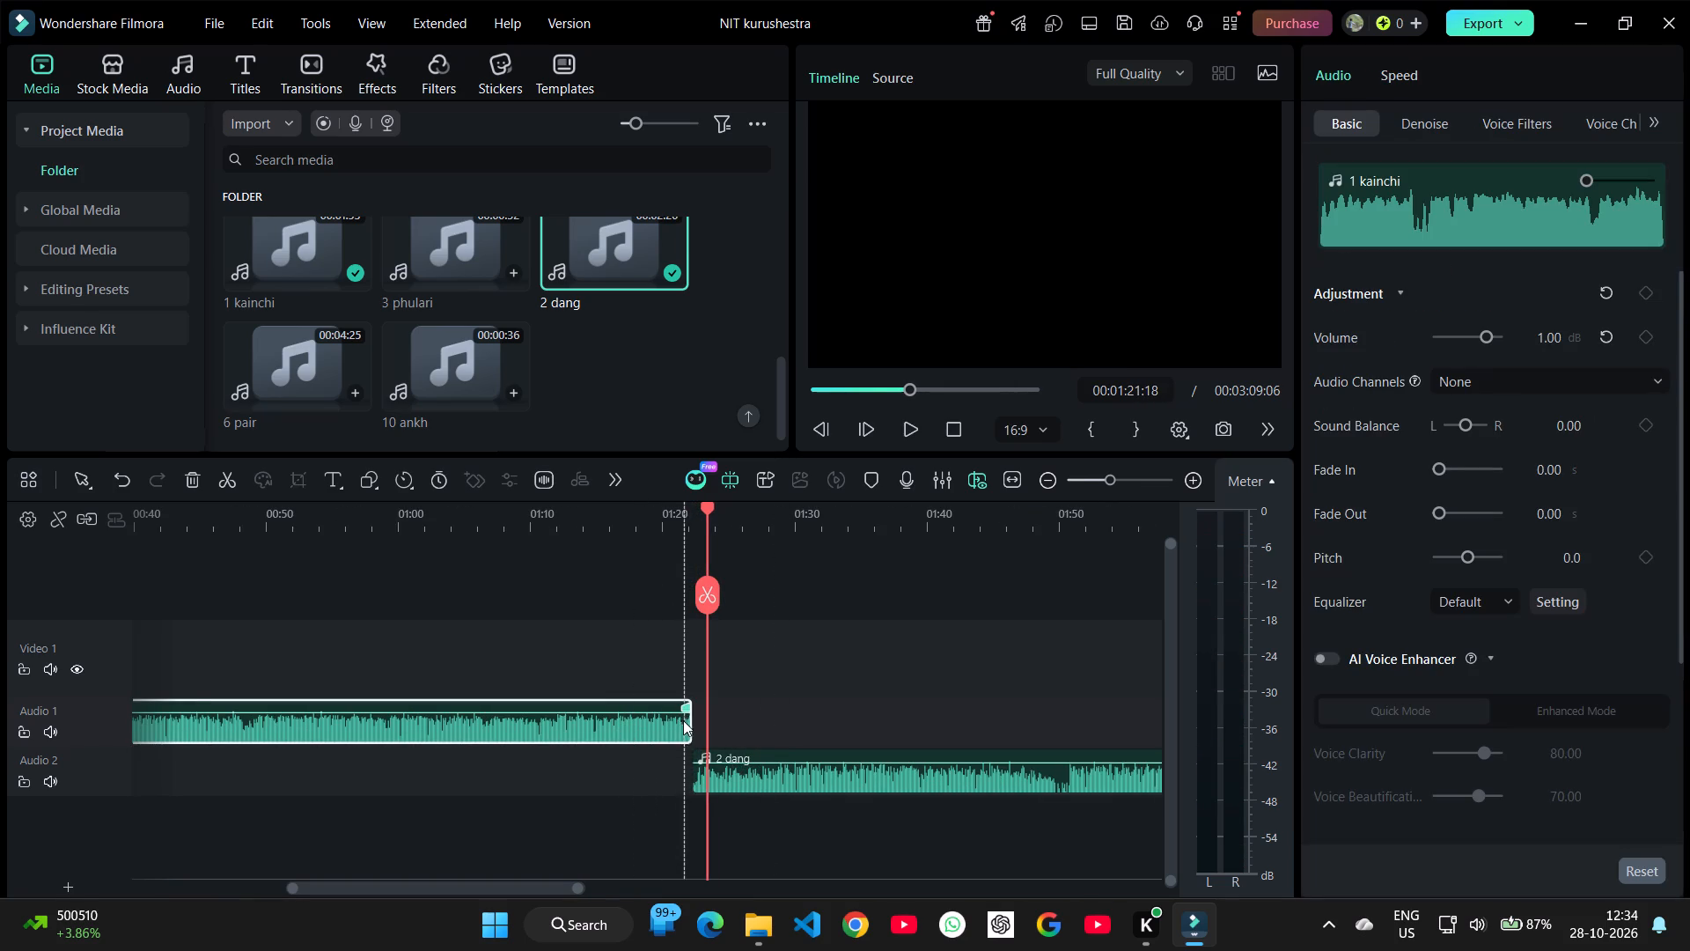
pyautogui.moveTo(687, 711); pyautogui.dragTo(652, 711)
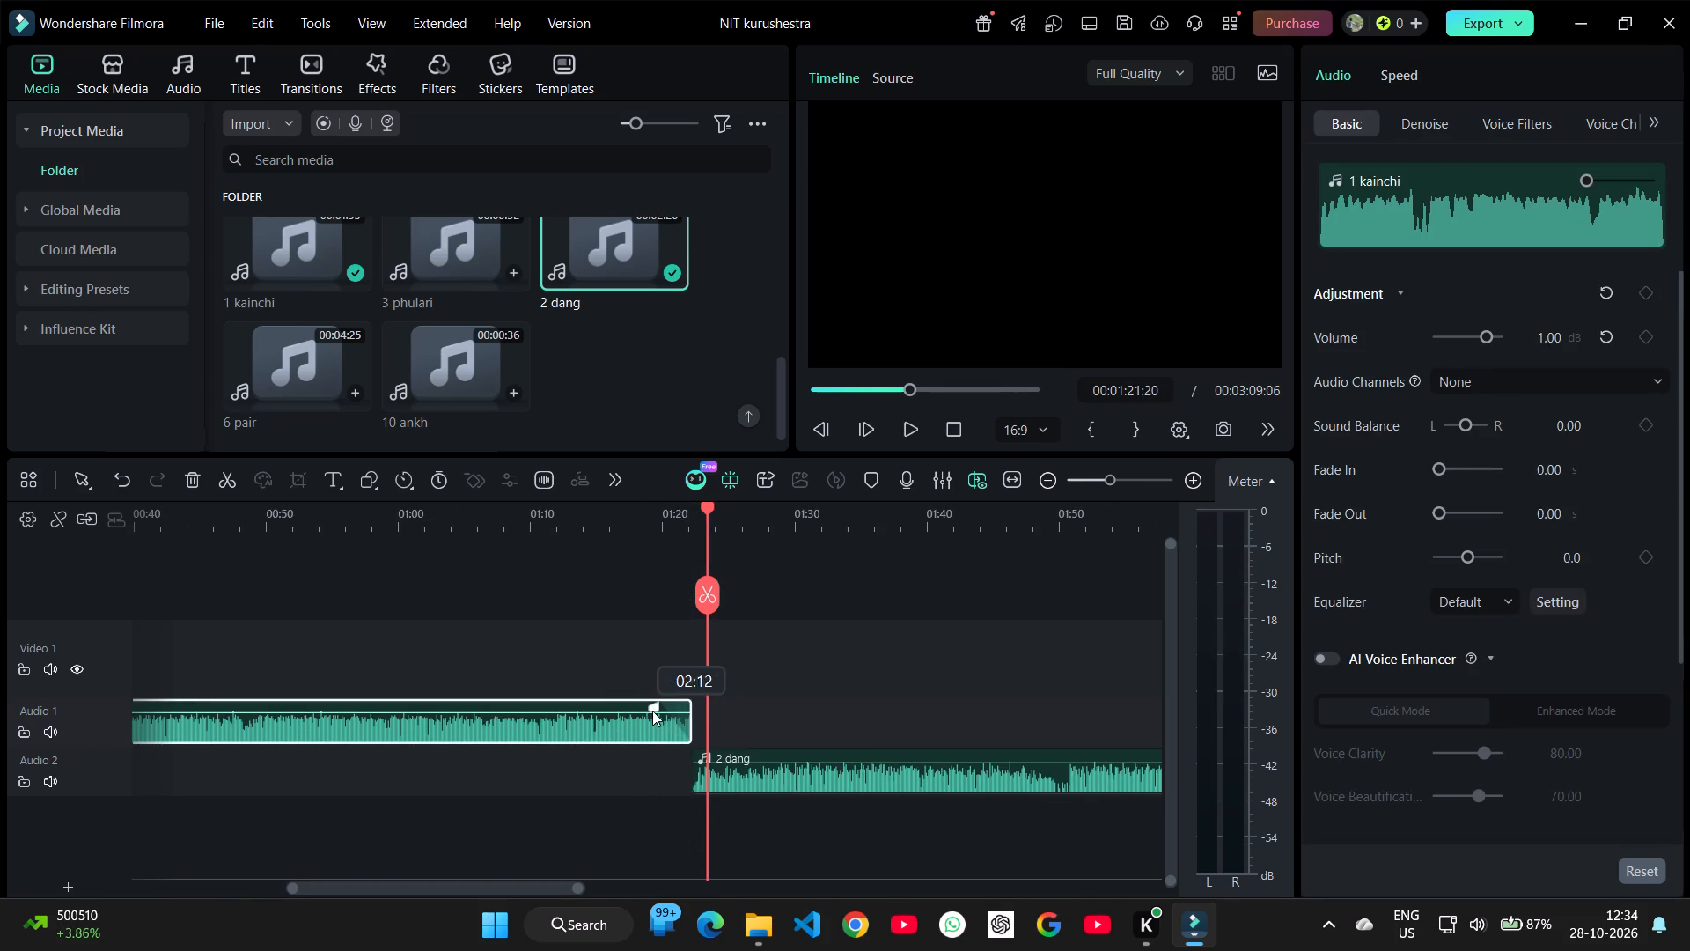
pyautogui.moveTo(652, 711); pyautogui.dragTo(651, 711)
# Shift 2 dang about 1.3 seconds earlier on Audio 2 so it overlaps the end of 1 kainchi.
pyautogui.moveTo(782, 773); pyautogui.dragTo(764, 773)
# Add a fade-in of 1.32 s to the start of the 2 dang clip.
pyautogui.moveTo(680, 756); pyautogui.dragTo(696, 753)
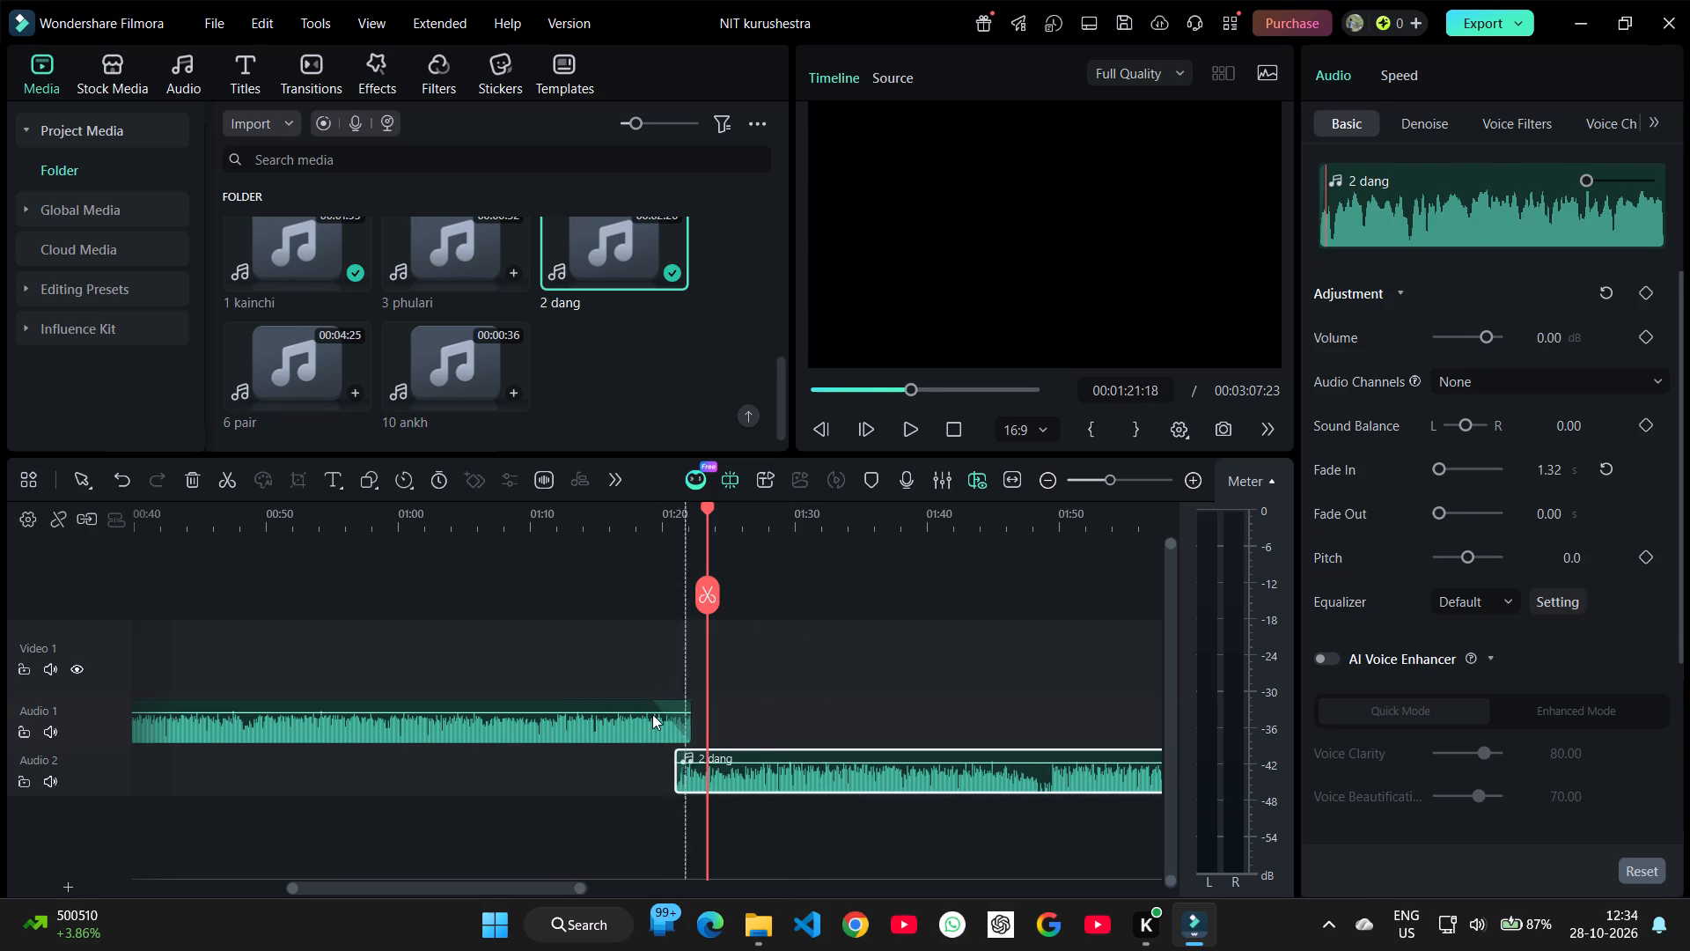
# Play the crossfade between 1 kainchi and 2 dang from about 00:01:10 and stop shortly after the overlap.
pyautogui.click(538, 652)
pyautogui.press('space')
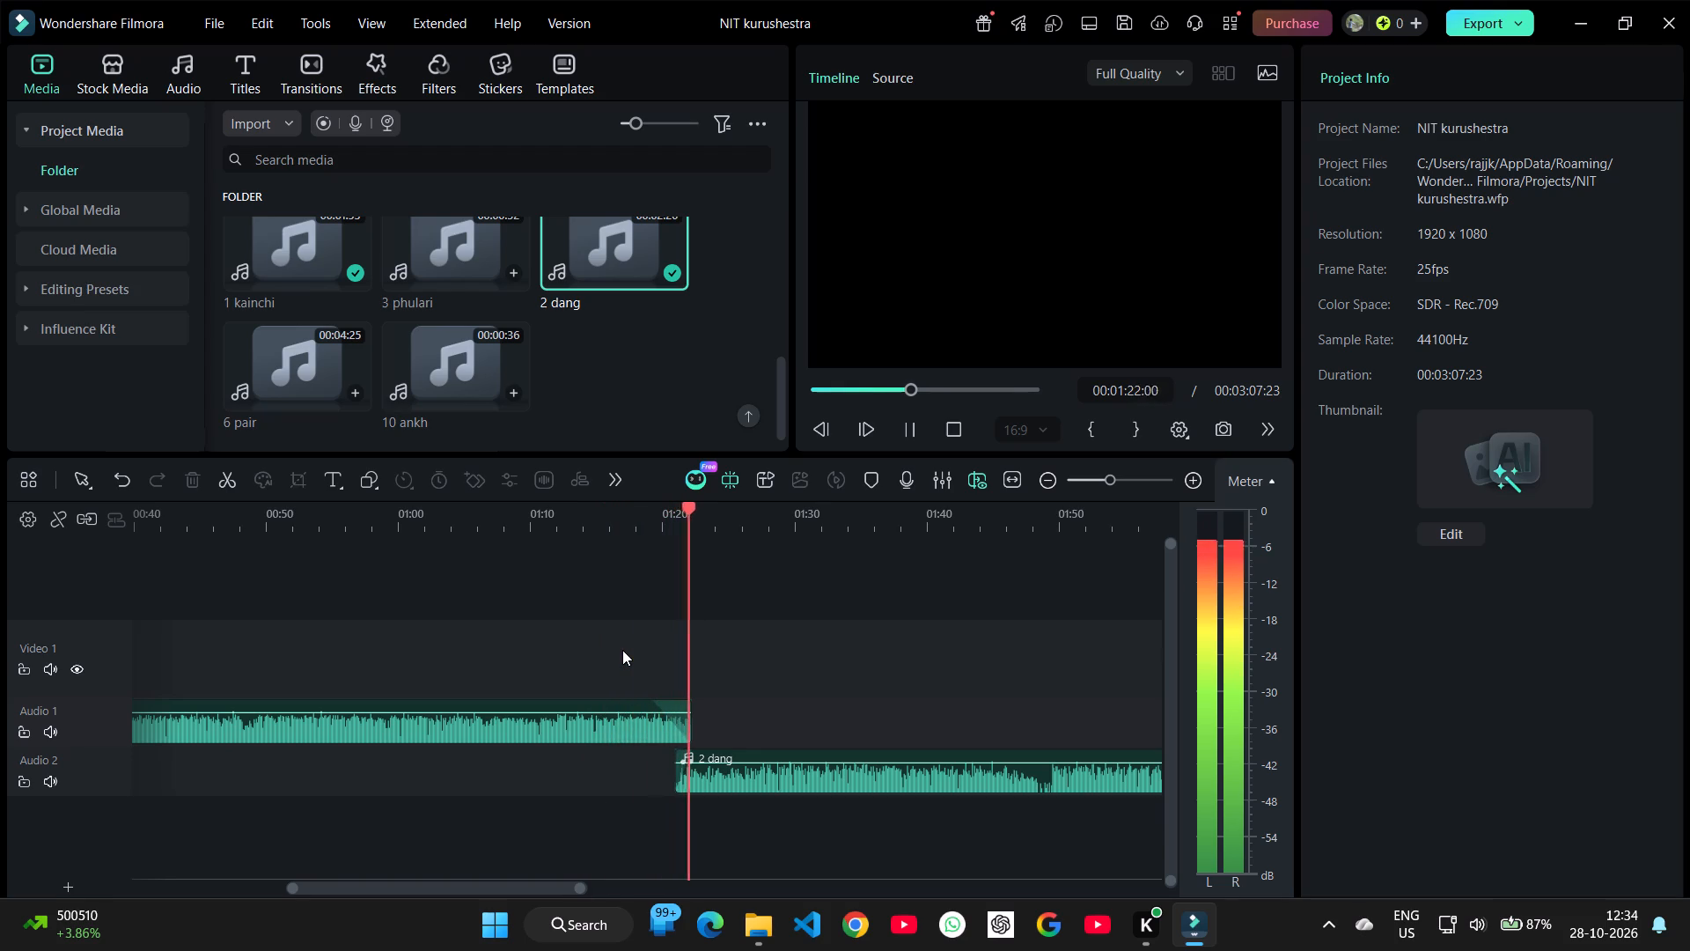
pyautogui.press('space')
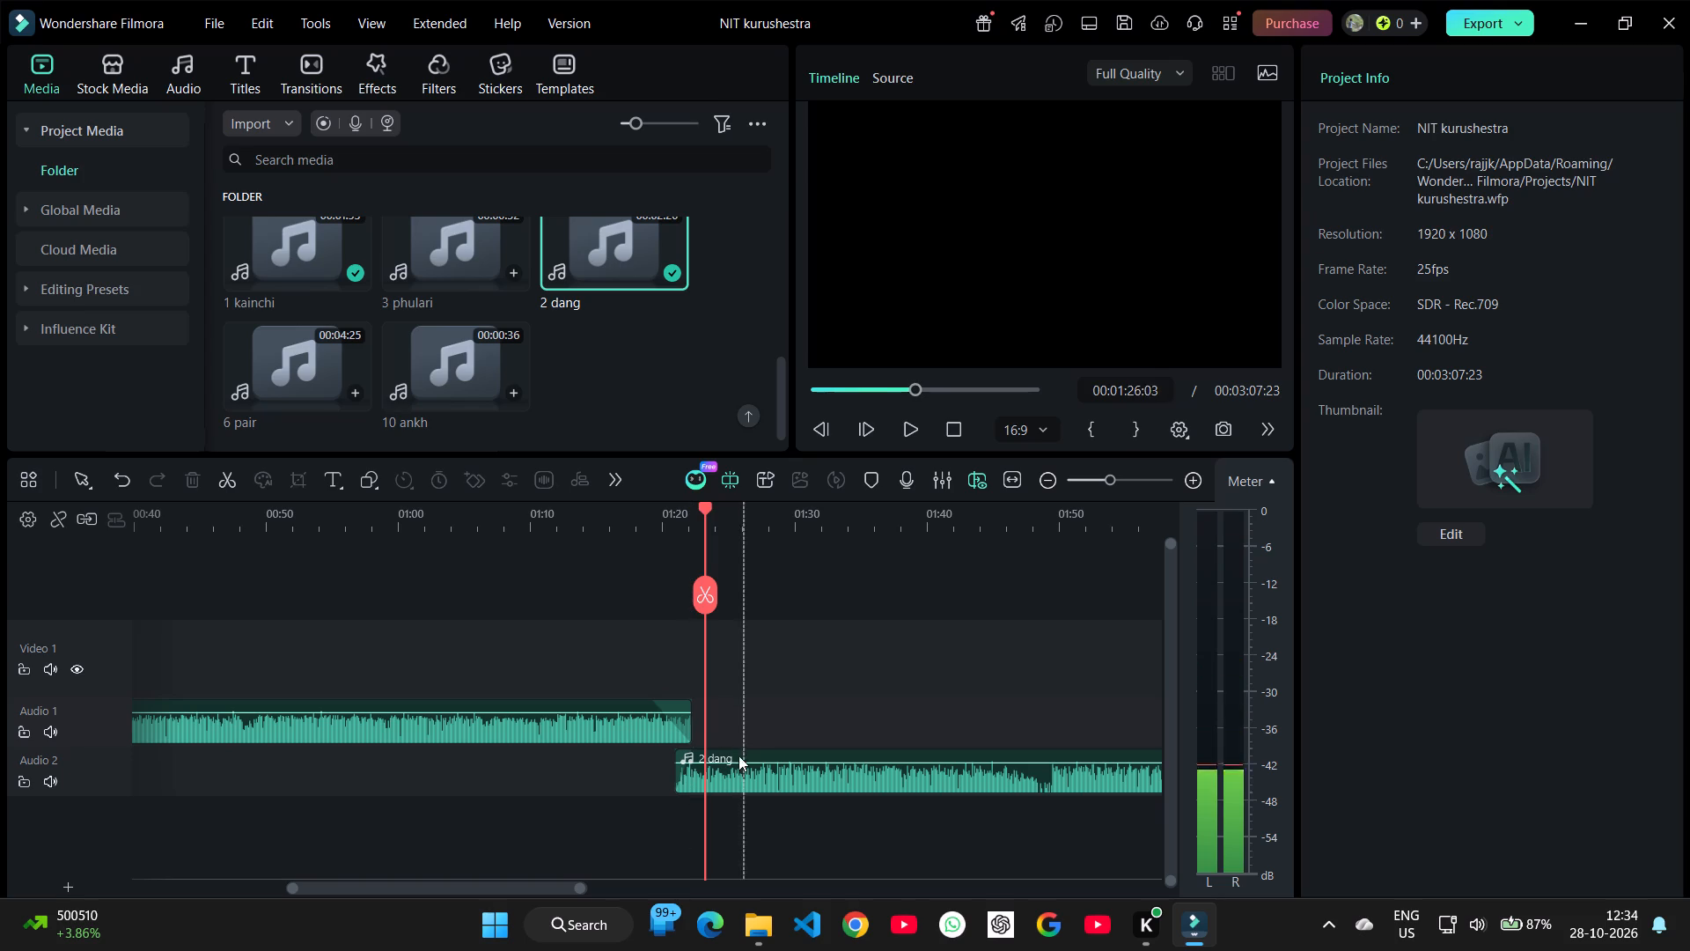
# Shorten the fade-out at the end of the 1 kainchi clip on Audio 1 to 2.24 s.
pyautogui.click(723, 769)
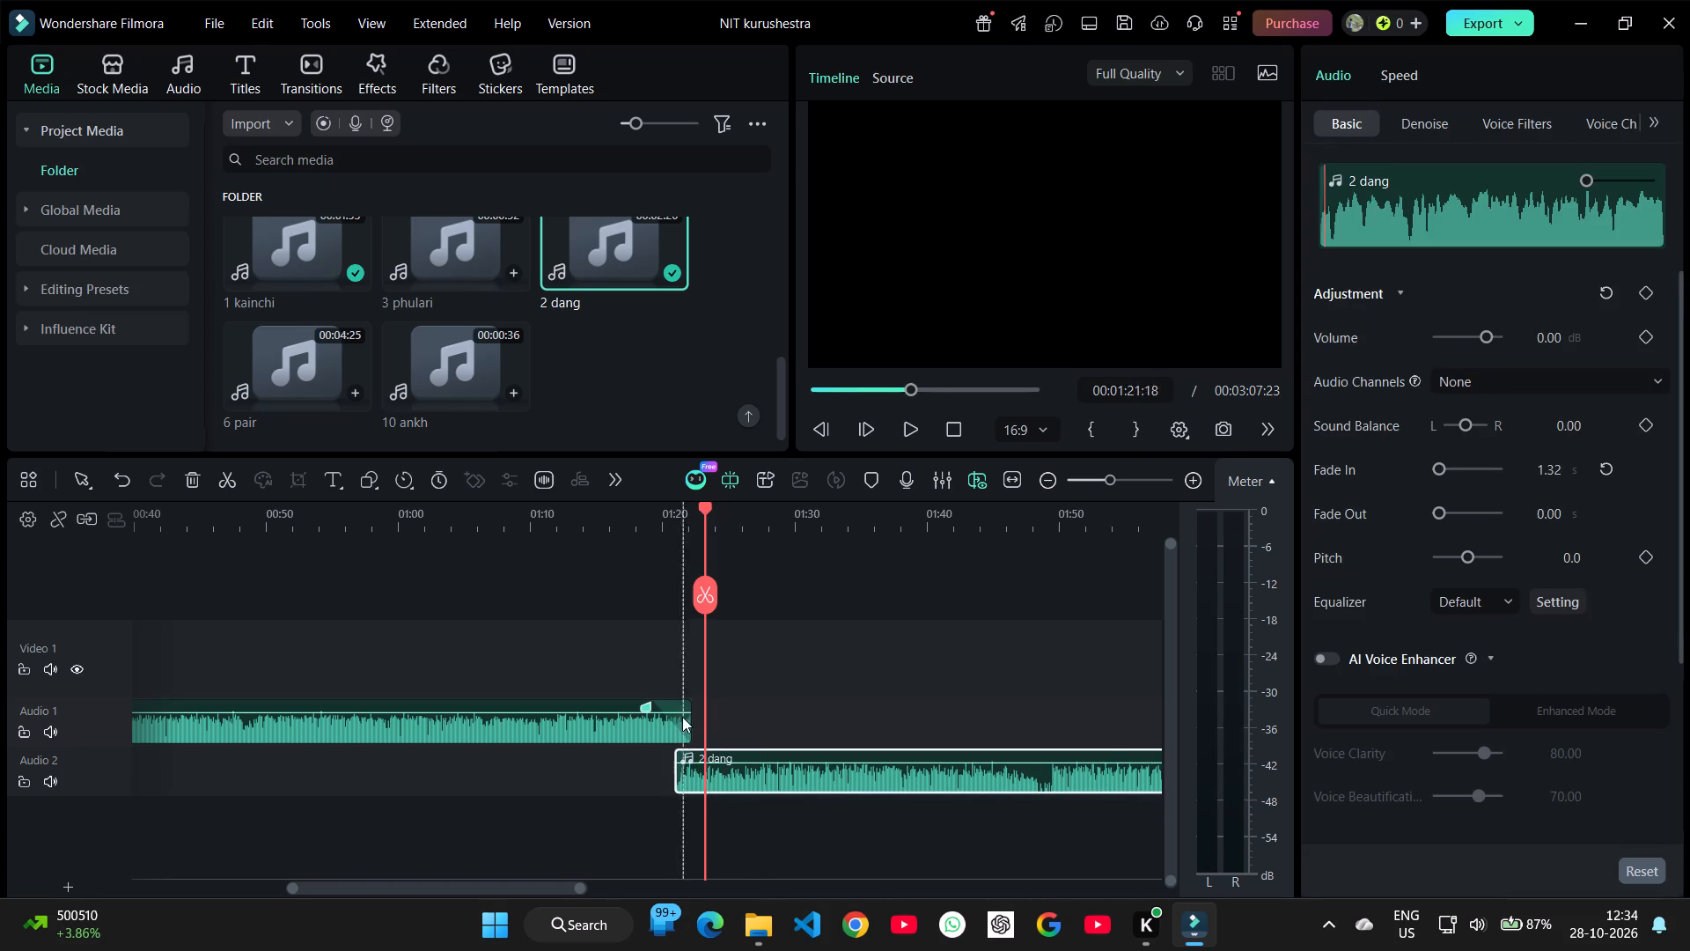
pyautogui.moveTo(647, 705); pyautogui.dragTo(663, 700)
# Play the crossfade between 1 kainchi and 2 dang from about 00:01:13 and again from 00:01:16, stopping just past the overlap.
pyautogui.click(582, 644)
pyautogui.press('space')
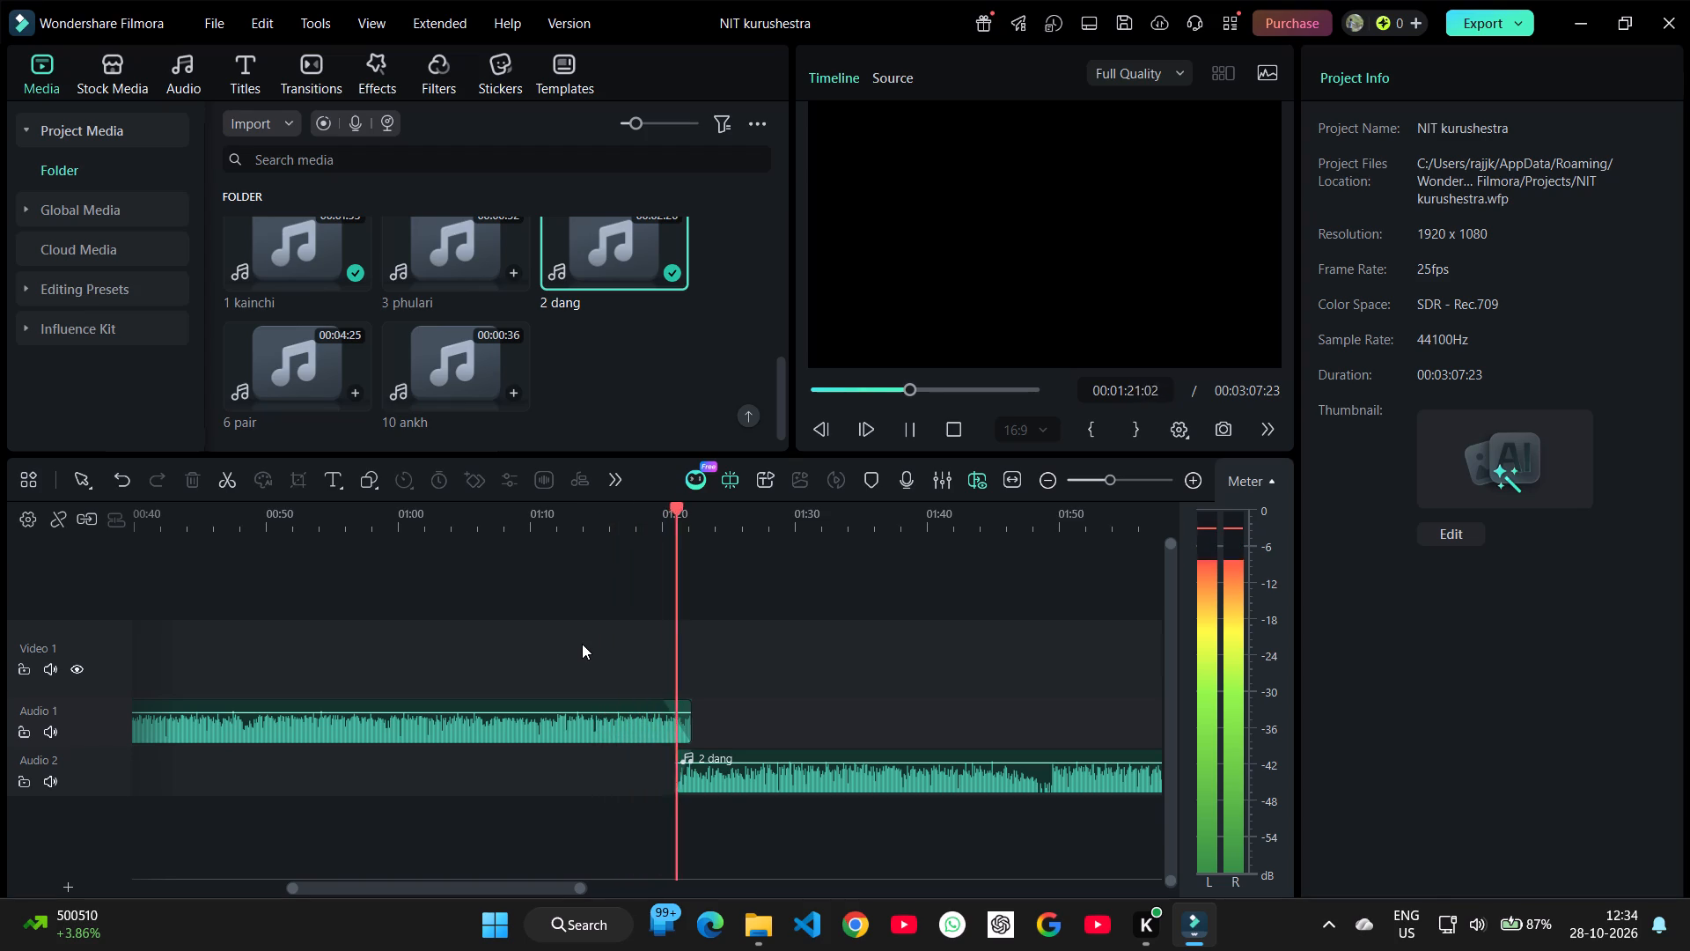
pyautogui.press('space')
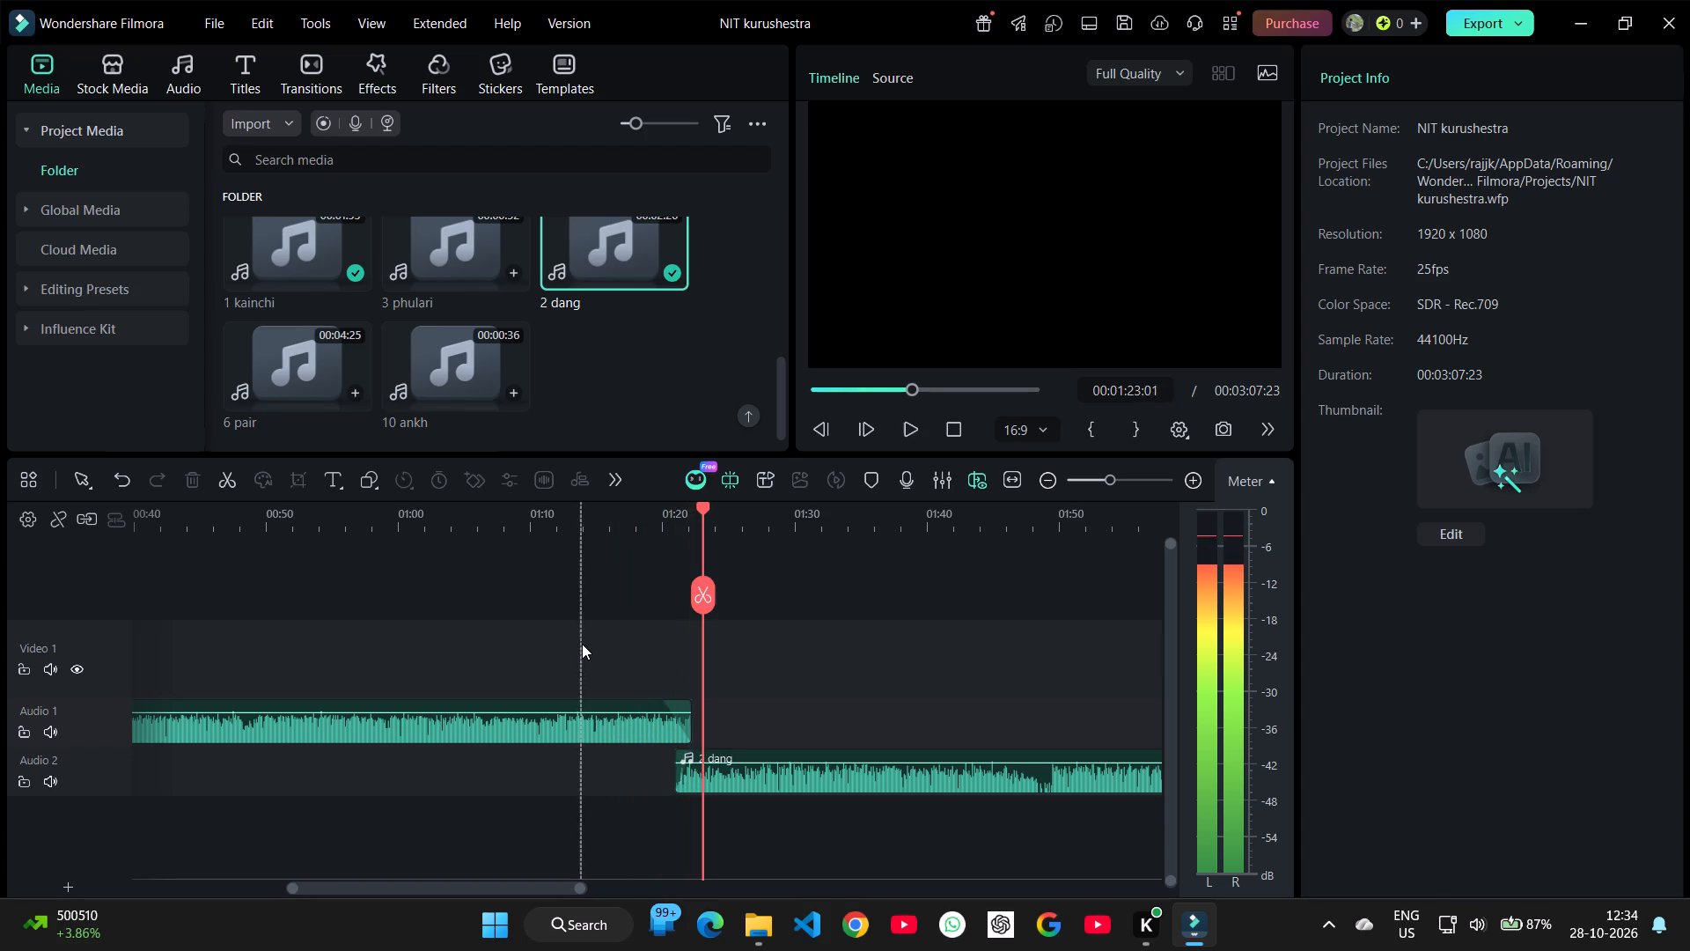
pyautogui.click(715, 783)
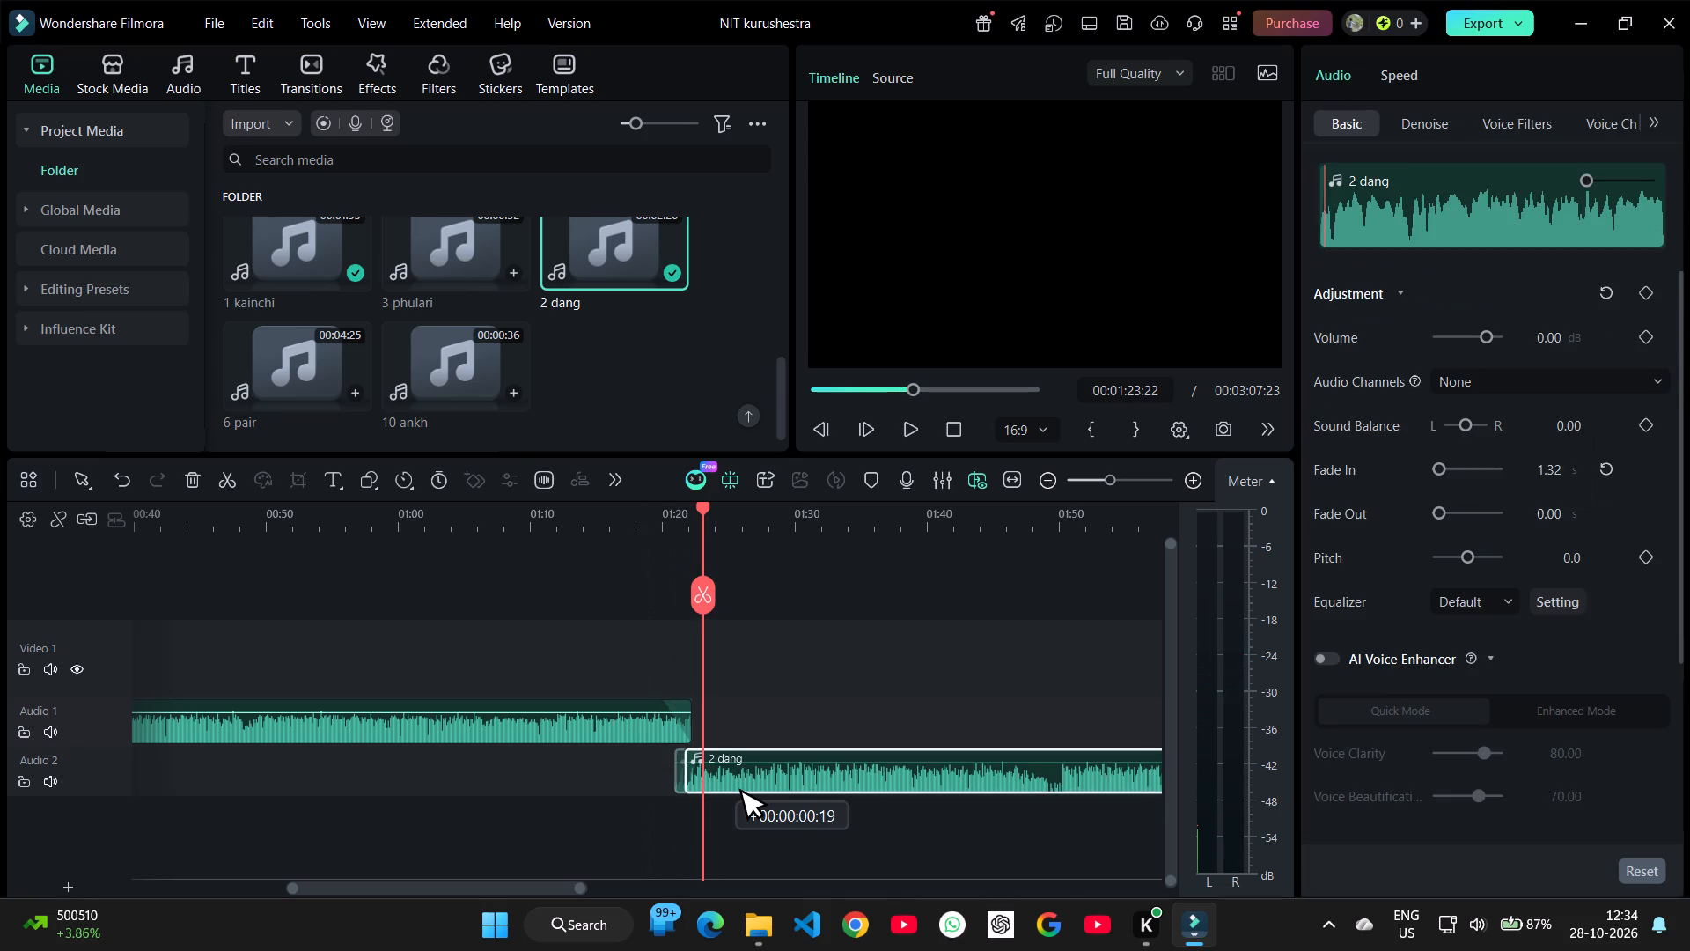
pyautogui.click(621, 623)
pyautogui.press('space')
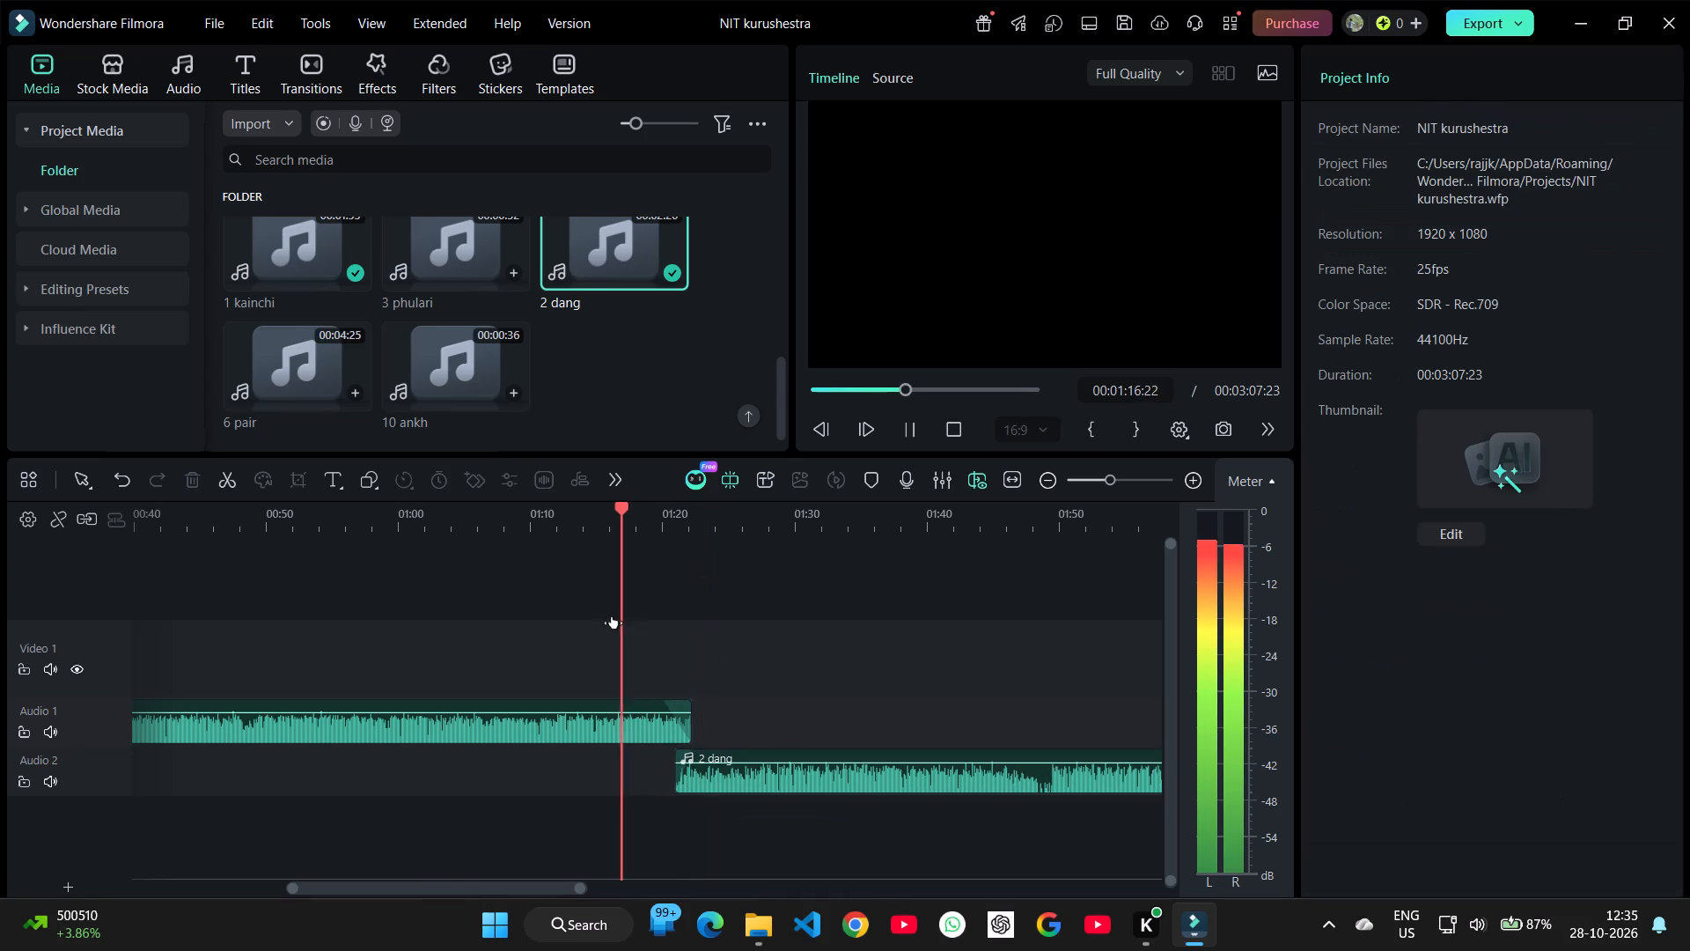
pyautogui.keyDown('ctrl'); pyautogui.scroll(5, 745, 726); pyautogui.keyUp('ctrl')
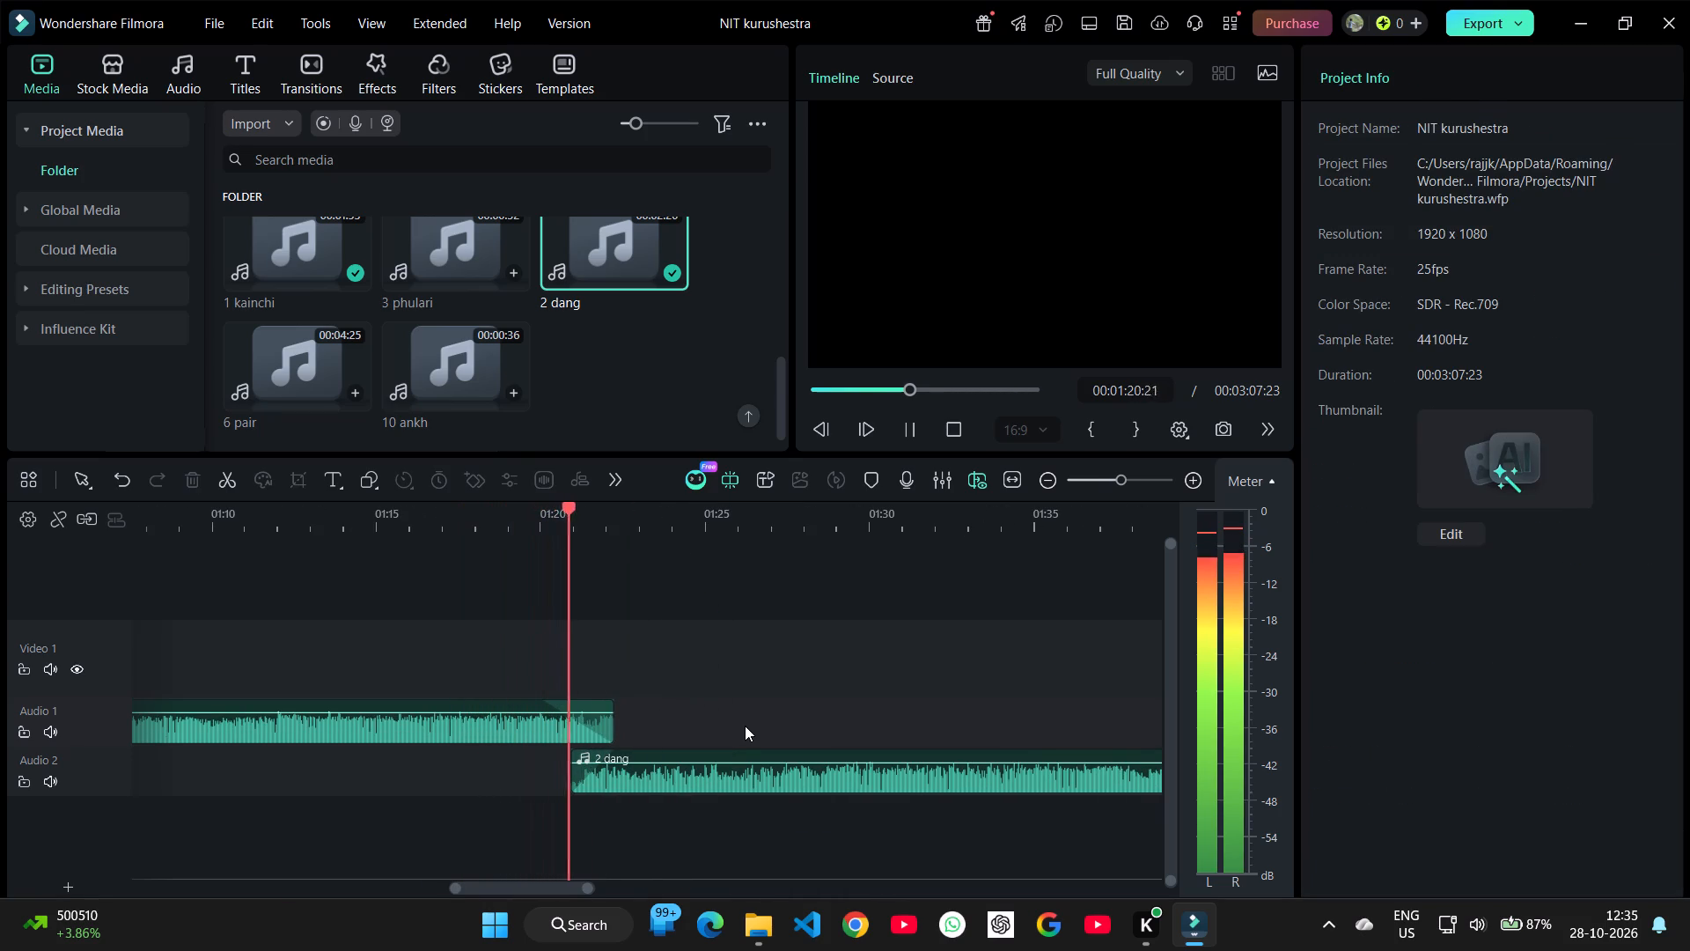
pyautogui.press('space')
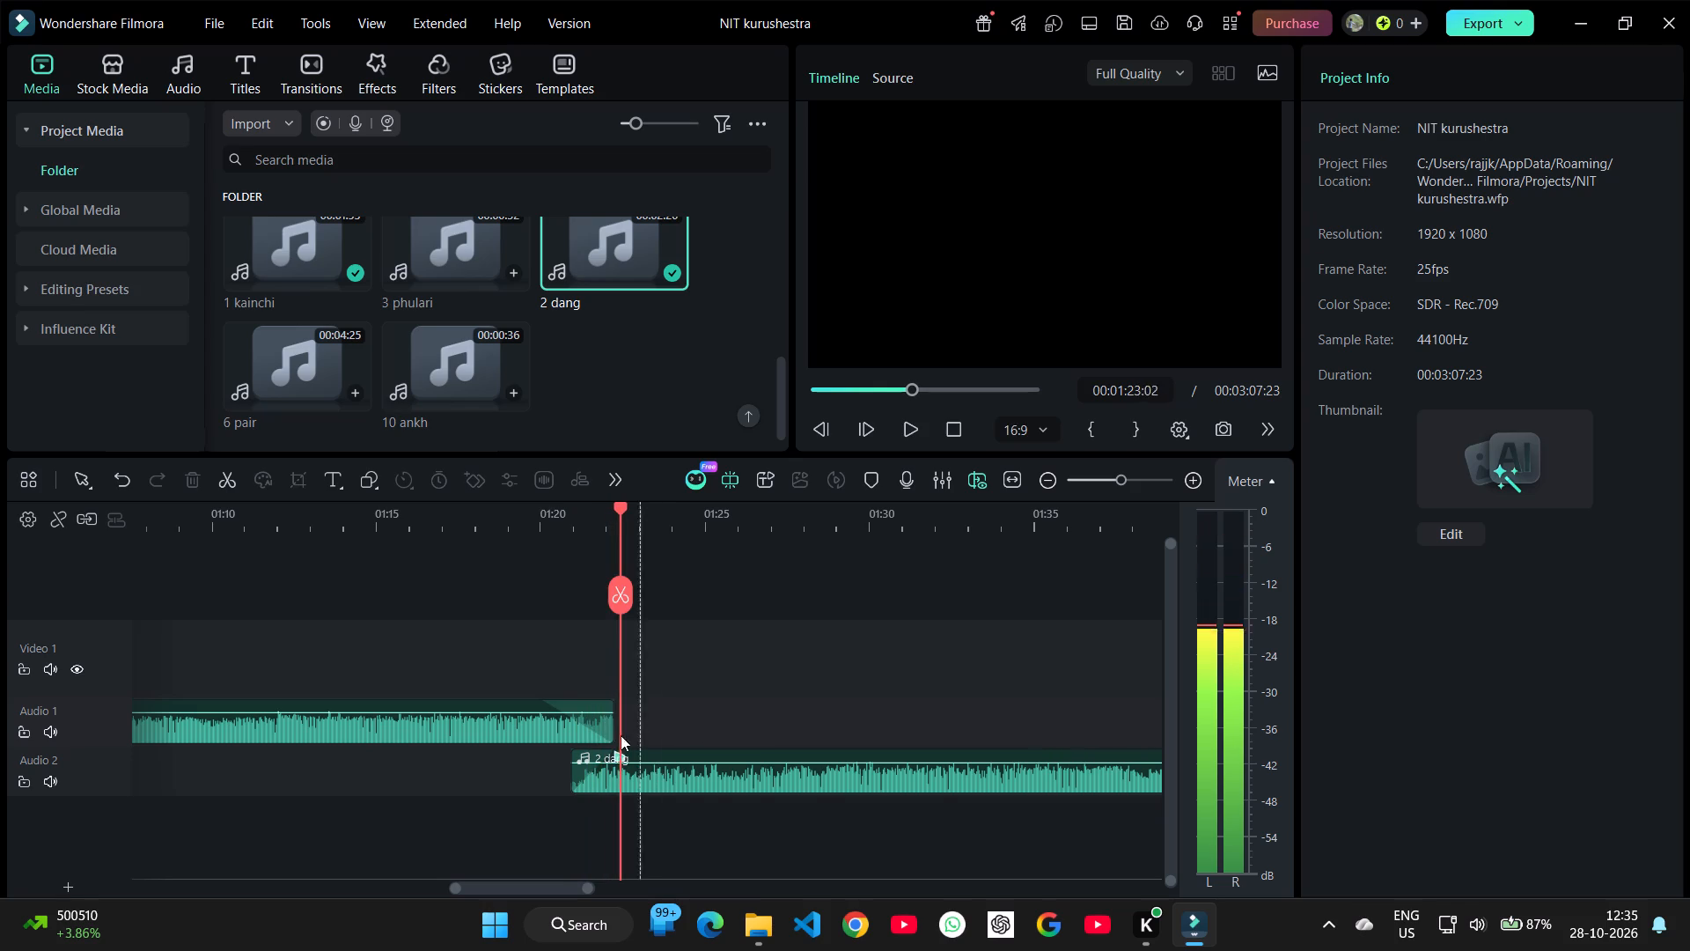
# Trim about 0.5 s off the end of the 1 kainchi clip on Audio 1.
pyautogui.moveTo(611, 715); pyautogui.dragTo(607, 716)
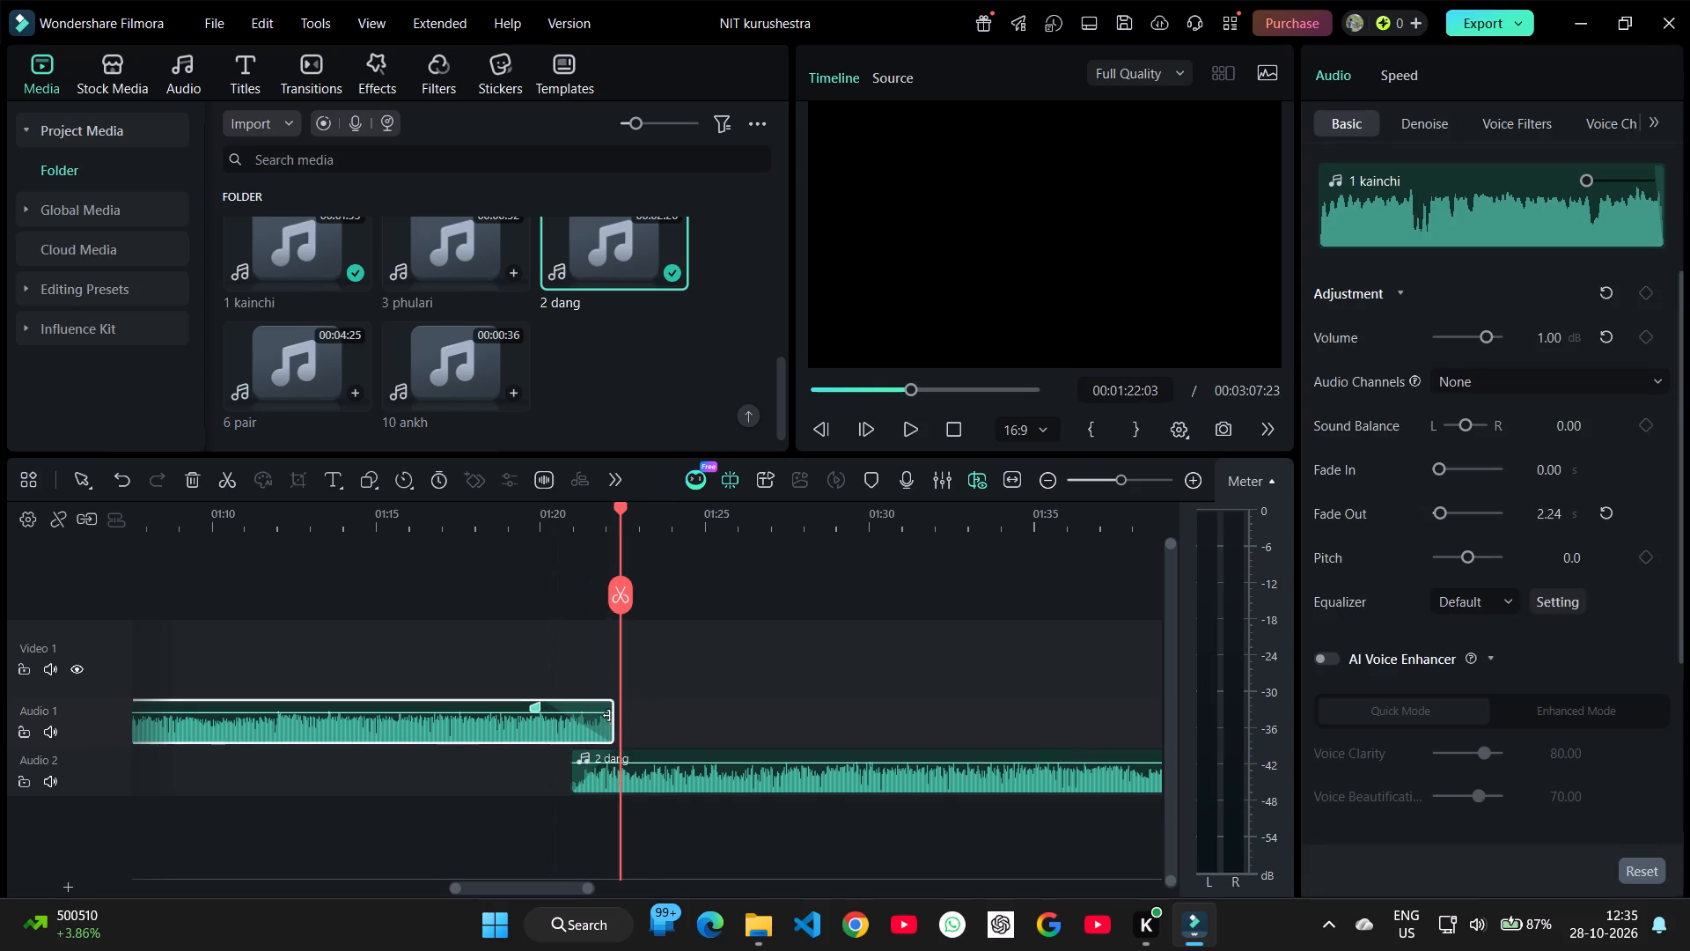
pyautogui.moveTo(607, 716); pyautogui.dragTo(593, 719)
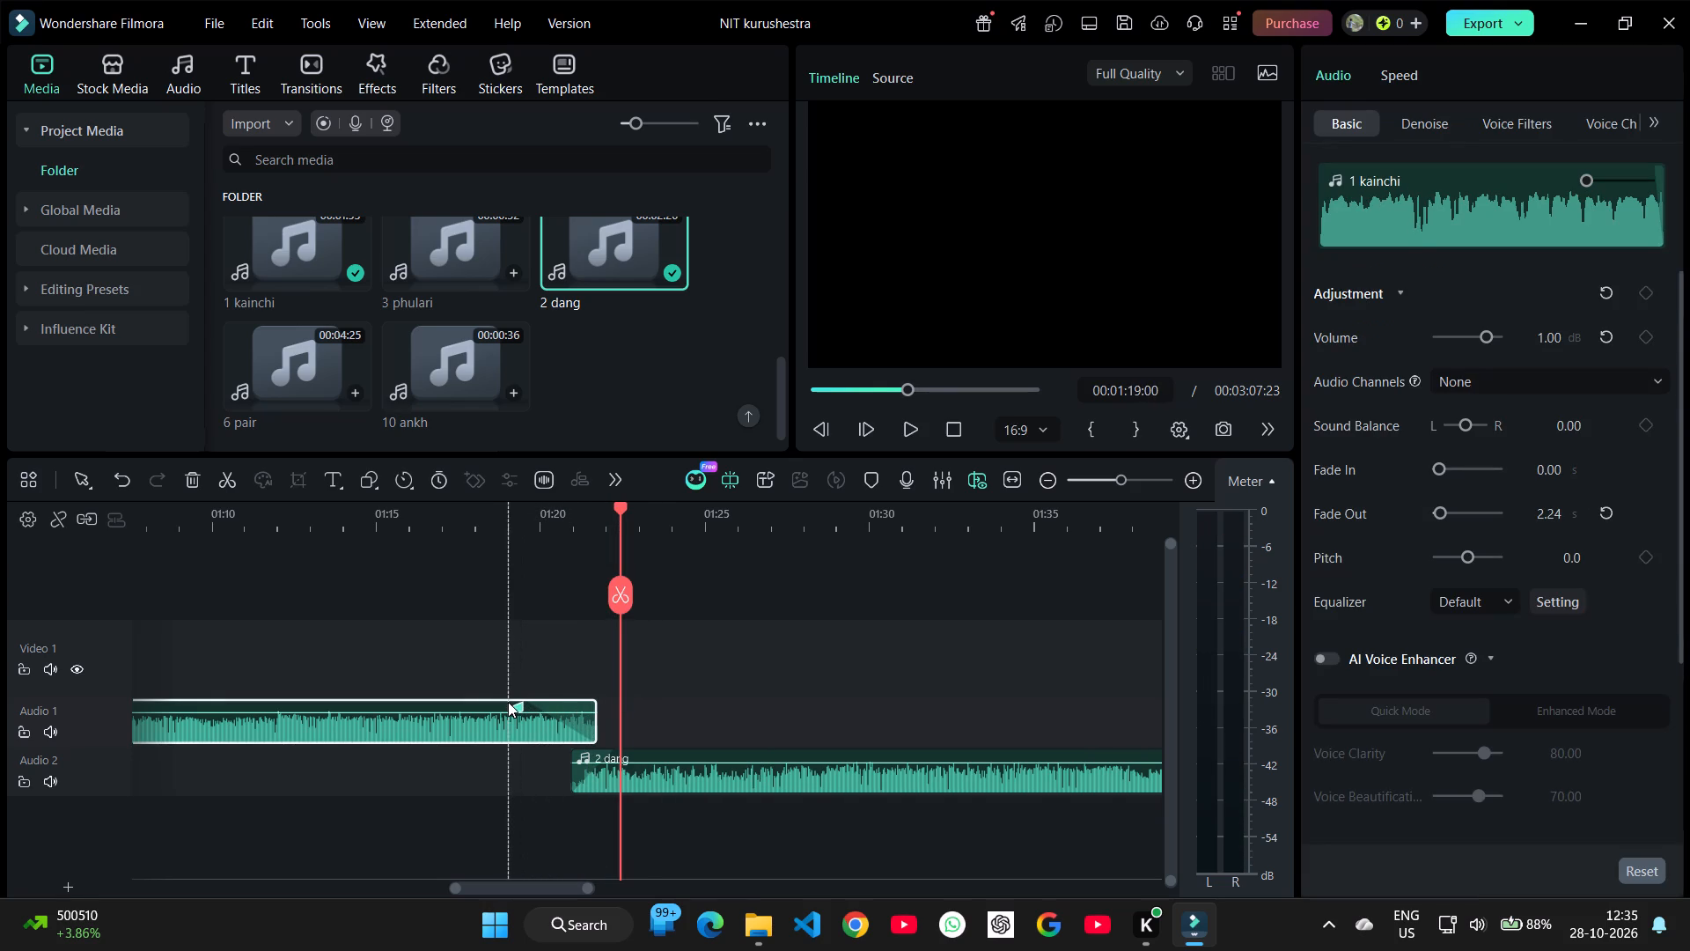
# Reduce the fade-out of the 1 kainchi clip to 0.80 s and play the transition from about 00:01:18.
pyautogui.moveTo(516, 706); pyautogui.dragTo(565, 706)
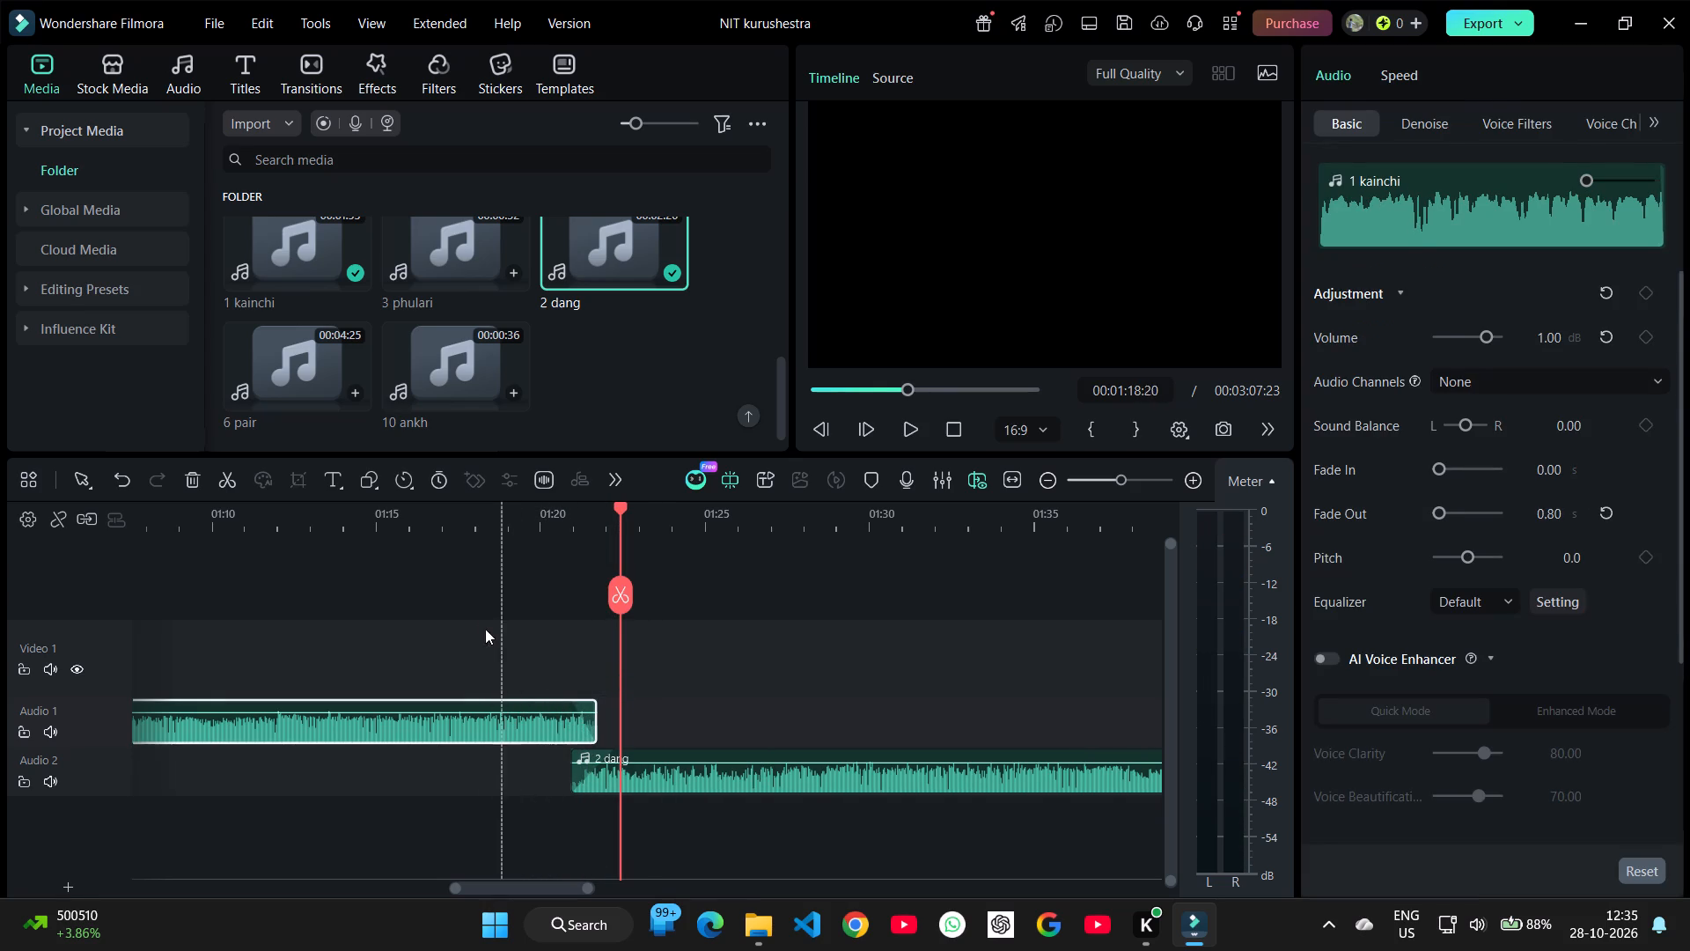
pyautogui.click(481, 623)
pyautogui.press('space')
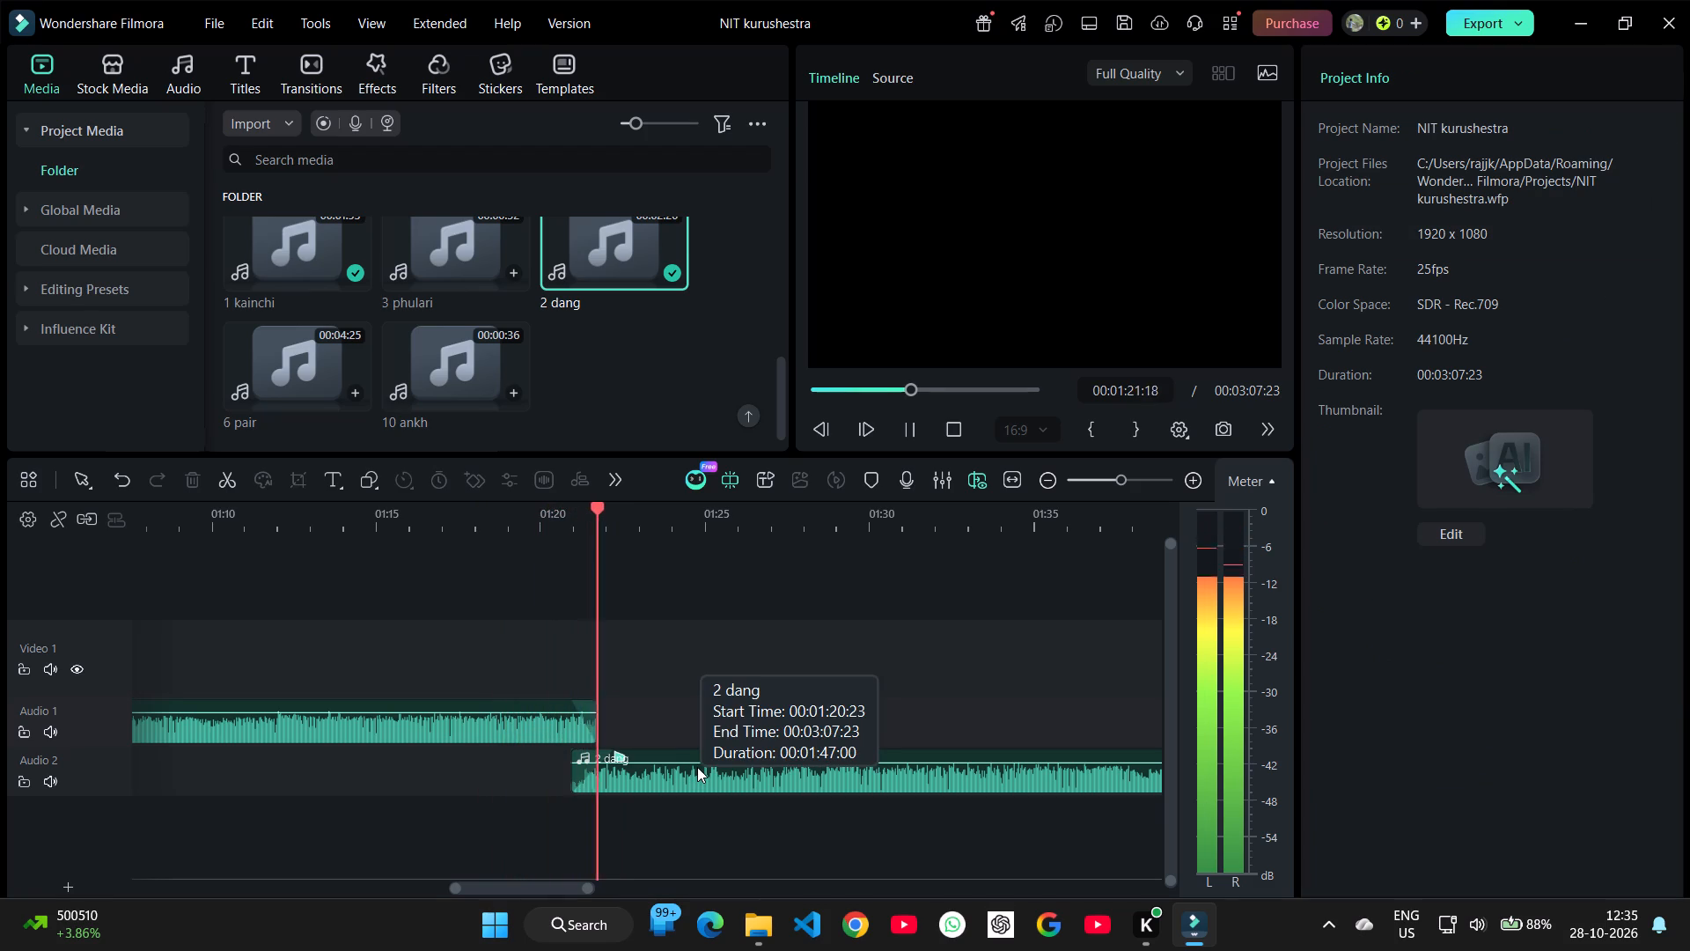
# Shift 2 dang 8 frames later on Audio 2 and replay the transition from about 00:01:17.
pyautogui.moveTo(682, 770); pyautogui.dragTo(694, 769)
pyautogui.click(457, 641)
pyautogui.press('space')
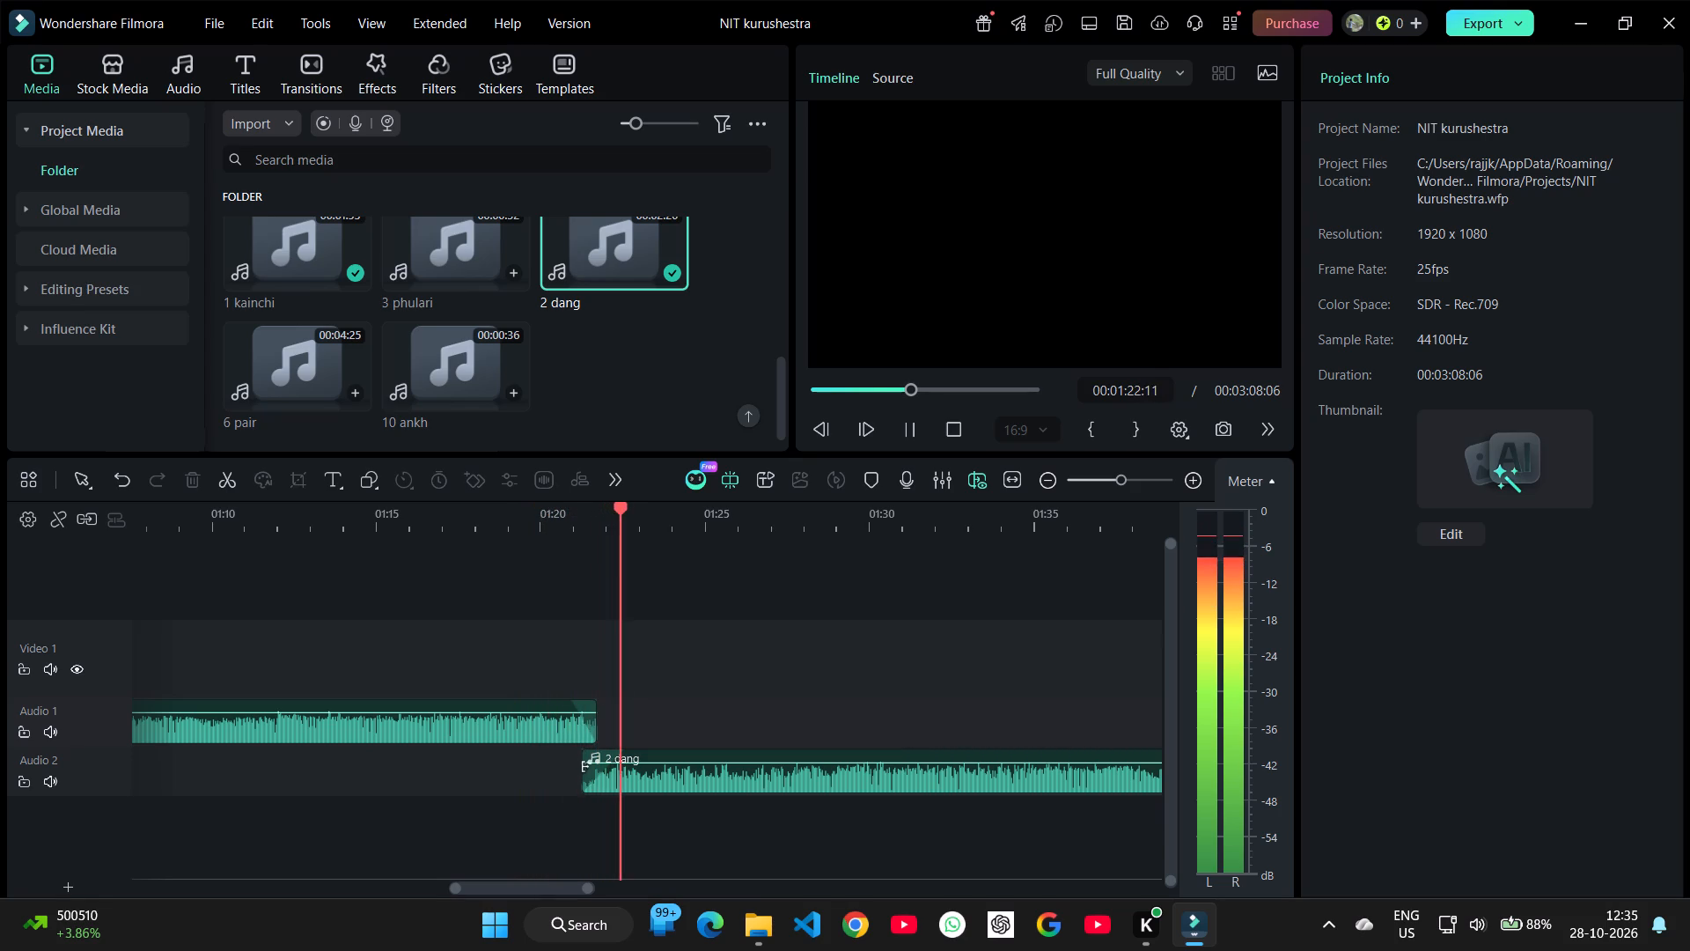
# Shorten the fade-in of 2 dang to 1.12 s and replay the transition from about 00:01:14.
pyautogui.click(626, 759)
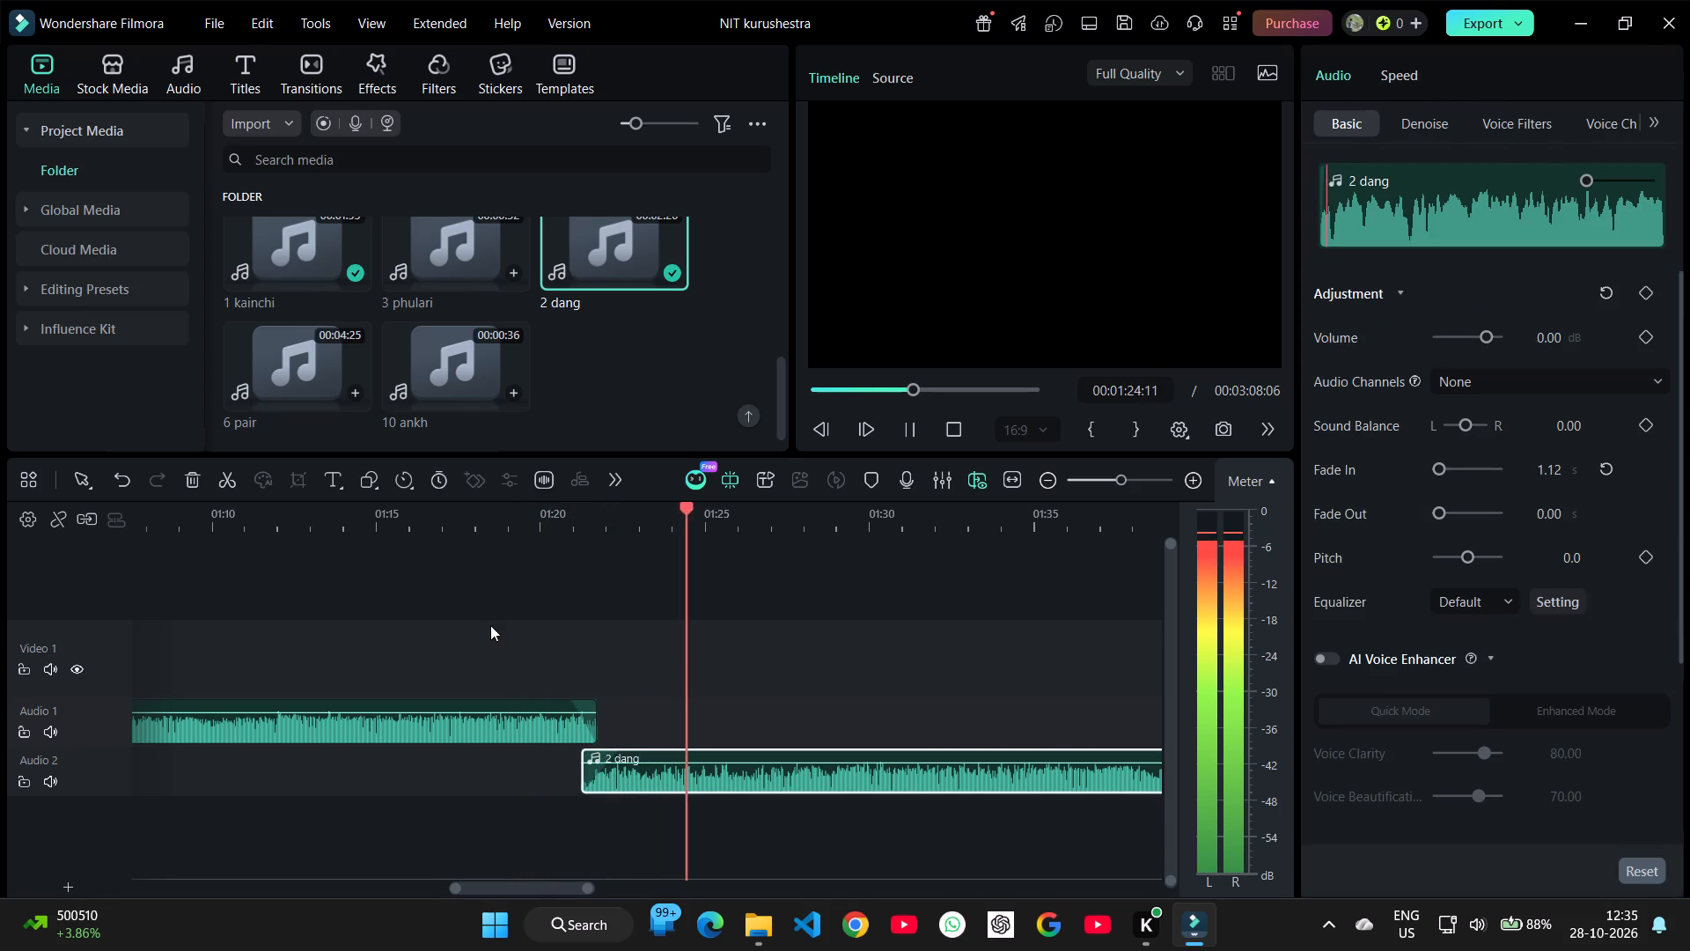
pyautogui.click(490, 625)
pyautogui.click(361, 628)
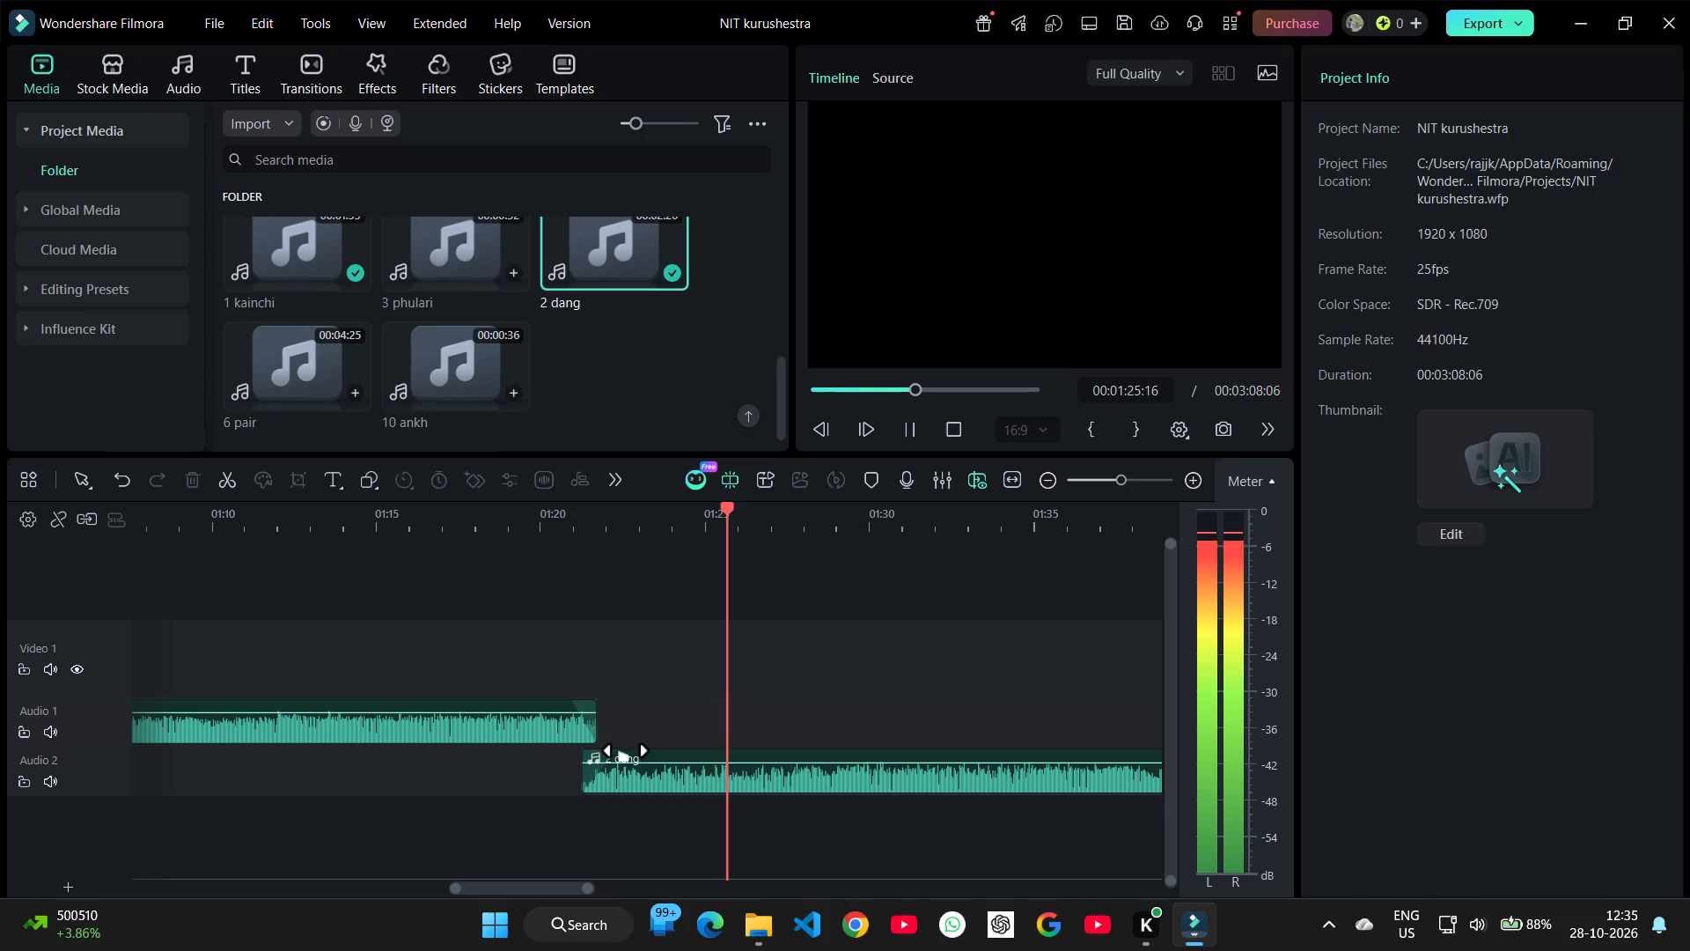
# Lengthen the fade-in of 2 dang to 1.76 s and briefly play from about 00:01:17 before pausing.
pyautogui.moveTo(626, 753); pyautogui.dragTo(640, 753)
pyautogui.click(468, 652)
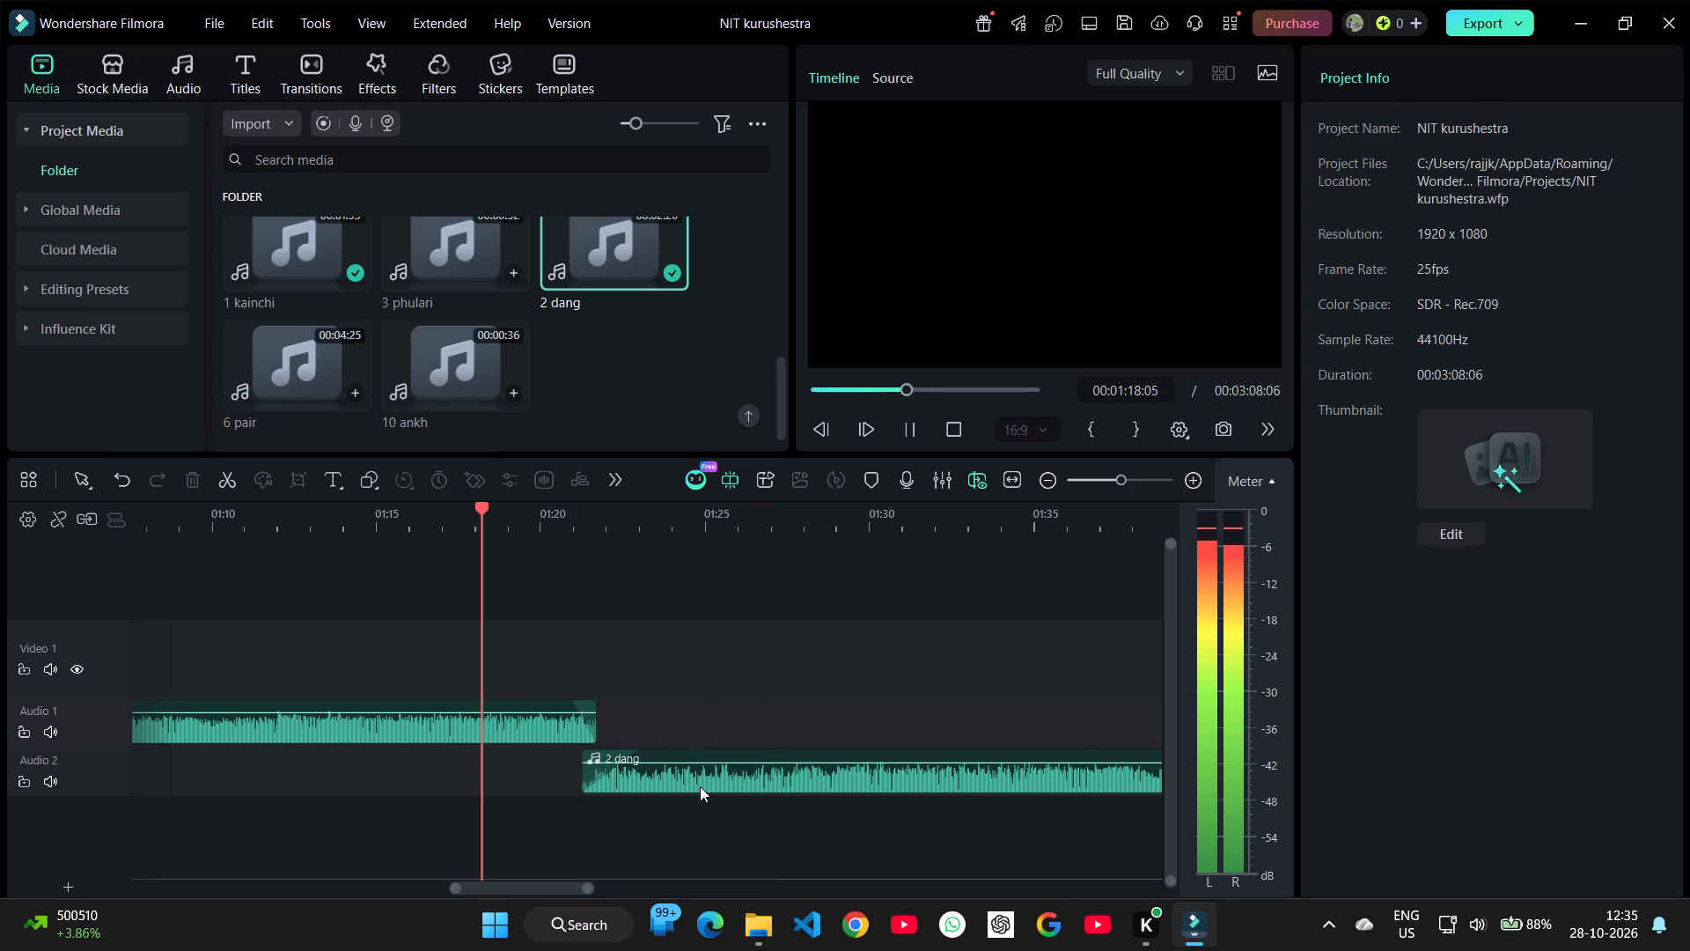
pyautogui.press('space')
# Set the volume of the 2 dang clip to 2 dB.
pyautogui.click(701, 780)
pyautogui.click(1547, 342)
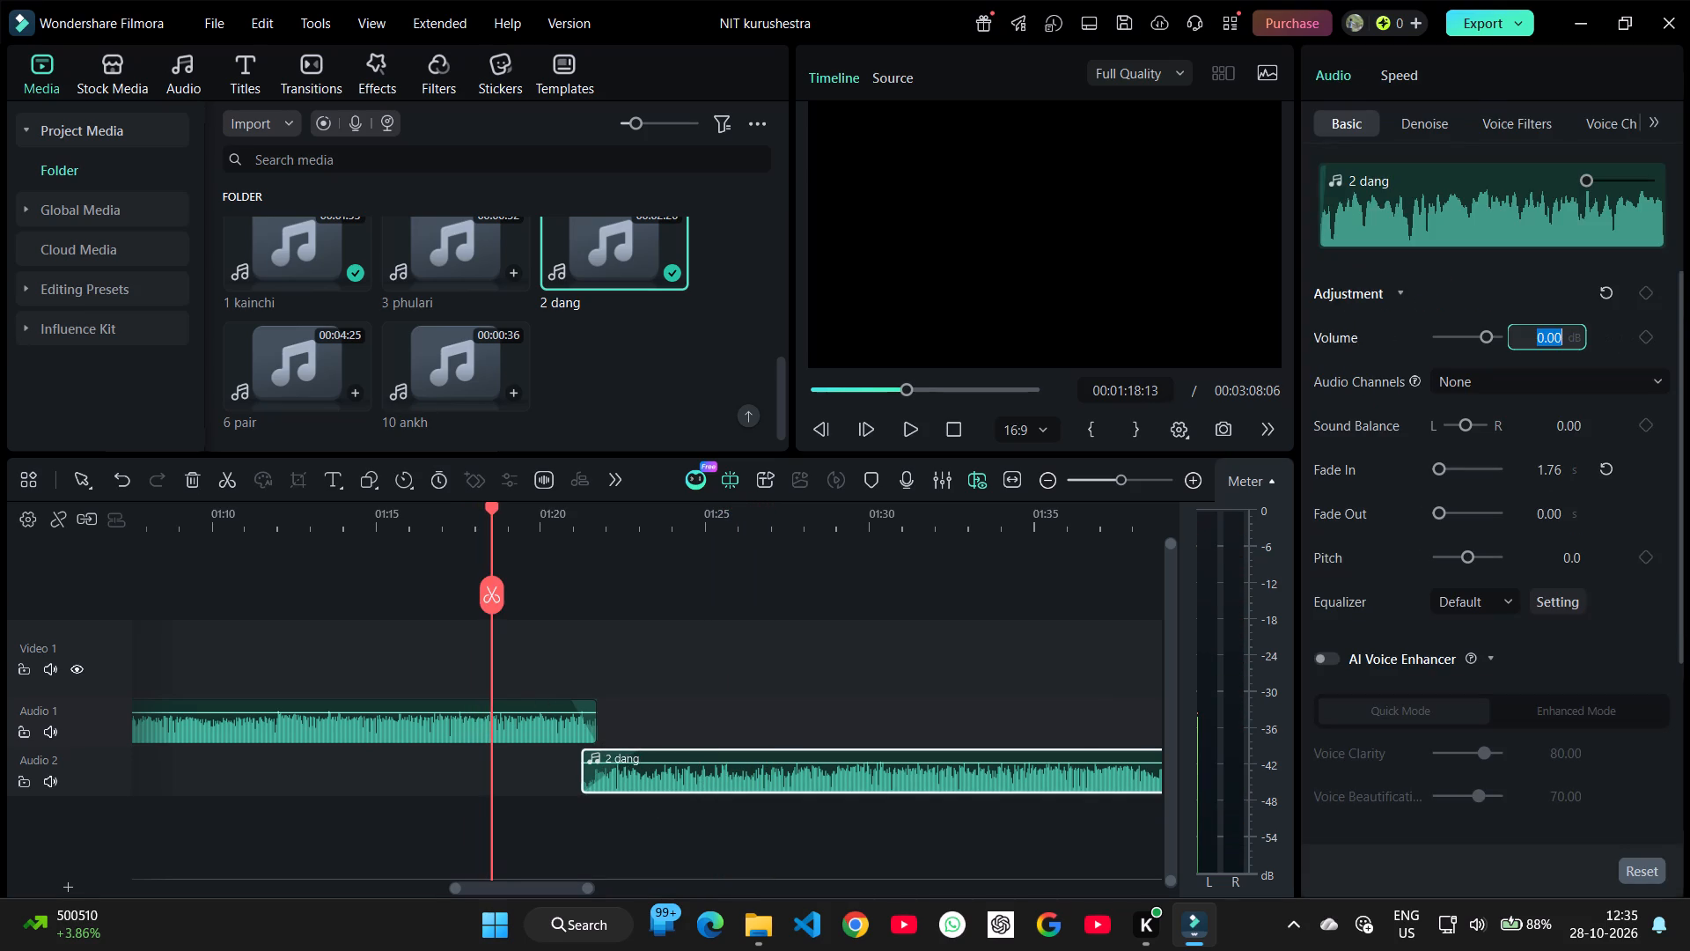
pyautogui.press('2')
pyautogui.press('Return')
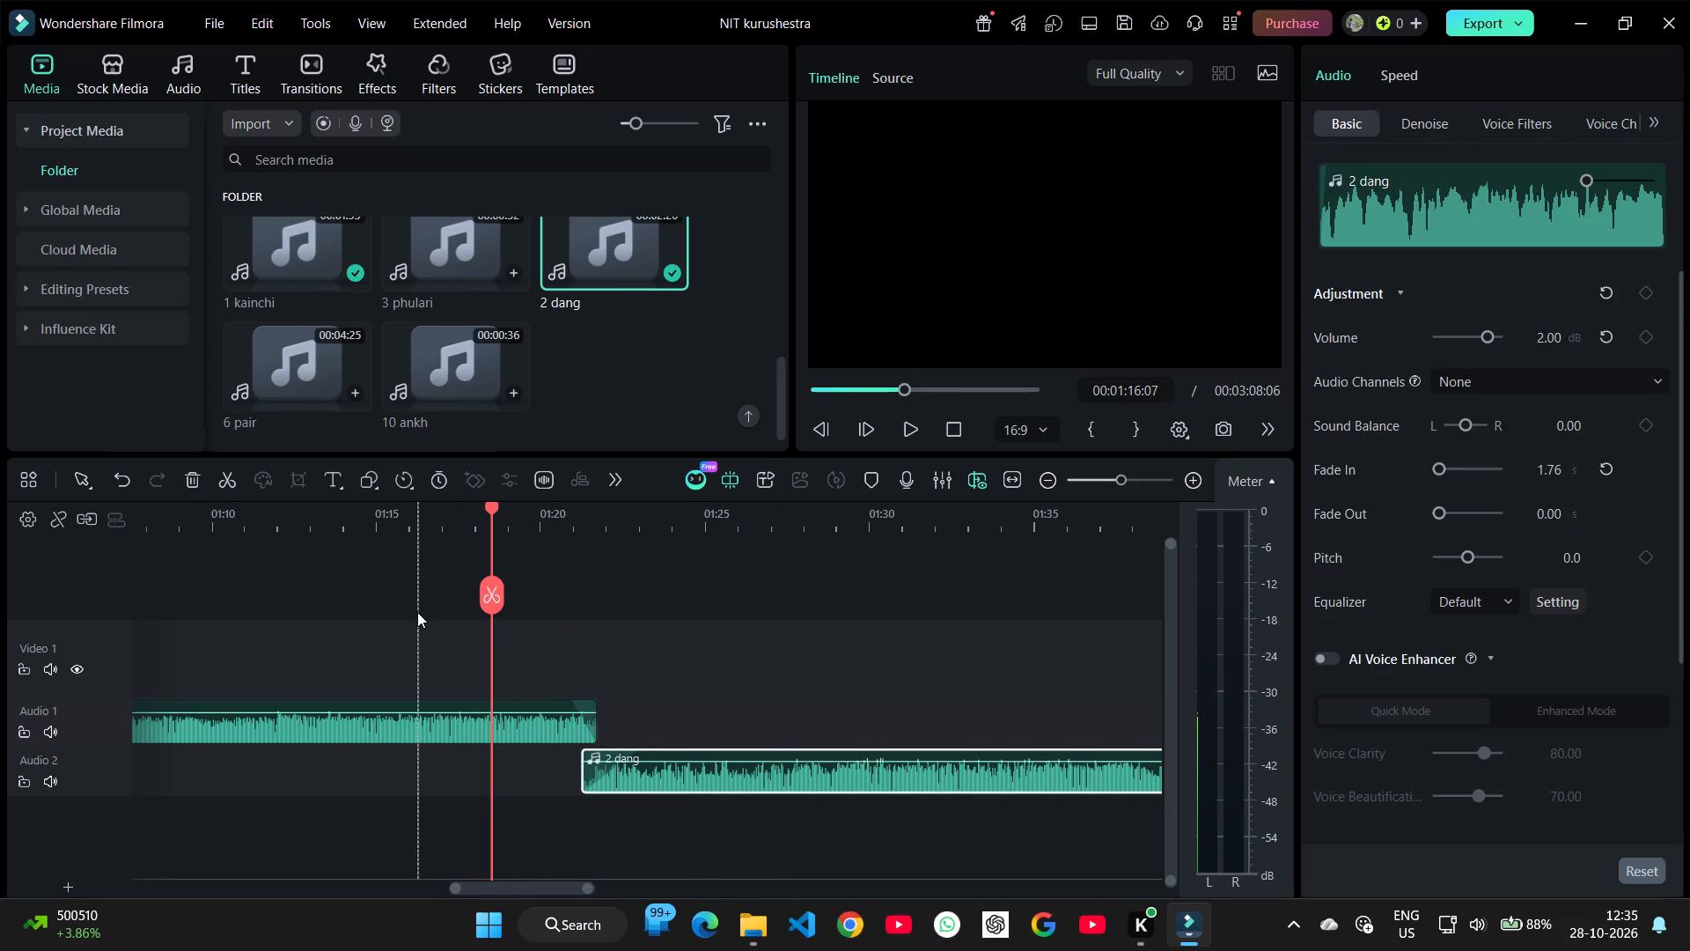
# Play the 1 kainchi to 2 dang transition, listen on into 2 dang to about 00:01:33, and replay from about 00:01:20.
pyautogui.press('space')
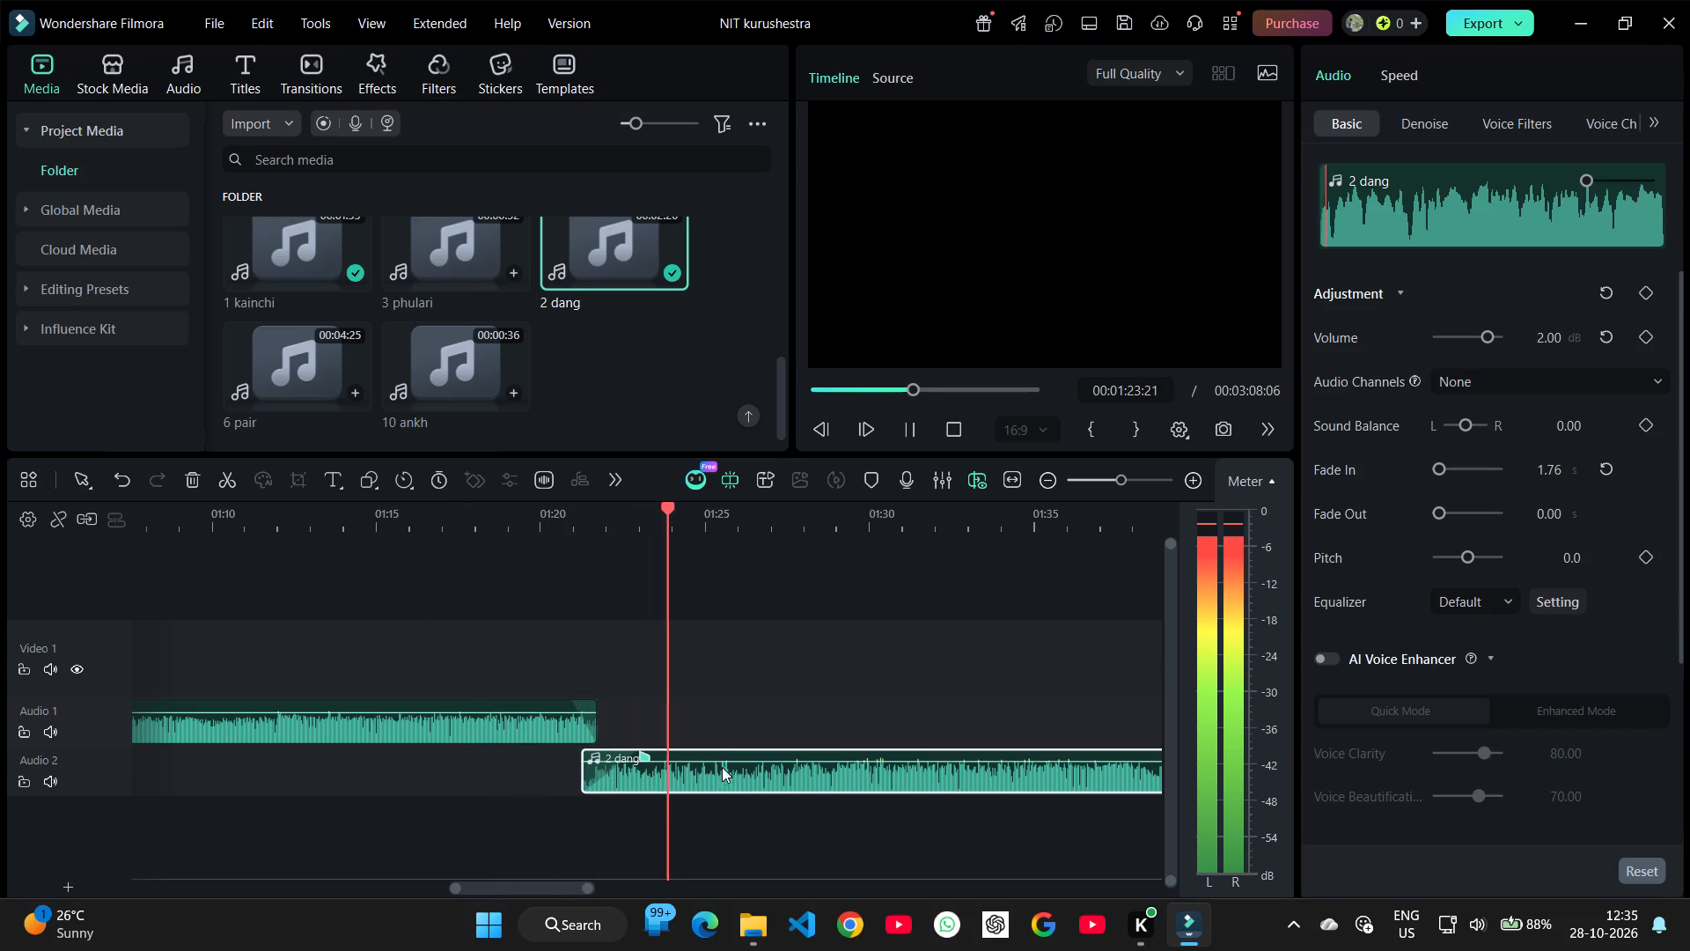
pyautogui.click(453, 621)
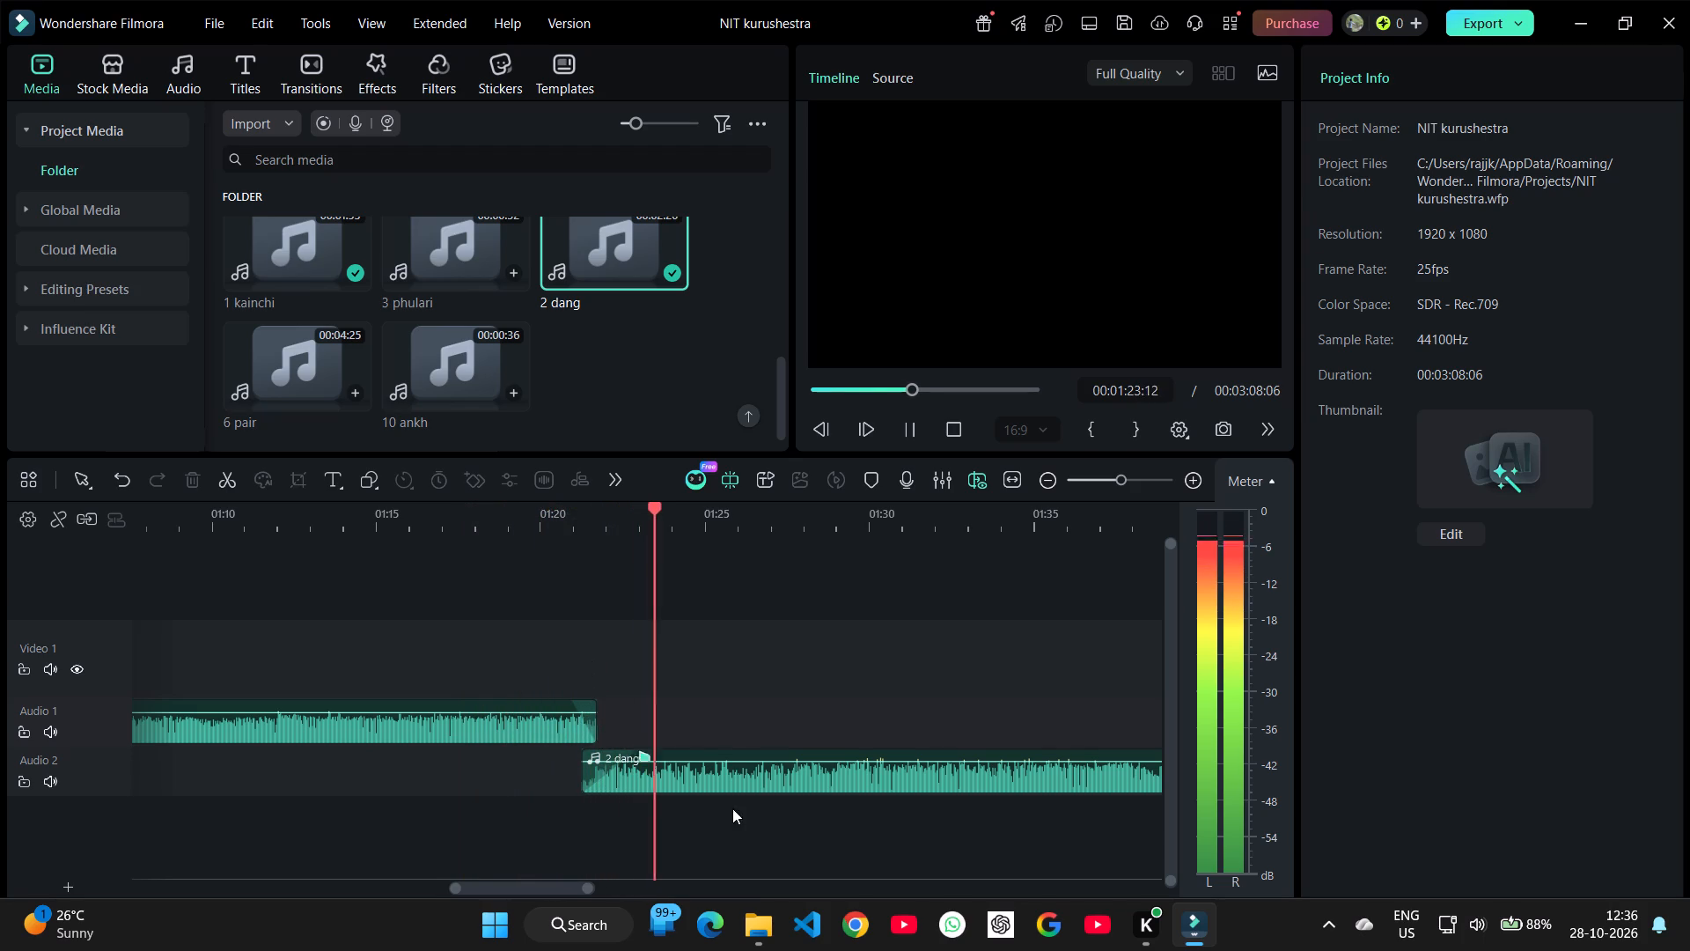
pyautogui.keyDown('ctrl'); pyautogui.scroll(-3, 840, 702); pyautogui.keyUp('ctrl')
pyautogui.keyDown('ctrl'); pyautogui.scroll(-2, 679, 855); pyautogui.keyUp('ctrl')
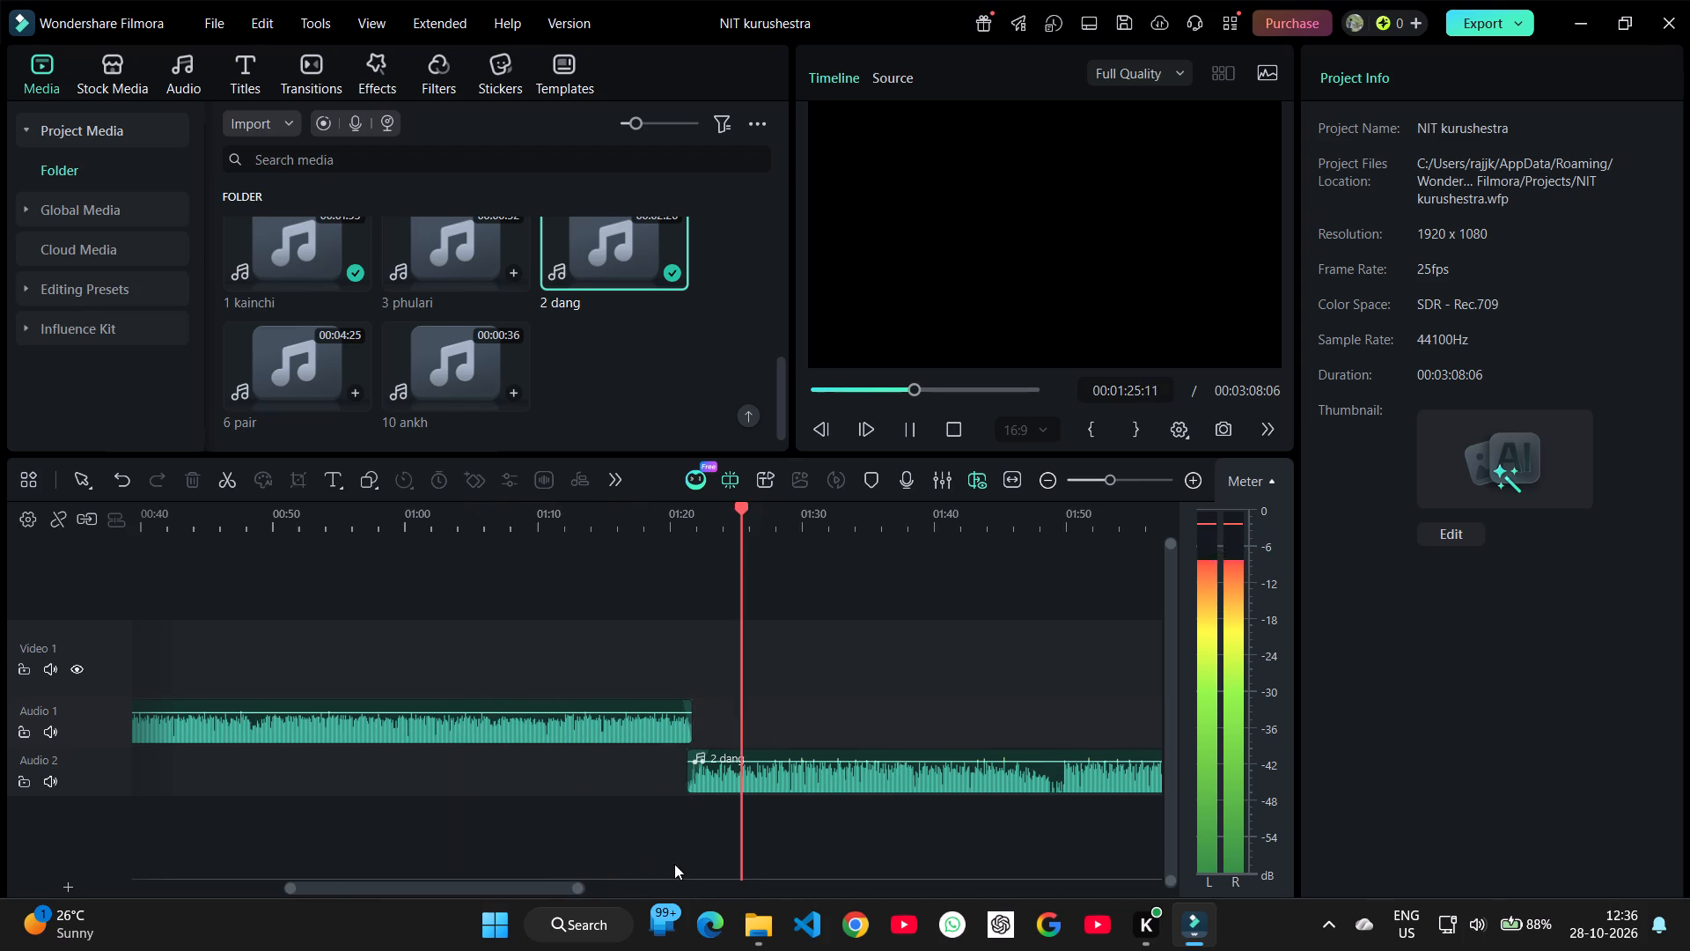
pyautogui.keyDown('ctrl'); pyautogui.scroll(-2, 1100, 687); pyautogui.keyUp('ctrl')
pyautogui.keyDown('ctrl'); pyautogui.scroll(5, 1099, 688); pyautogui.keyUp('ctrl')
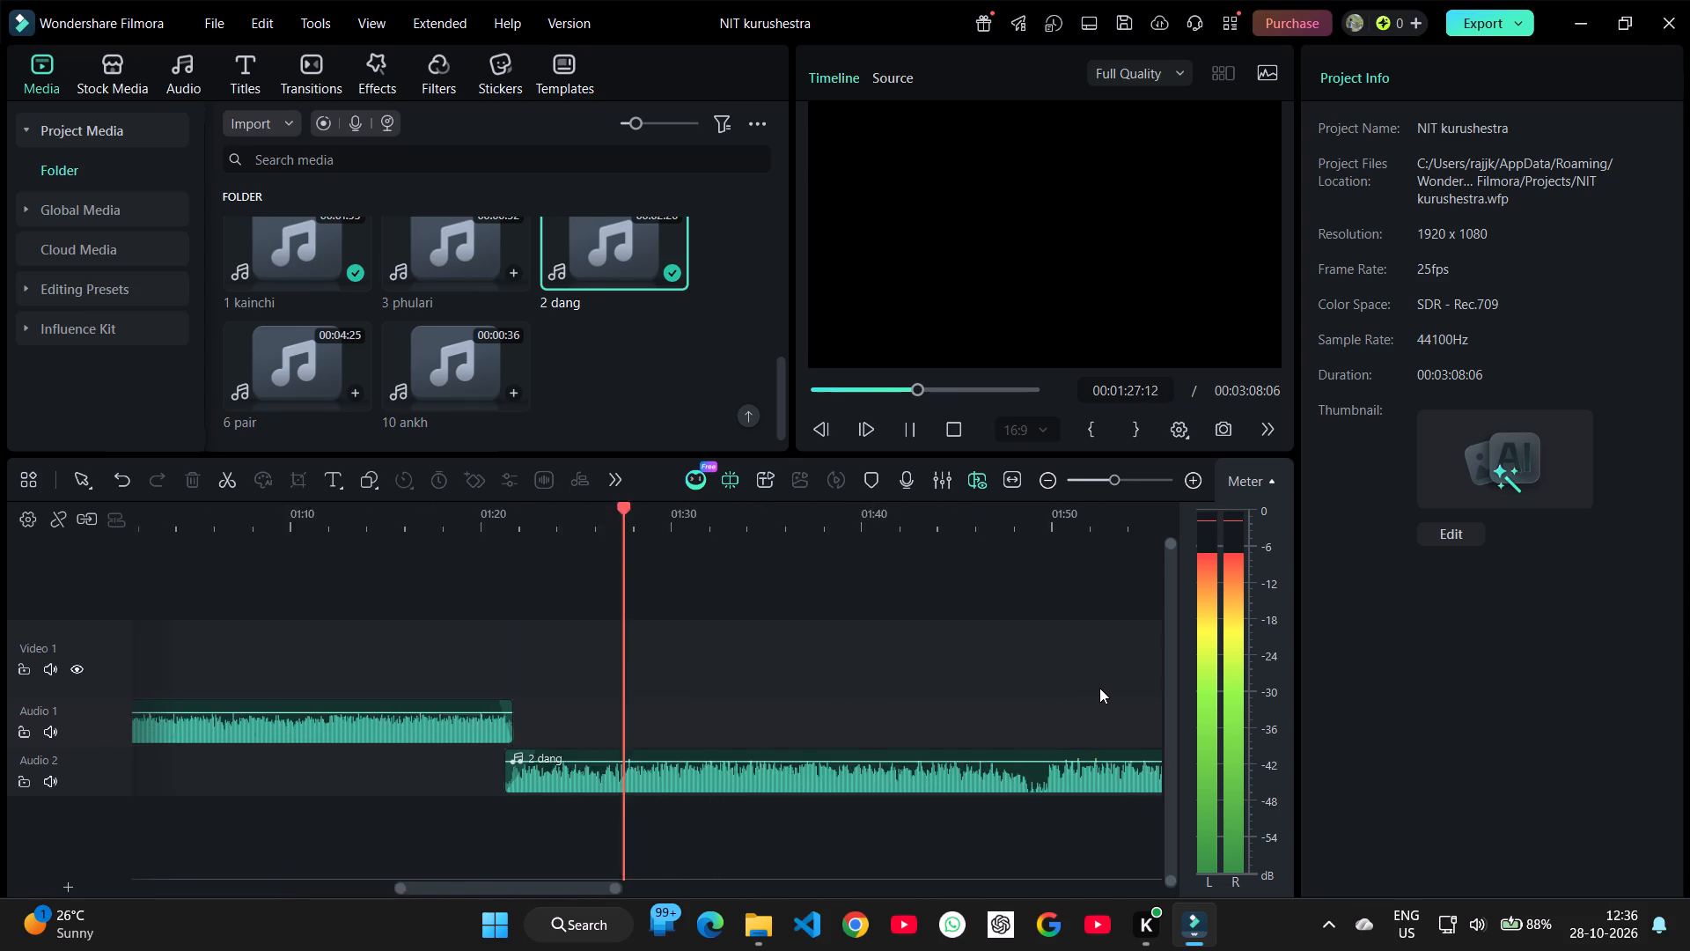
pyautogui.keyDown('ctrl'); pyautogui.scroll(2, 1100, 691); pyautogui.keyUp('ctrl')
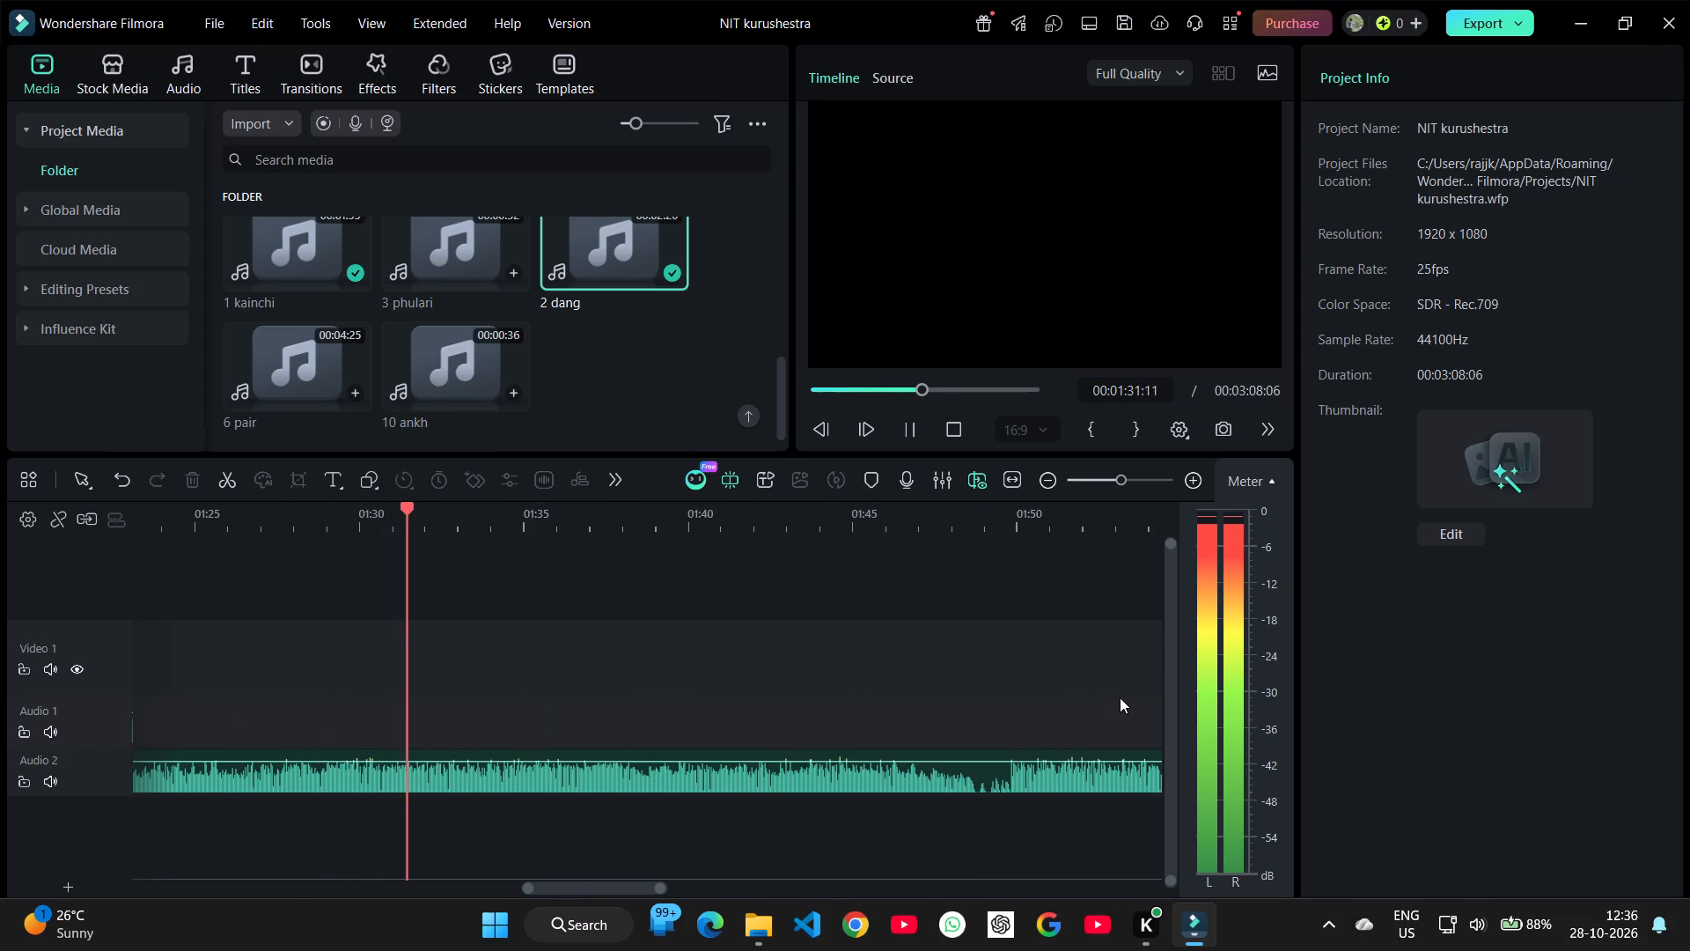
pyautogui.keyDown('ctrl'); pyautogui.scroll(-1, 1107, 730); pyautogui.keyUp('ctrl')
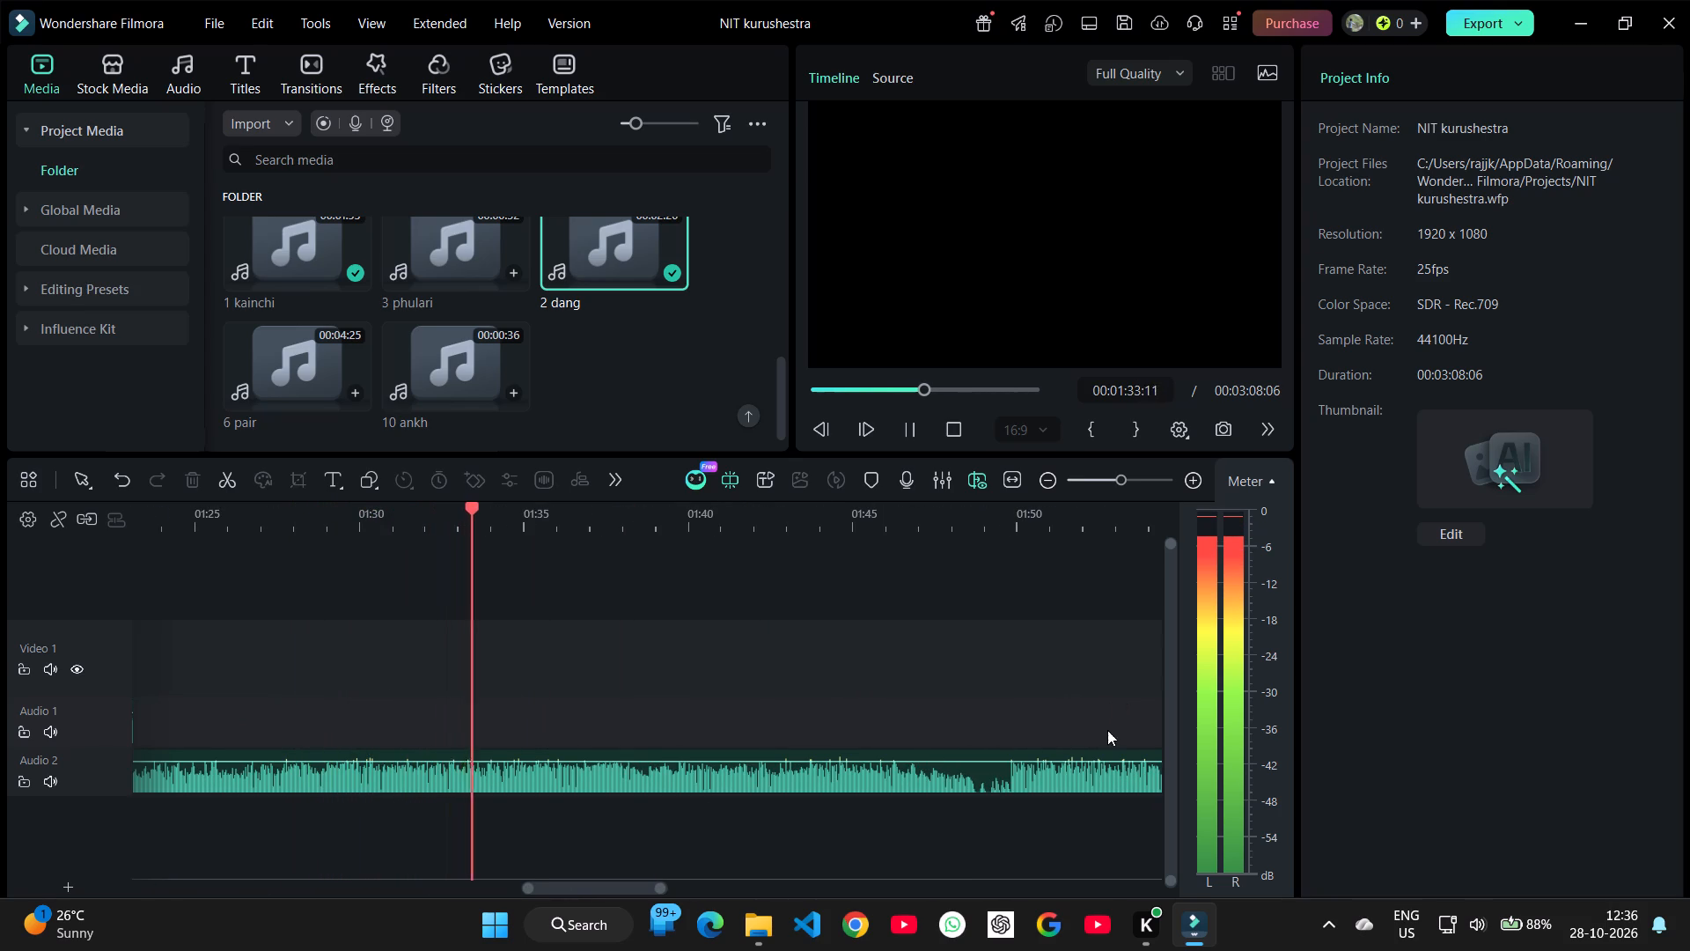
pyautogui.keyDown('ctrl'); pyautogui.scroll(-3, 1107, 730); pyautogui.keyUp('ctrl')
pyautogui.click(593, 644)
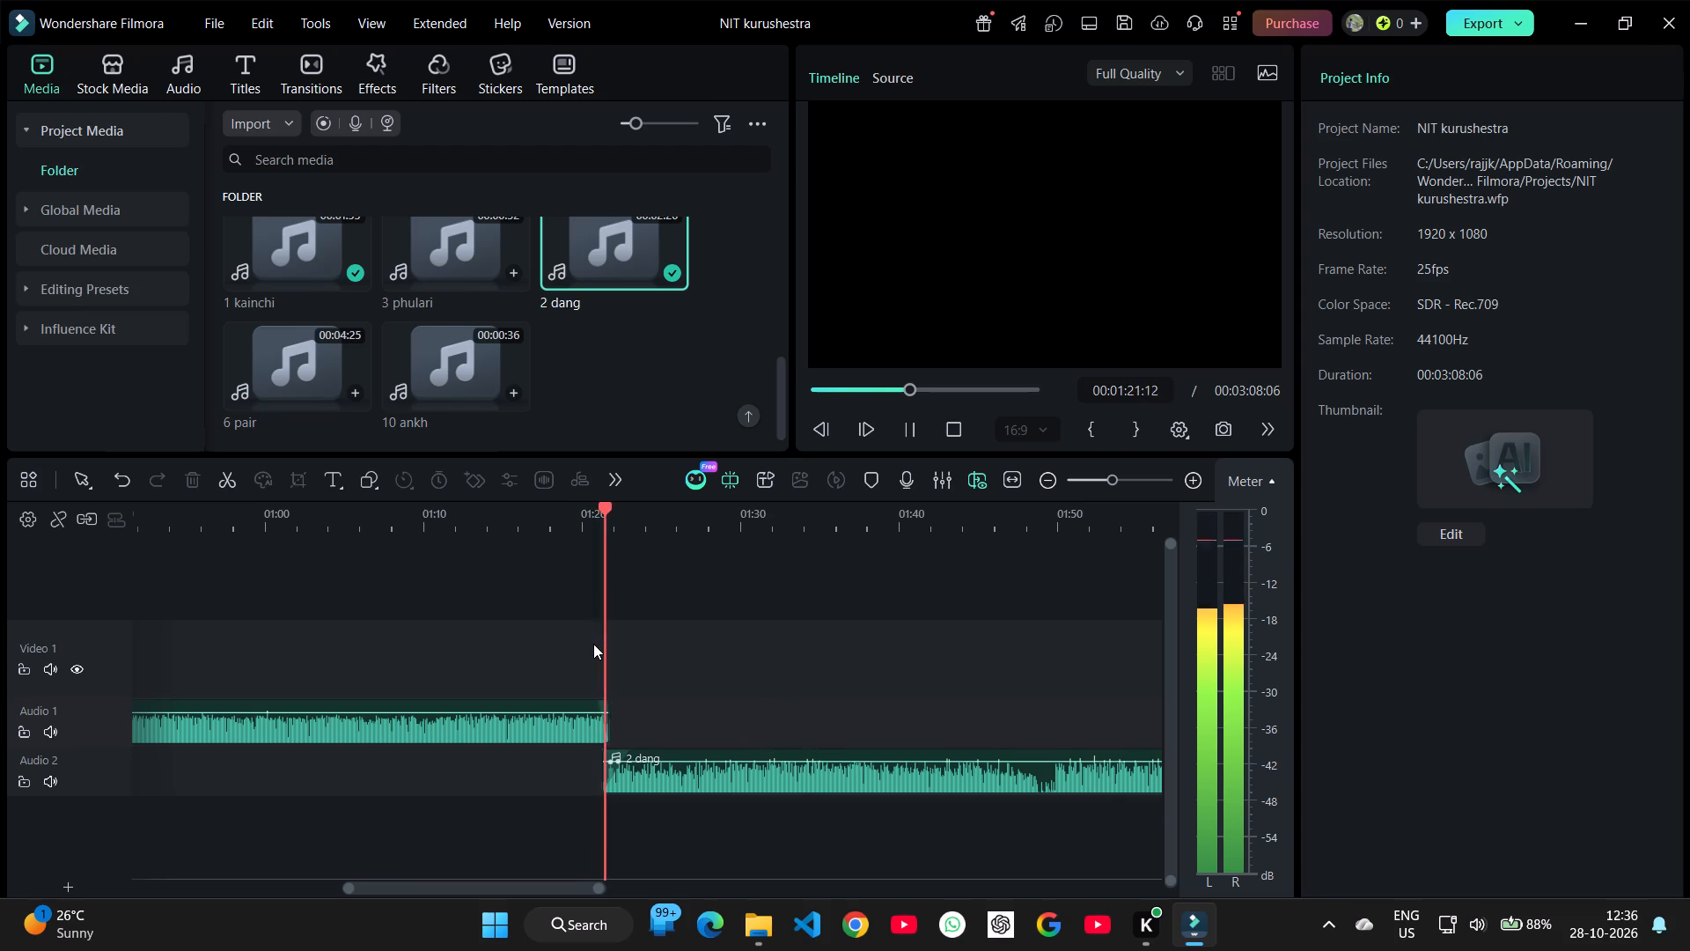
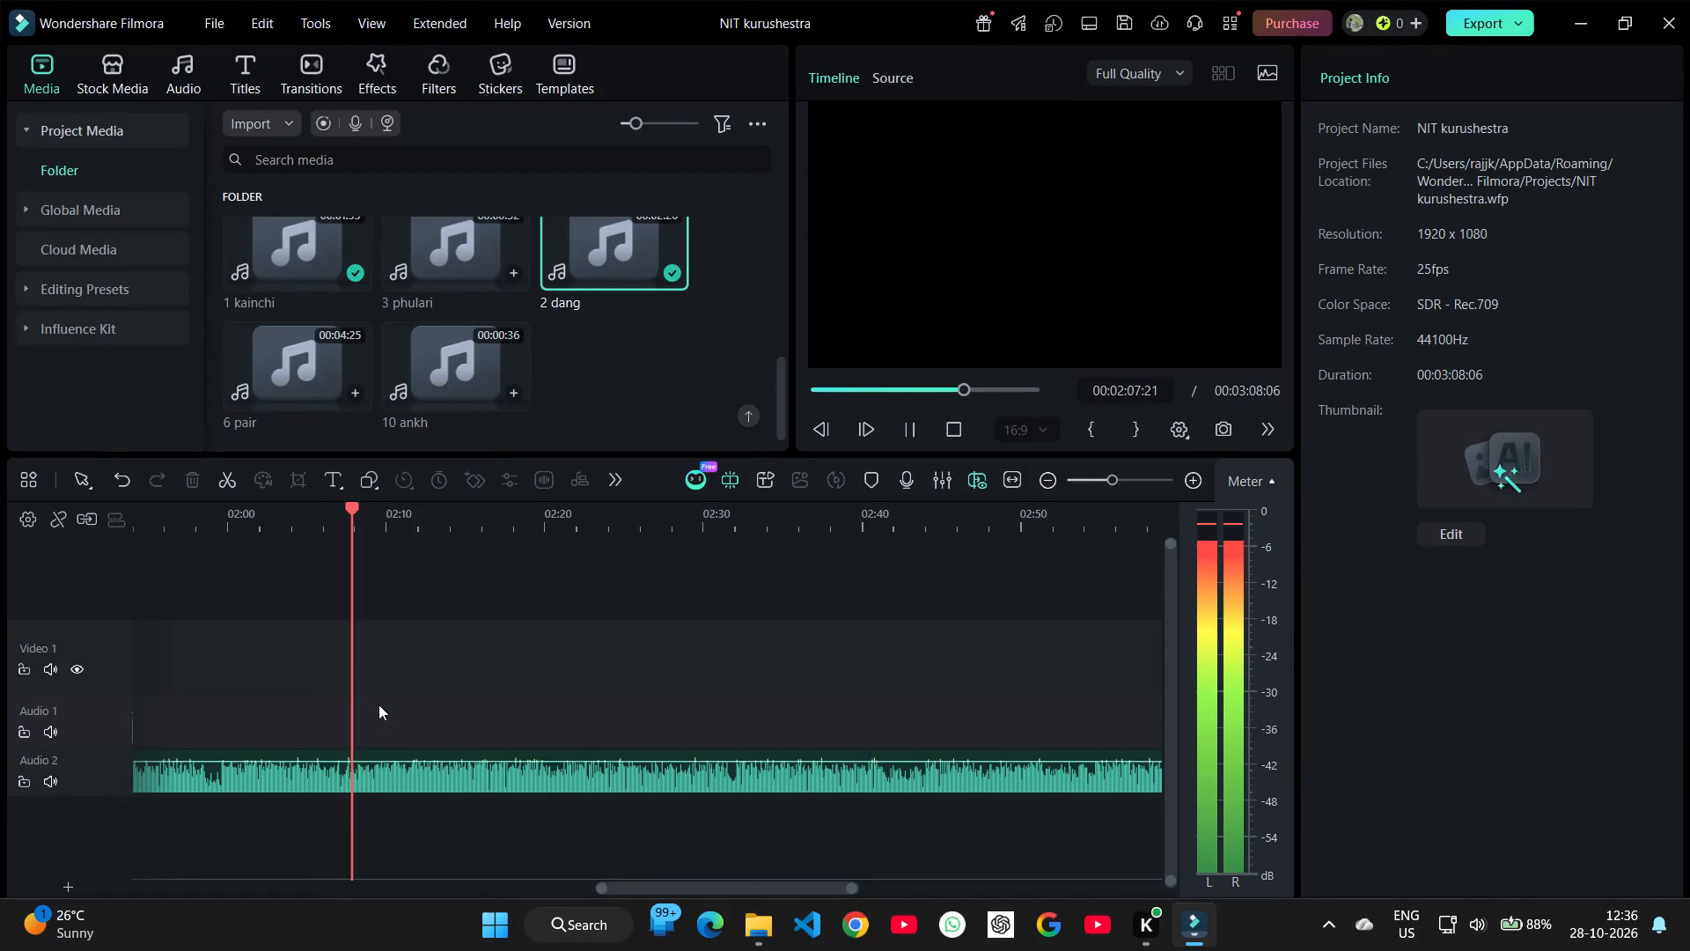
# Audition 2 dang from about 00:02:05 for a cut point, split it at 00:02:09:22, and delete the part after the cut.
pyautogui.click(310, 686)
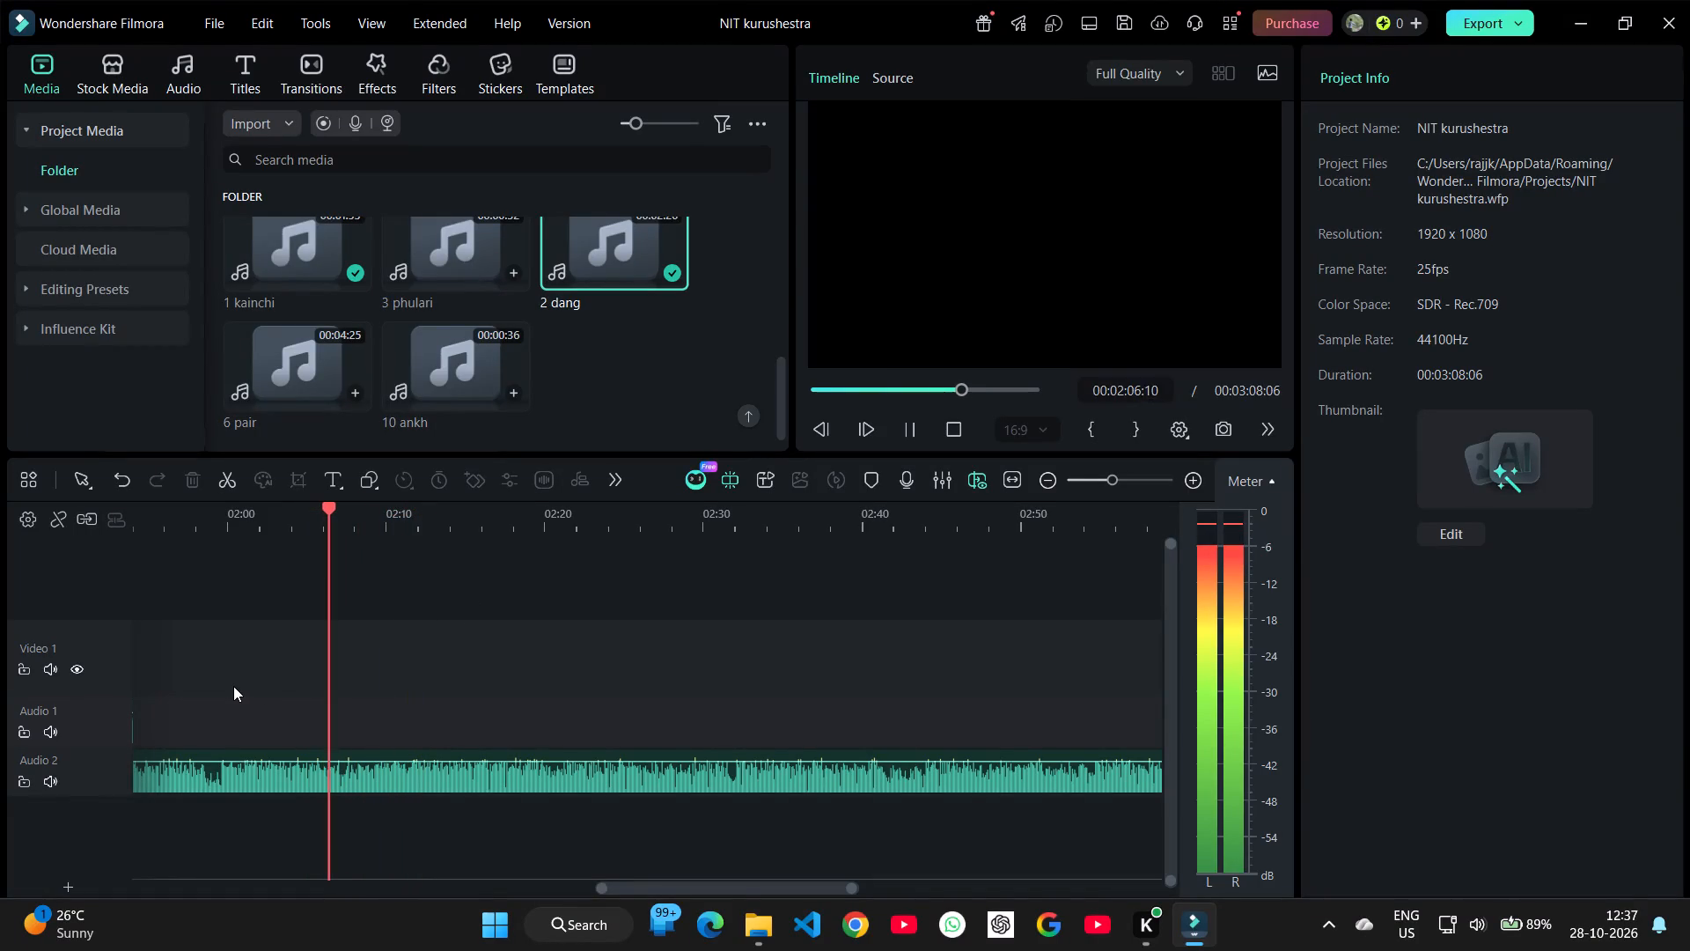
pyautogui.press('space')
pyautogui.press('space')
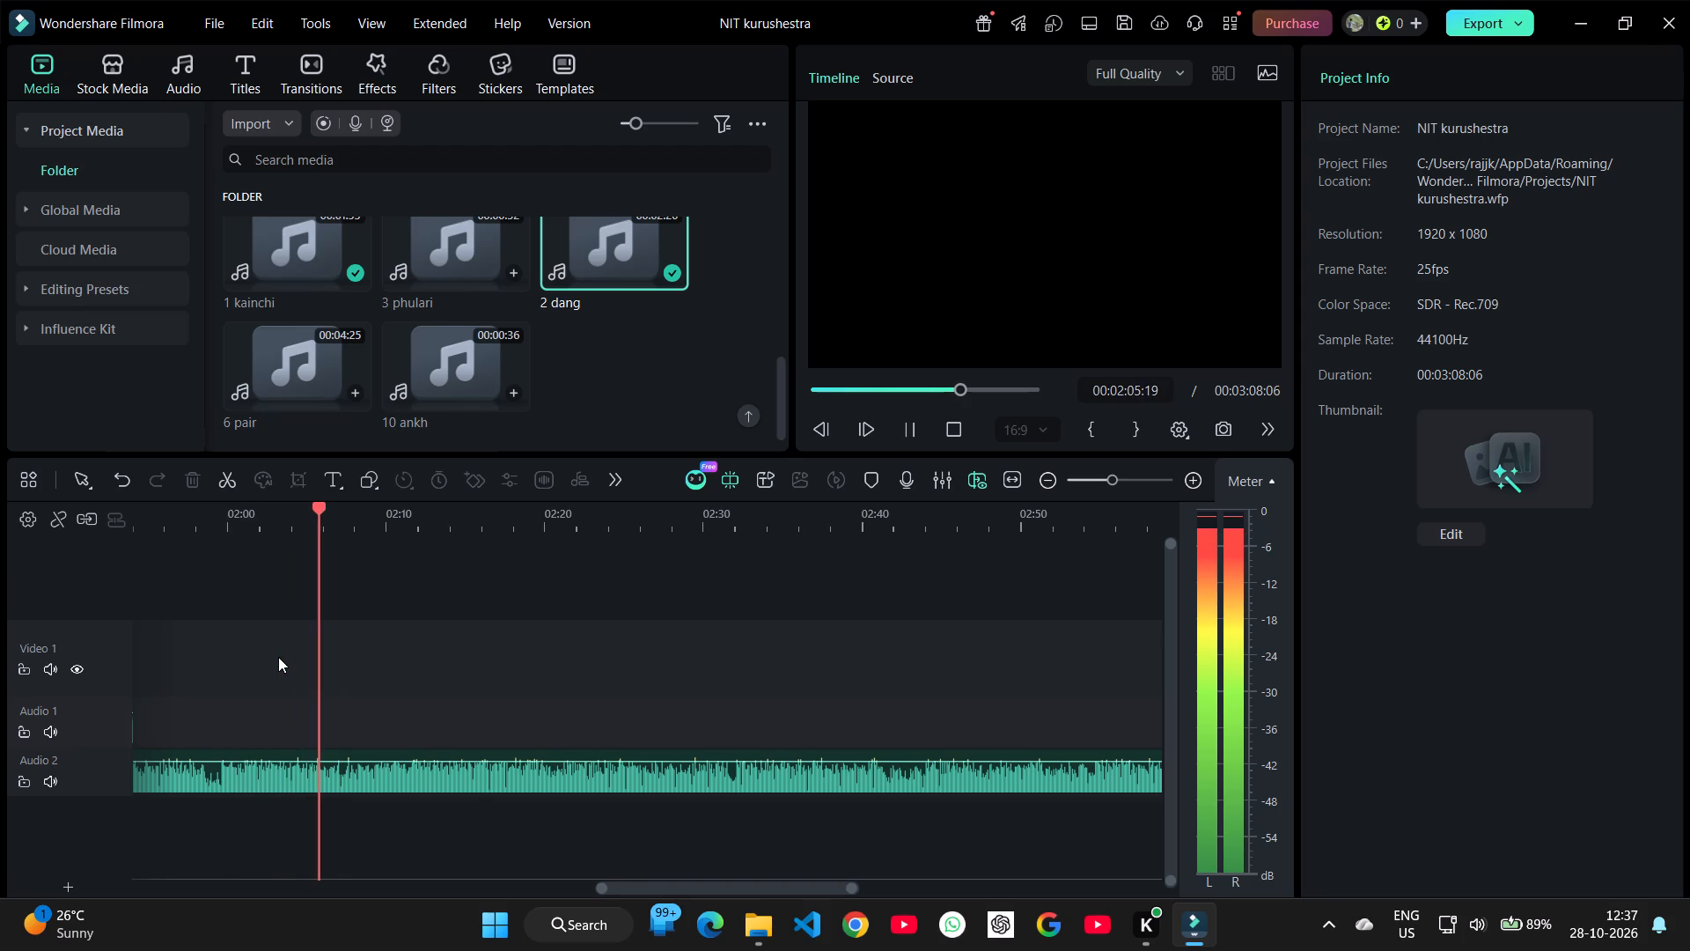
pyautogui.press('space')
pyautogui.press('space')
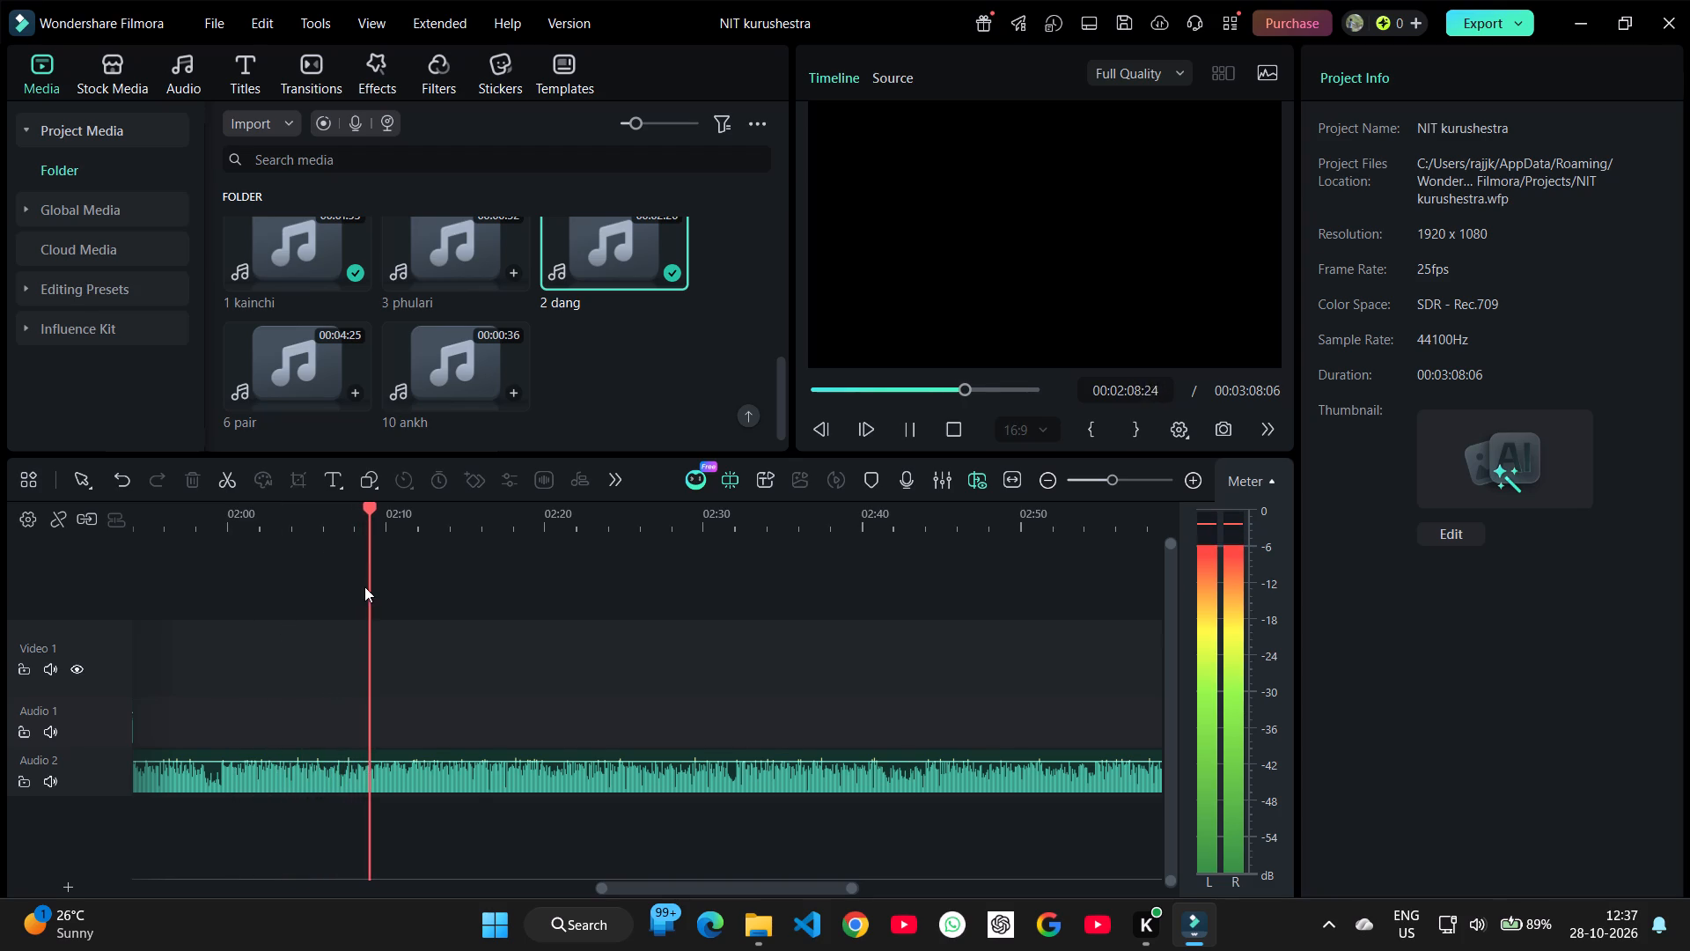
pyautogui.press('space')
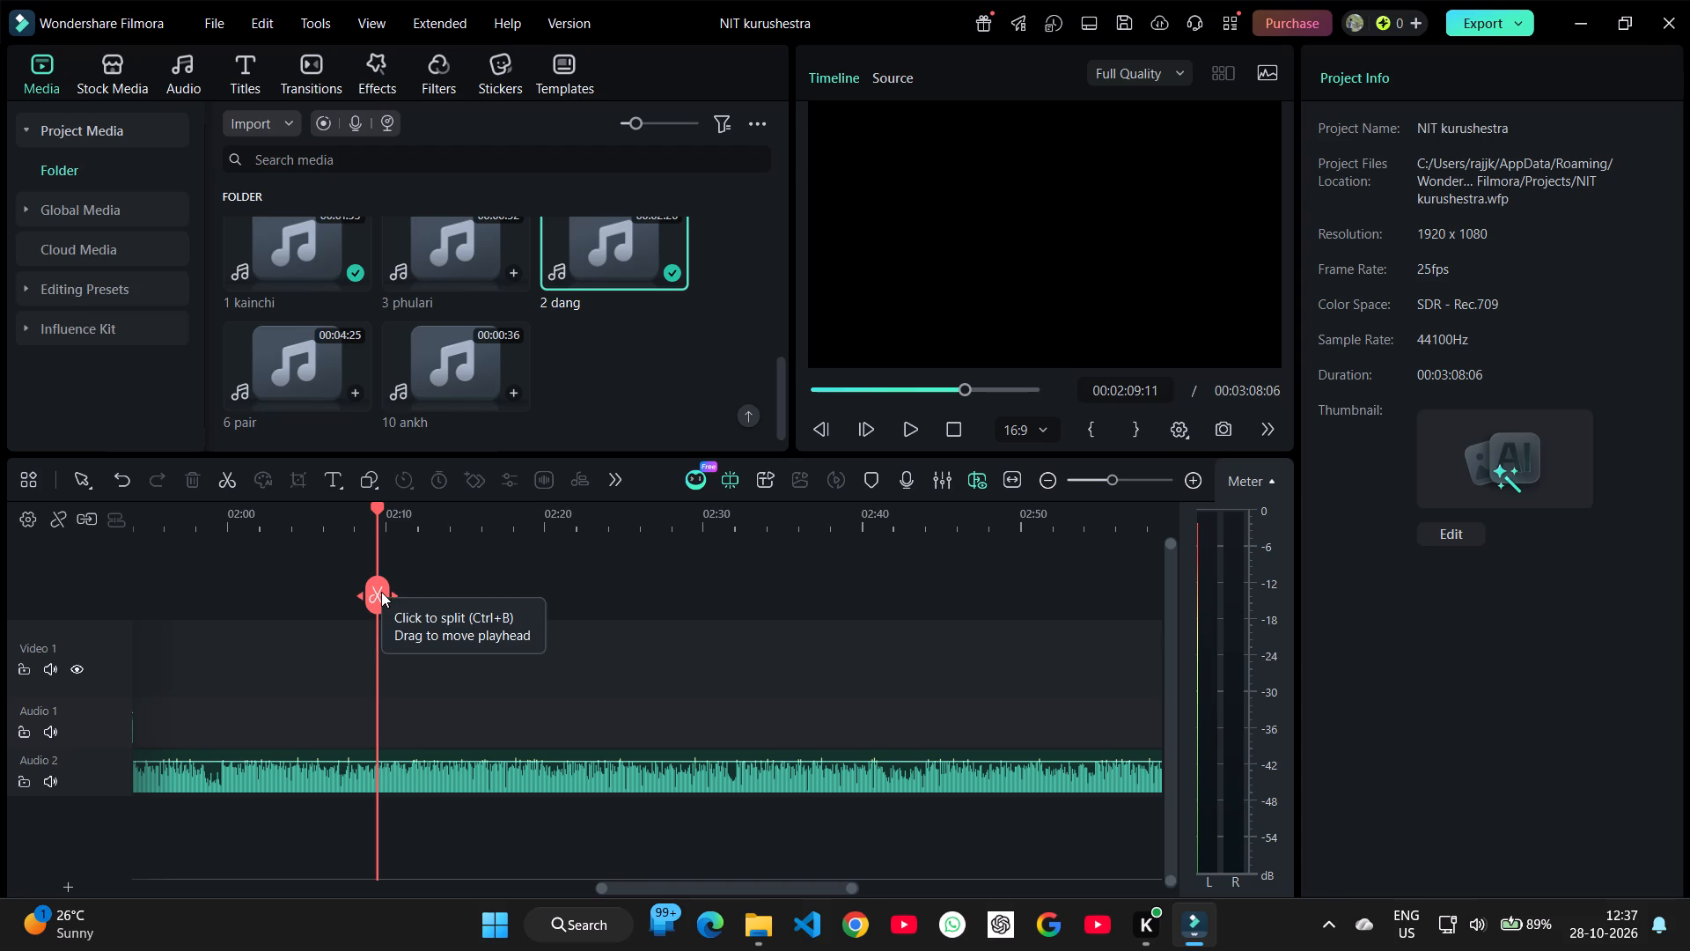
pyautogui.press('space')
pyautogui.press('space')
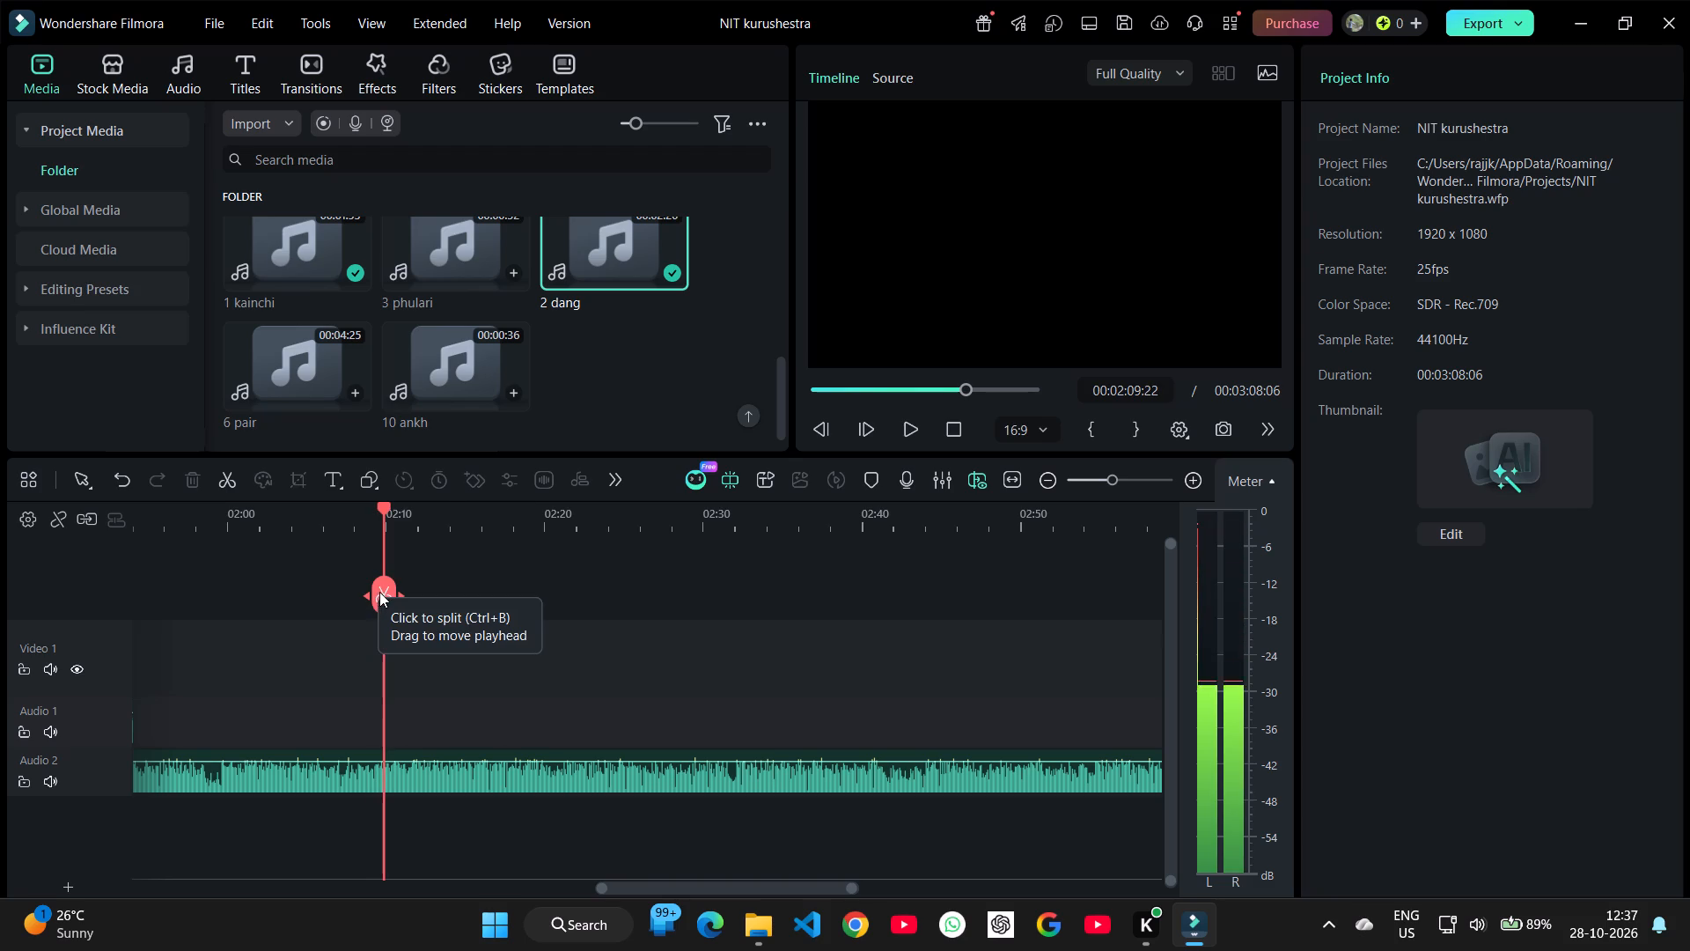
pyautogui.click(379, 592)
pyautogui.press('Delete')
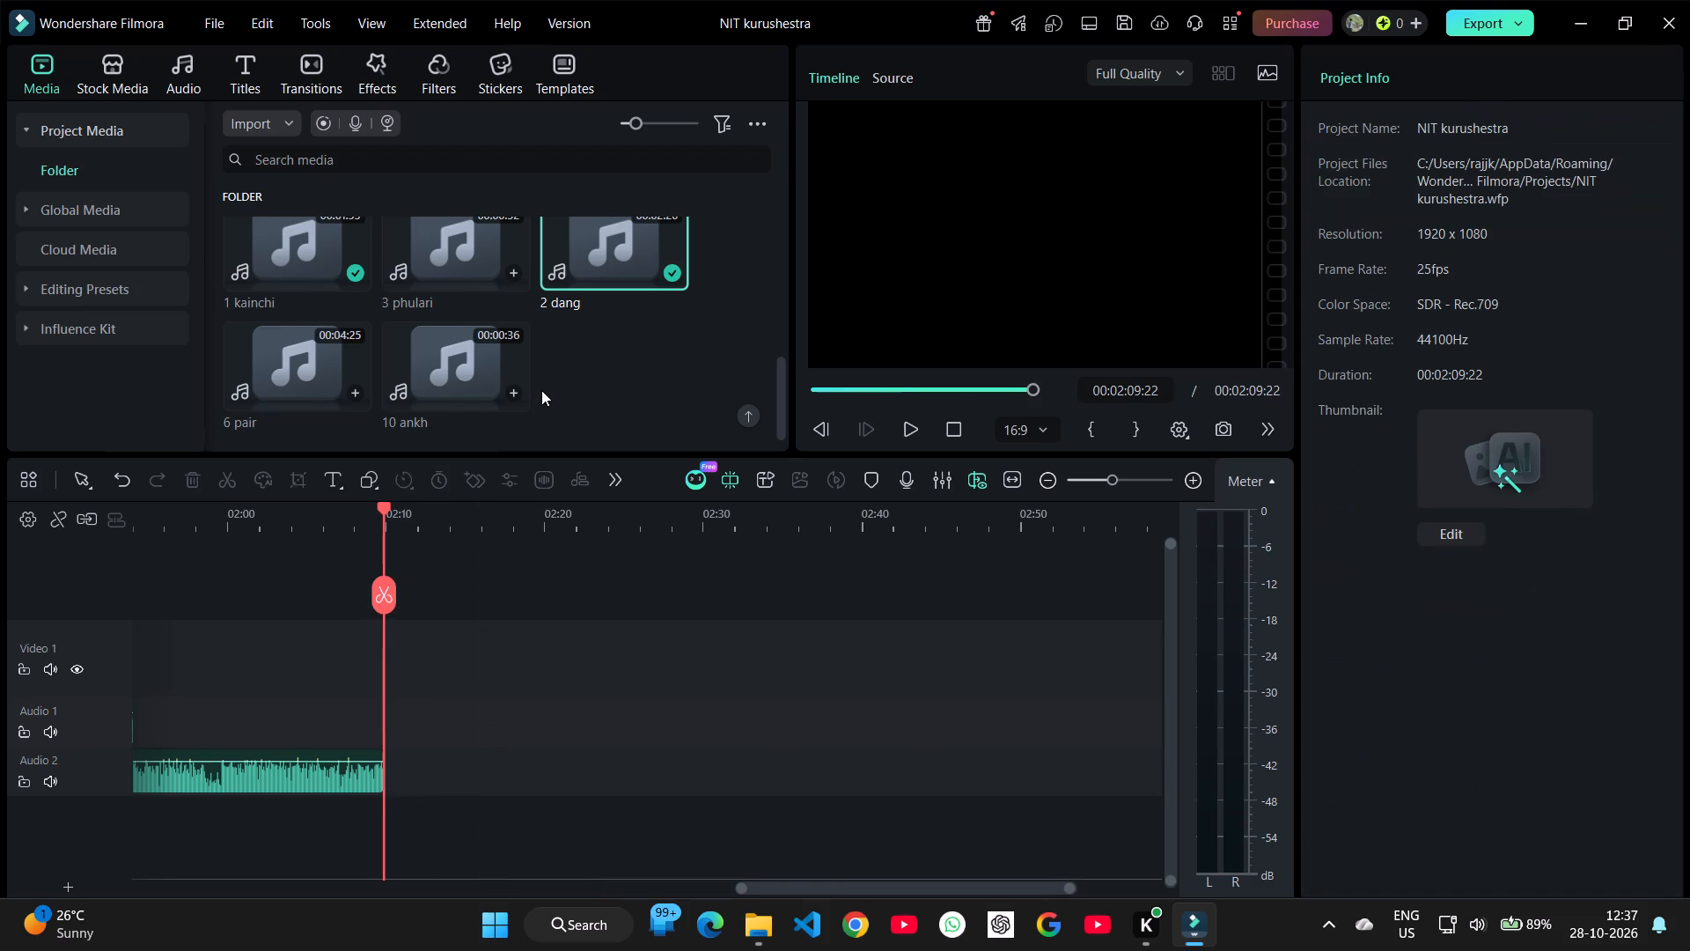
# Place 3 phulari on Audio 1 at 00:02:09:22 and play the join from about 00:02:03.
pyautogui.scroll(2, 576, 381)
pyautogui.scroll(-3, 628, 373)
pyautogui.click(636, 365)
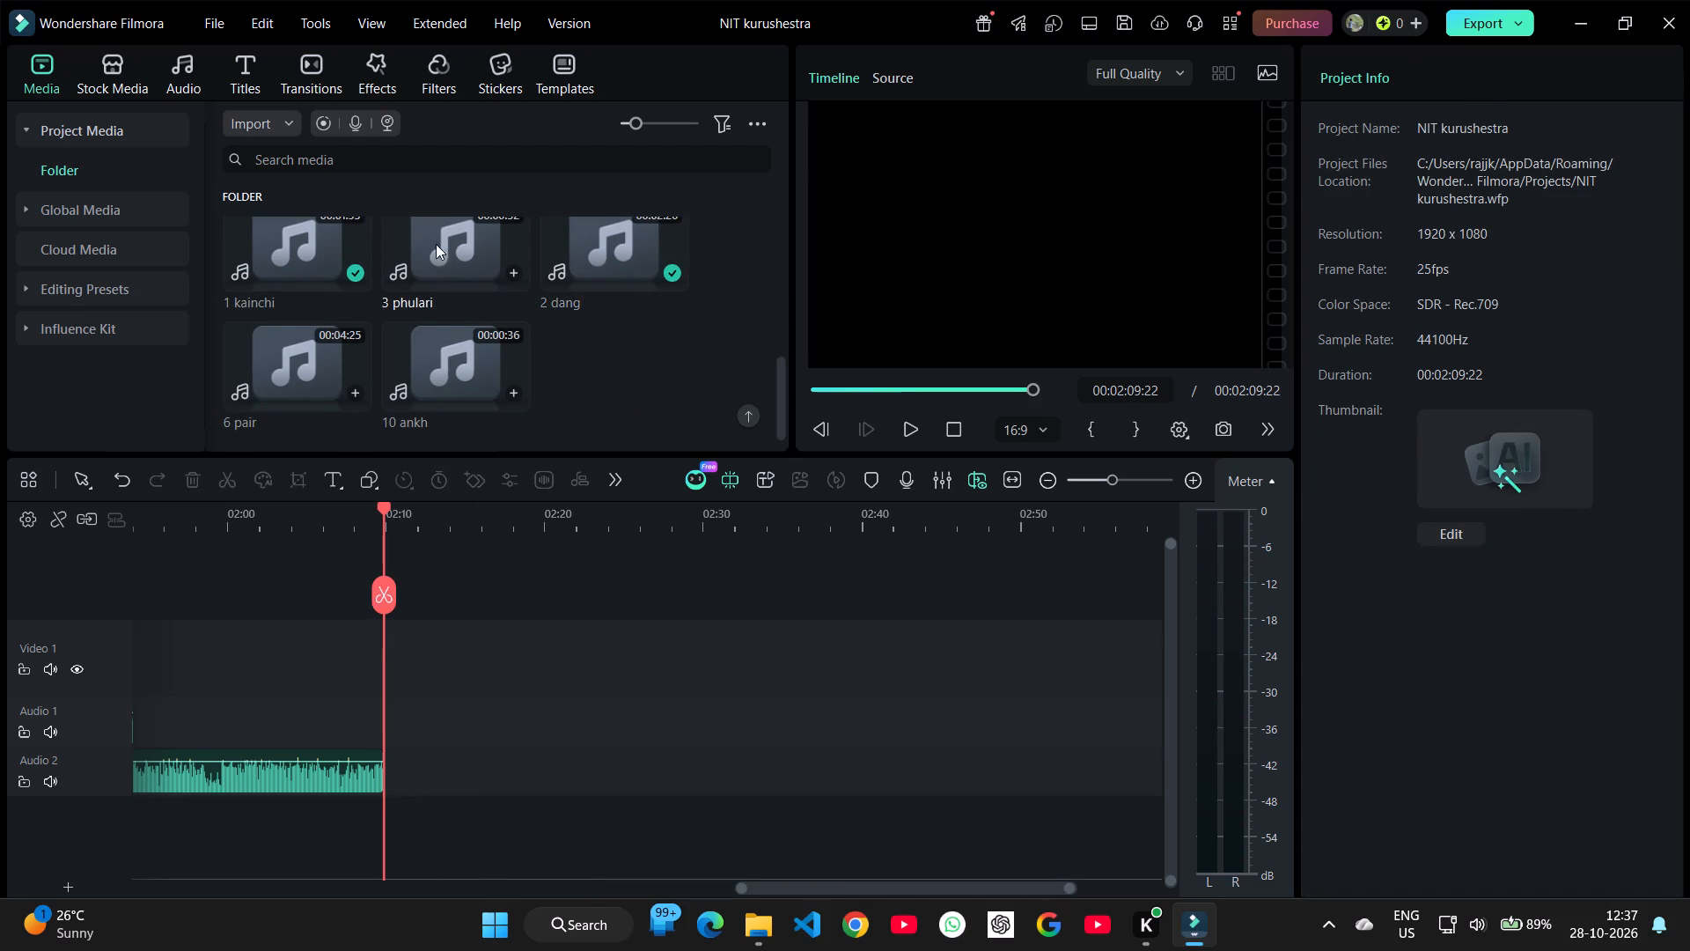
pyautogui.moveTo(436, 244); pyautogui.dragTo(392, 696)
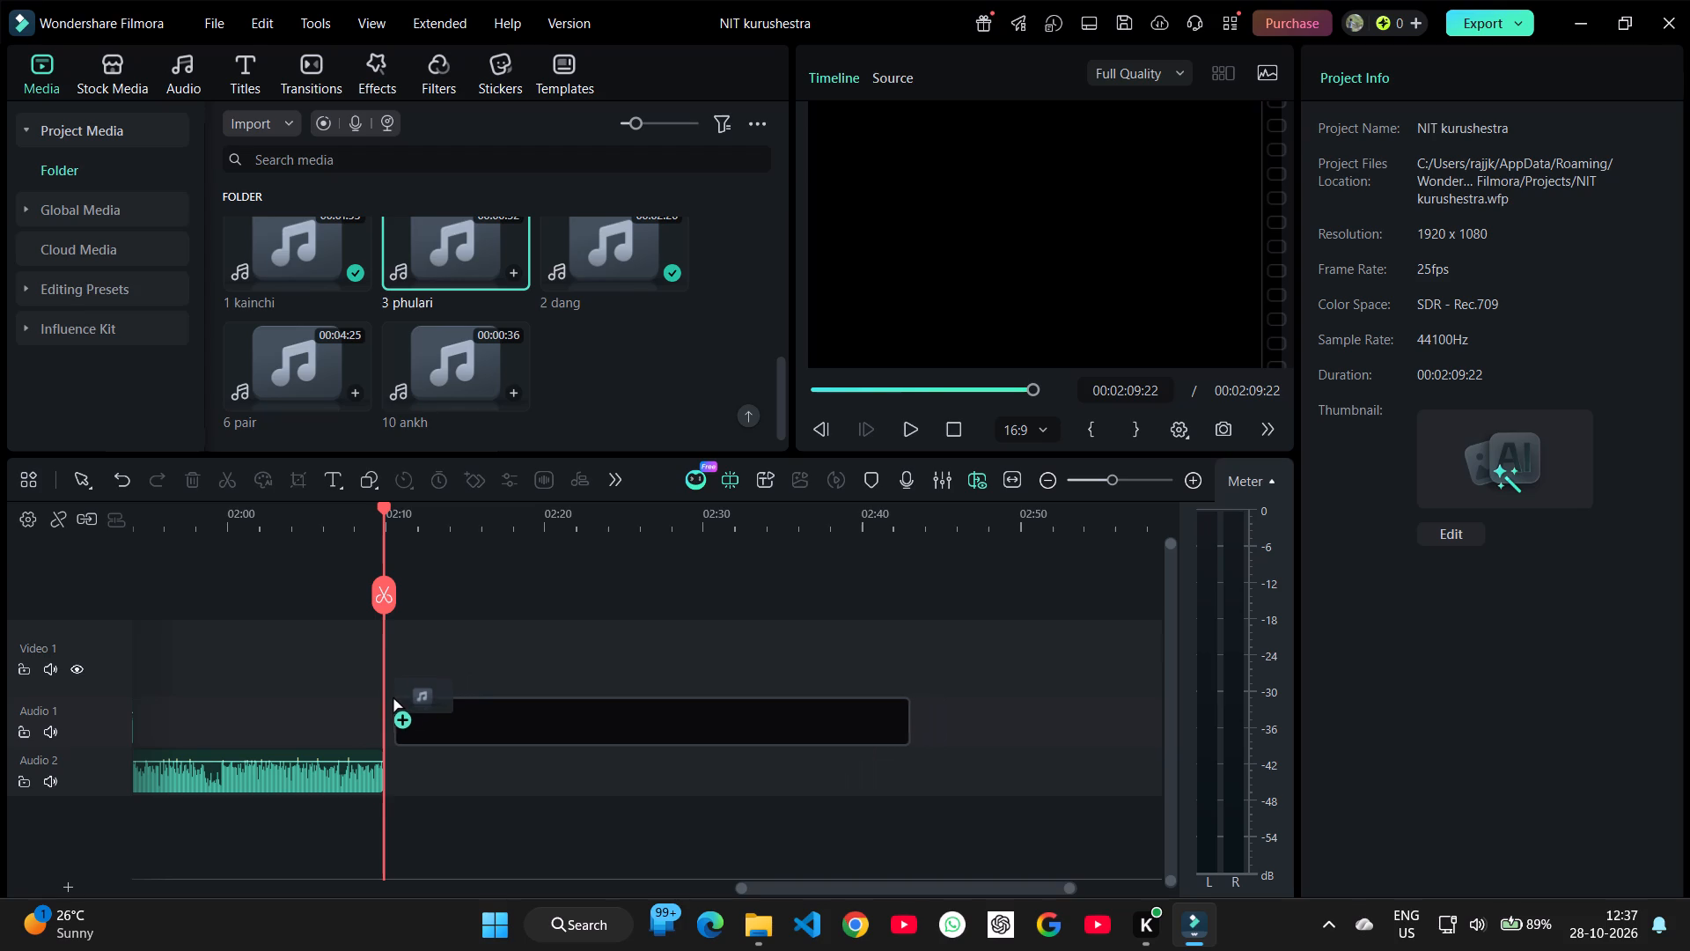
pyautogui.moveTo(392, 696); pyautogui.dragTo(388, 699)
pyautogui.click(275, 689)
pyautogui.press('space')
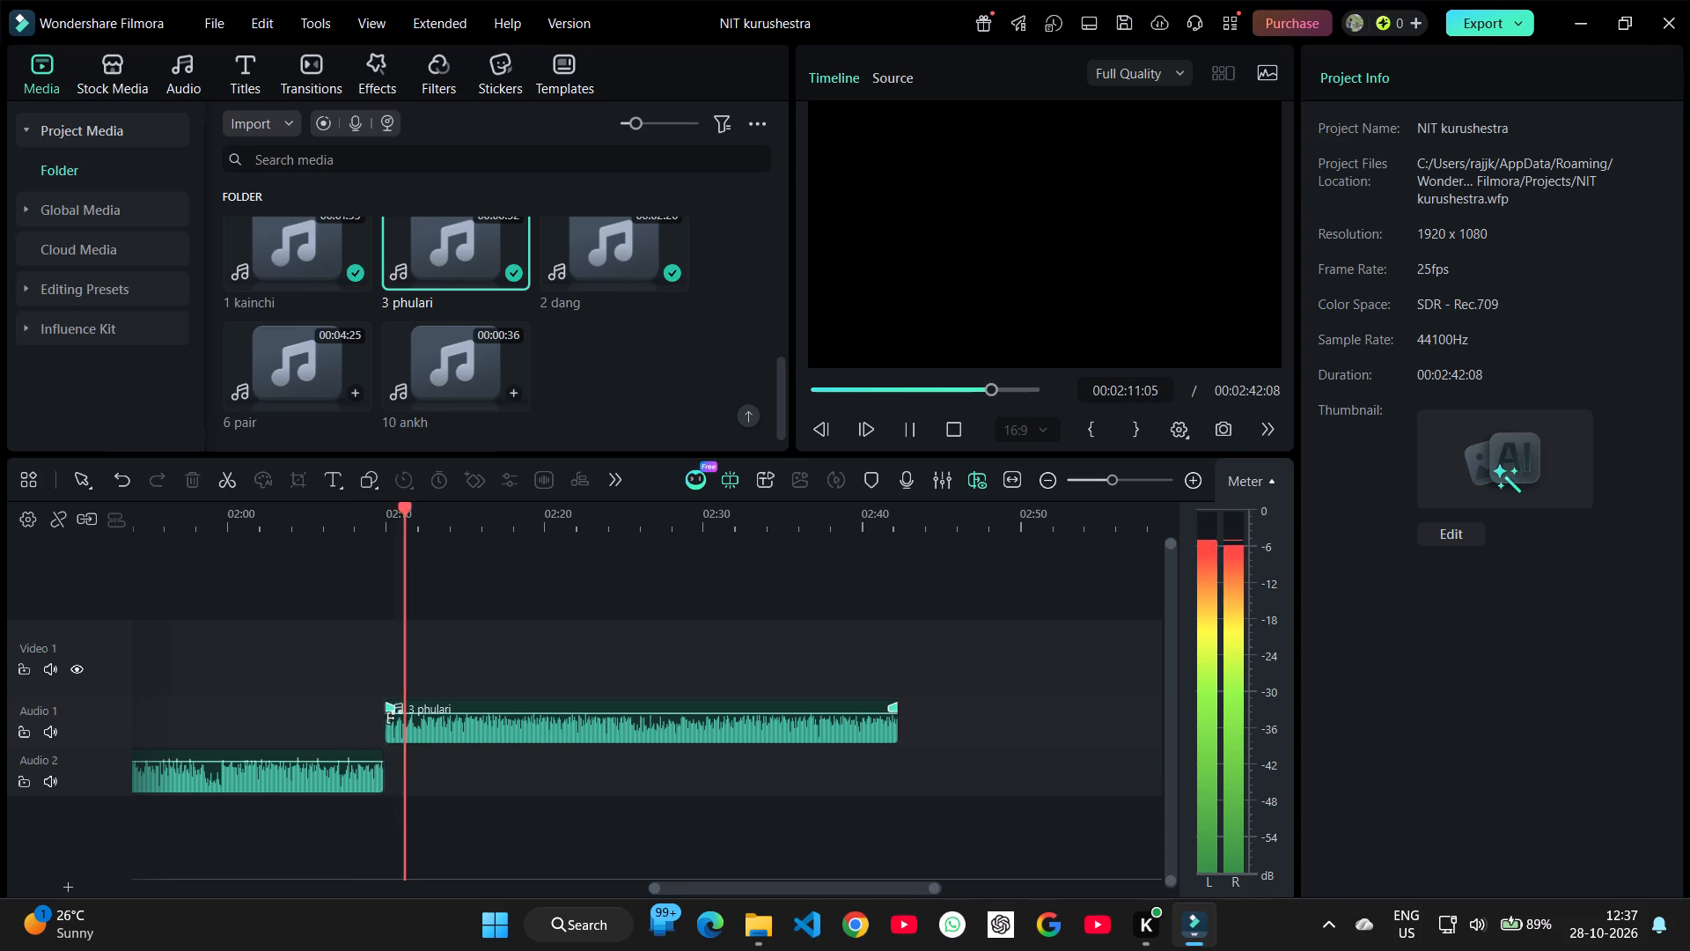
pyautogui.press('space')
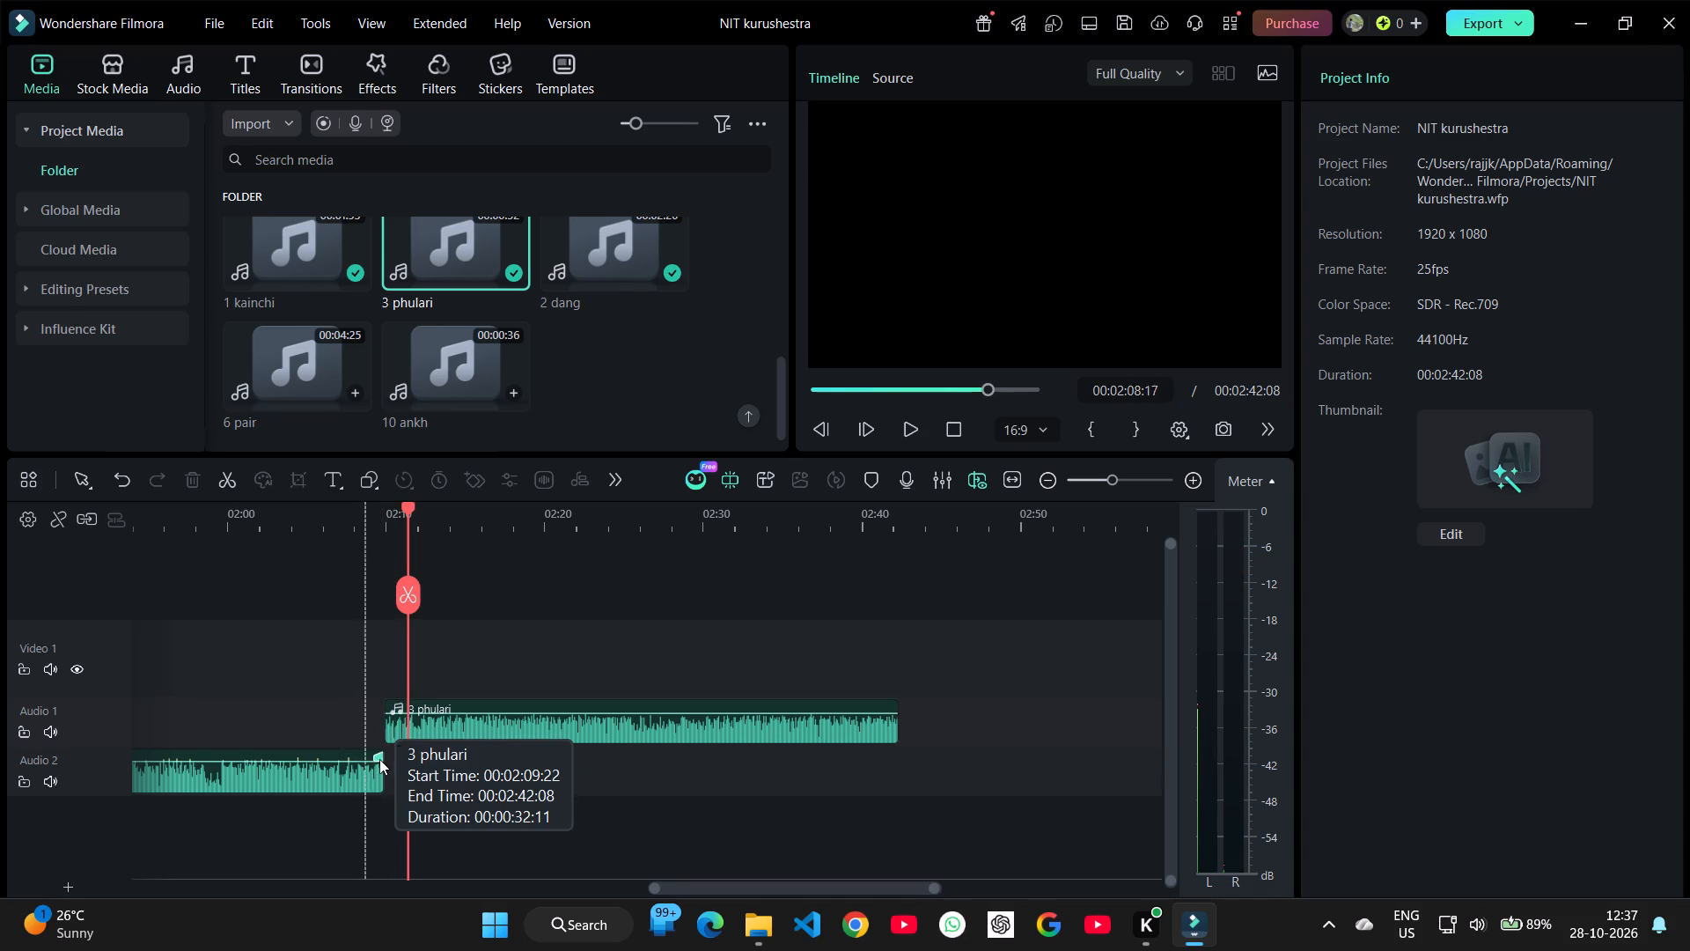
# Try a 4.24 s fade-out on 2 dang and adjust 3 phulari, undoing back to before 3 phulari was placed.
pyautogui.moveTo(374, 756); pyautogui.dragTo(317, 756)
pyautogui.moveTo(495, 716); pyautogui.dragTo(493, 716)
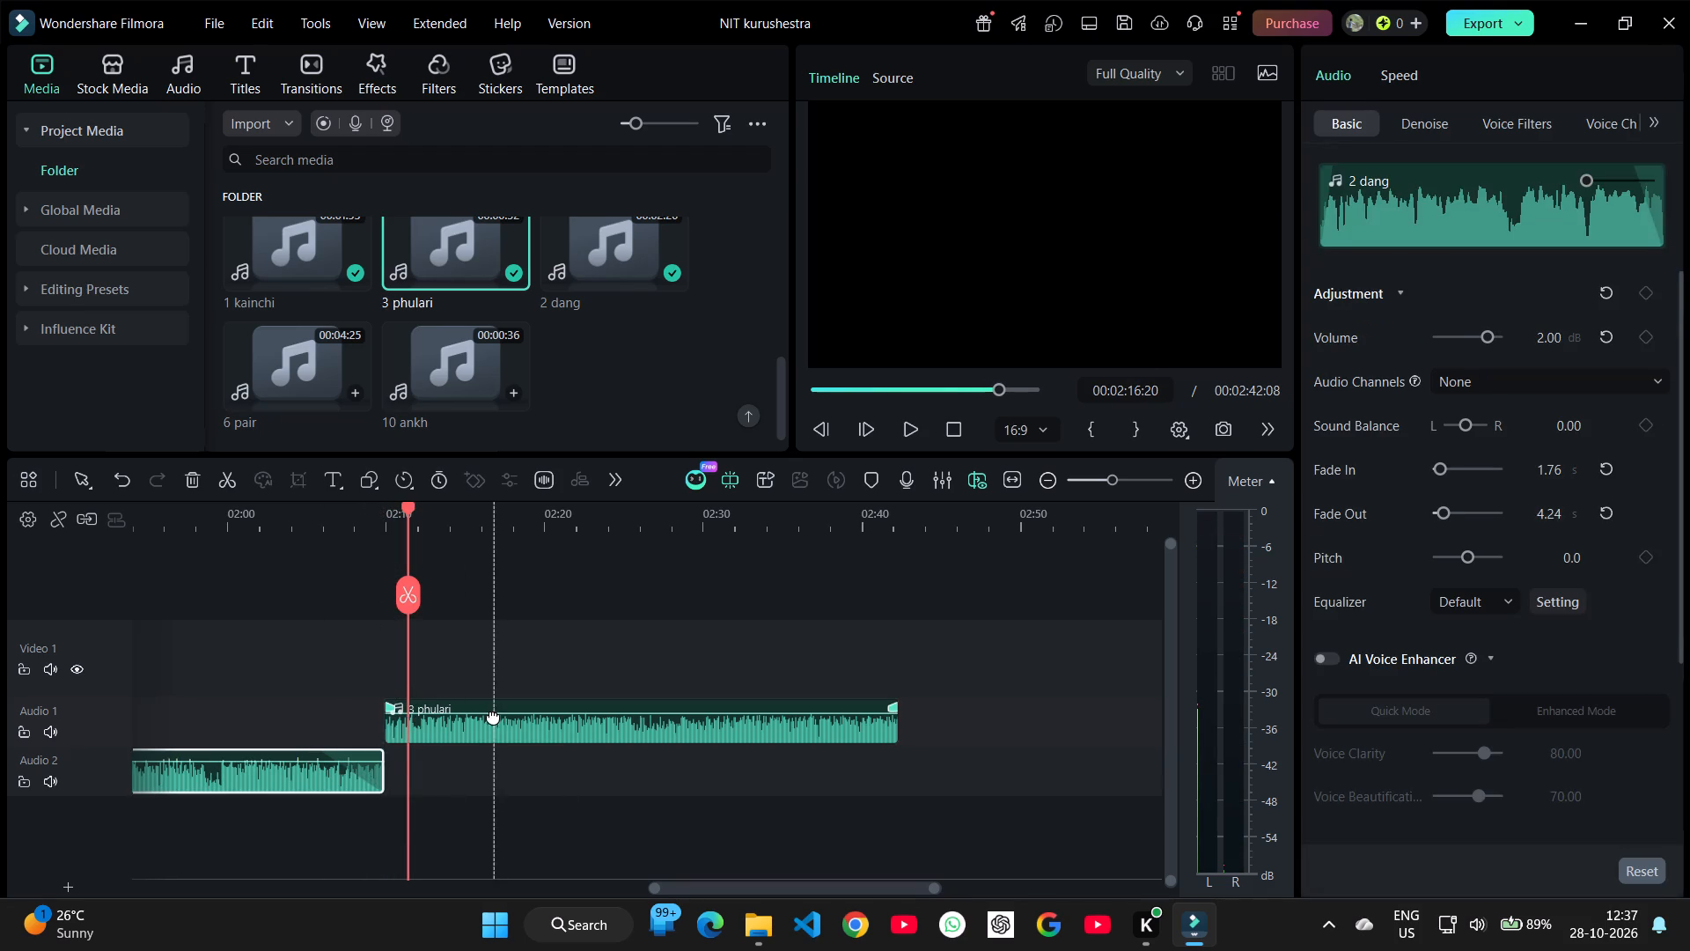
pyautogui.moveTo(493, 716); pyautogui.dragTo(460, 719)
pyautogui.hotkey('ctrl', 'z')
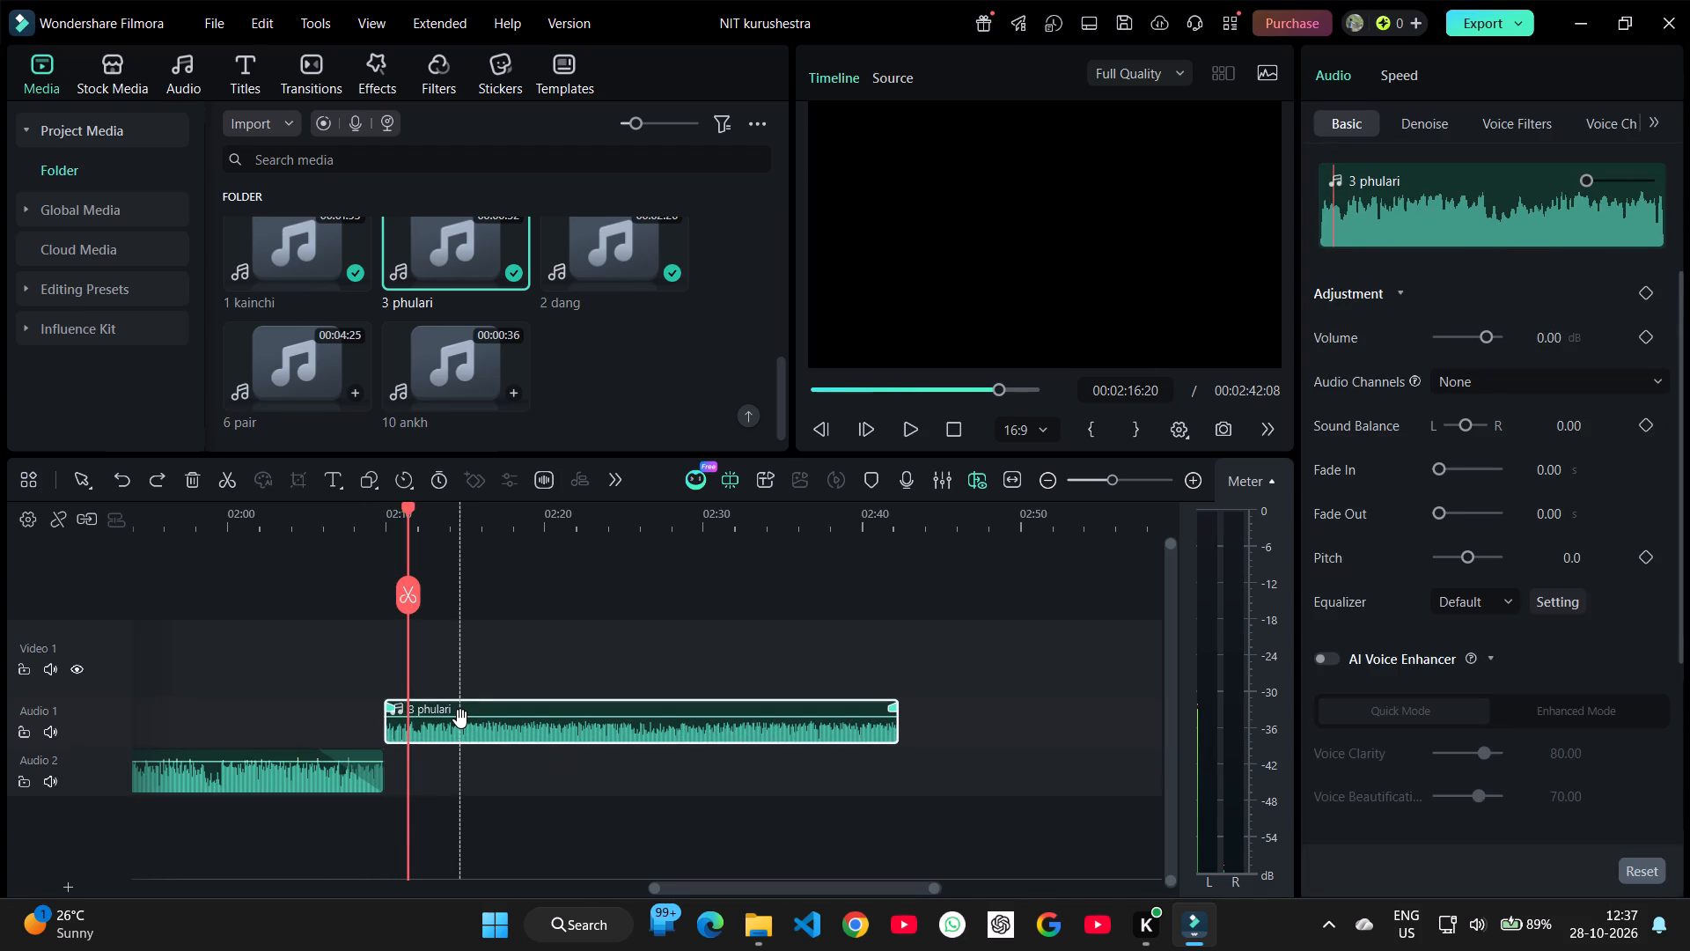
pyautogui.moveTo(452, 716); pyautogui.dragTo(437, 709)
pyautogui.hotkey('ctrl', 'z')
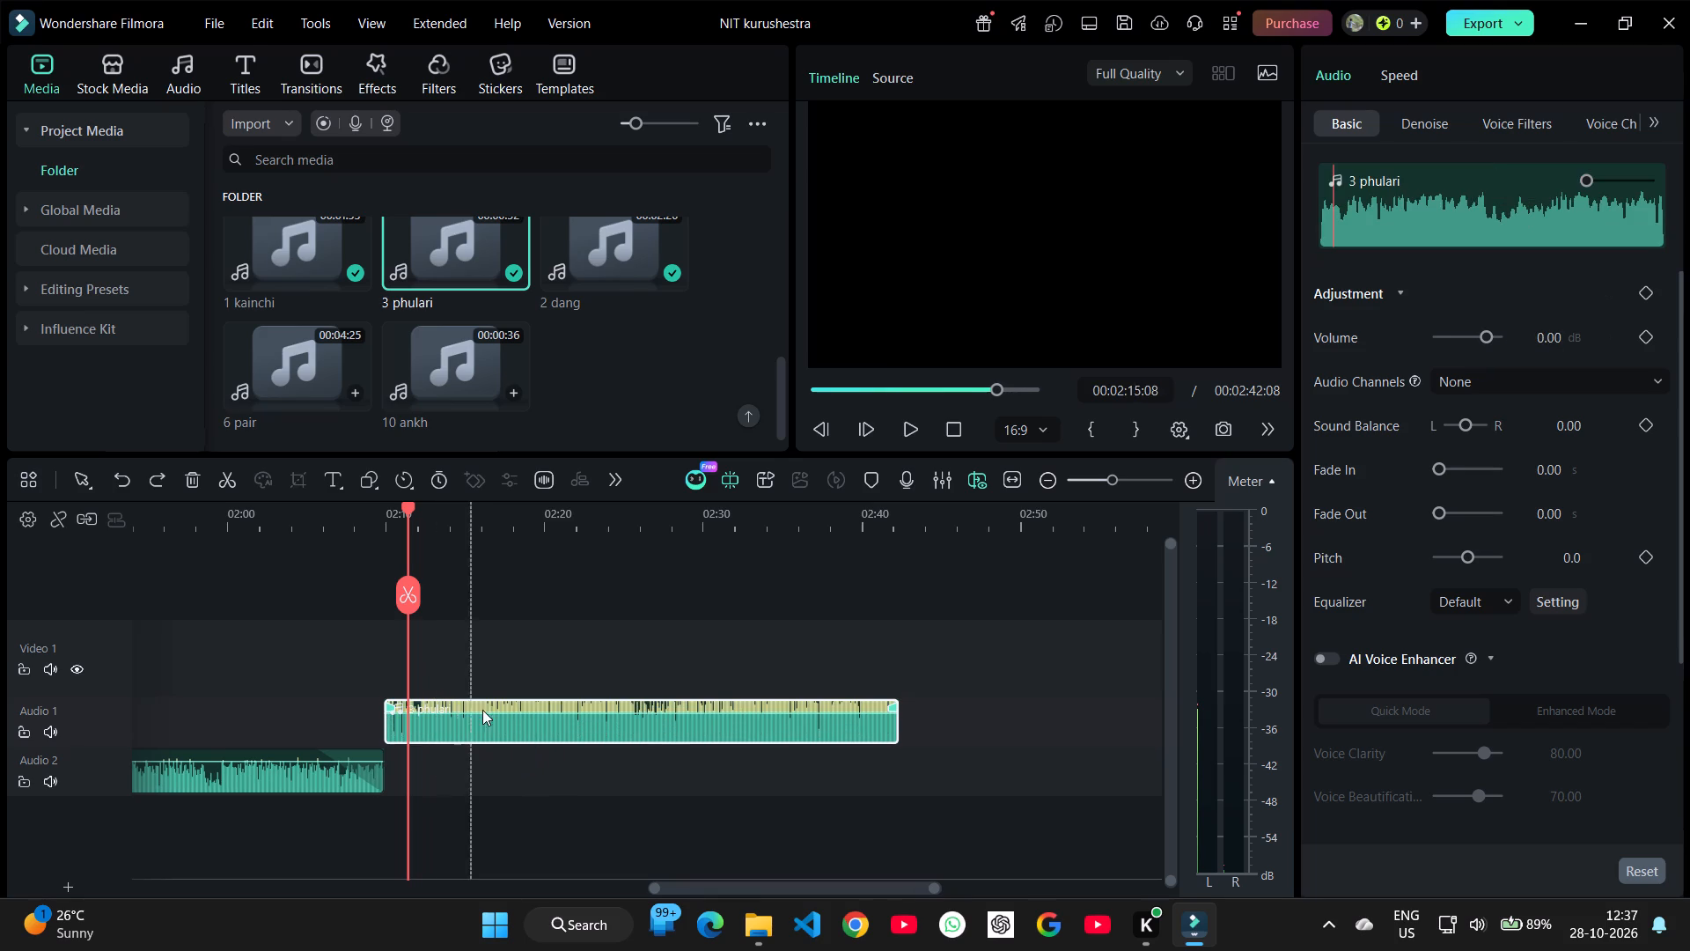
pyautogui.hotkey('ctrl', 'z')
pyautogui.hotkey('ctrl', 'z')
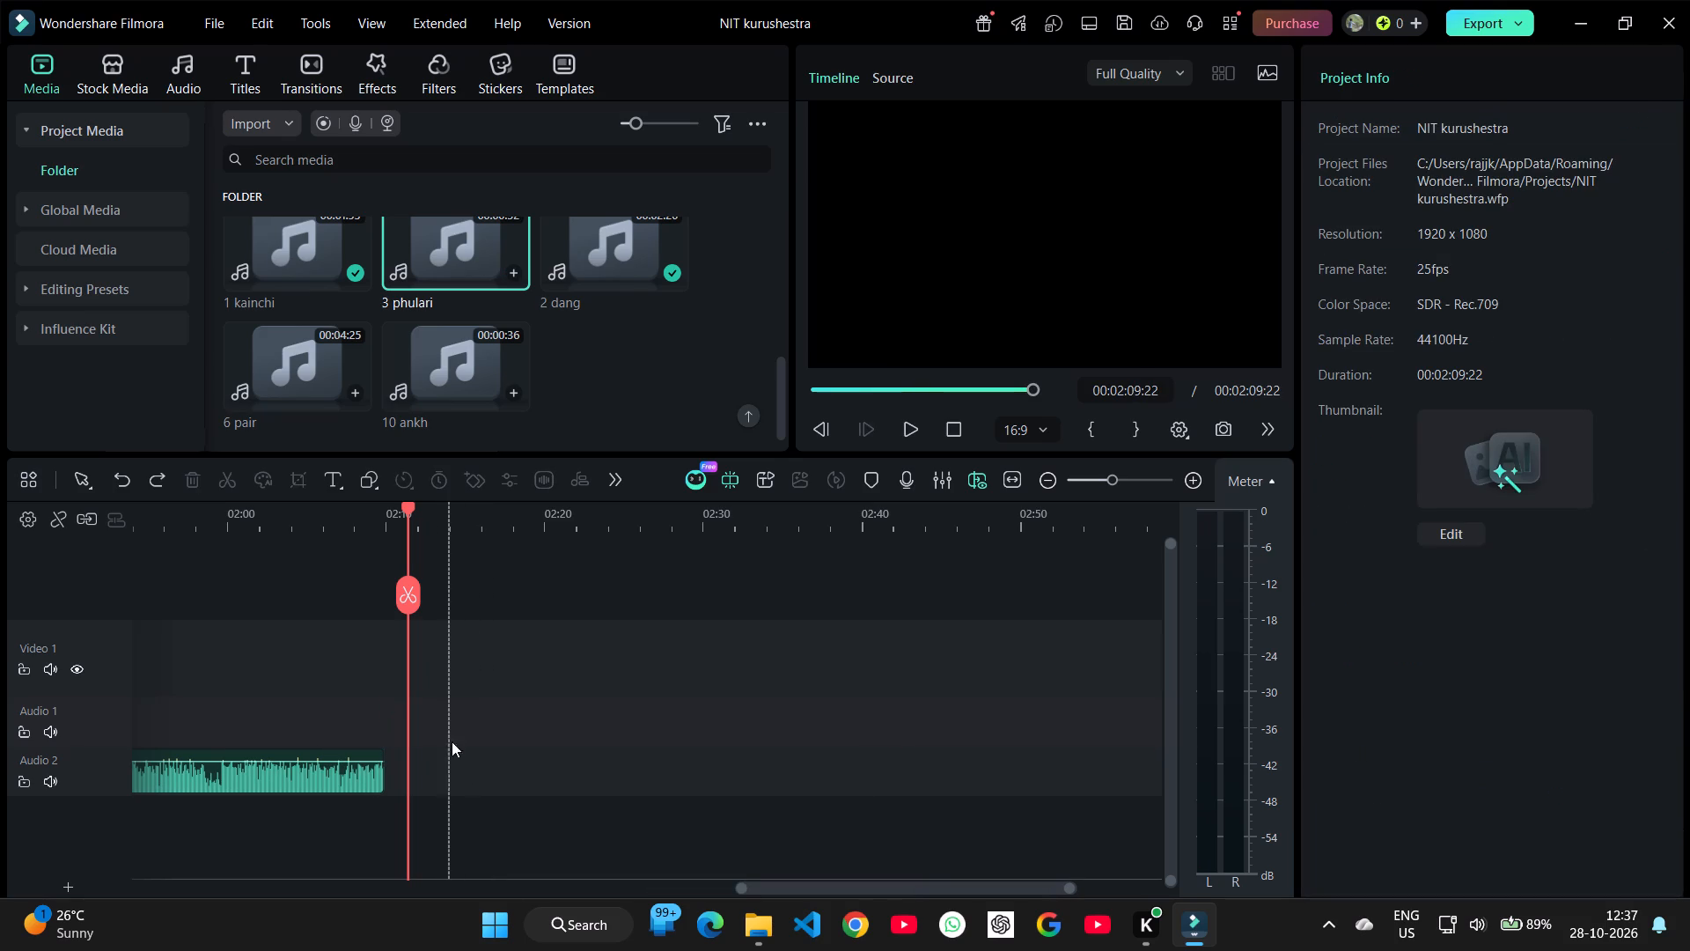
# Place 3 phulari on Audio 1 starting at about 00:02:09, overlapping the end of 2 dang, which gets a 2.32 s fade-out.
pyautogui.moveTo(464, 270); pyautogui.dragTo(381, 717)
pyautogui.moveTo(379, 756); pyautogui.dragTo(348, 756)
pyautogui.moveTo(498, 736); pyautogui.dragTo(484, 739)
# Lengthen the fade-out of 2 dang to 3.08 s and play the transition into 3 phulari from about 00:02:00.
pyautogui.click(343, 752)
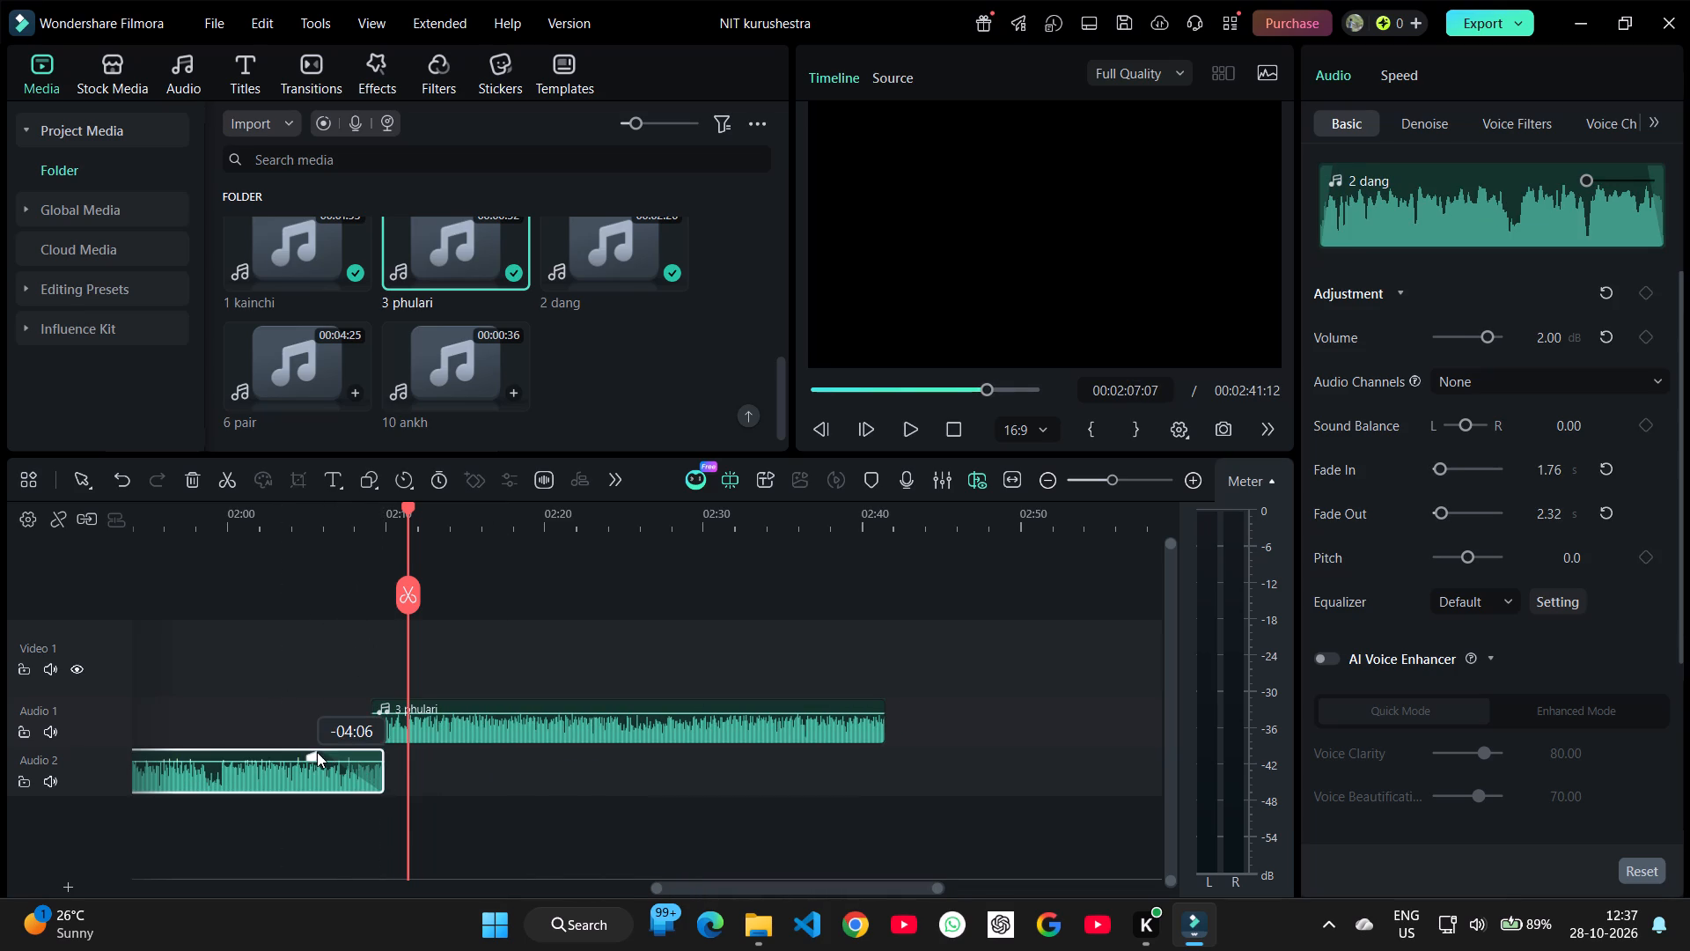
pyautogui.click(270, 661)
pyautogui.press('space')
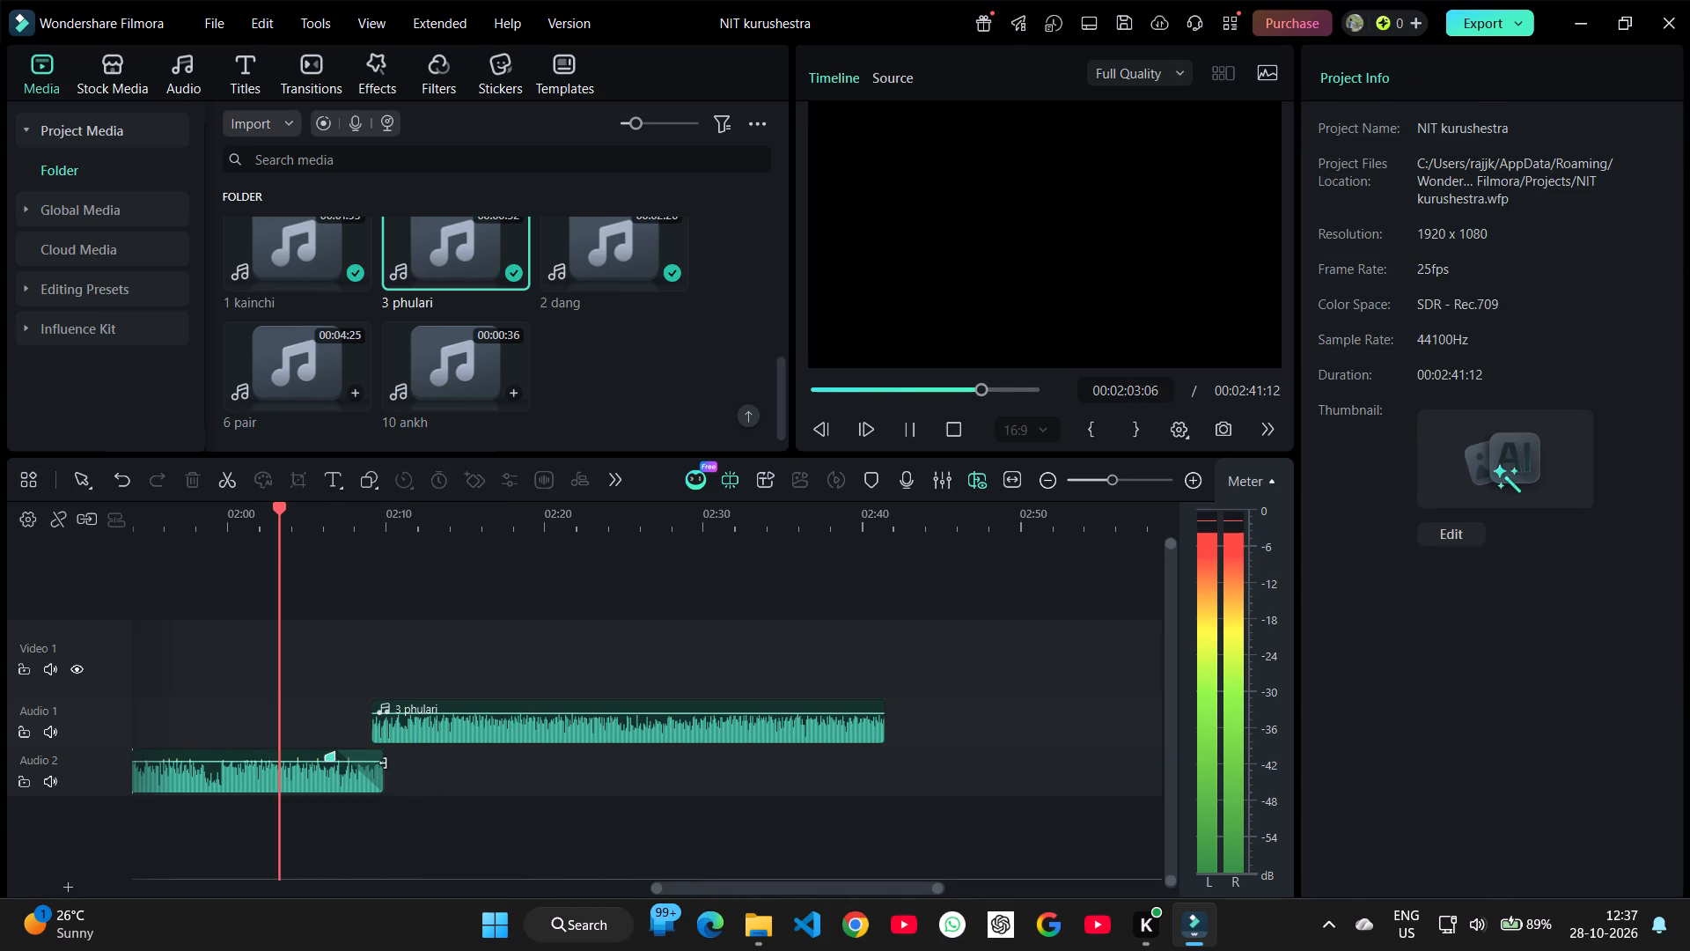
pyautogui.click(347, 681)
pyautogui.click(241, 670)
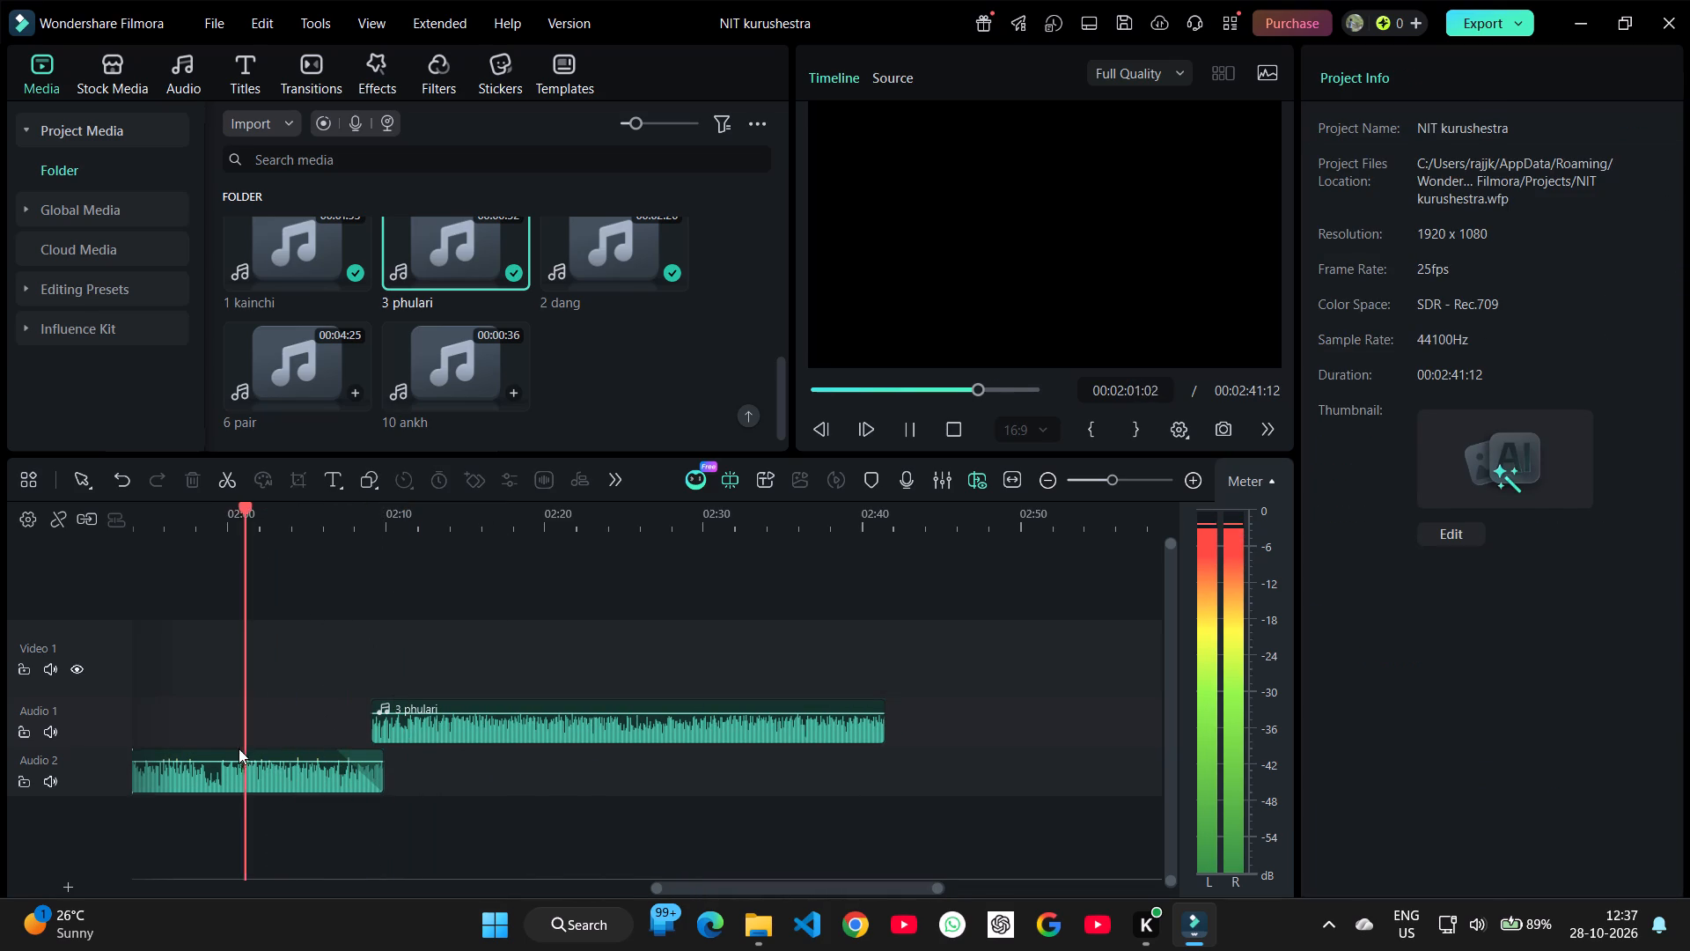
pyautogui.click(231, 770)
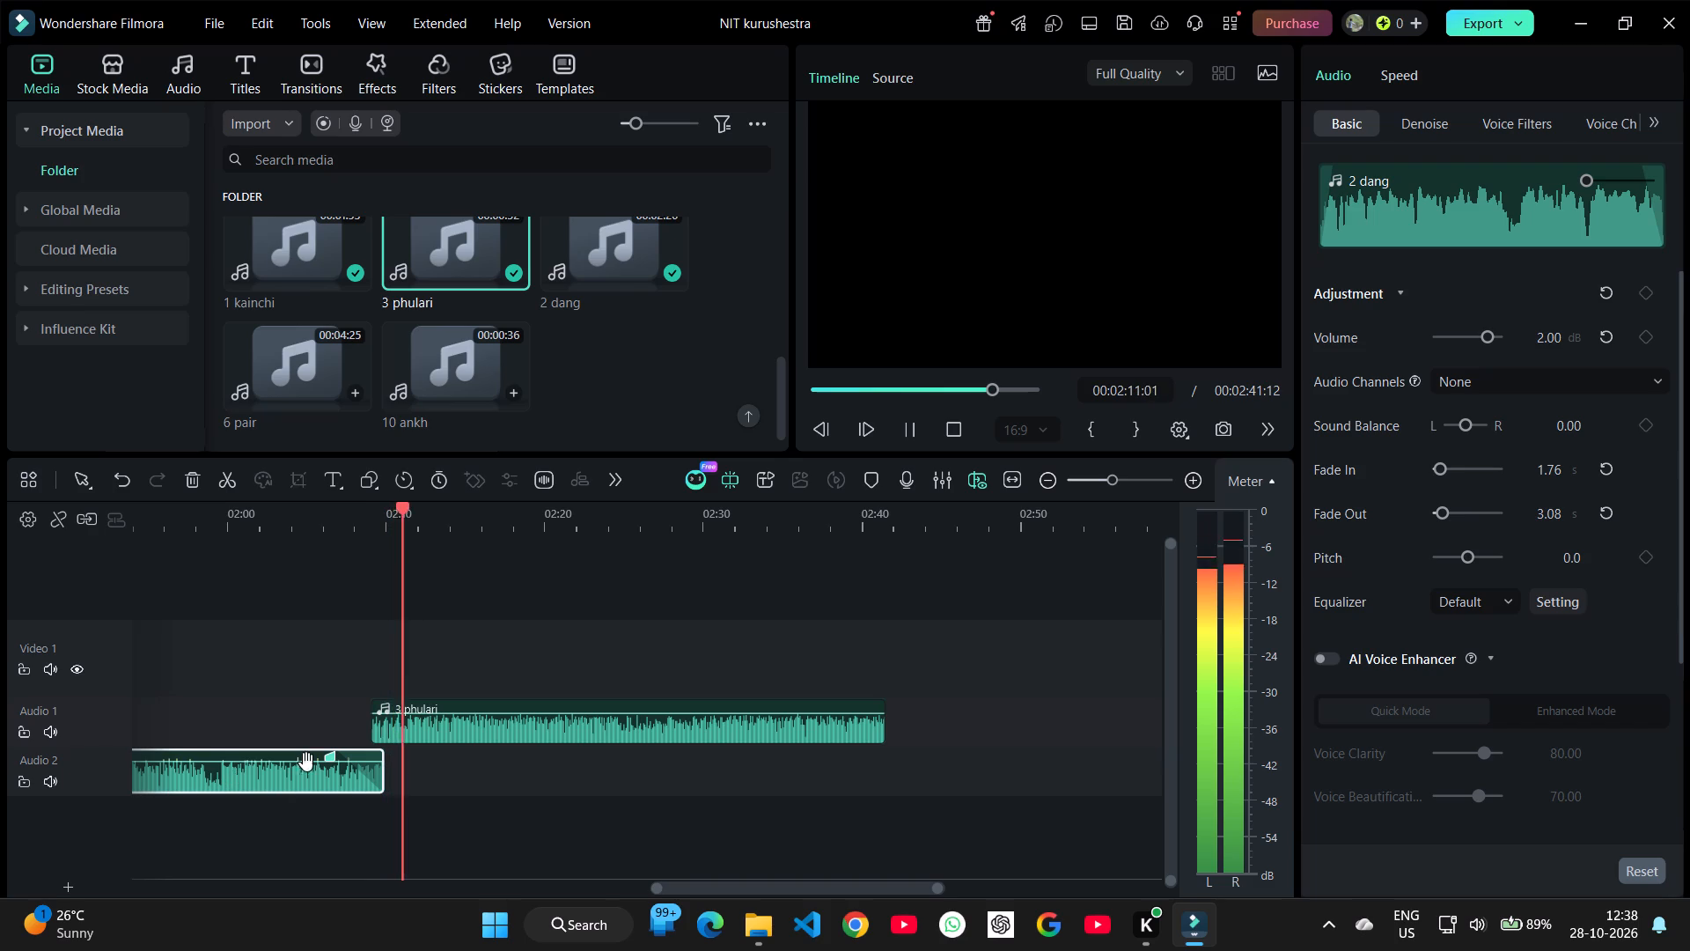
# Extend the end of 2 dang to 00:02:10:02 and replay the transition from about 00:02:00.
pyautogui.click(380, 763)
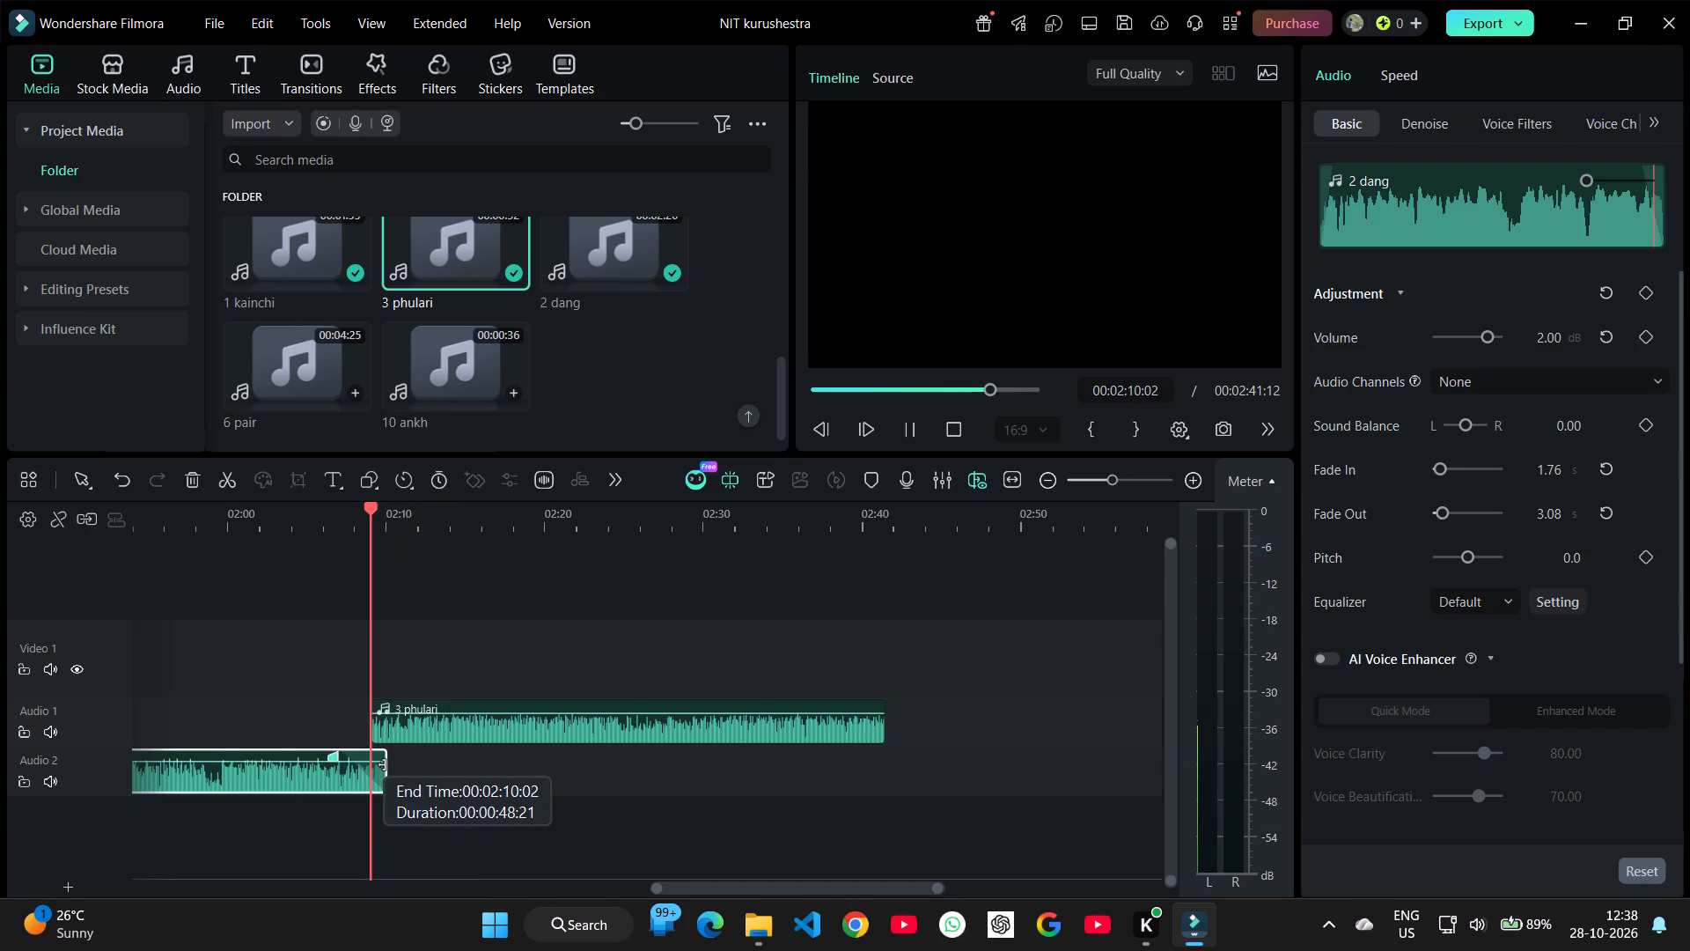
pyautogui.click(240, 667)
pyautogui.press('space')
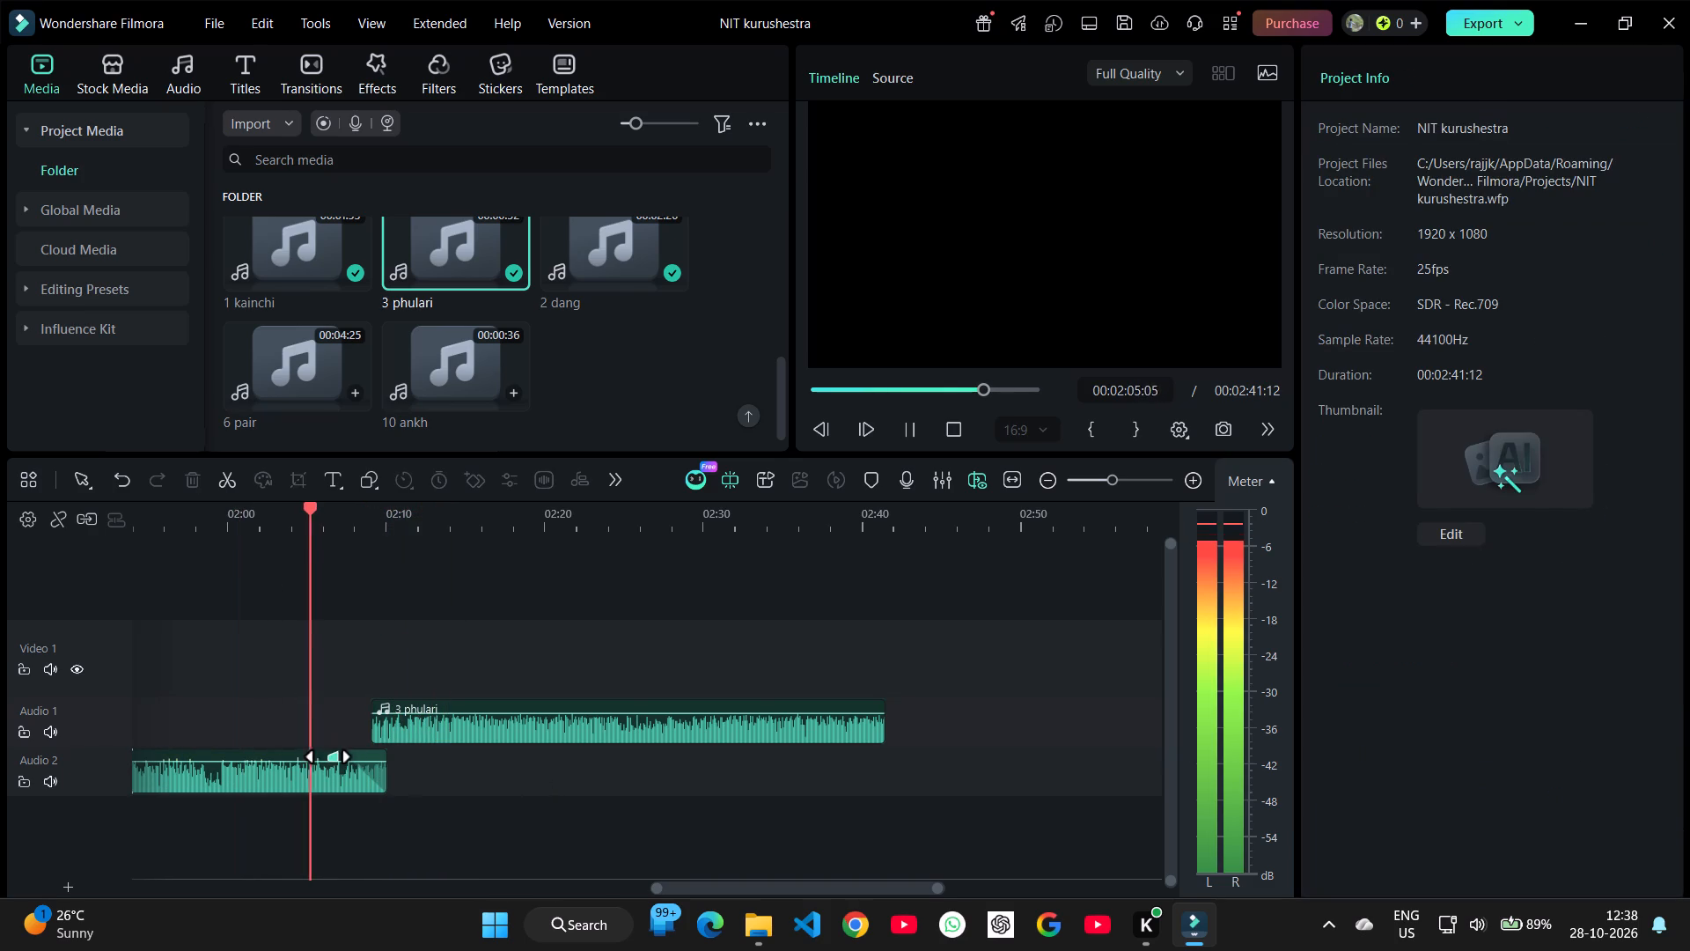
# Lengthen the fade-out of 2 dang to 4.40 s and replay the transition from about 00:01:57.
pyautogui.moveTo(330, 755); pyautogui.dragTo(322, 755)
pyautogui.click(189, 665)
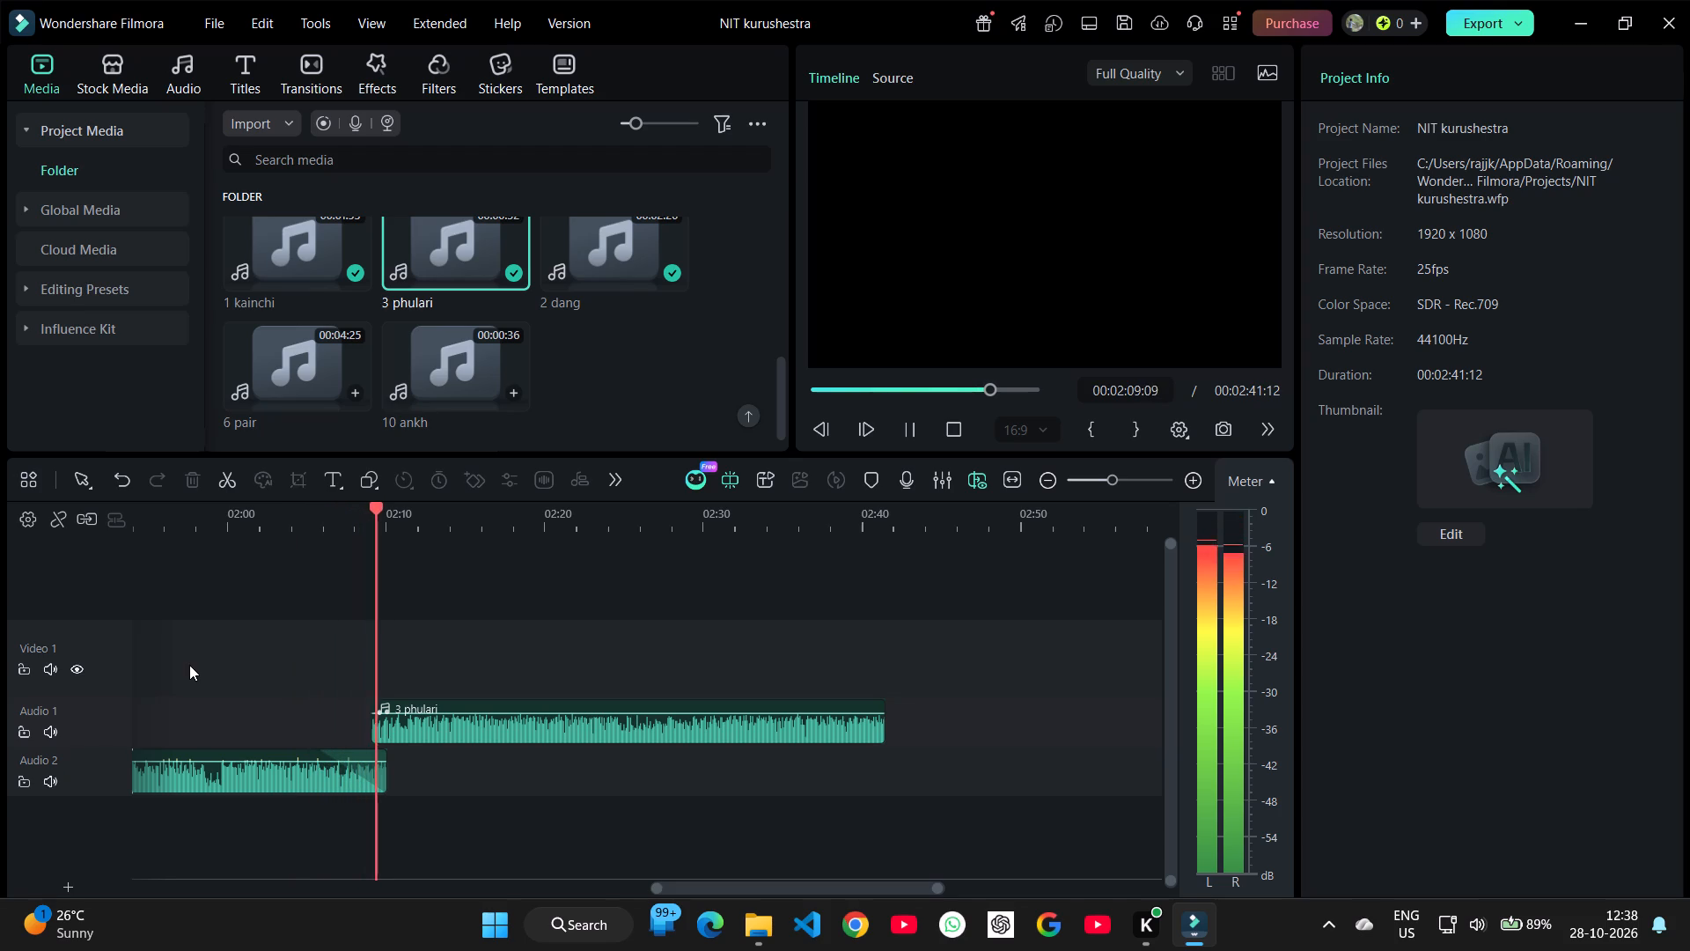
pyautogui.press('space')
# Shorten the fade-out of 2 dang to 3.60 s and play the transition from about 00:02:03.
pyautogui.click(337, 770)
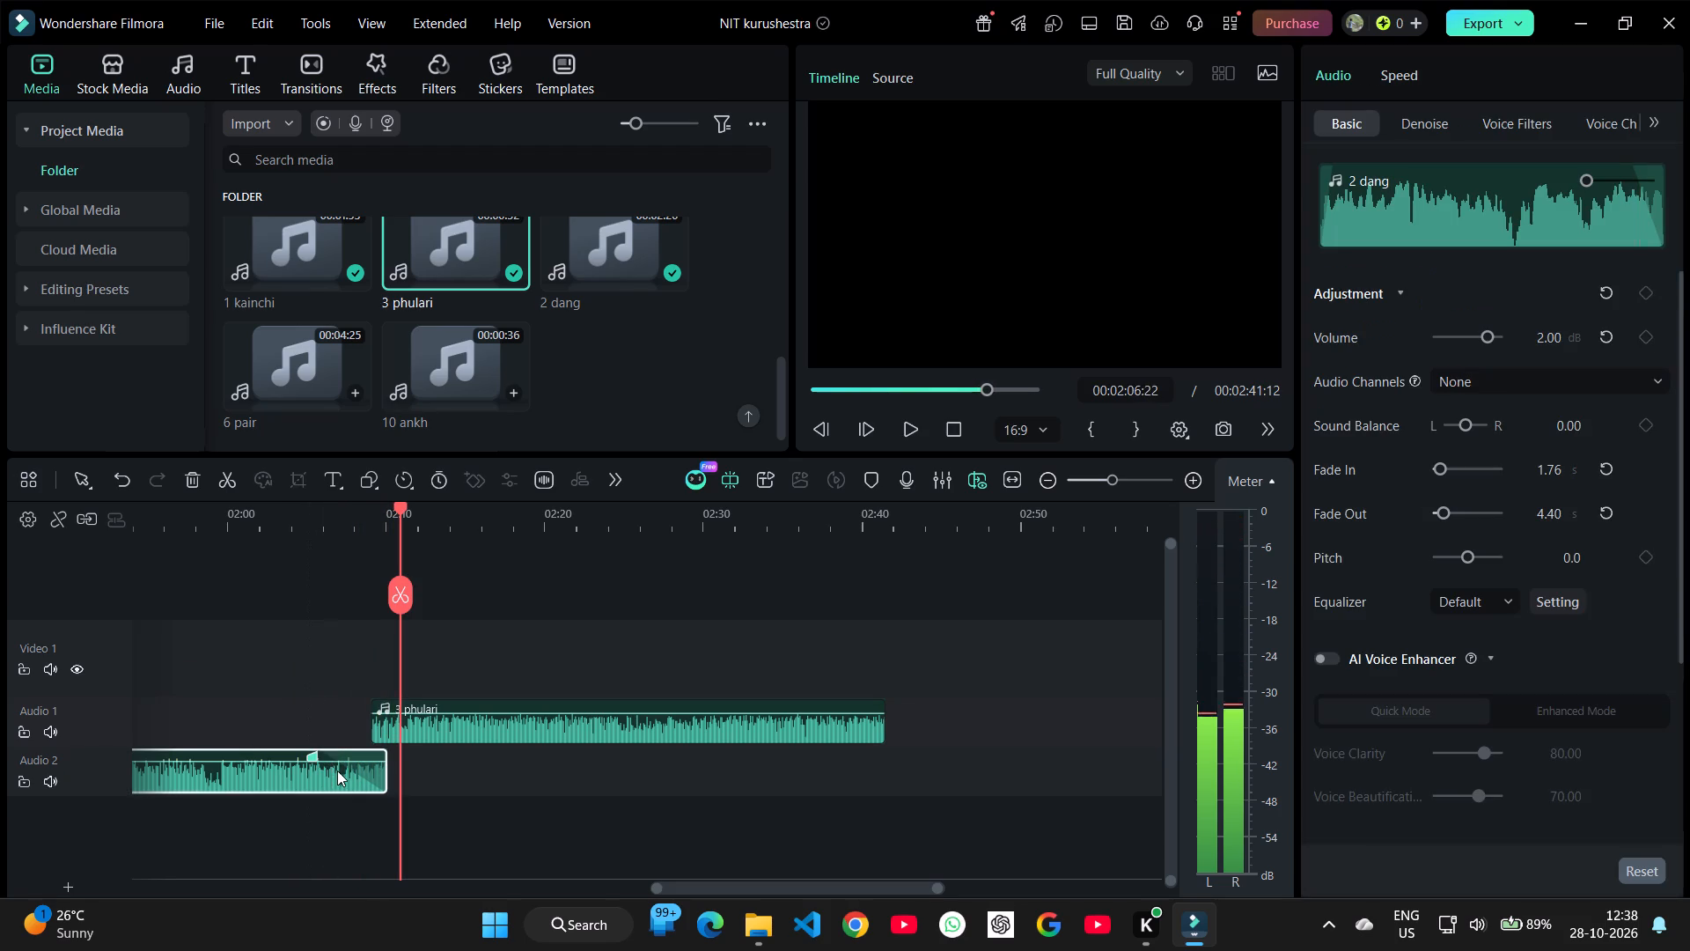
pyautogui.moveTo(312, 755); pyautogui.dragTo(331, 745)
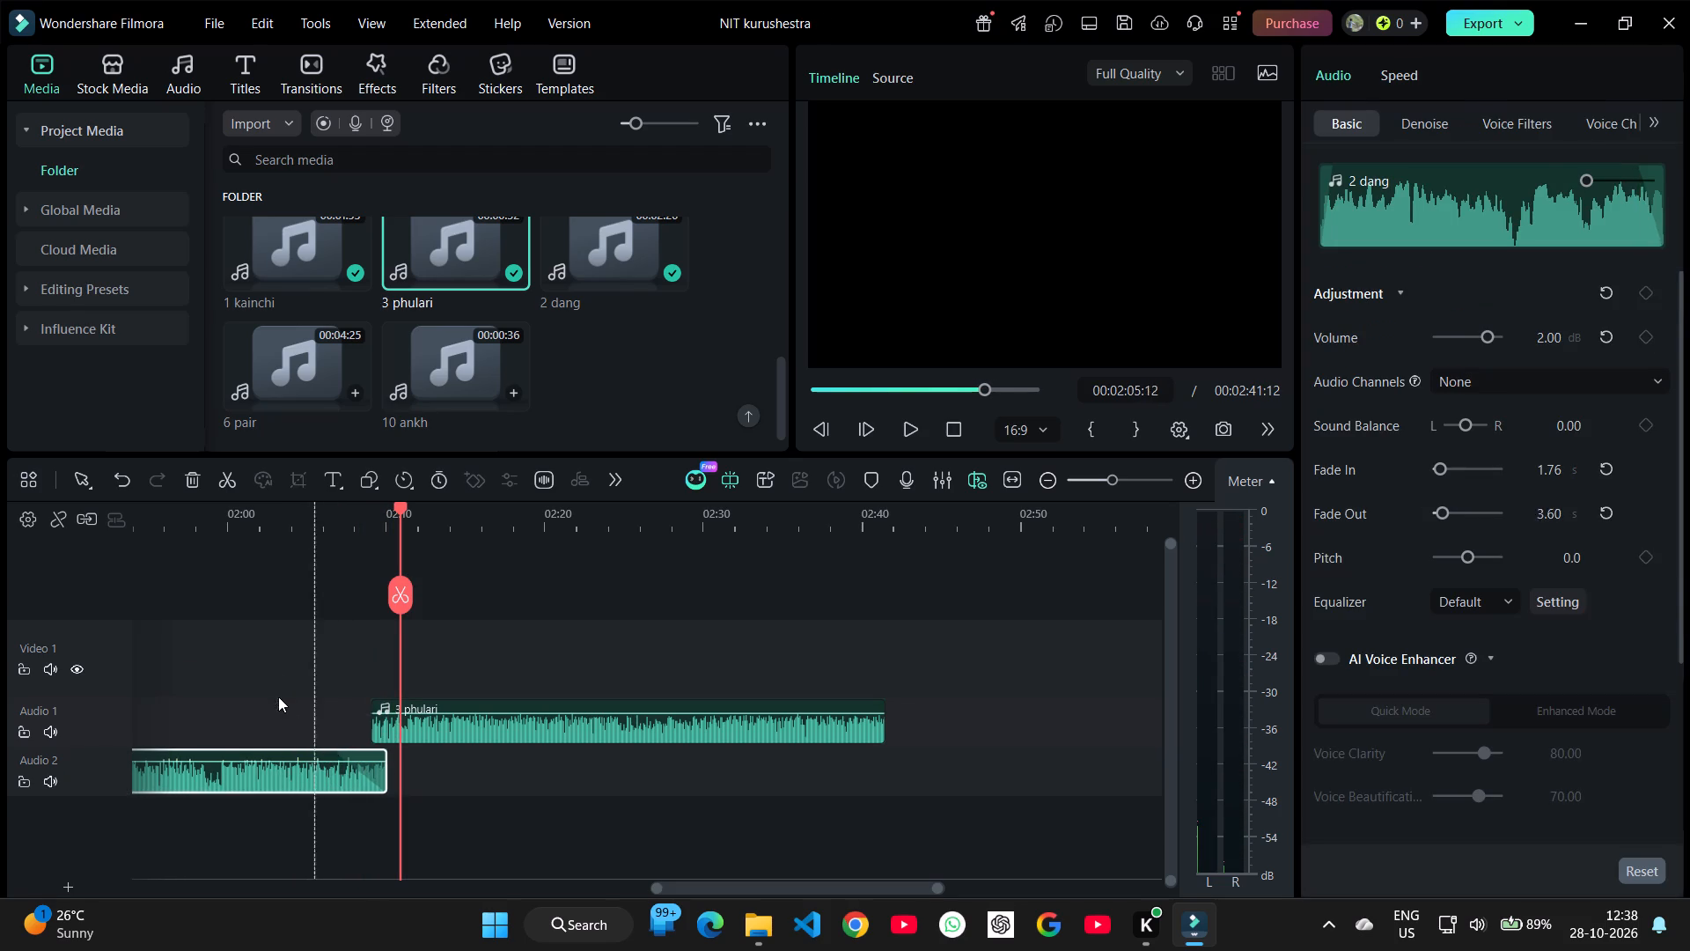
pyautogui.click(277, 694)
pyautogui.press('space')
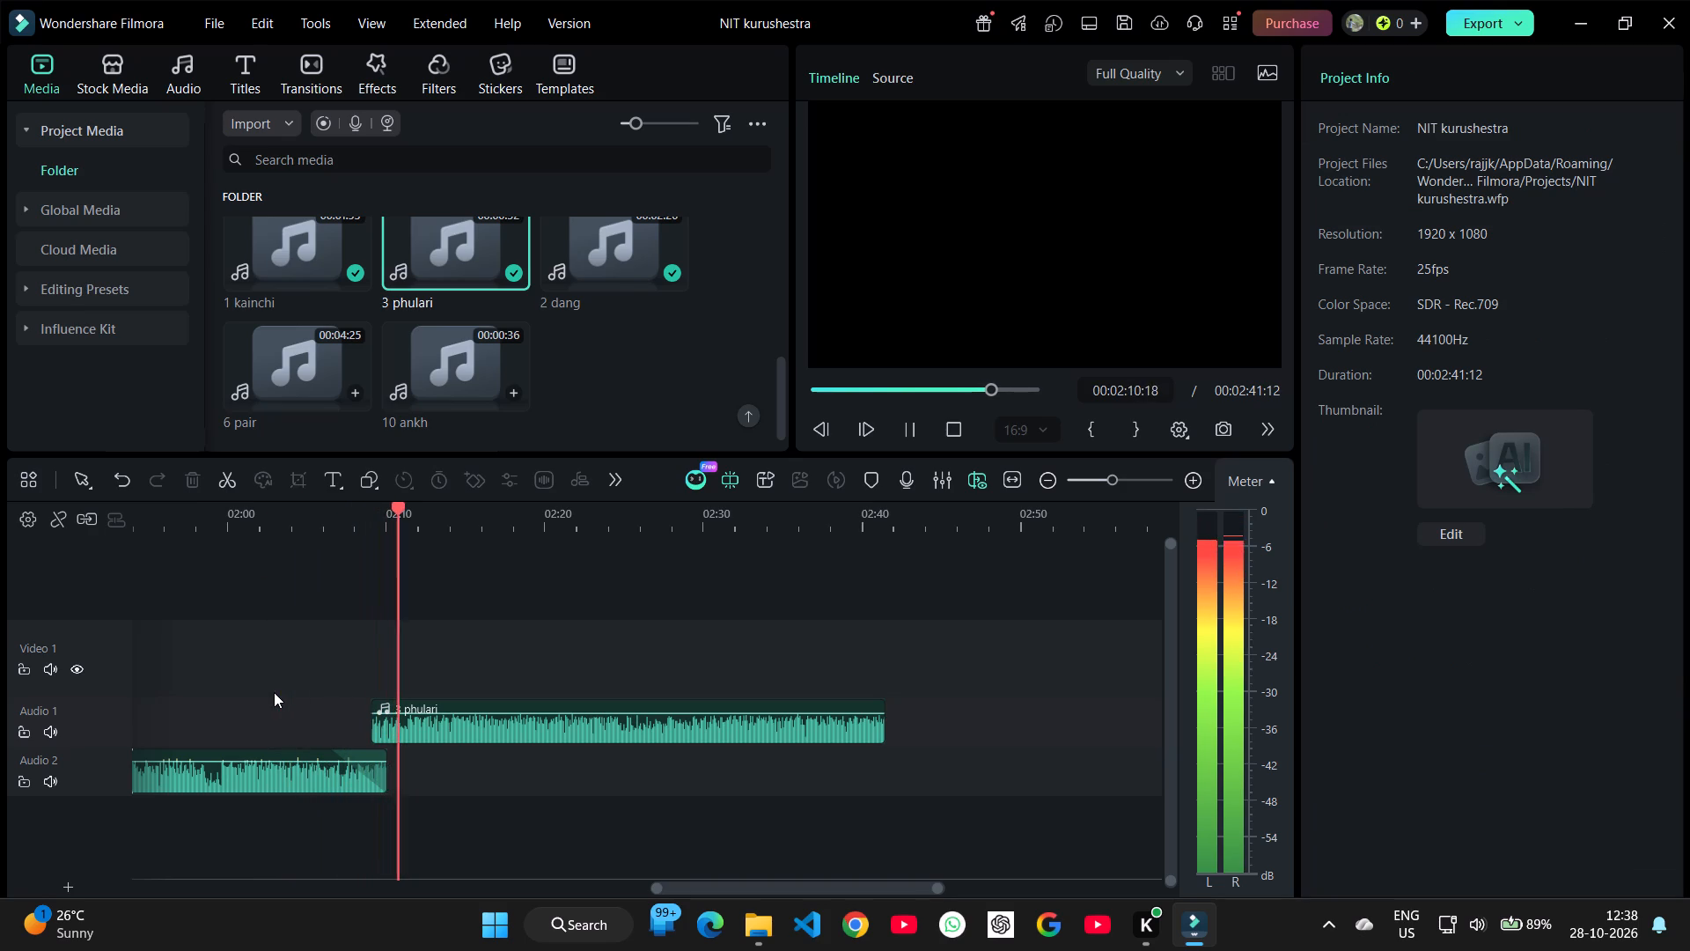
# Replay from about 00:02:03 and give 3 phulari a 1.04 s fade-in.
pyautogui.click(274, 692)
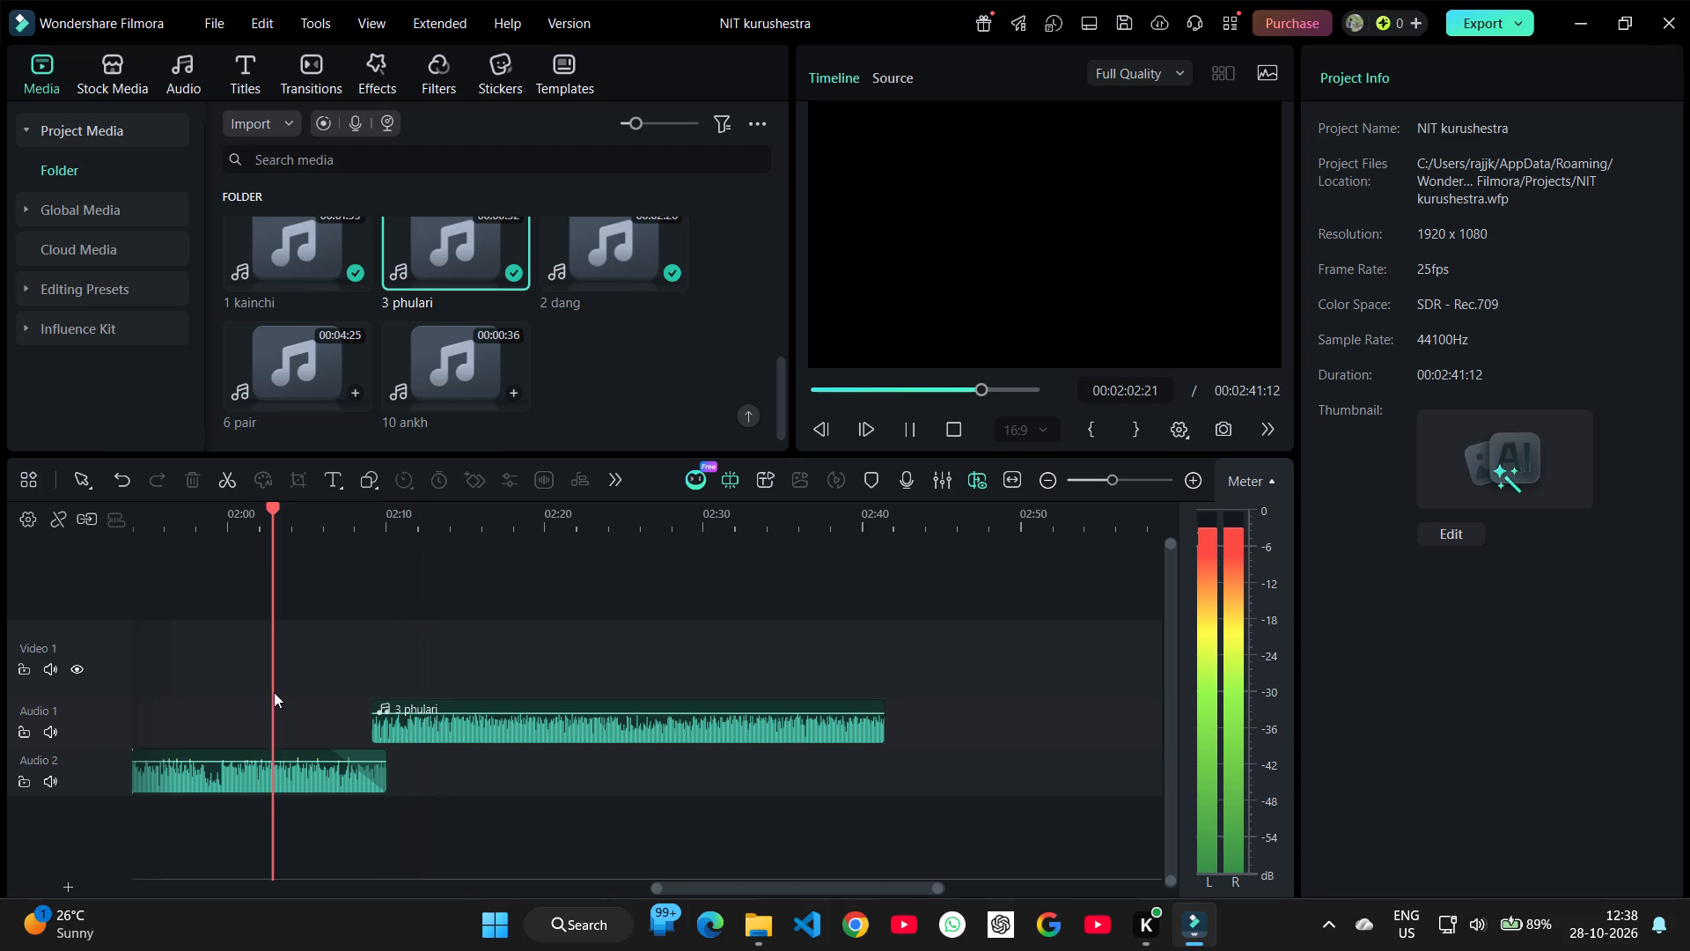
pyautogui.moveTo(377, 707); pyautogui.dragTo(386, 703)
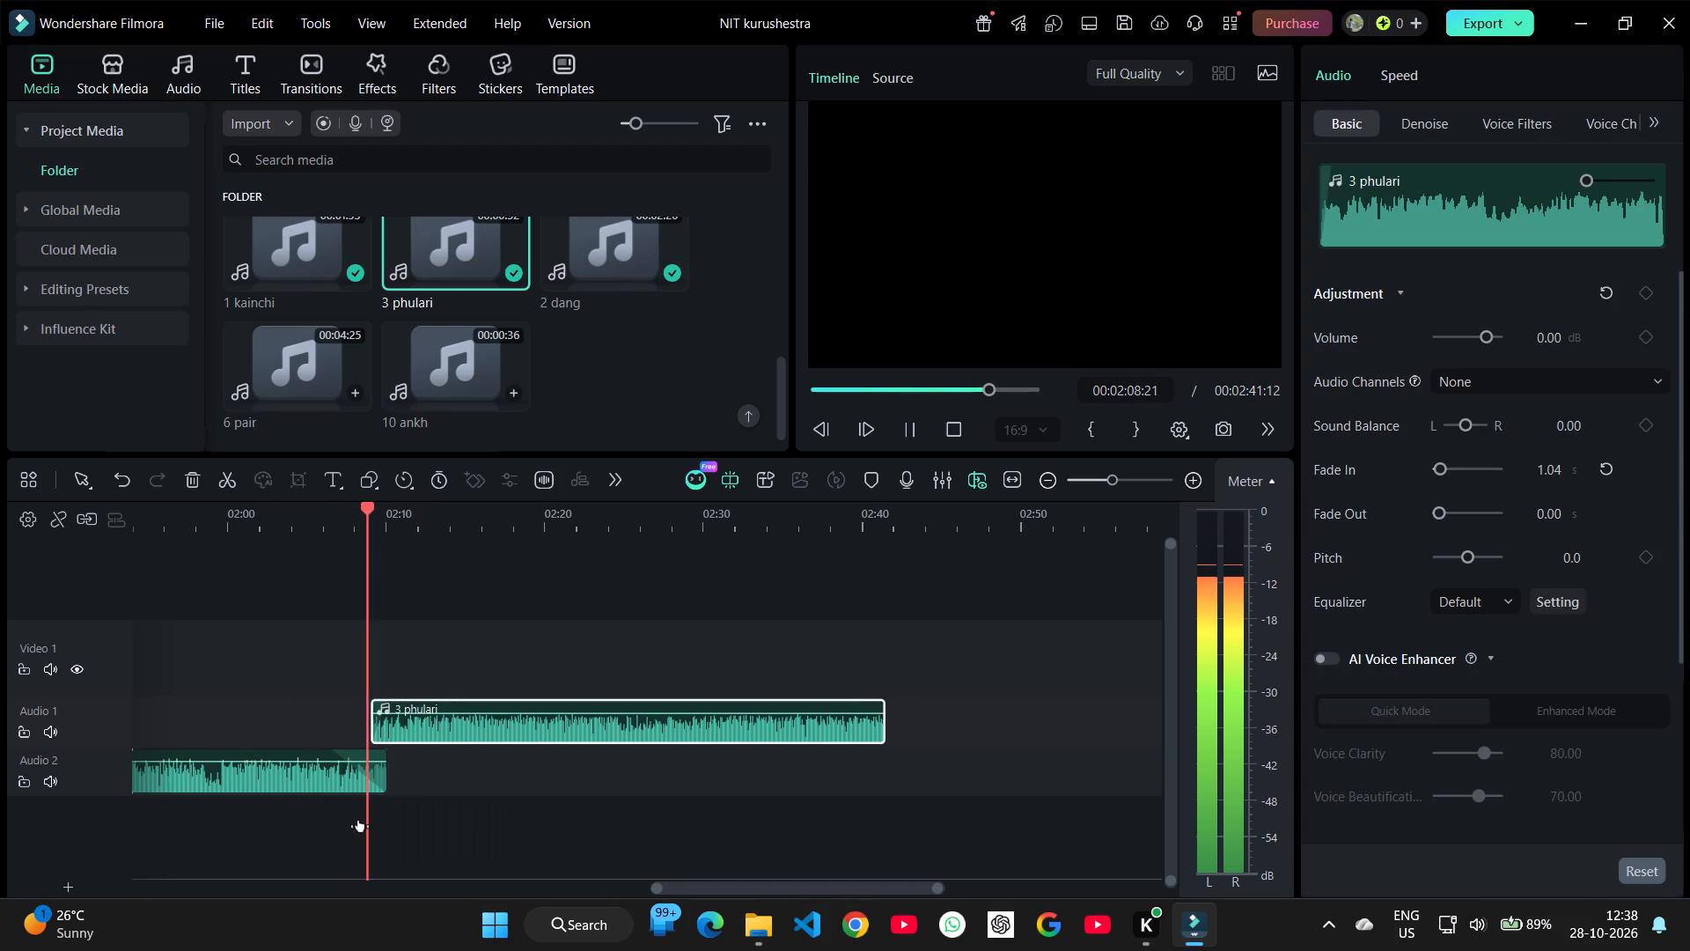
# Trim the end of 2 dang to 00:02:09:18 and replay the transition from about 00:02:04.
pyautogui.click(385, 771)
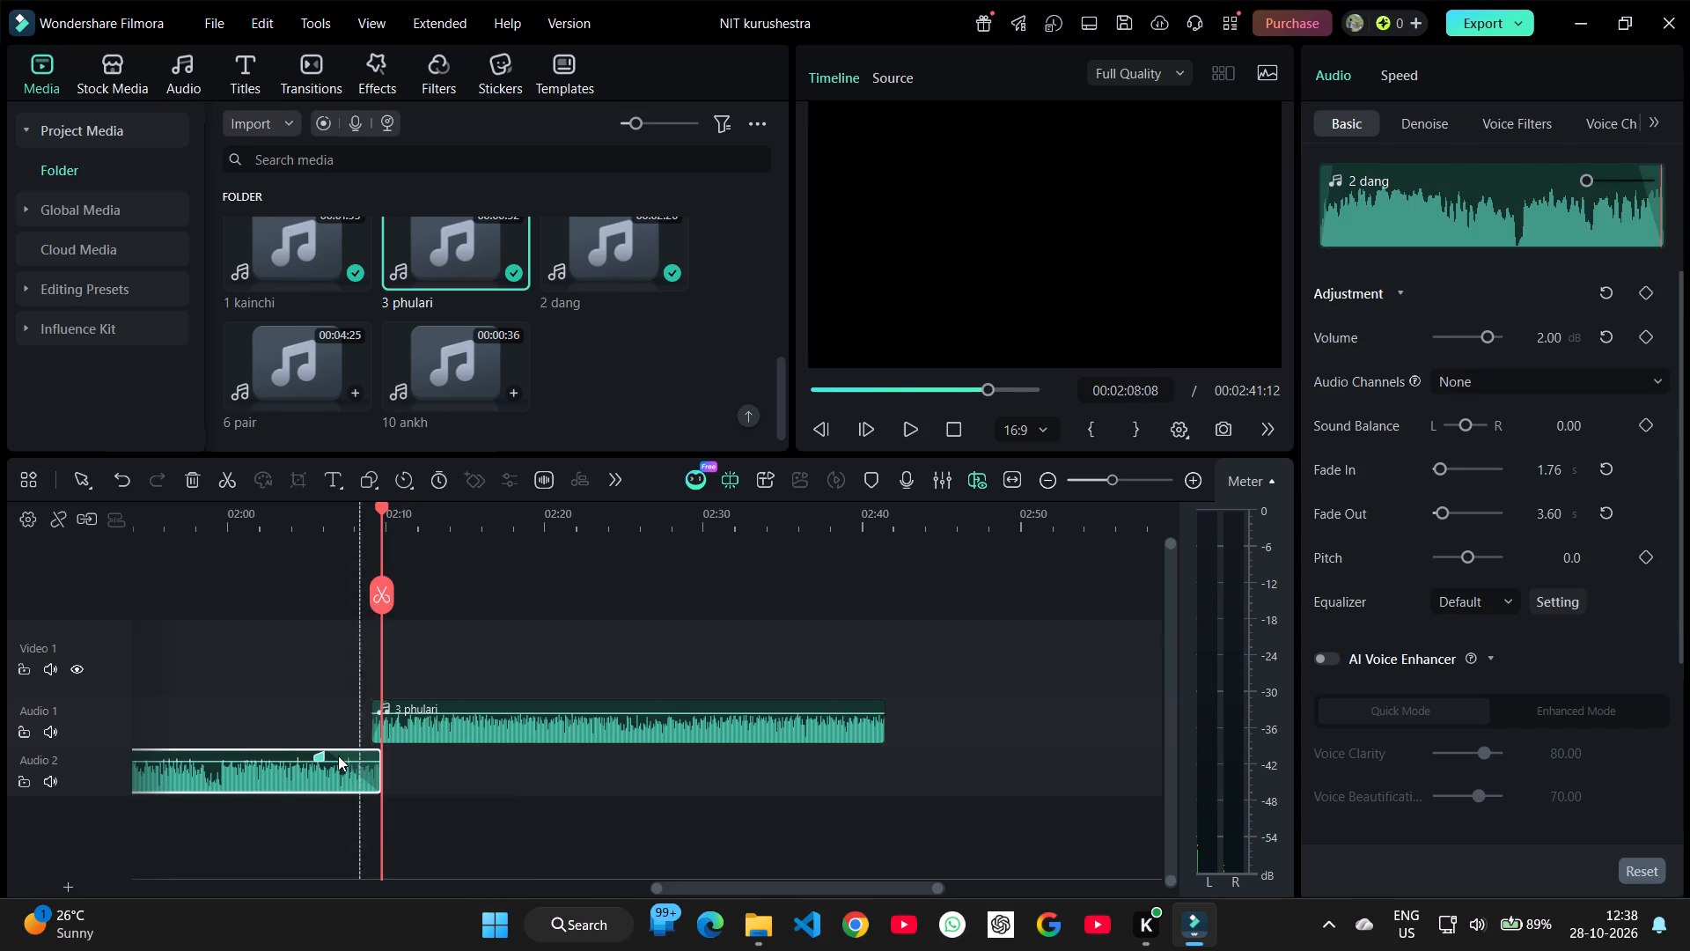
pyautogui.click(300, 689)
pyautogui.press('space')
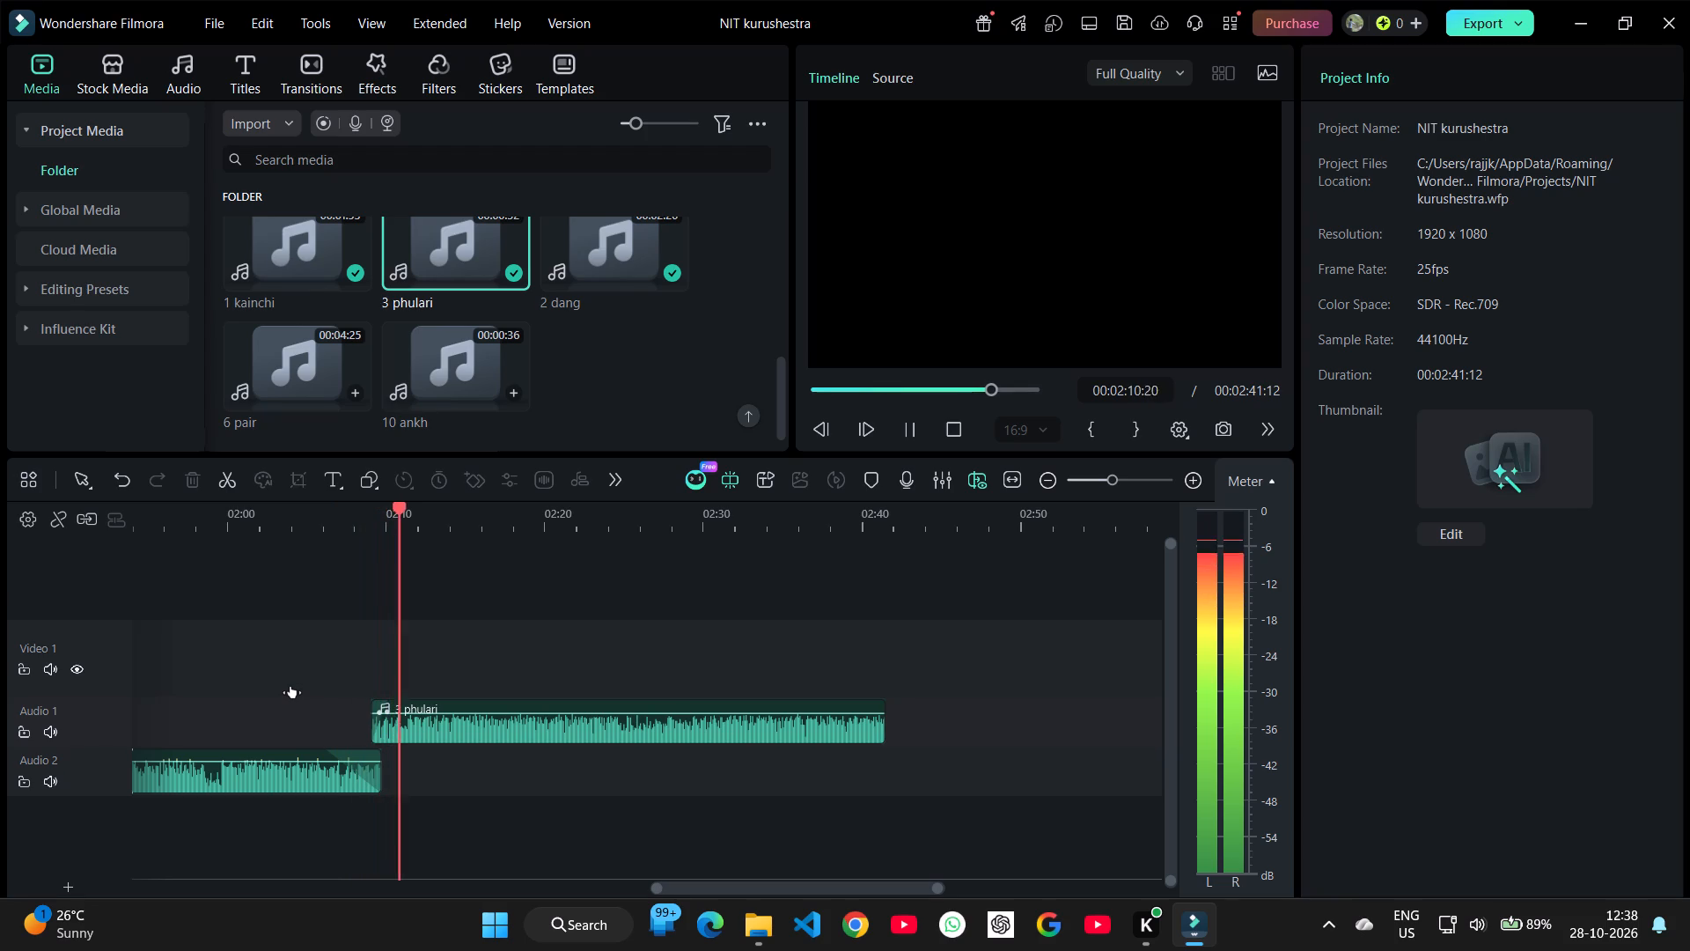
# Lengthen the fade-in of 3 phulari to 1.44 s and replay the transition from about 00:02:03 and 00:02:04.
pyautogui.click(389, 704)
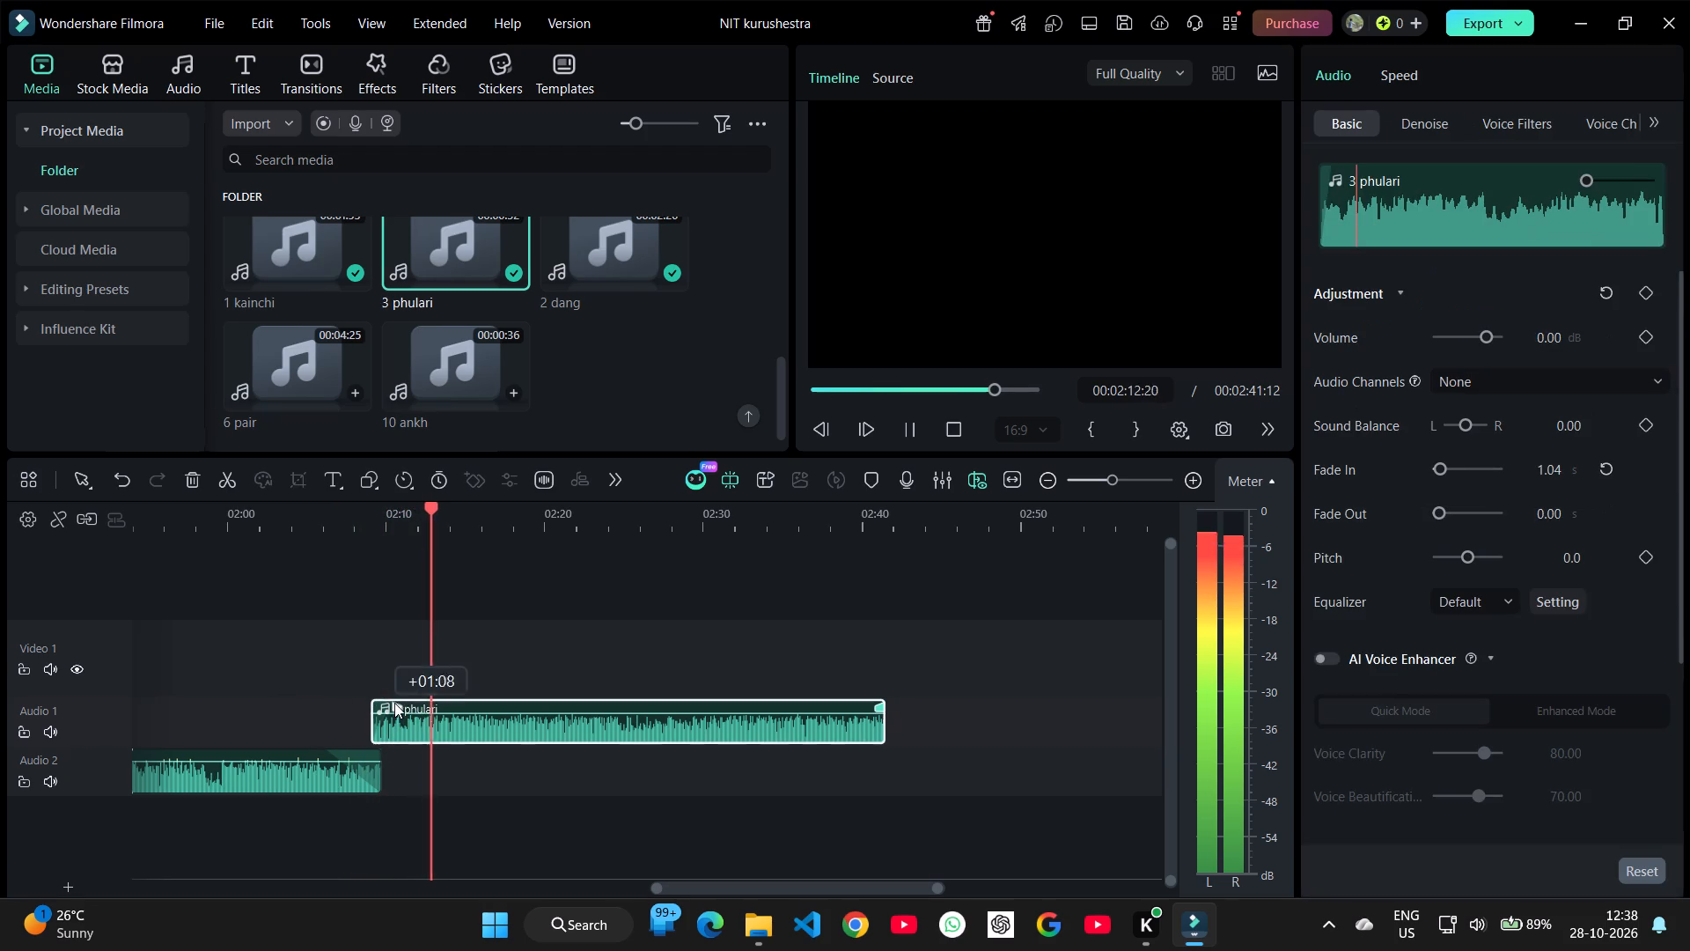
pyautogui.click(282, 685)
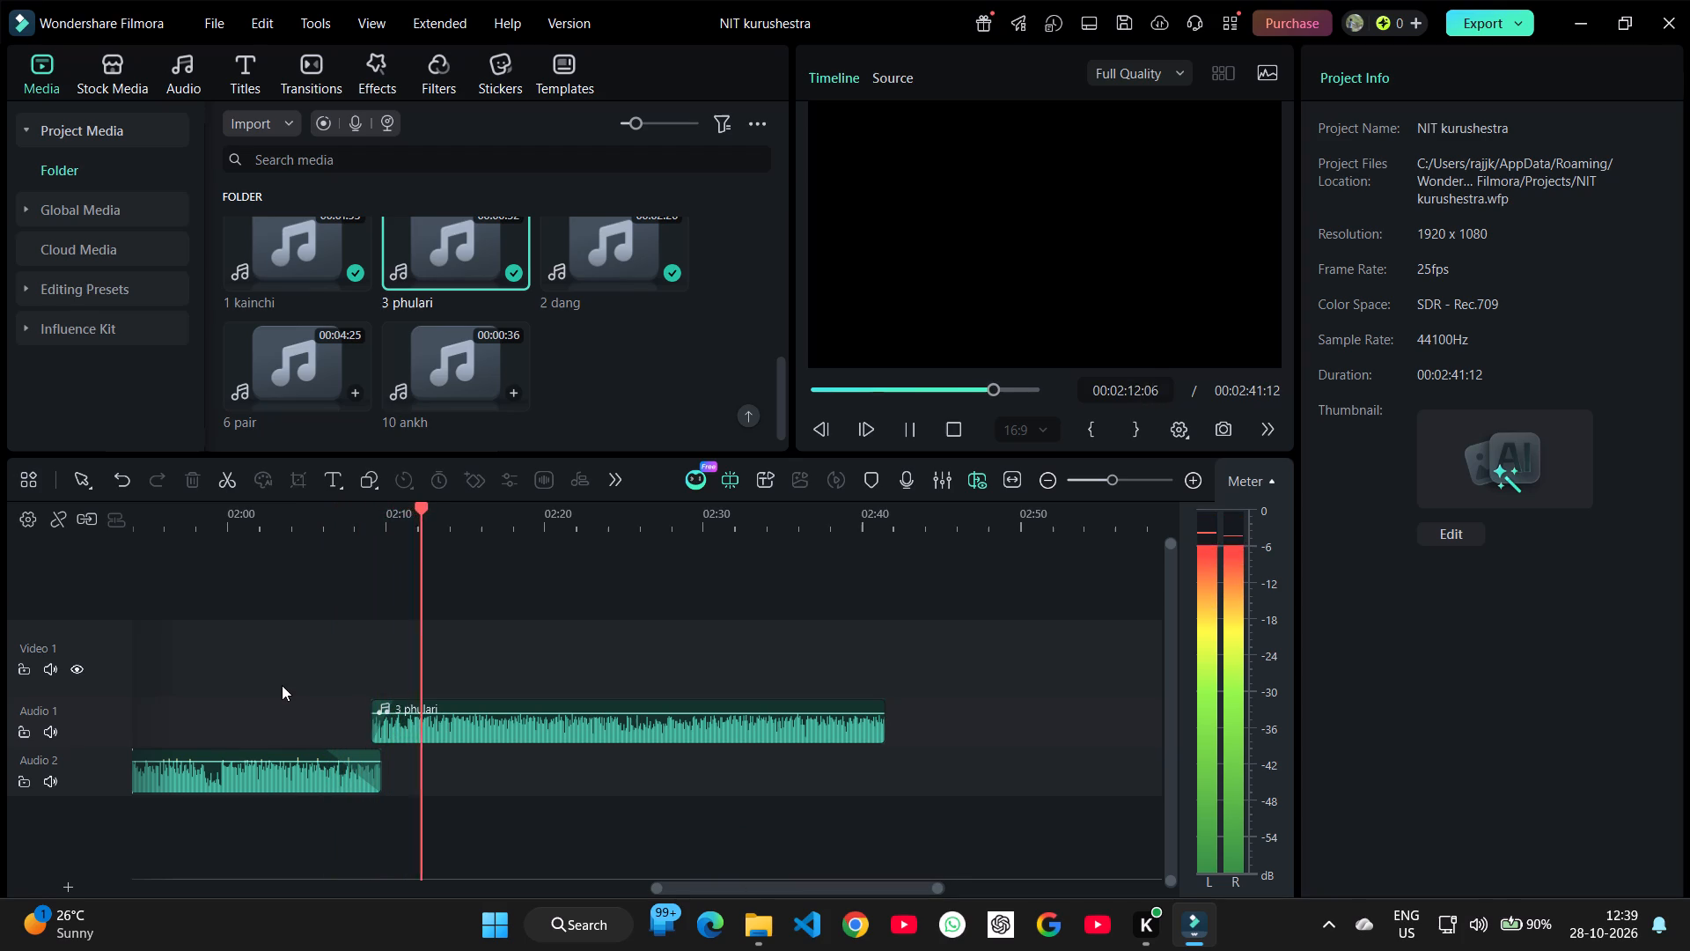
pyautogui.click(294, 663)
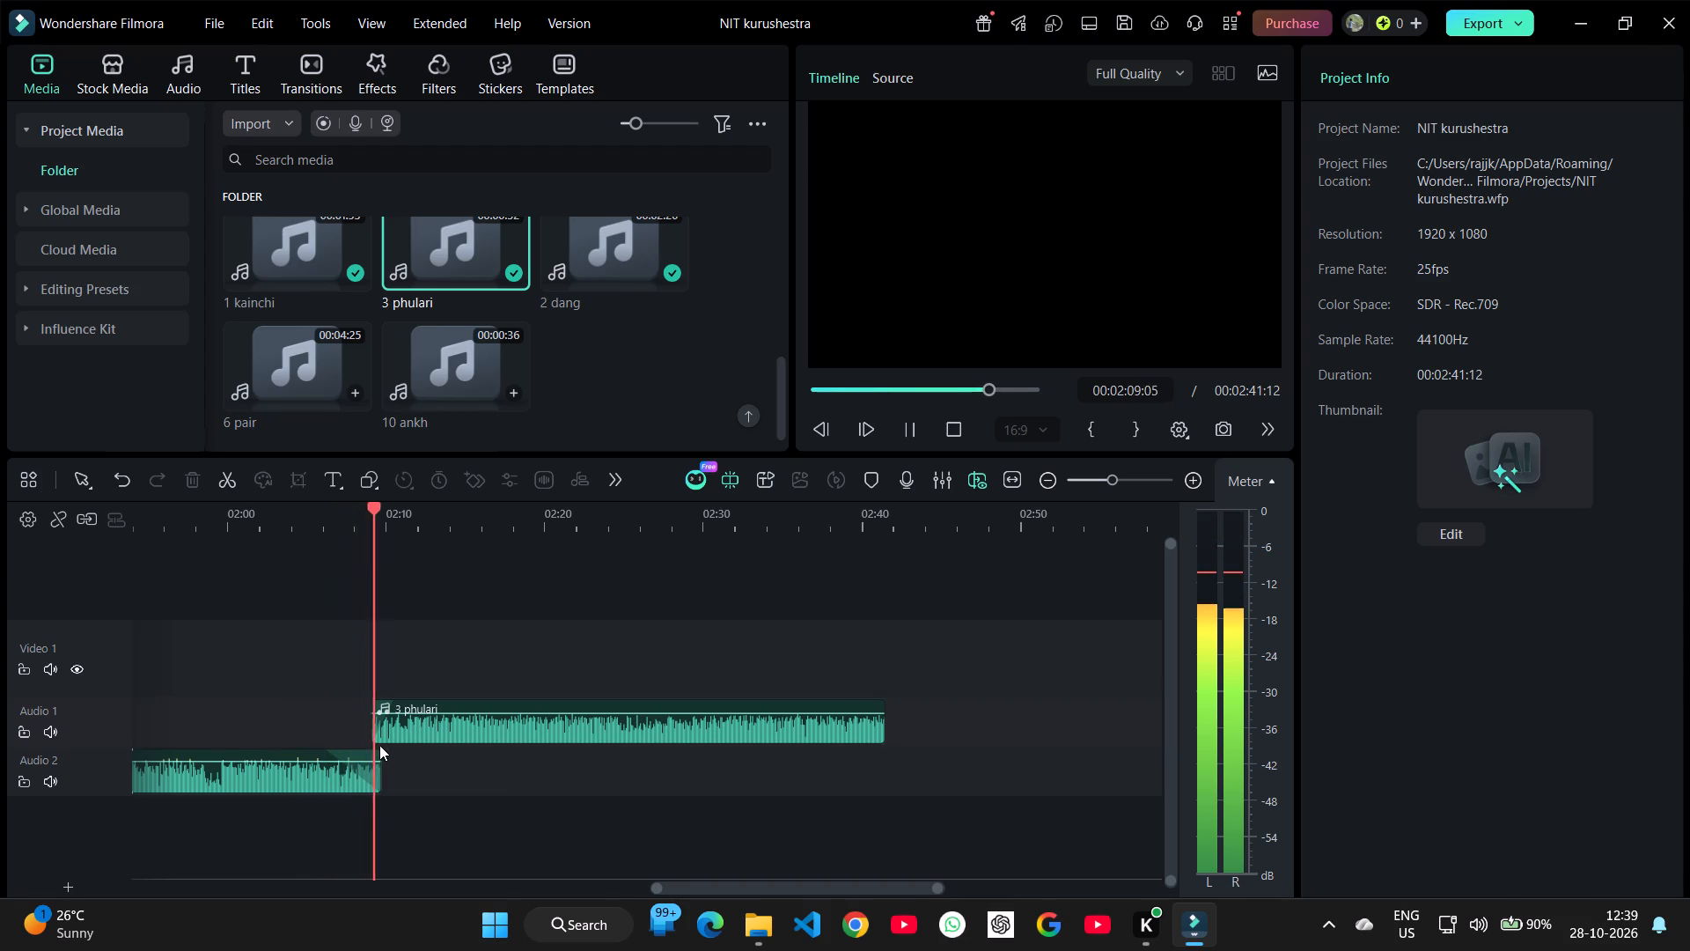
pyautogui.press('space')
# Trim the end of 2 dang back to about 00:02:09.
pyautogui.moveTo(378, 765); pyautogui.dragTo(369, 766)
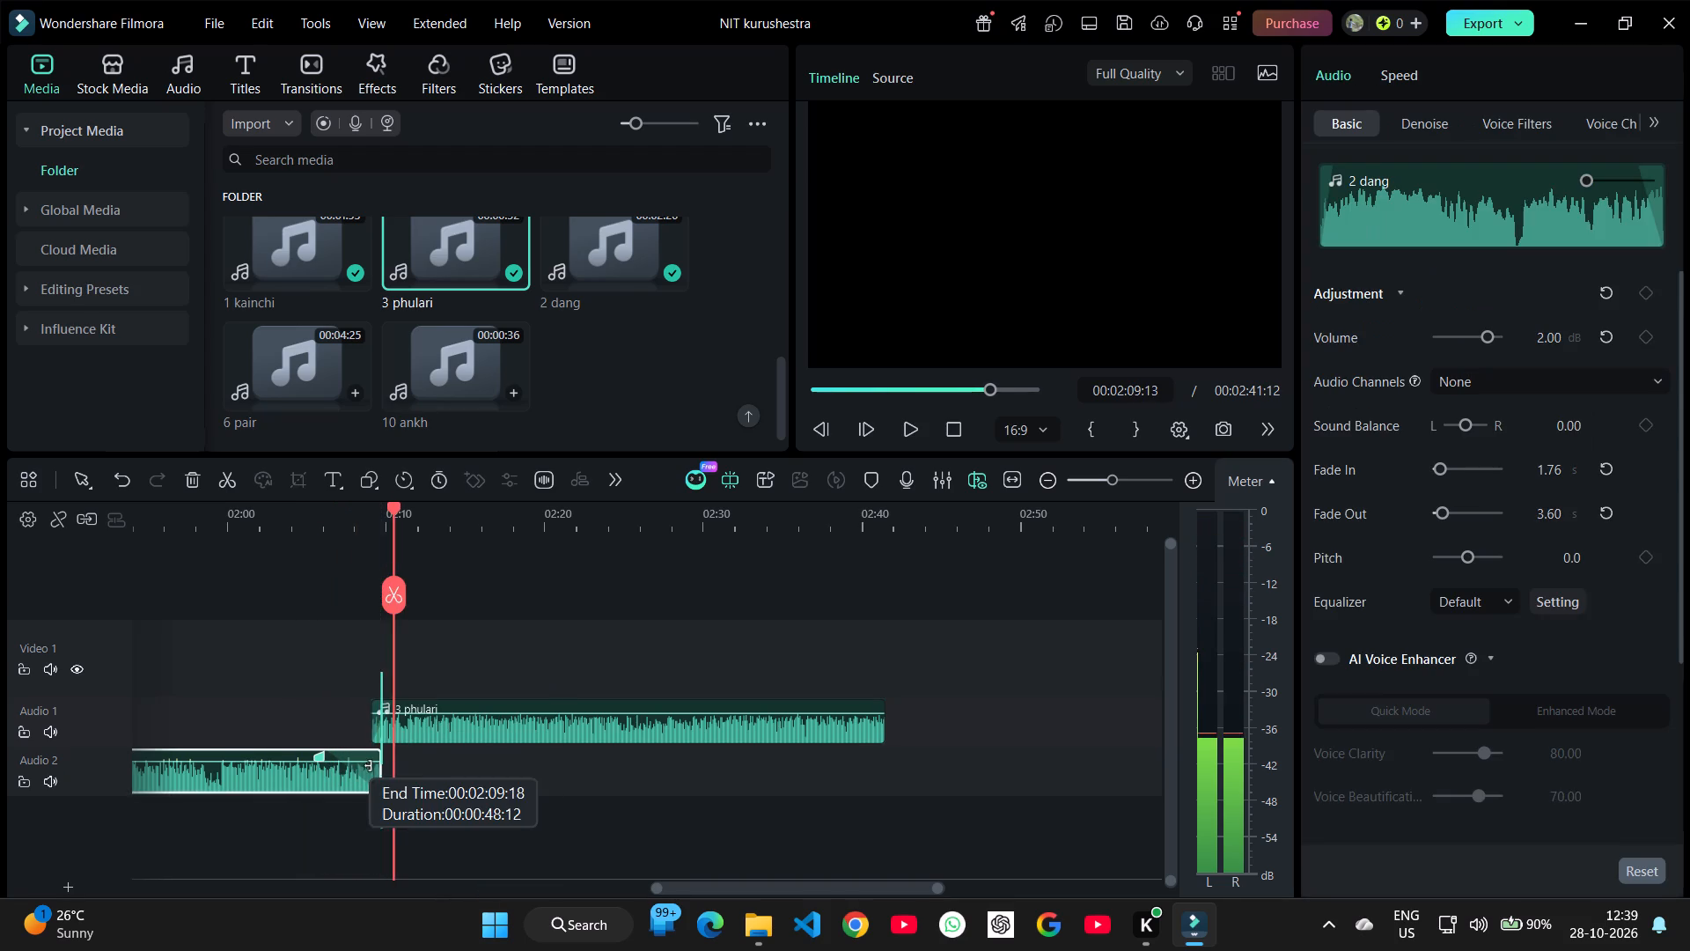
pyautogui.moveTo(369, 766); pyautogui.dragTo(365, 770)
# Move 3 phulari earlier to start at about 00:02:08:12 and play from about 00:02:00 through the transition and on into the track.
pyautogui.moveTo(399, 732); pyautogui.dragTo(387, 733)
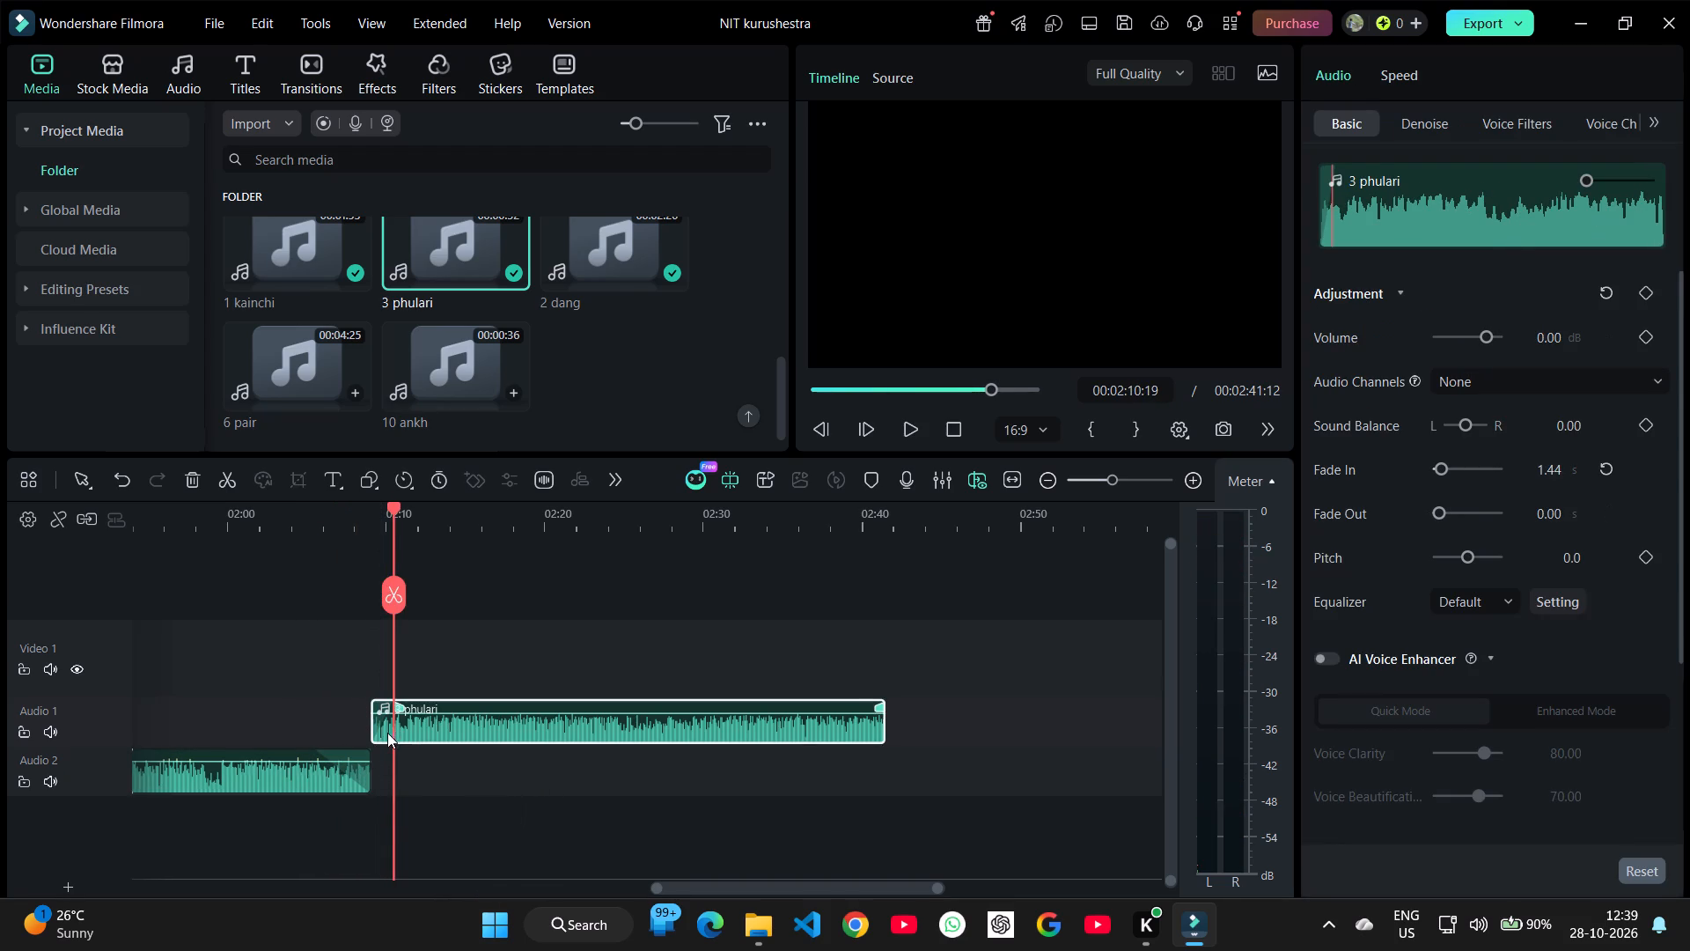
pyautogui.moveTo(387, 733); pyautogui.dragTo(390, 733)
pyautogui.click(224, 657)
pyautogui.press('space')
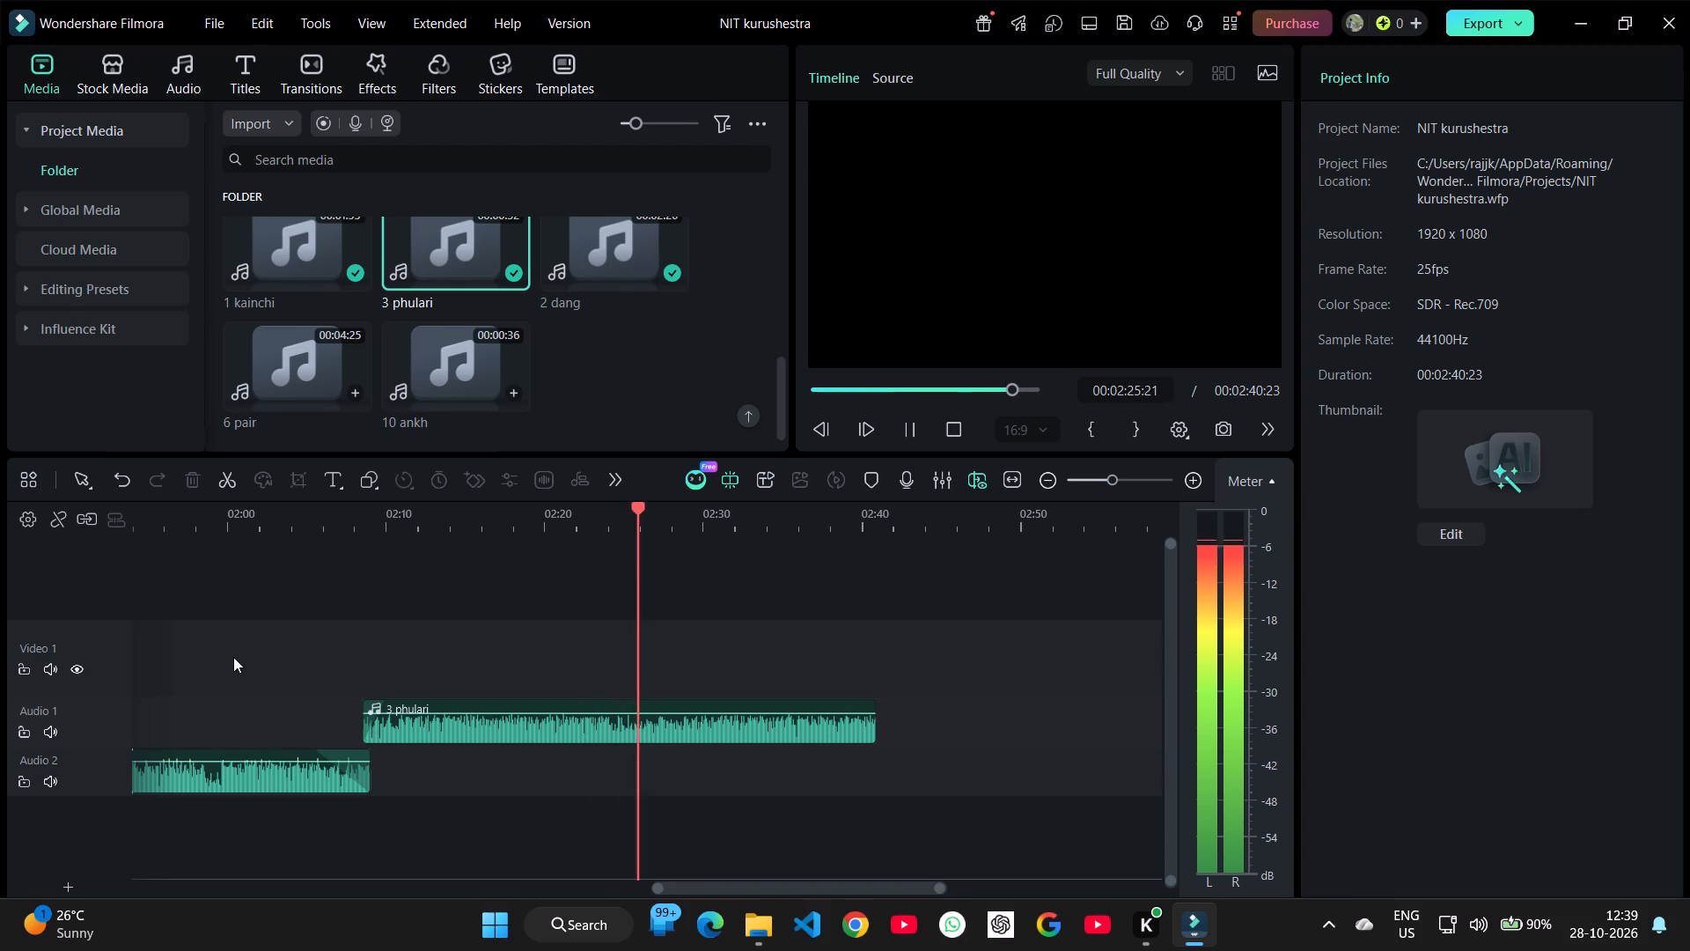
# Add 4 Chhatri to Audio 2 starting where 3 phulari ends, at about 00:02:40:23, and play up to the join.
pyautogui.scroll(2, 382, 344)
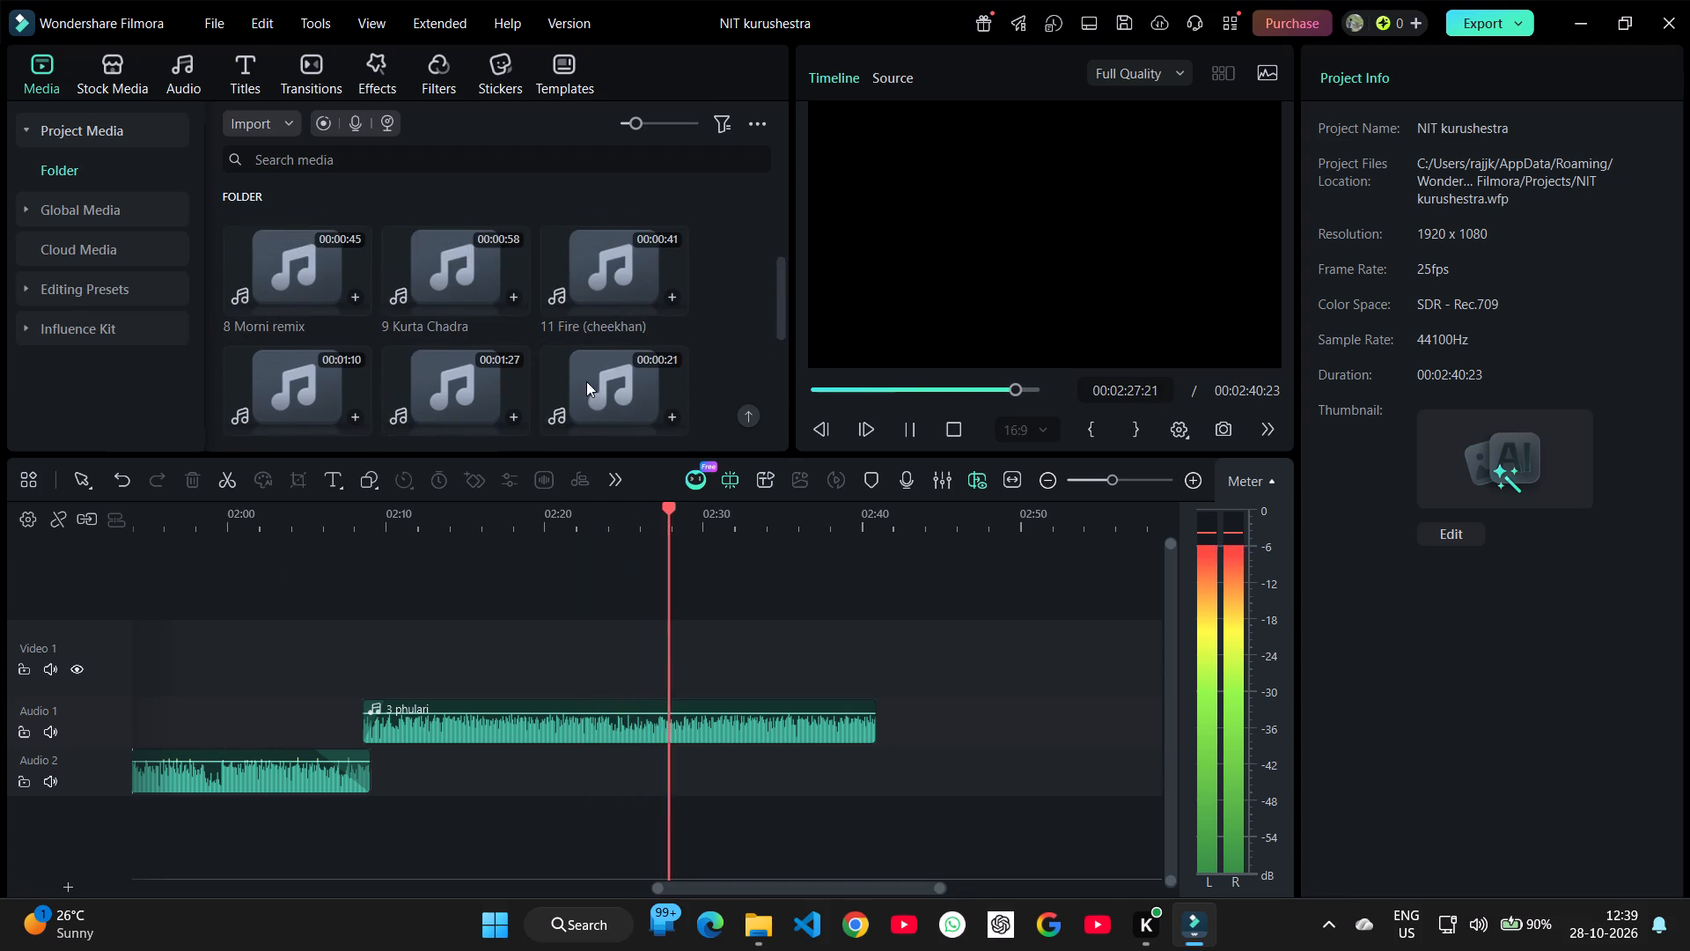
pyautogui.scroll(-1, 656, 319)
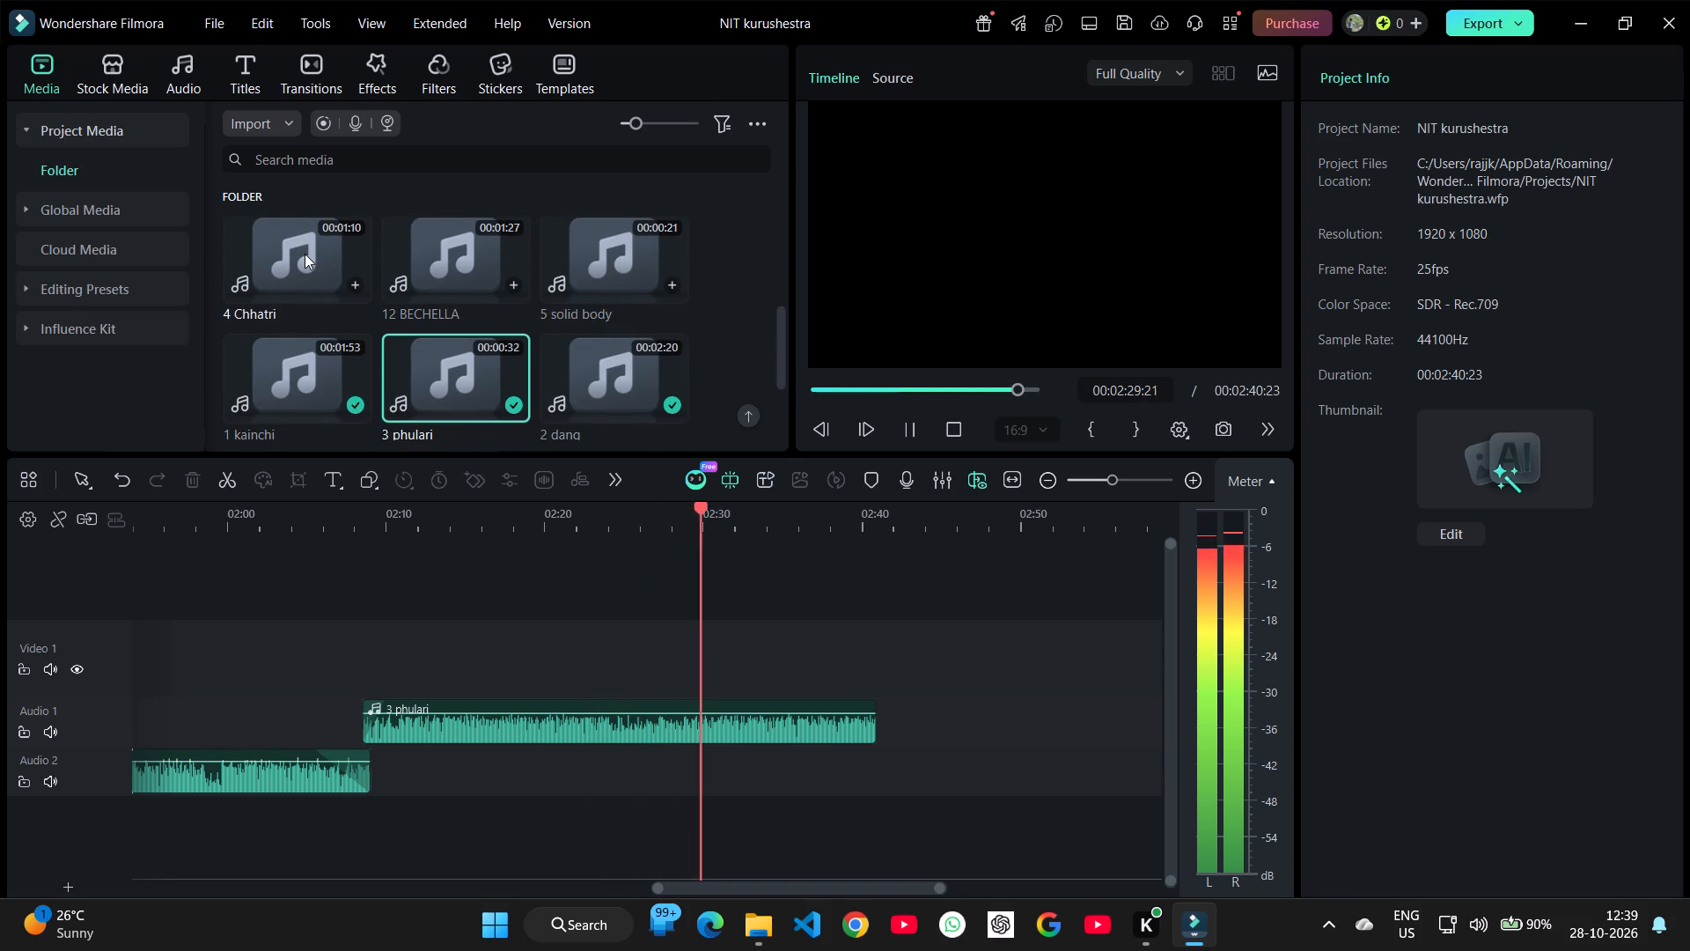
pyautogui.click(305, 254)
pyautogui.moveTo(305, 254); pyautogui.dragTo(576, 370)
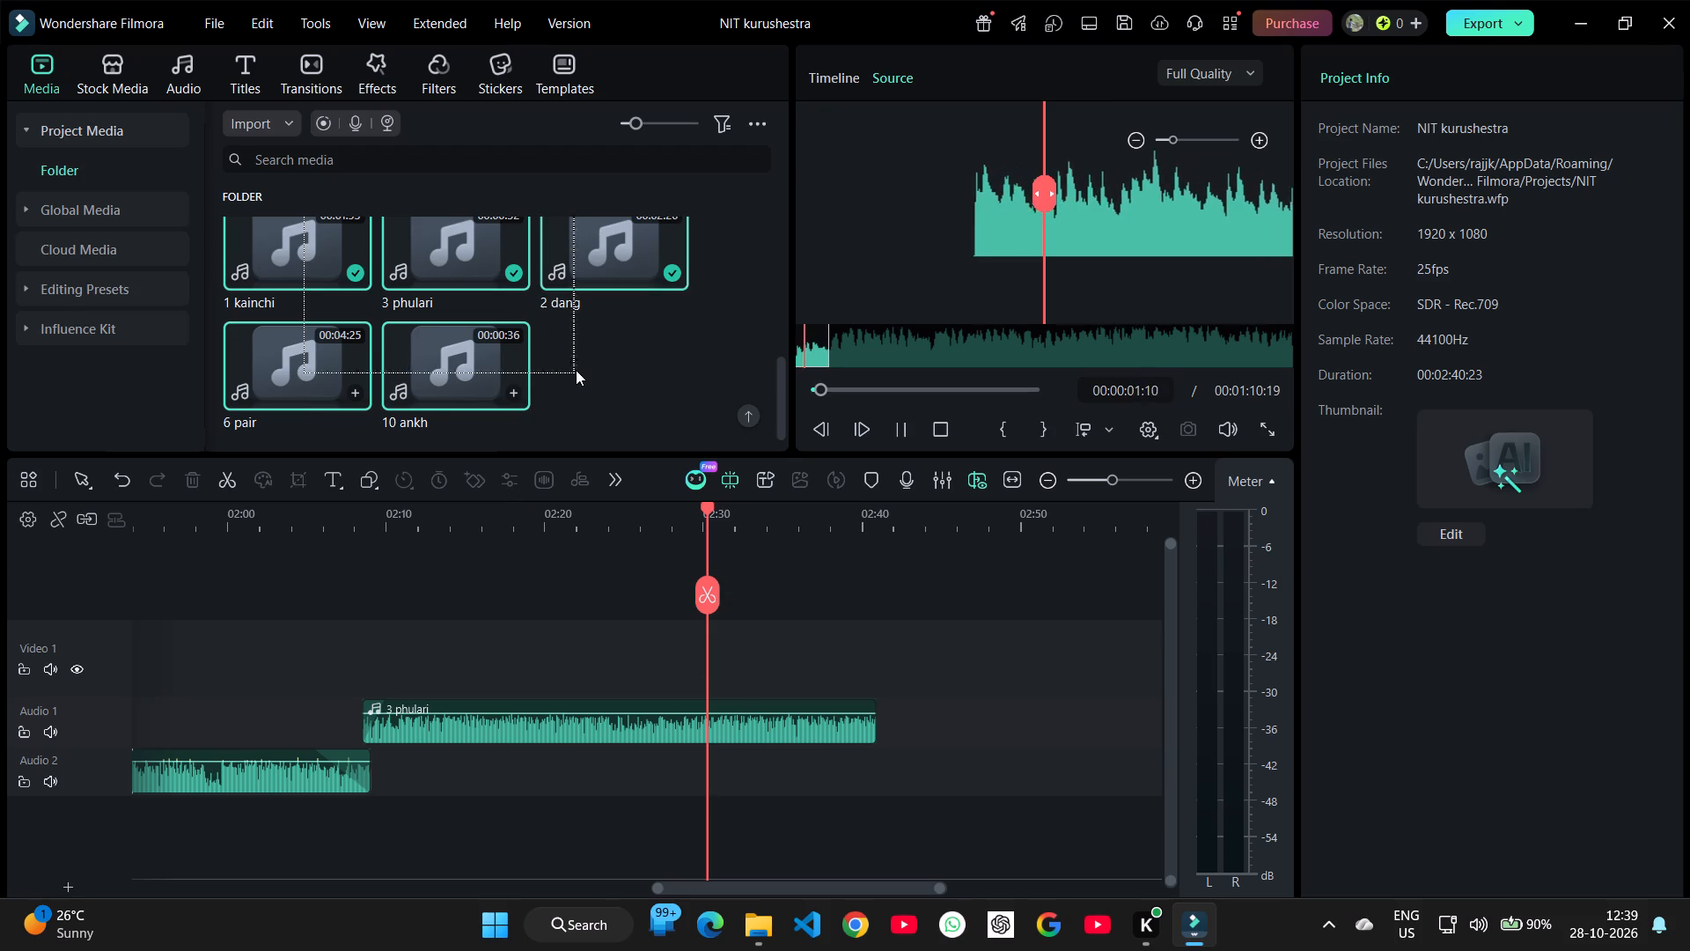
pyautogui.moveTo(576, 370); pyautogui.dragTo(577, 366)
pyautogui.click(581, 358)
pyautogui.scroll(-1, 262, 296)
pyautogui.scroll(1, 262, 296)
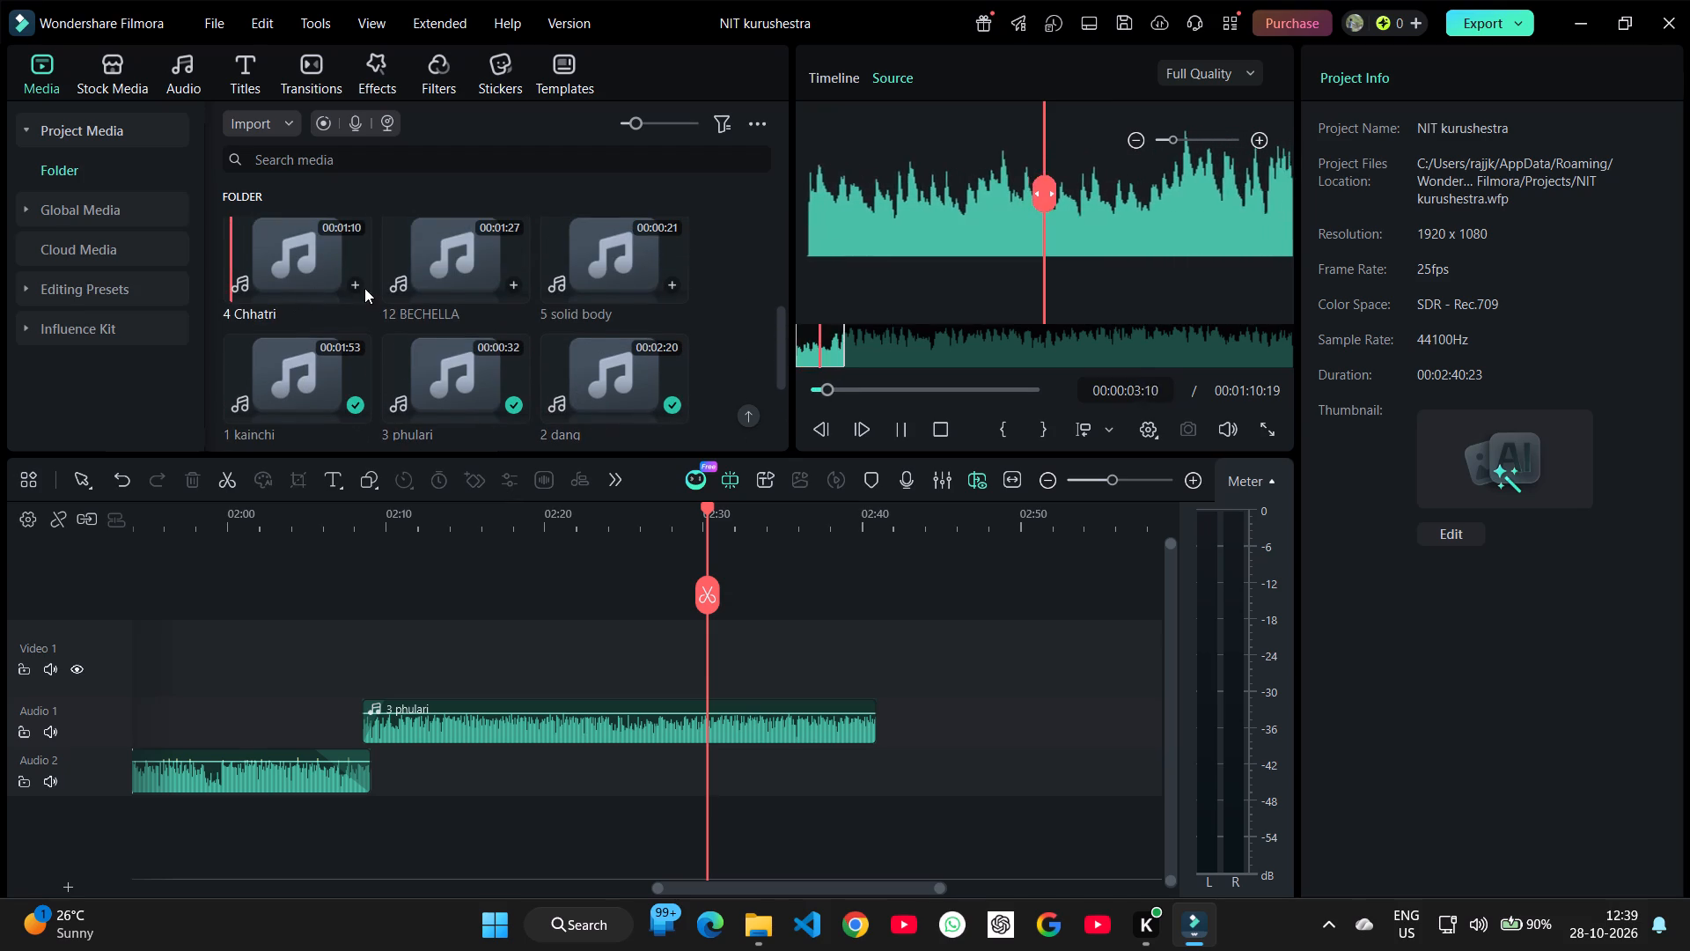
pyautogui.moveTo(307, 250); pyautogui.dragTo(882, 763)
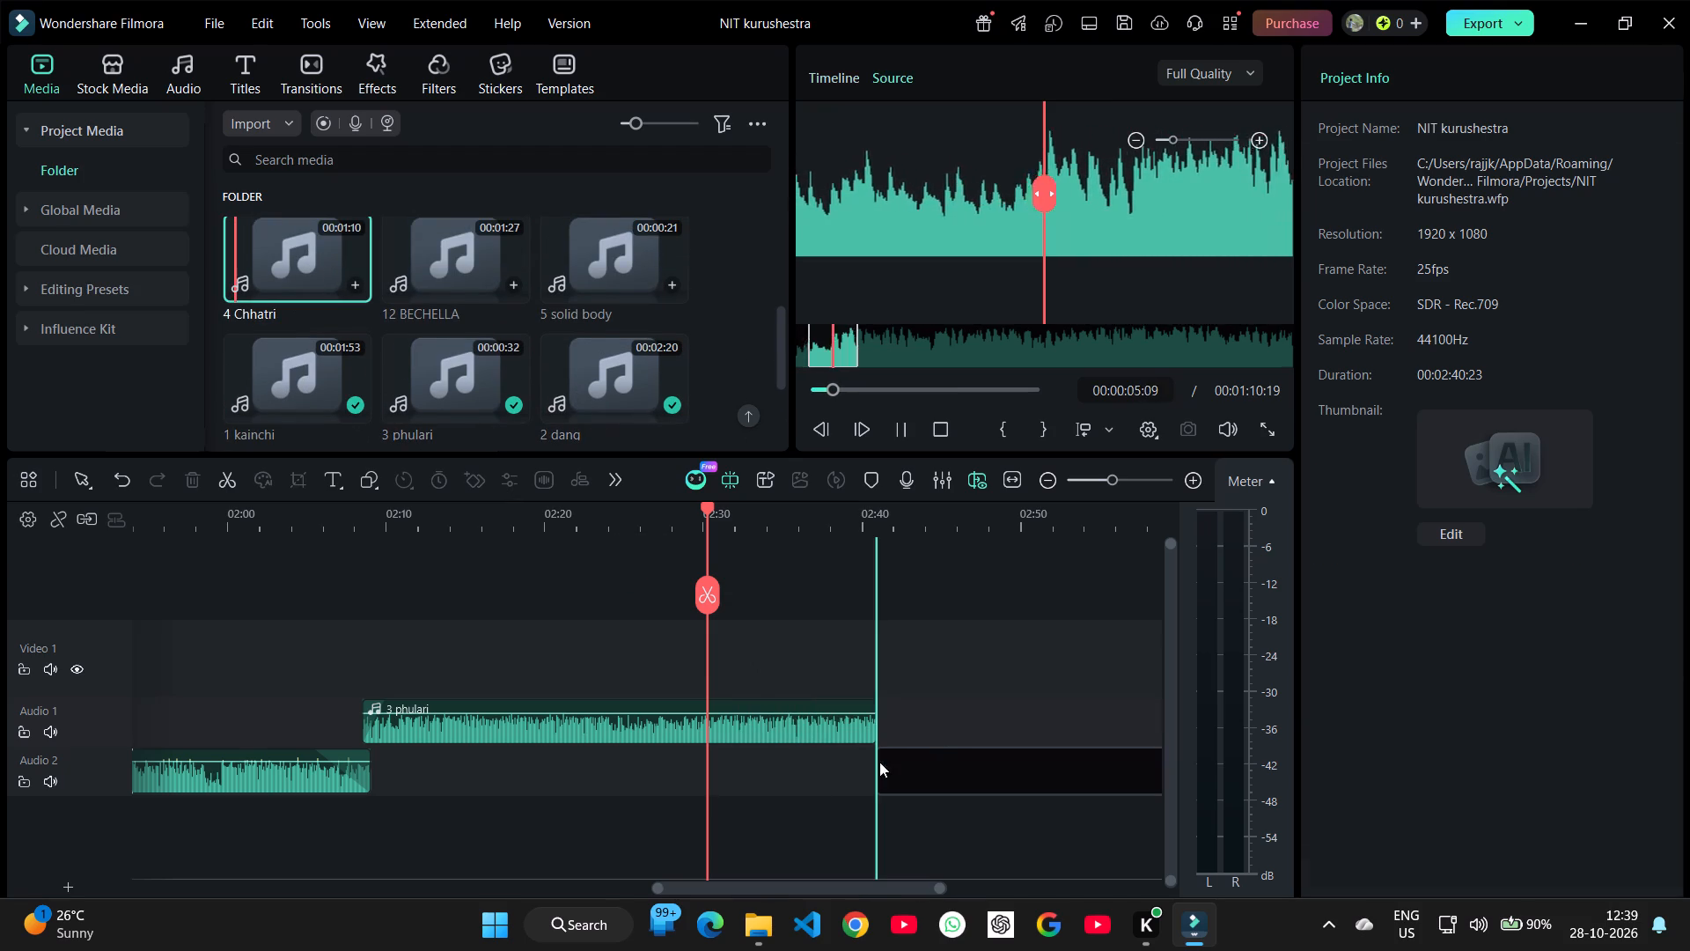
pyautogui.press('space')
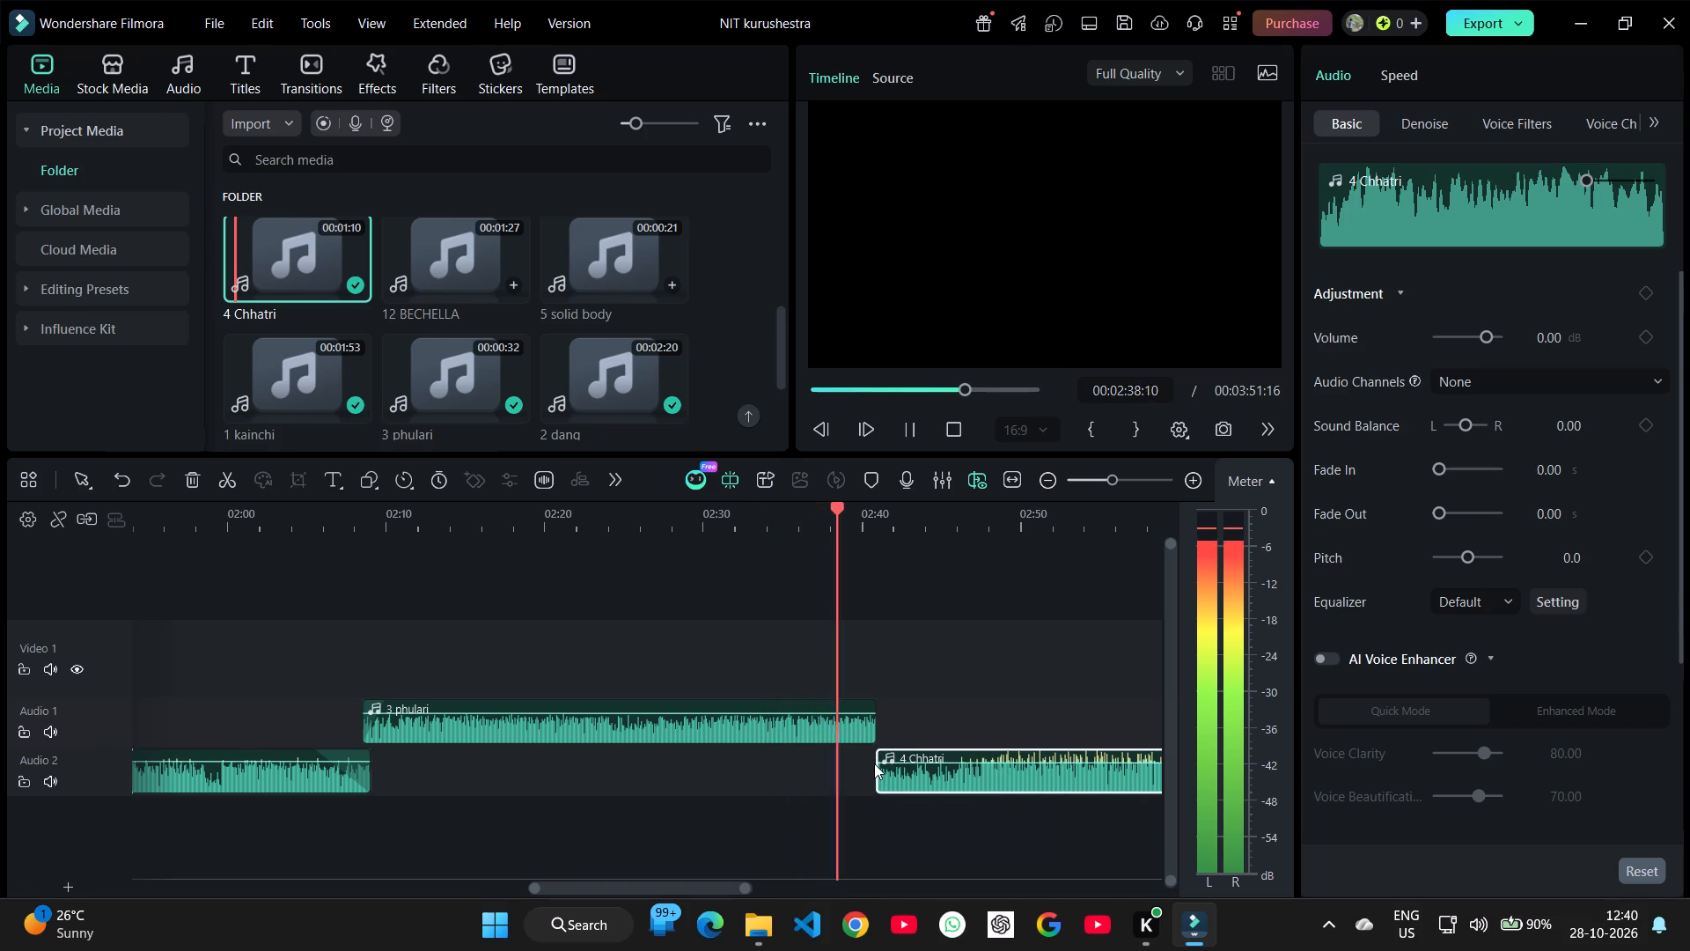
pyautogui.press('space')
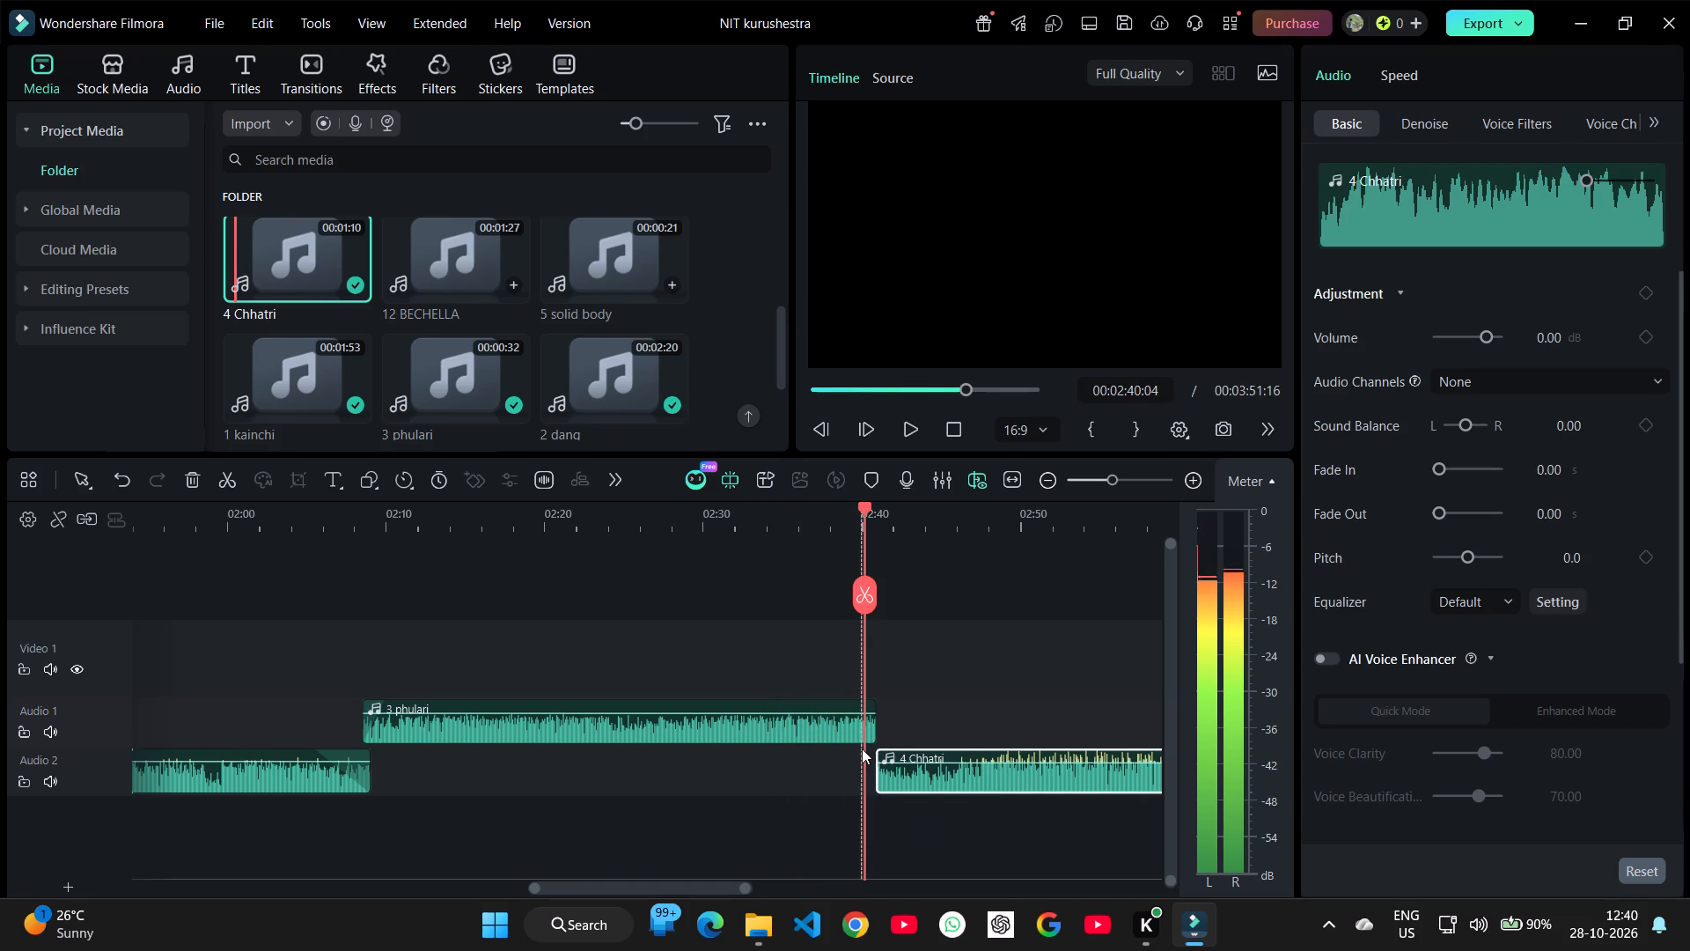
# Crossfade the join with a 2.96 s fade-out on 3 phulari and a 2.08 s fade-in on 4 Chhatri.
pyautogui.moveTo(872, 707); pyautogui.dragTo(847, 707)
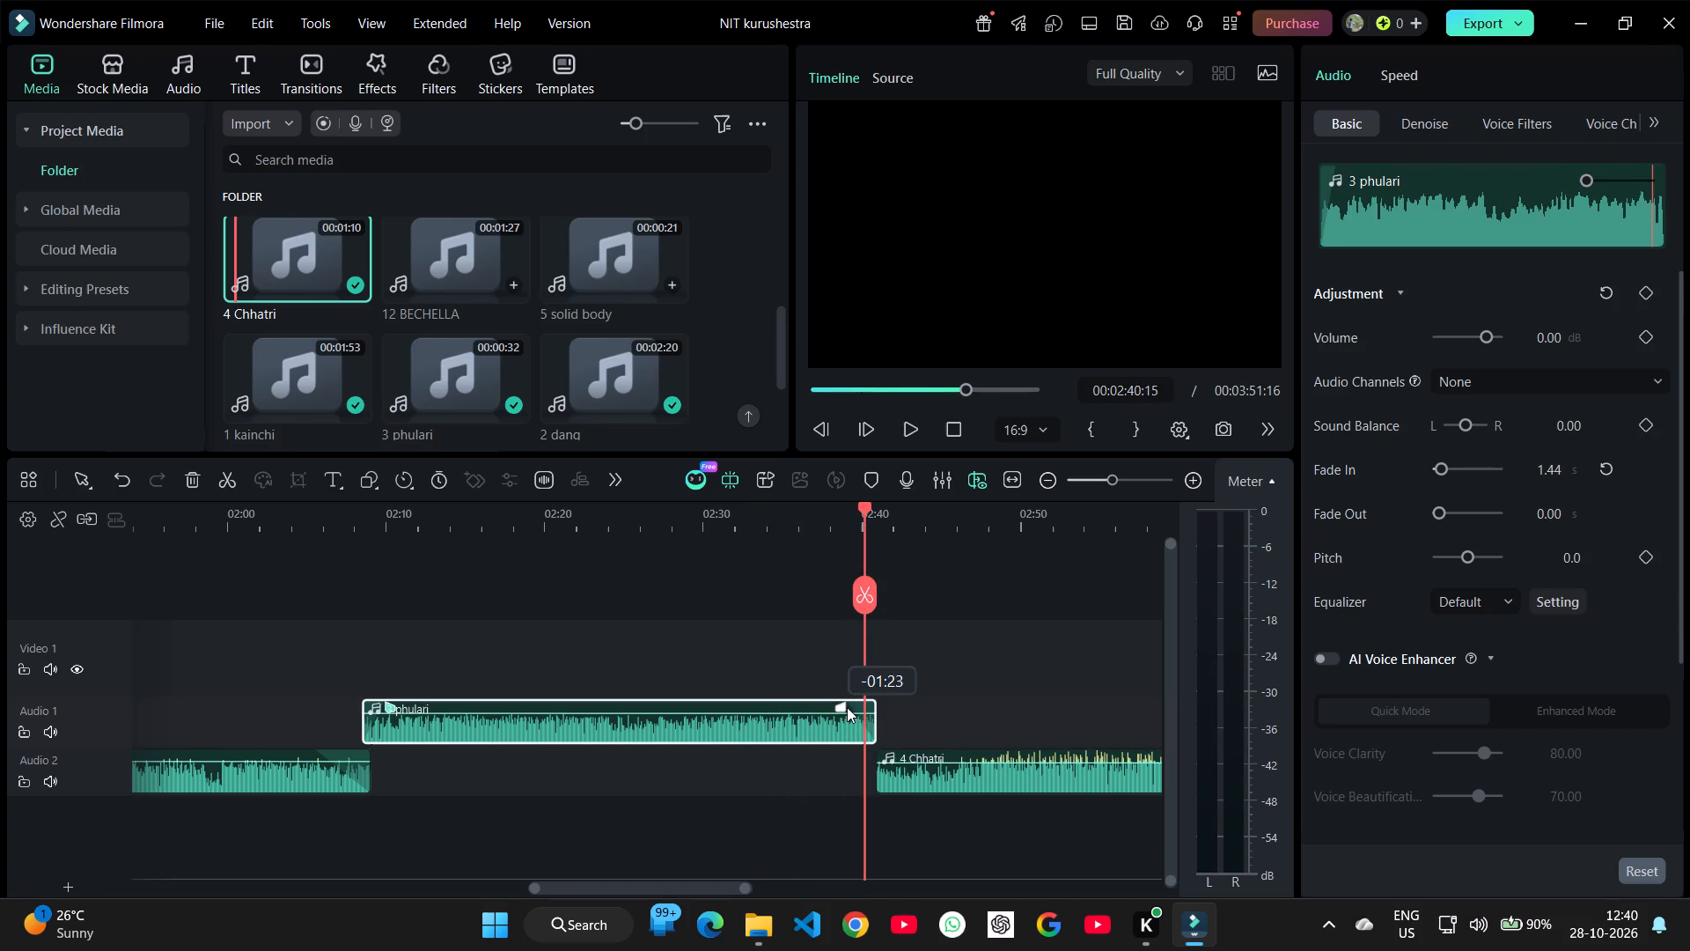
pyautogui.moveTo(847, 707); pyautogui.dragTo(812, 684)
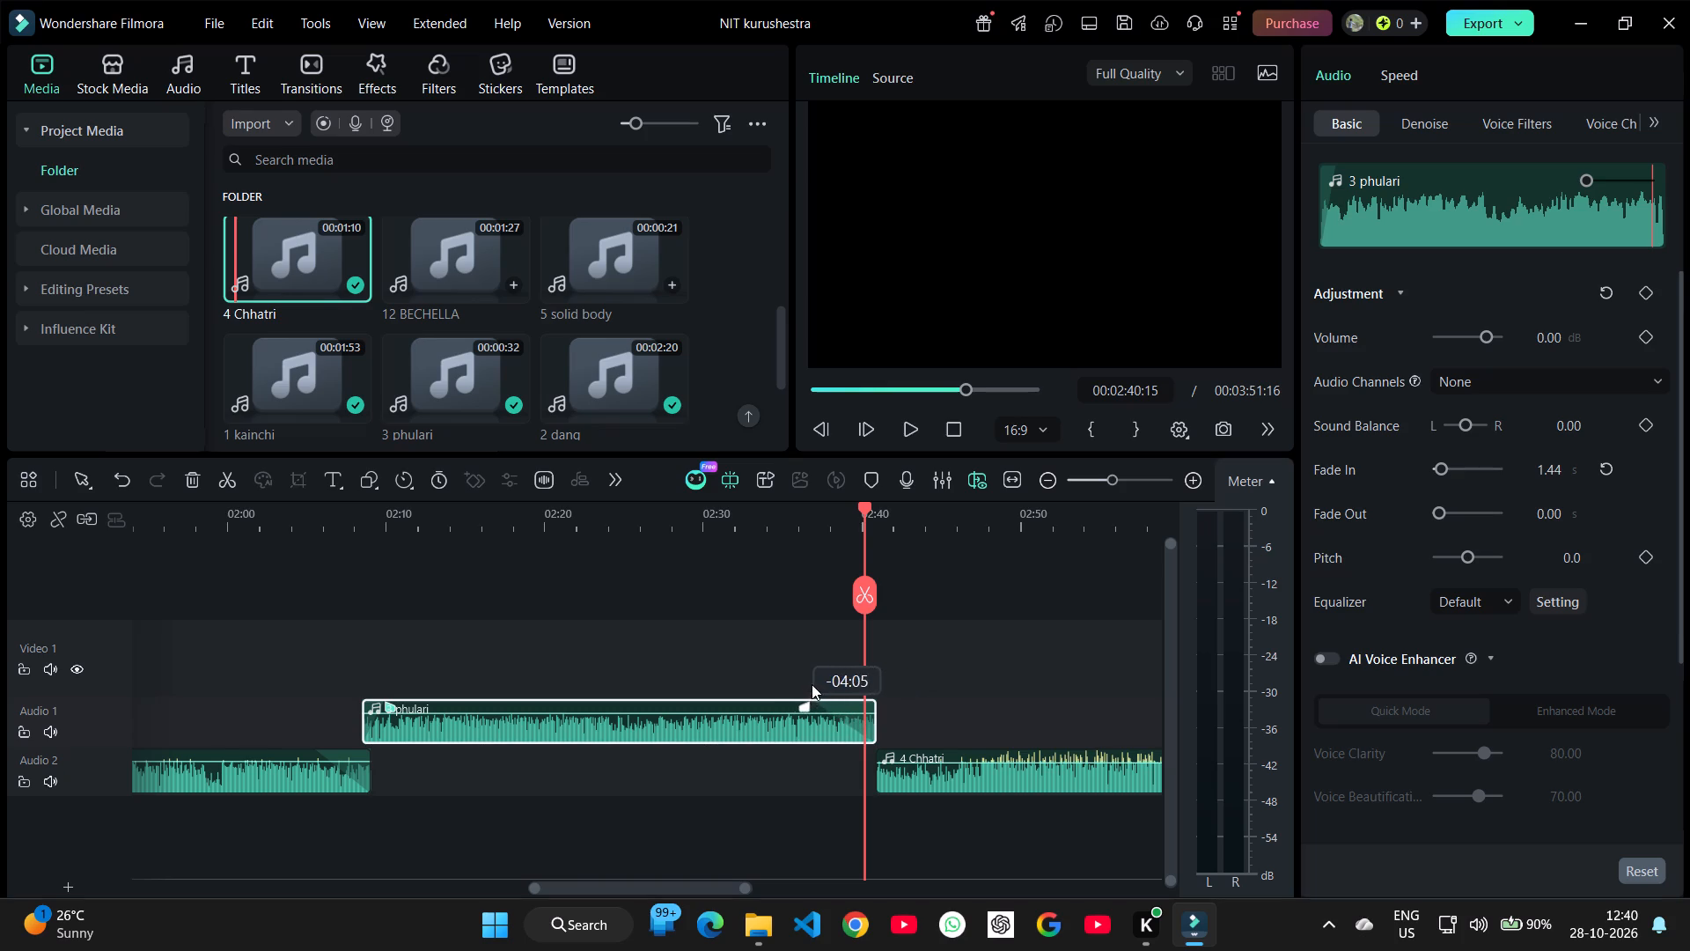
pyautogui.moveTo(812, 684); pyautogui.dragTo(830, 684)
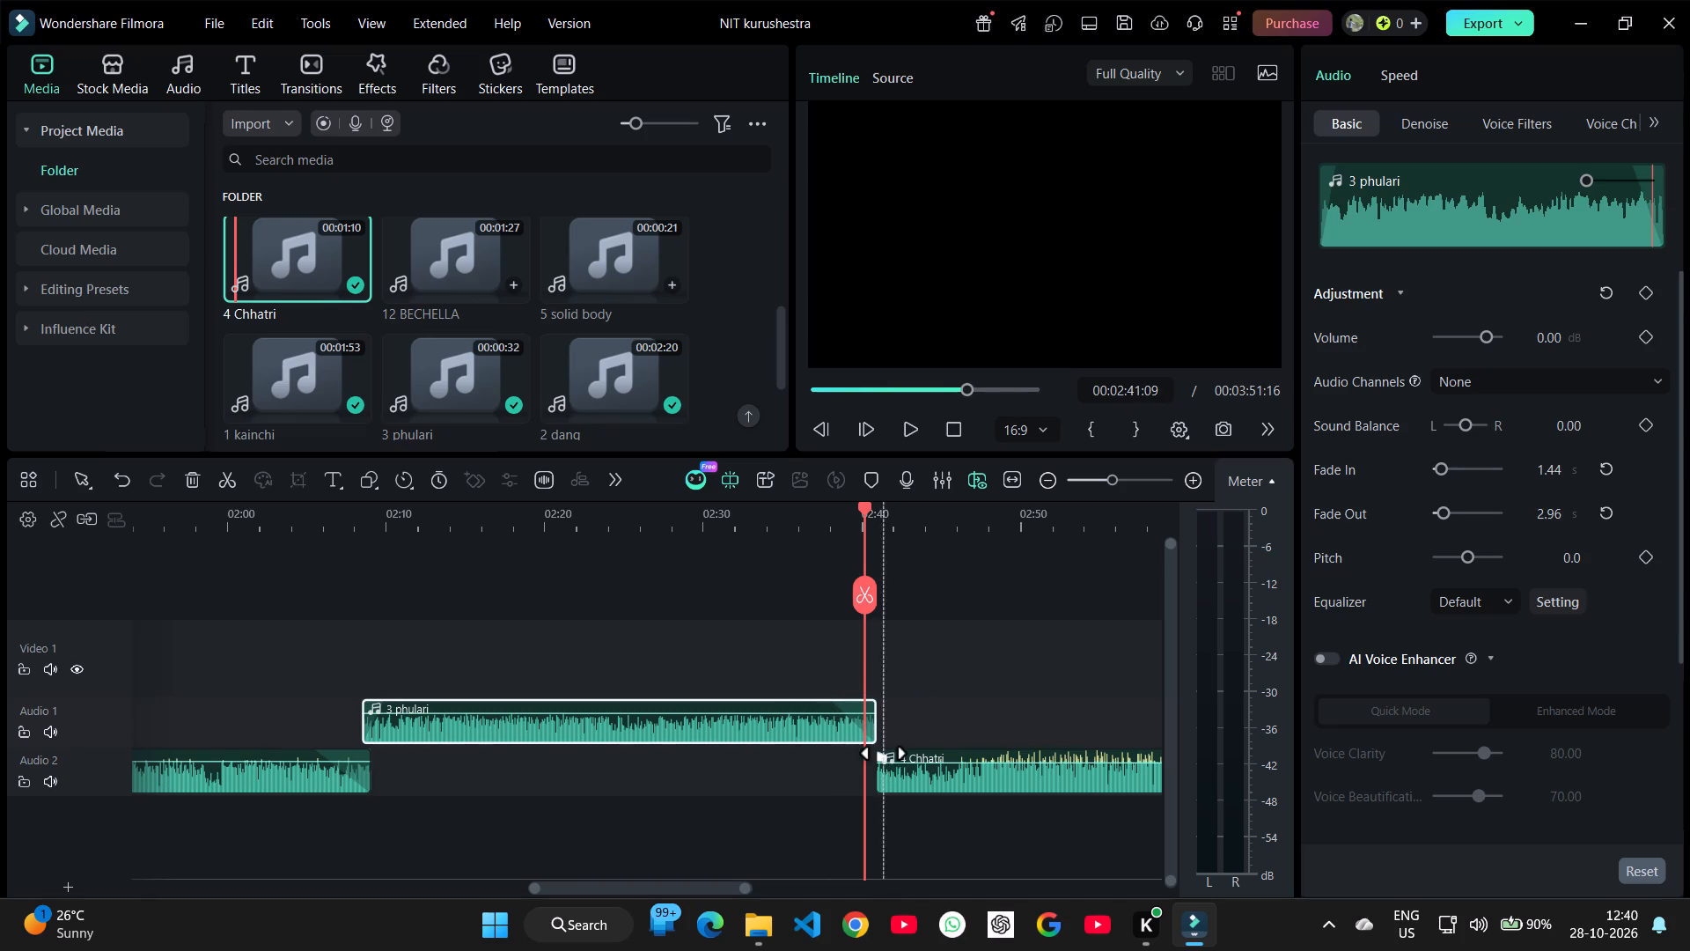
pyautogui.moveTo(884, 756); pyautogui.dragTo(909, 750)
# Move 4 Chhatri earlier to start at about 00:02:40:05 and replay the transition from about 00:02:35, 00:02:29 and 00:02:30.
pyautogui.moveTo(937, 769); pyautogui.dragTo(920, 773)
pyautogui.click(782, 650)
pyautogui.press('space')
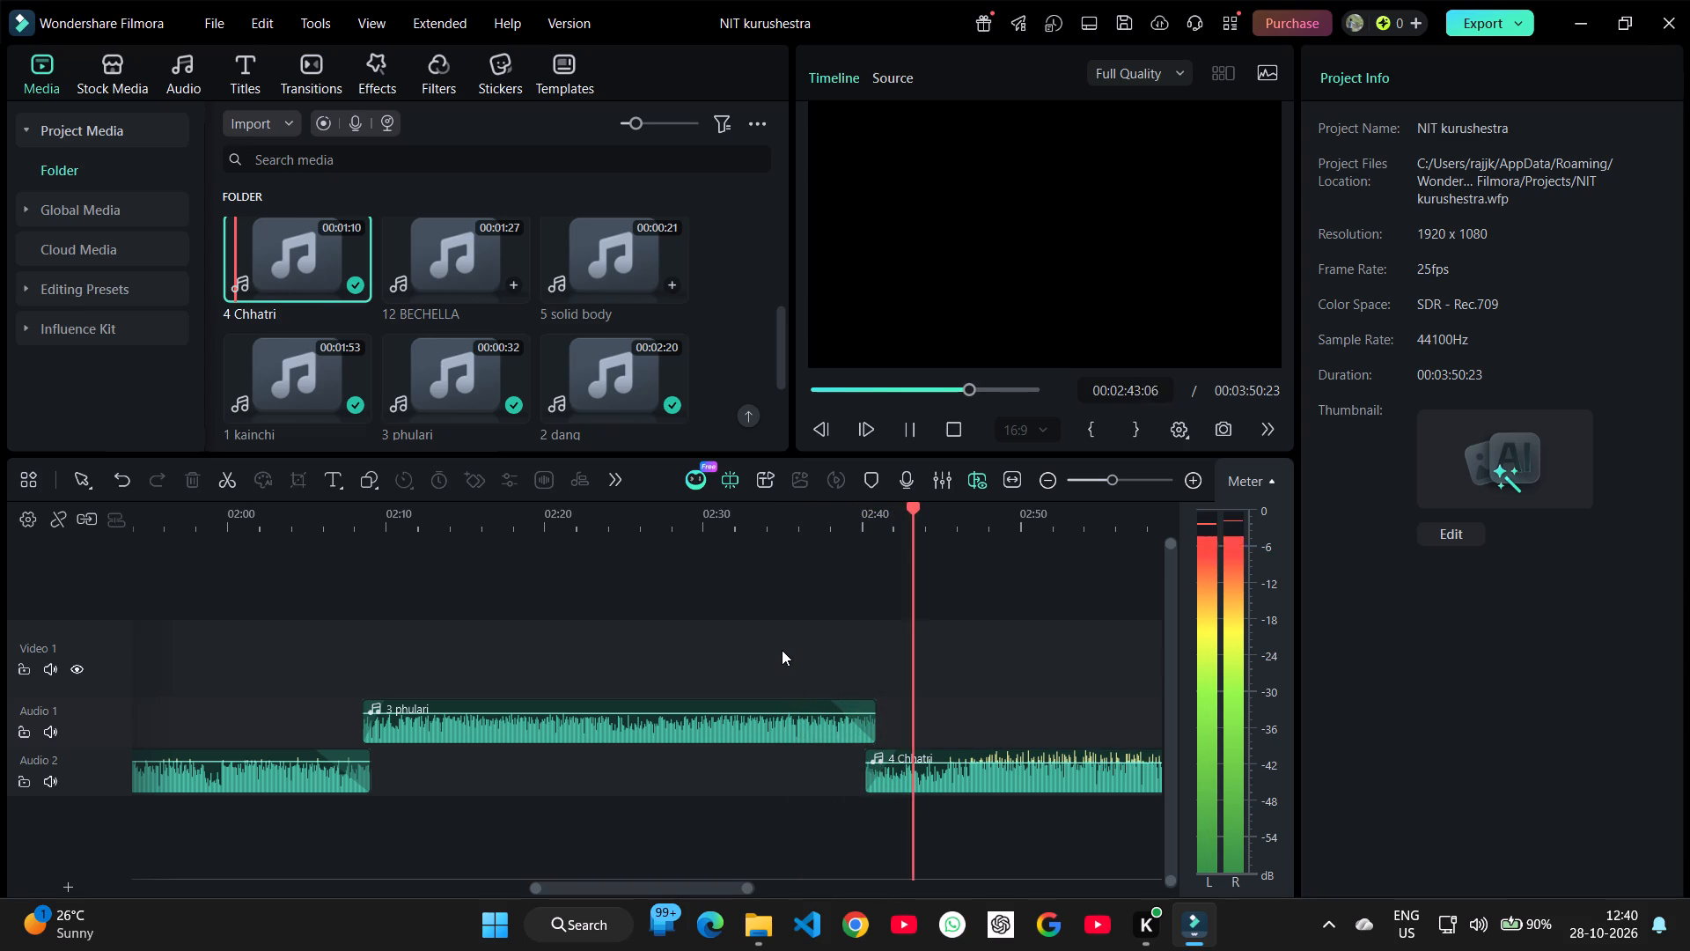
pyautogui.press('space')
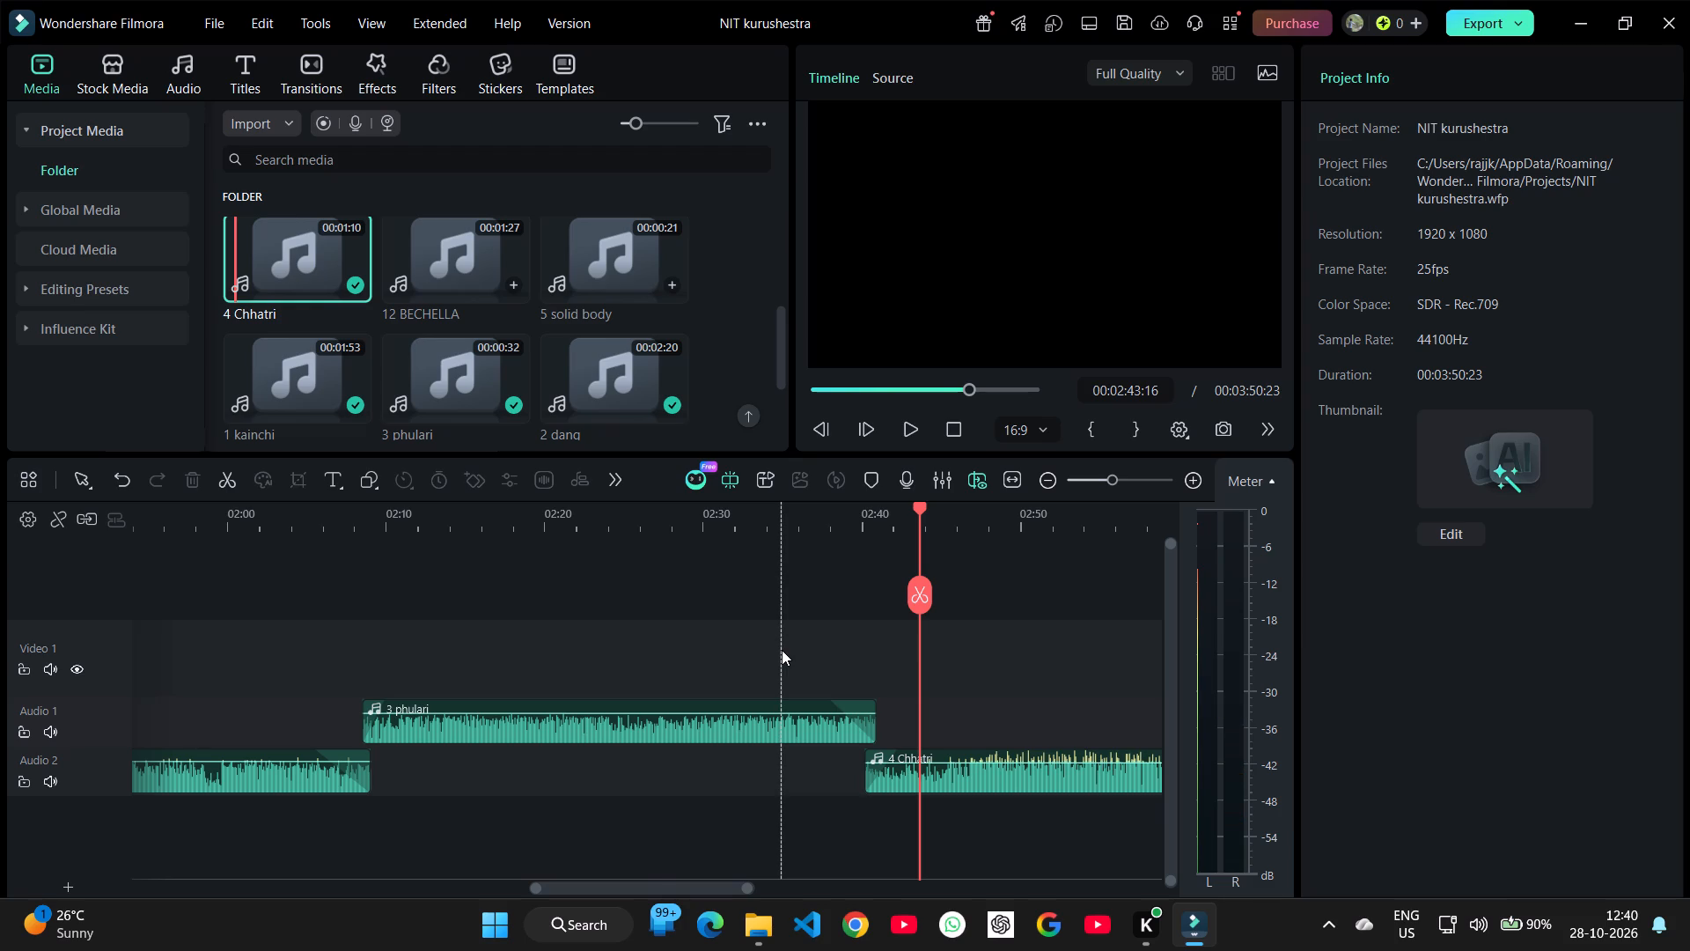
pyautogui.click(684, 605)
pyautogui.press('space')
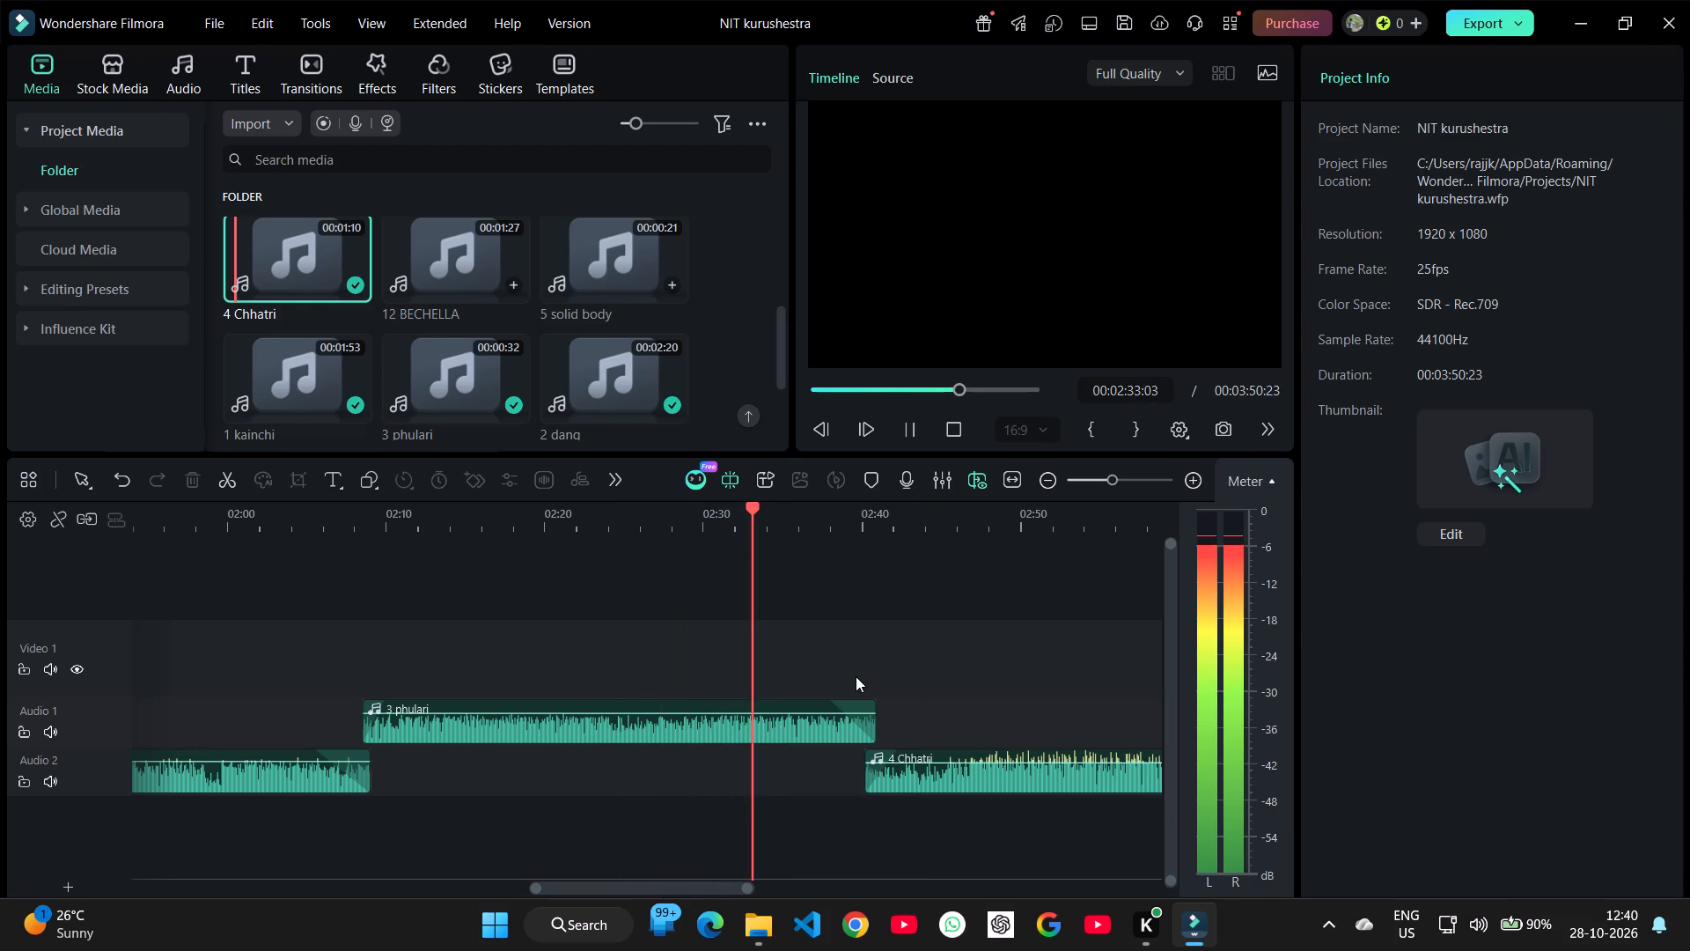
pyautogui.press('space')
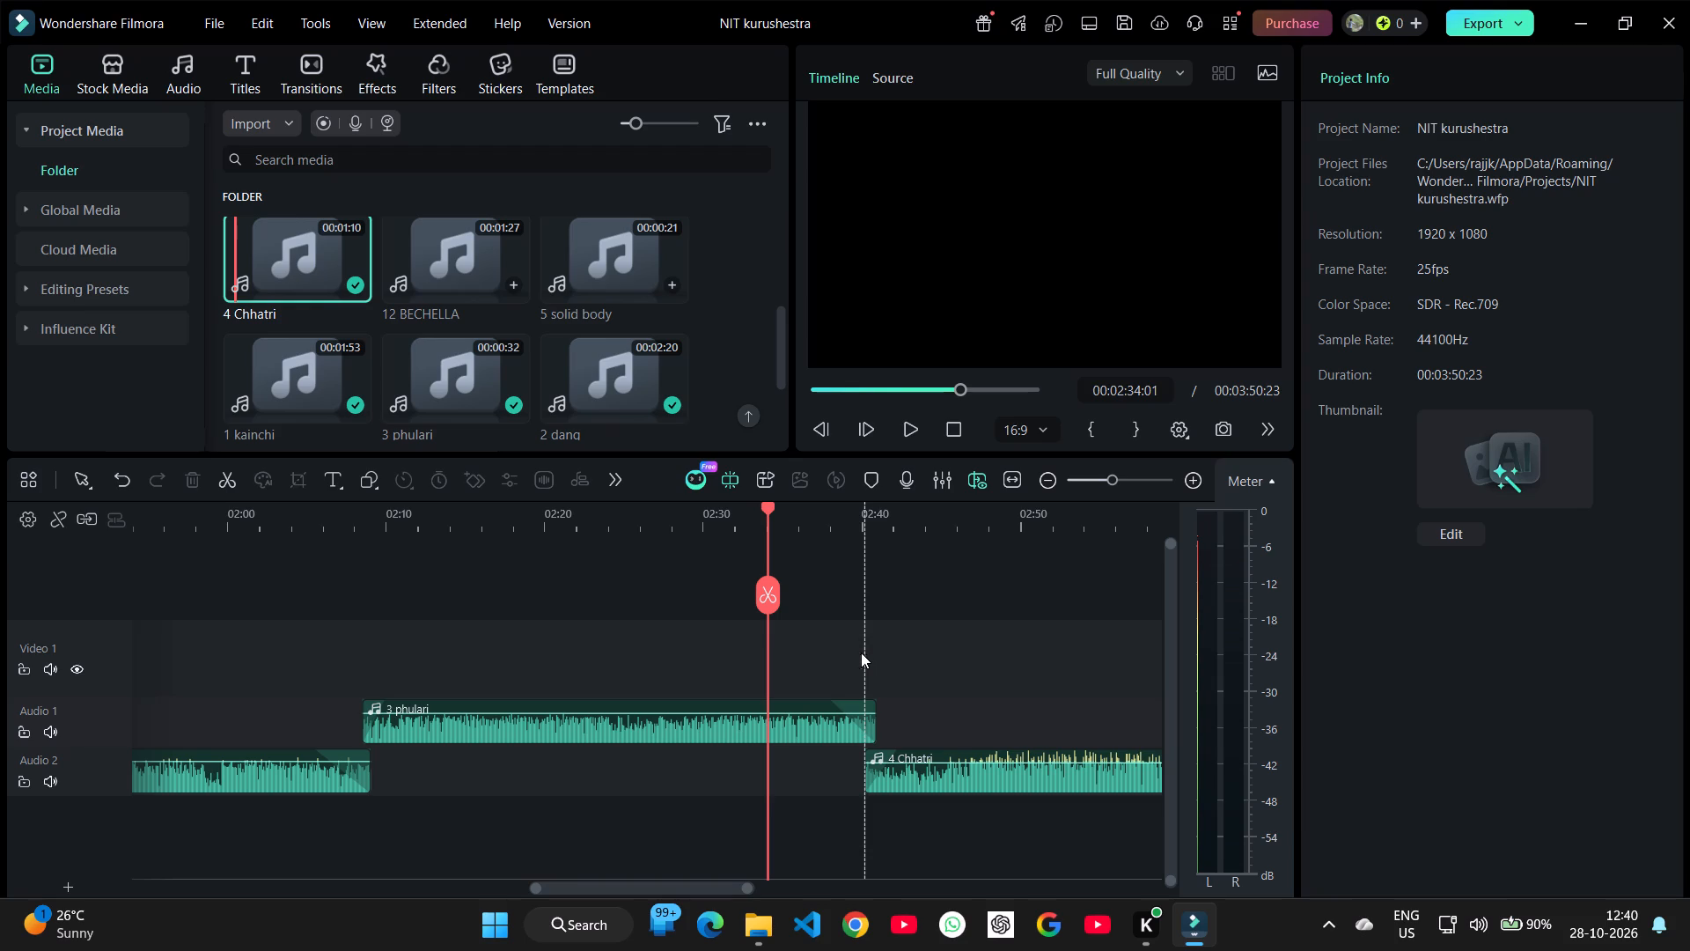
pyautogui.click(709, 614)
pyautogui.press('space')
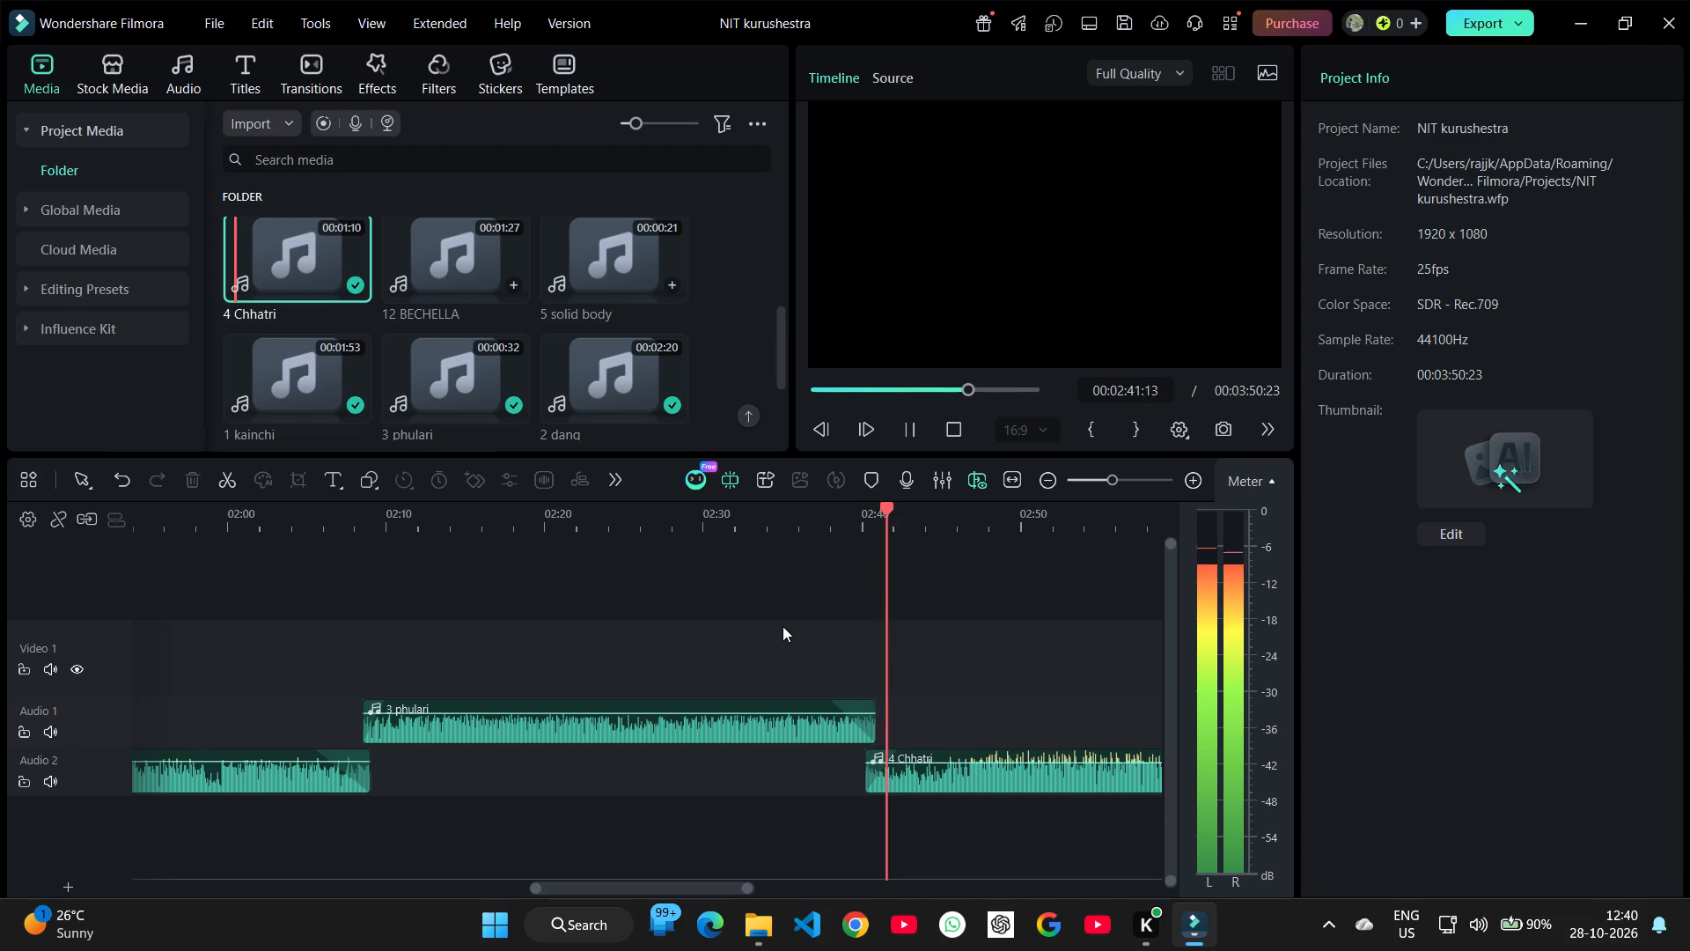
pyautogui.press('space')
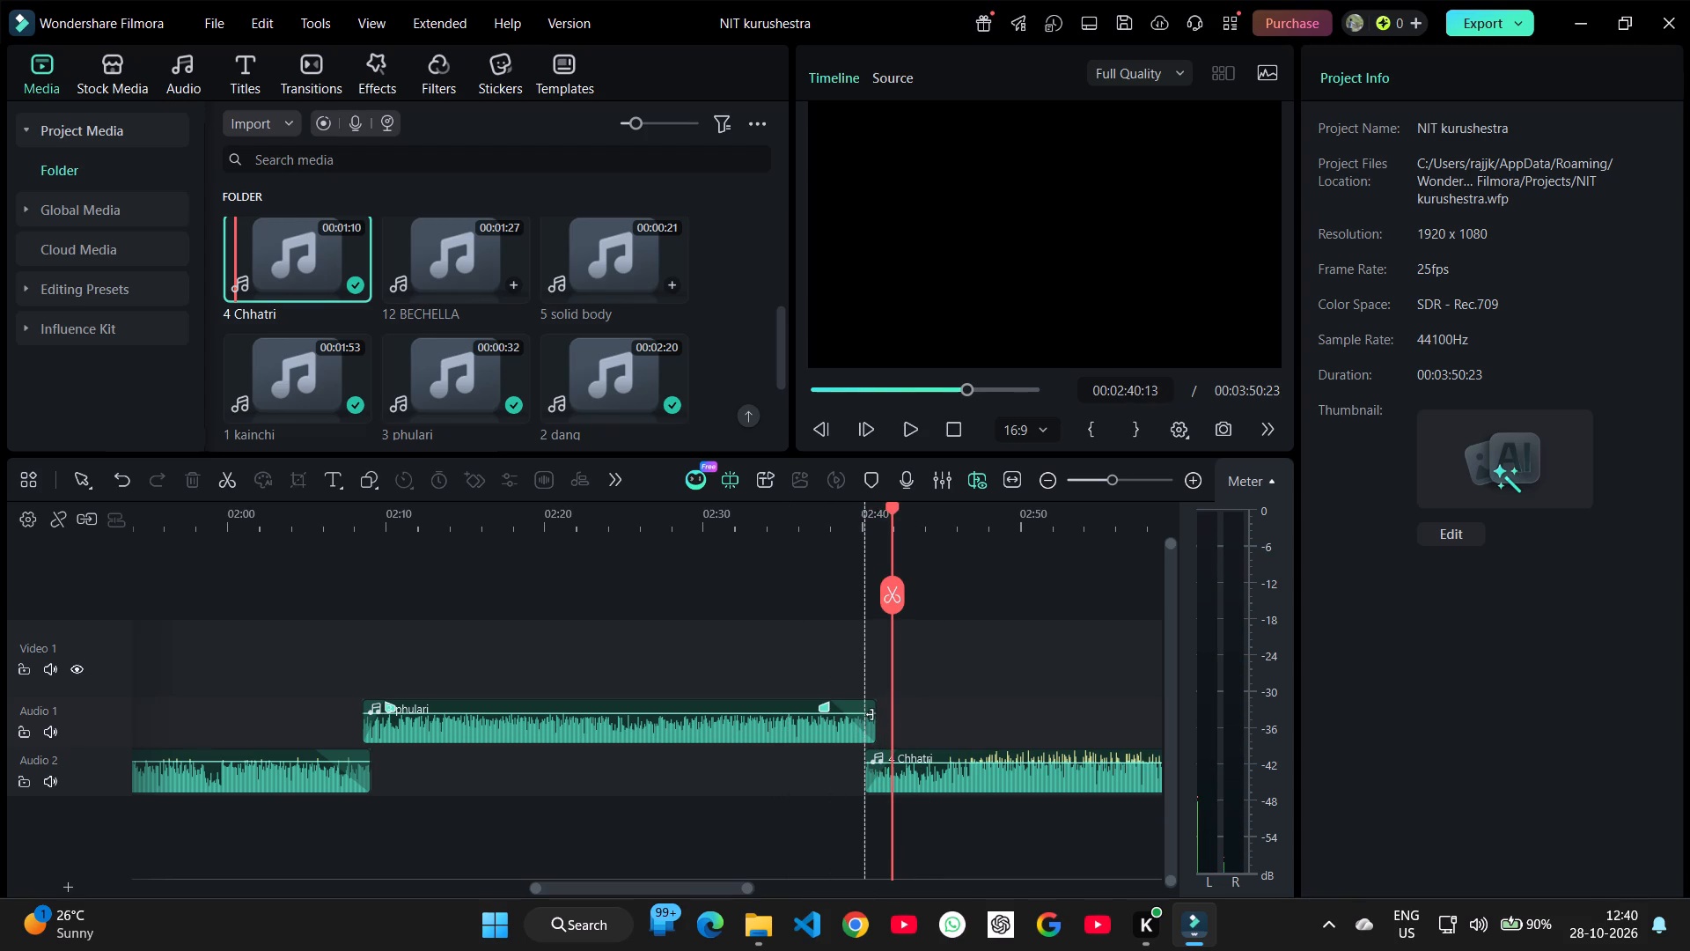
# Trim the end of 3 phulari to about 00:02:40:16.
pyautogui.click(874, 725)
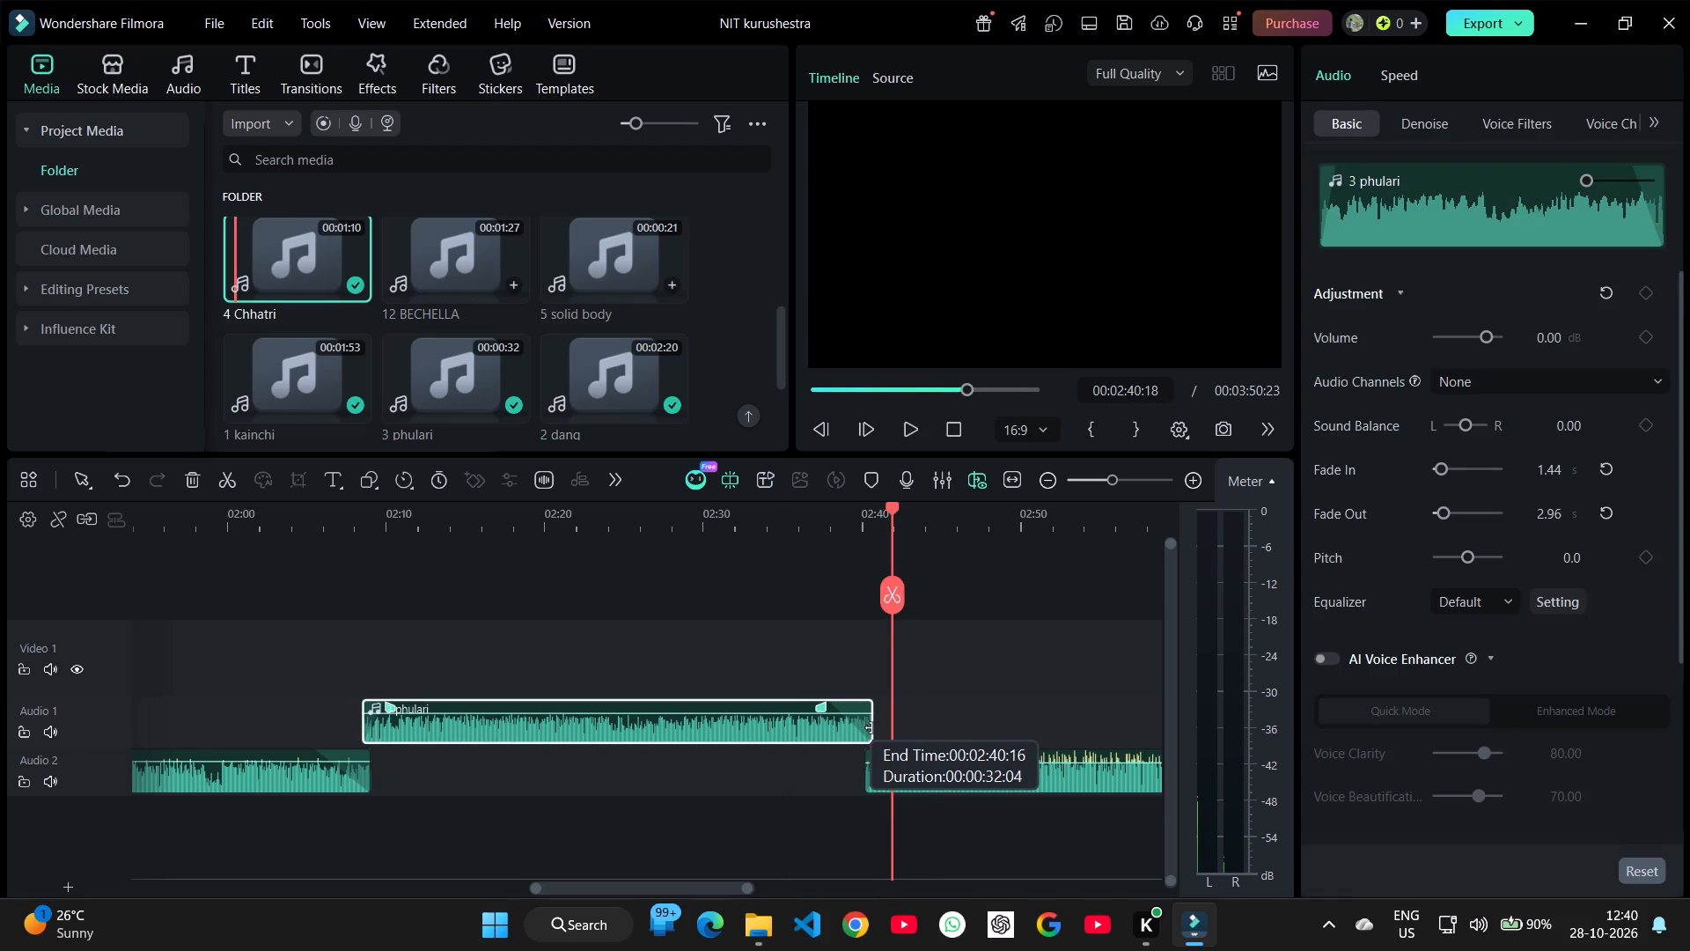
# Move 4 Chhatri earlier to start at about 00:02:39:16 and replay the transition from about 00:02:33.
pyautogui.moveTo(961, 775); pyautogui.dragTo(951, 767)
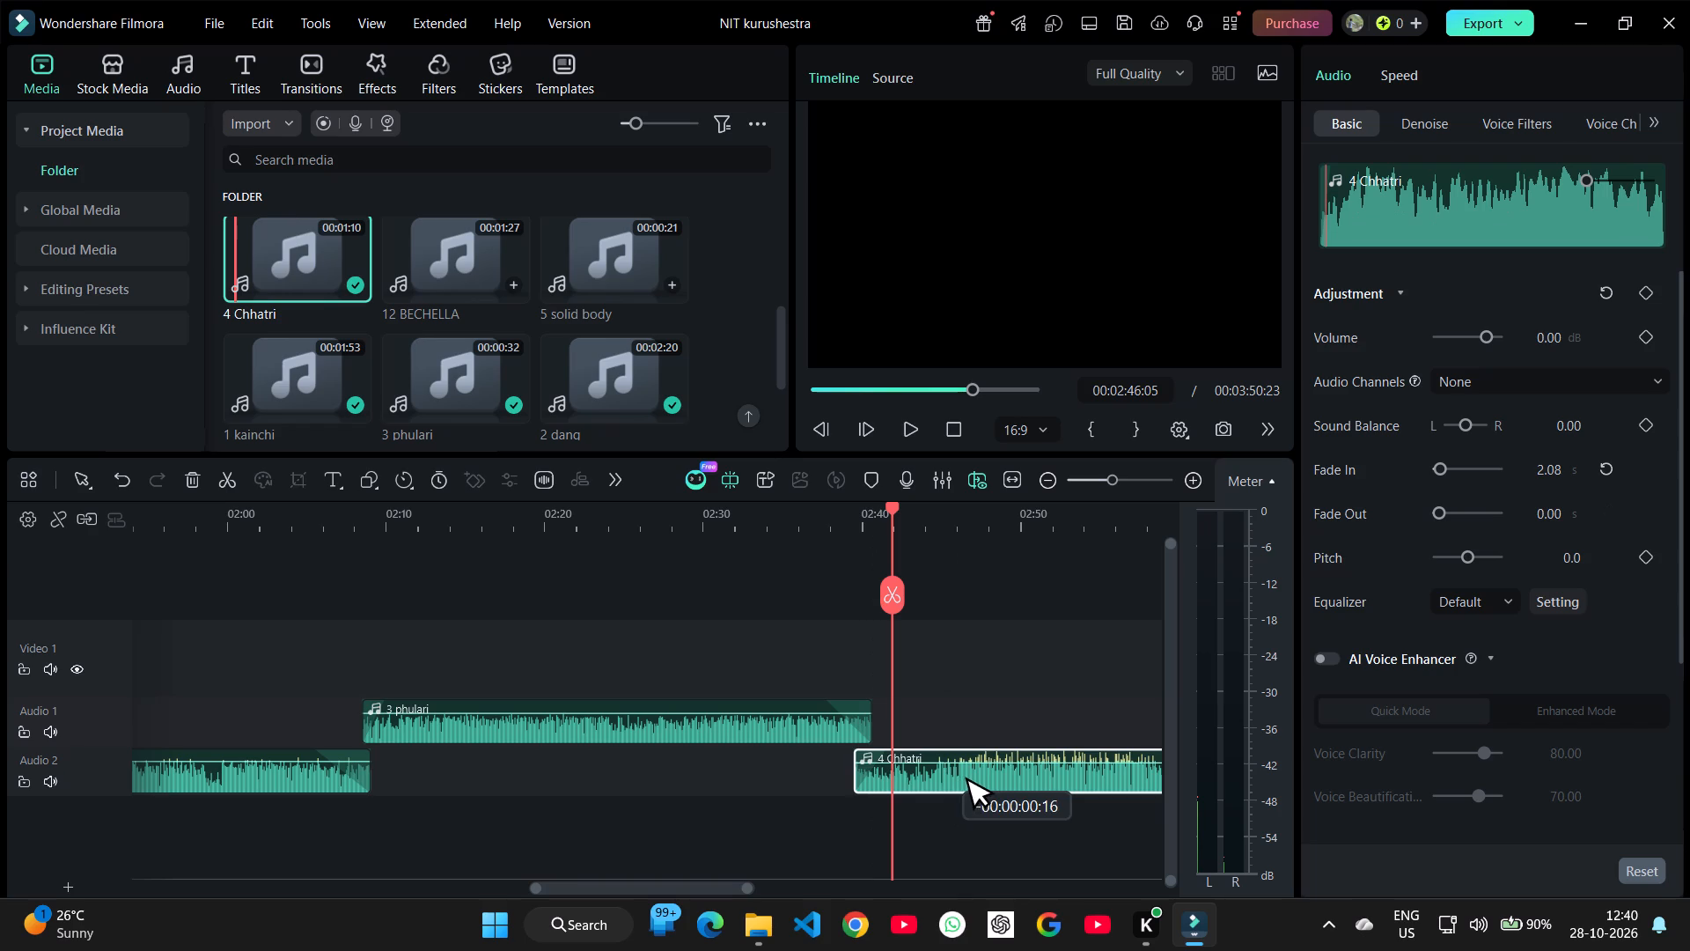
pyautogui.moveTo(951, 767); pyautogui.dragTo(952, 763)
pyautogui.click(748, 612)
pyautogui.press('space')
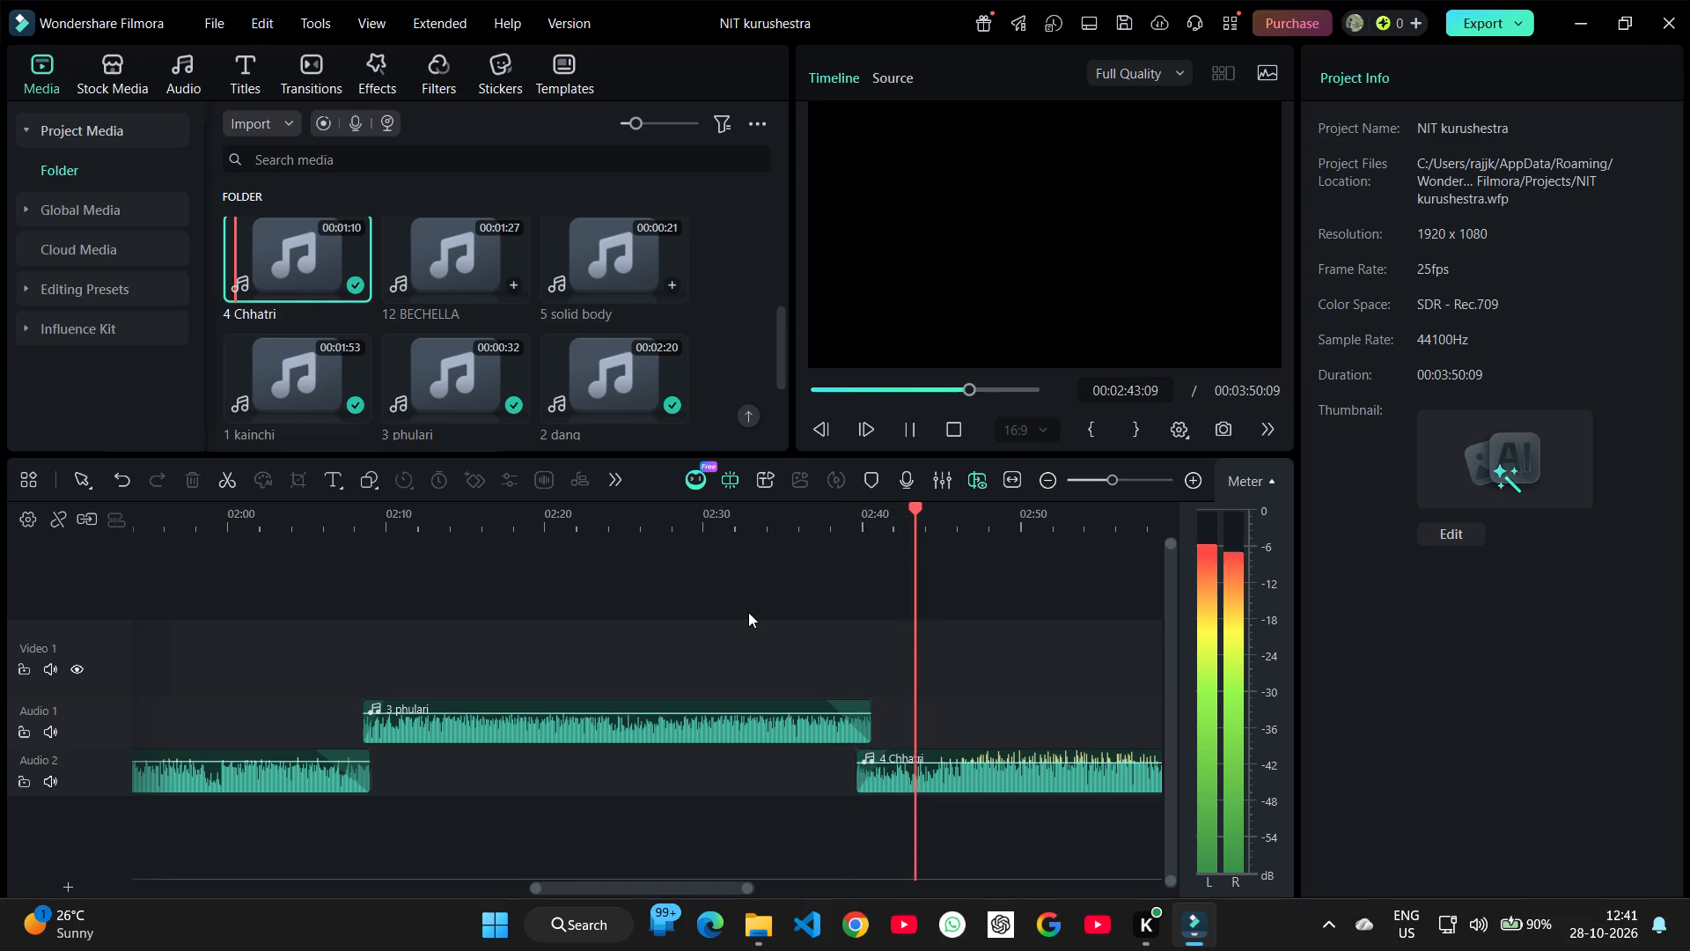
# Shorten the fade-out of 3 phulari to 2.32 s.
pyautogui.moveTo(819, 701); pyautogui.dragTo(825, 701)
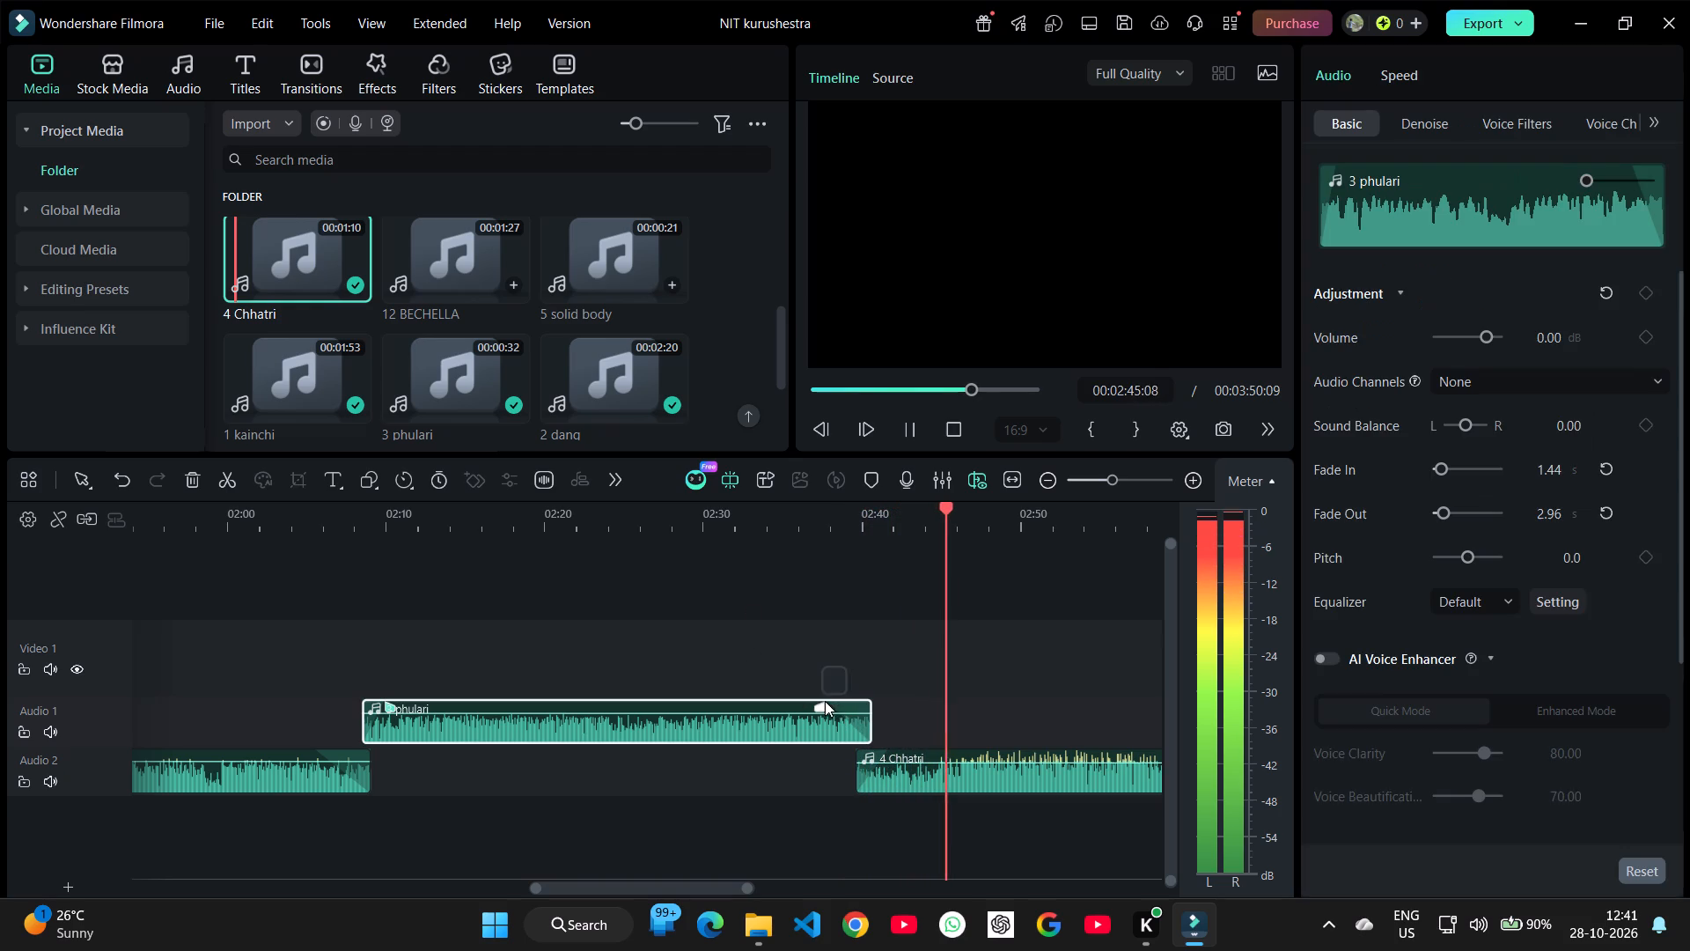
pyautogui.moveTo(825, 701); pyautogui.dragTo(835, 700)
# Replay the transition from 3 phulari into 4 Chhatri from about 00:02:34, listening on to about 00:02:47.
pyautogui.click(779, 645)
pyautogui.press('space')
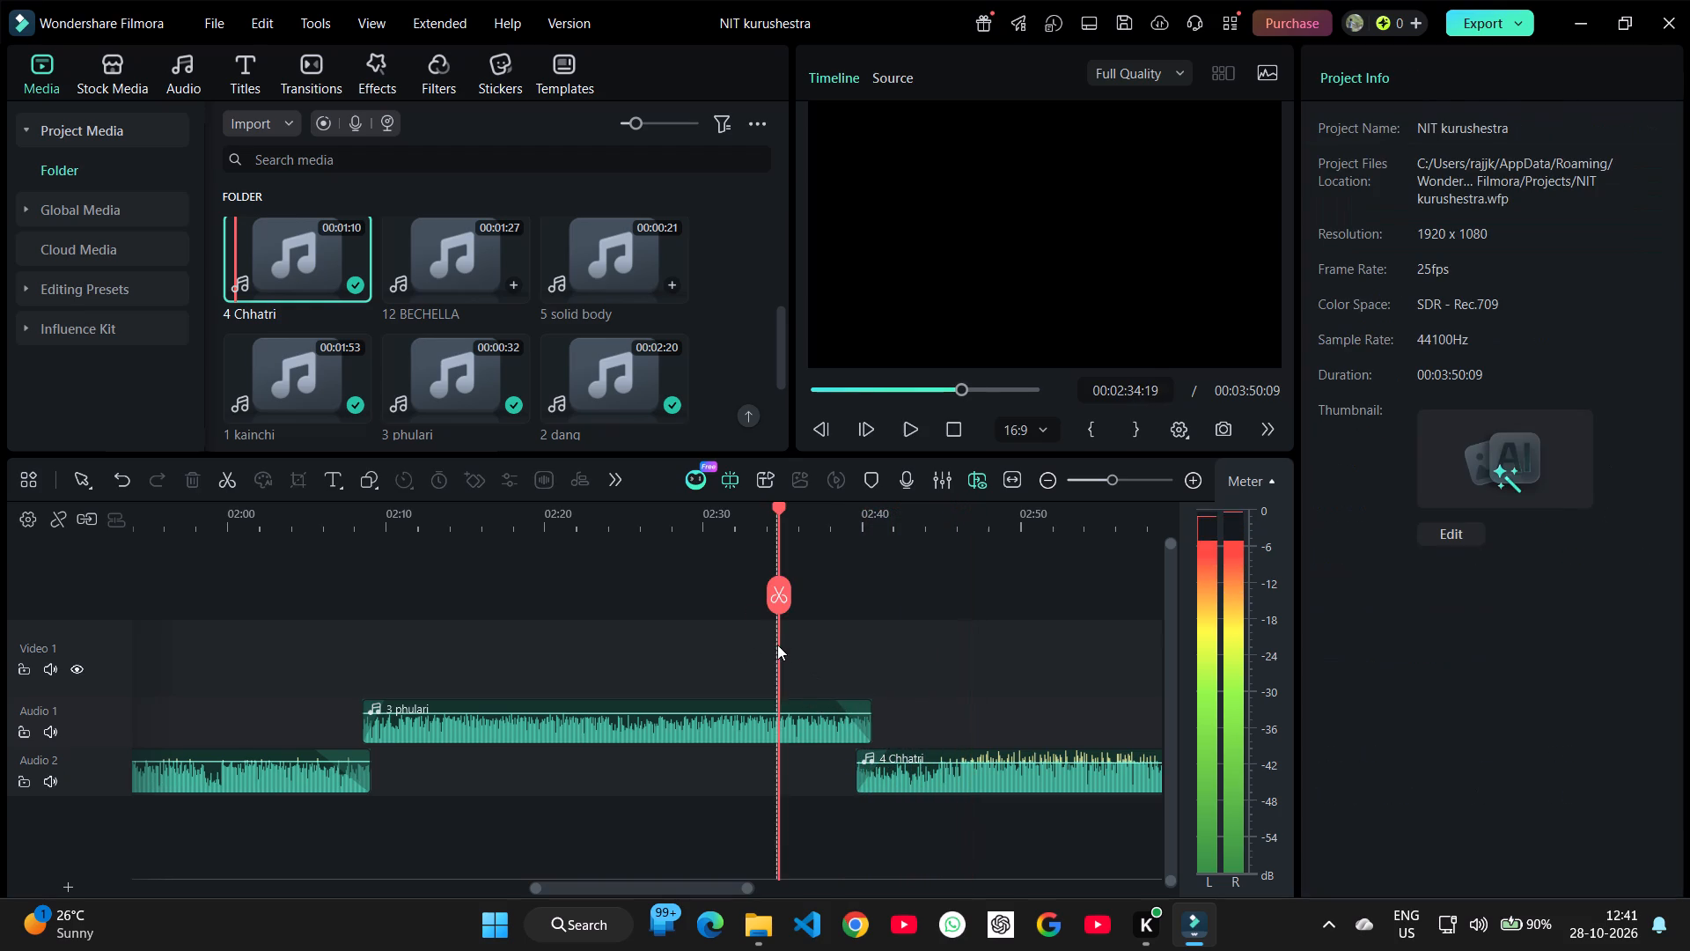
pyautogui.press('space')
pyautogui.click(776, 581)
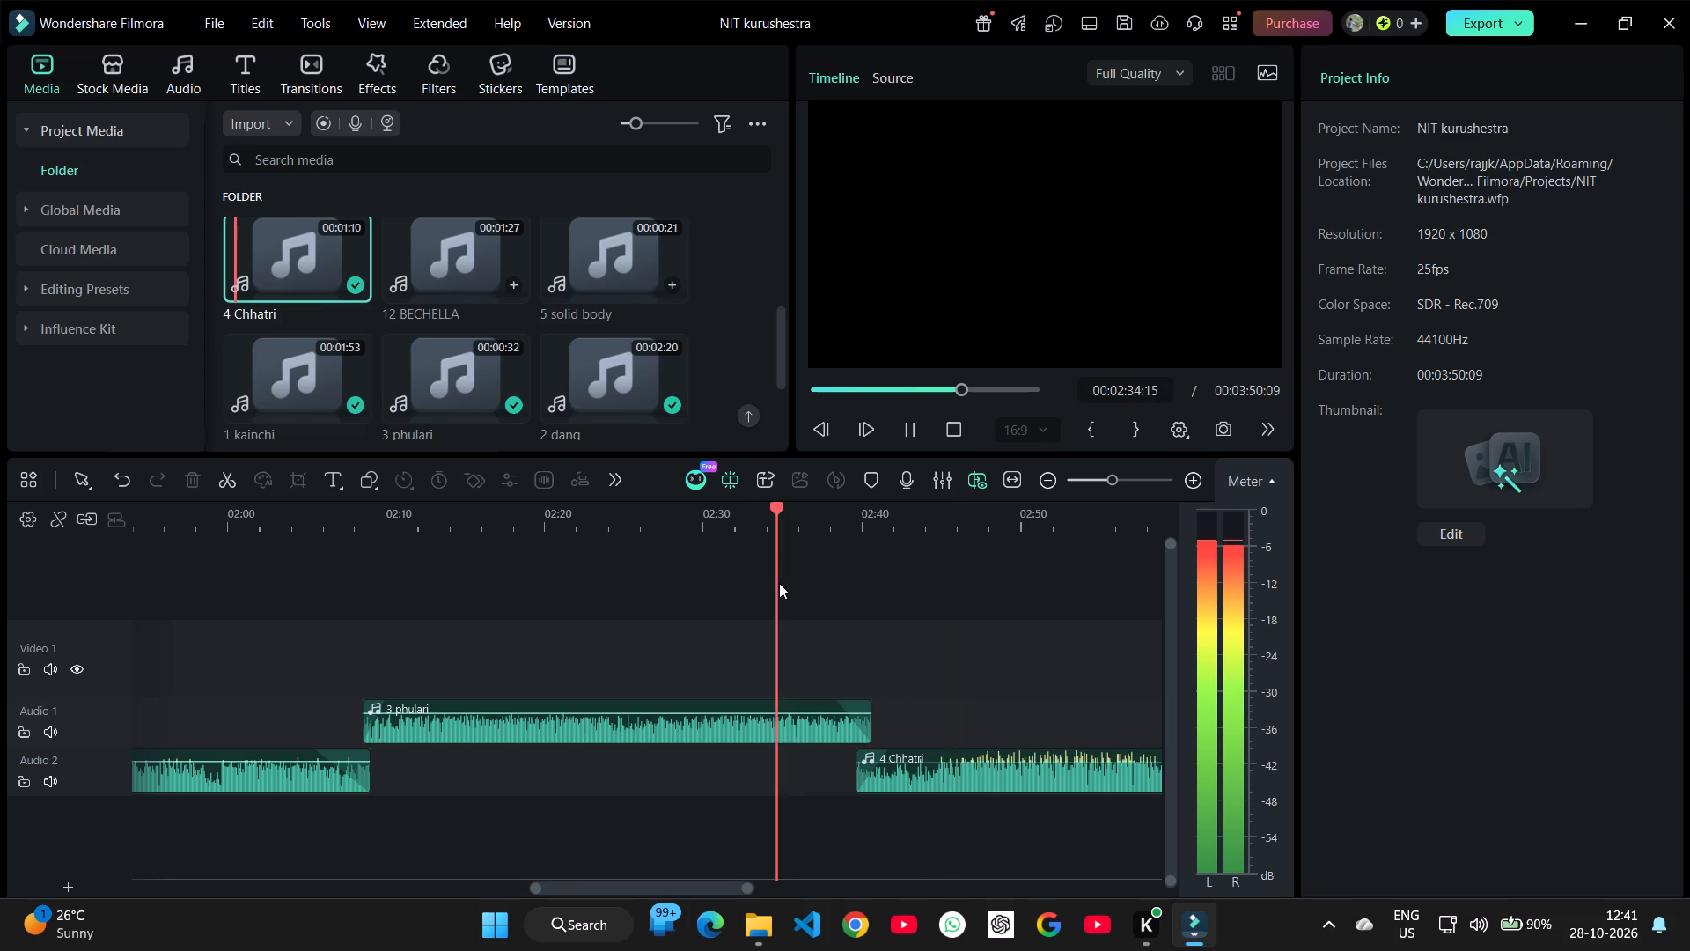
pyautogui.press('space')
pyautogui.press('space')
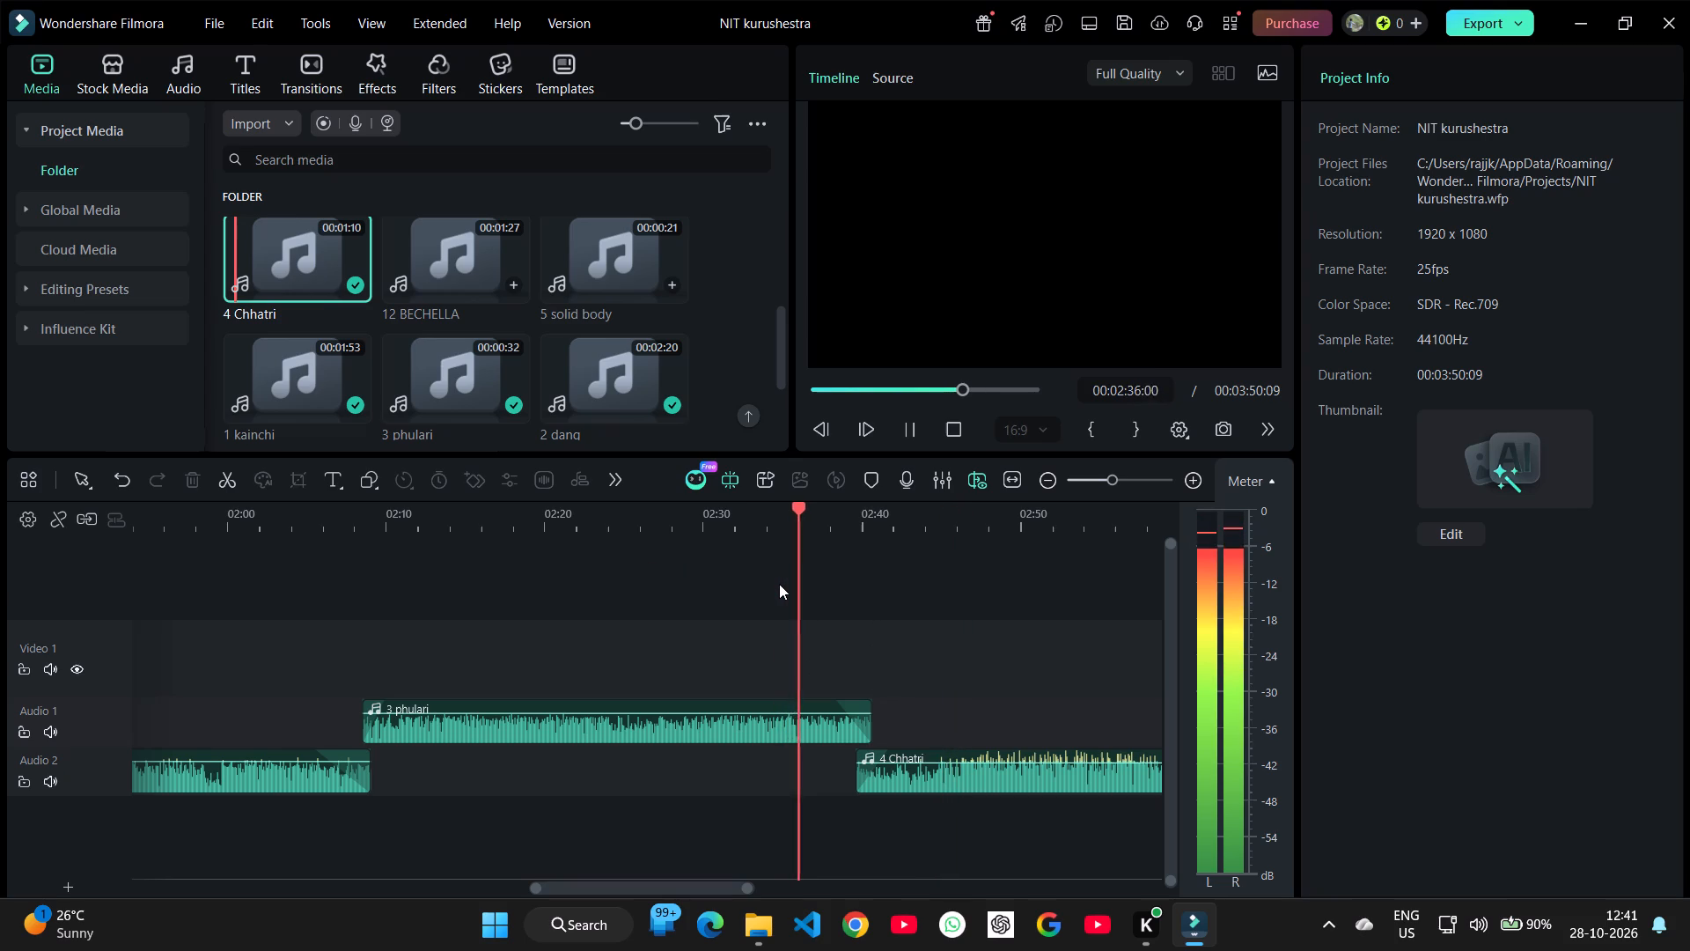
pyautogui.press('space')
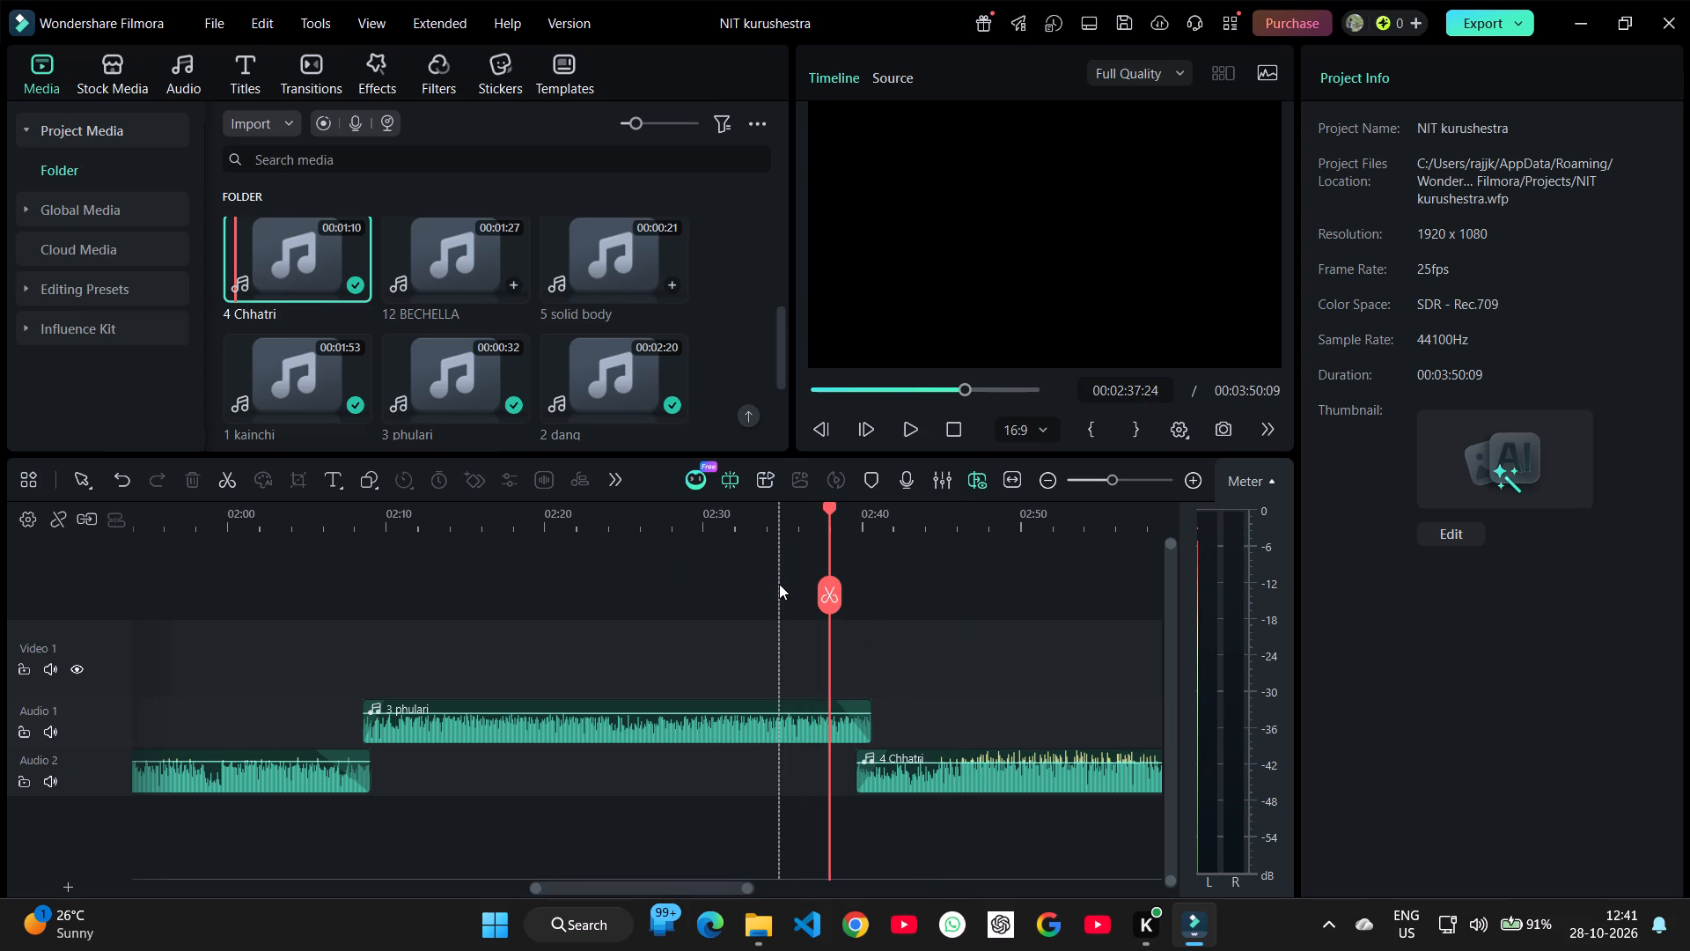
pyautogui.click(772, 630)
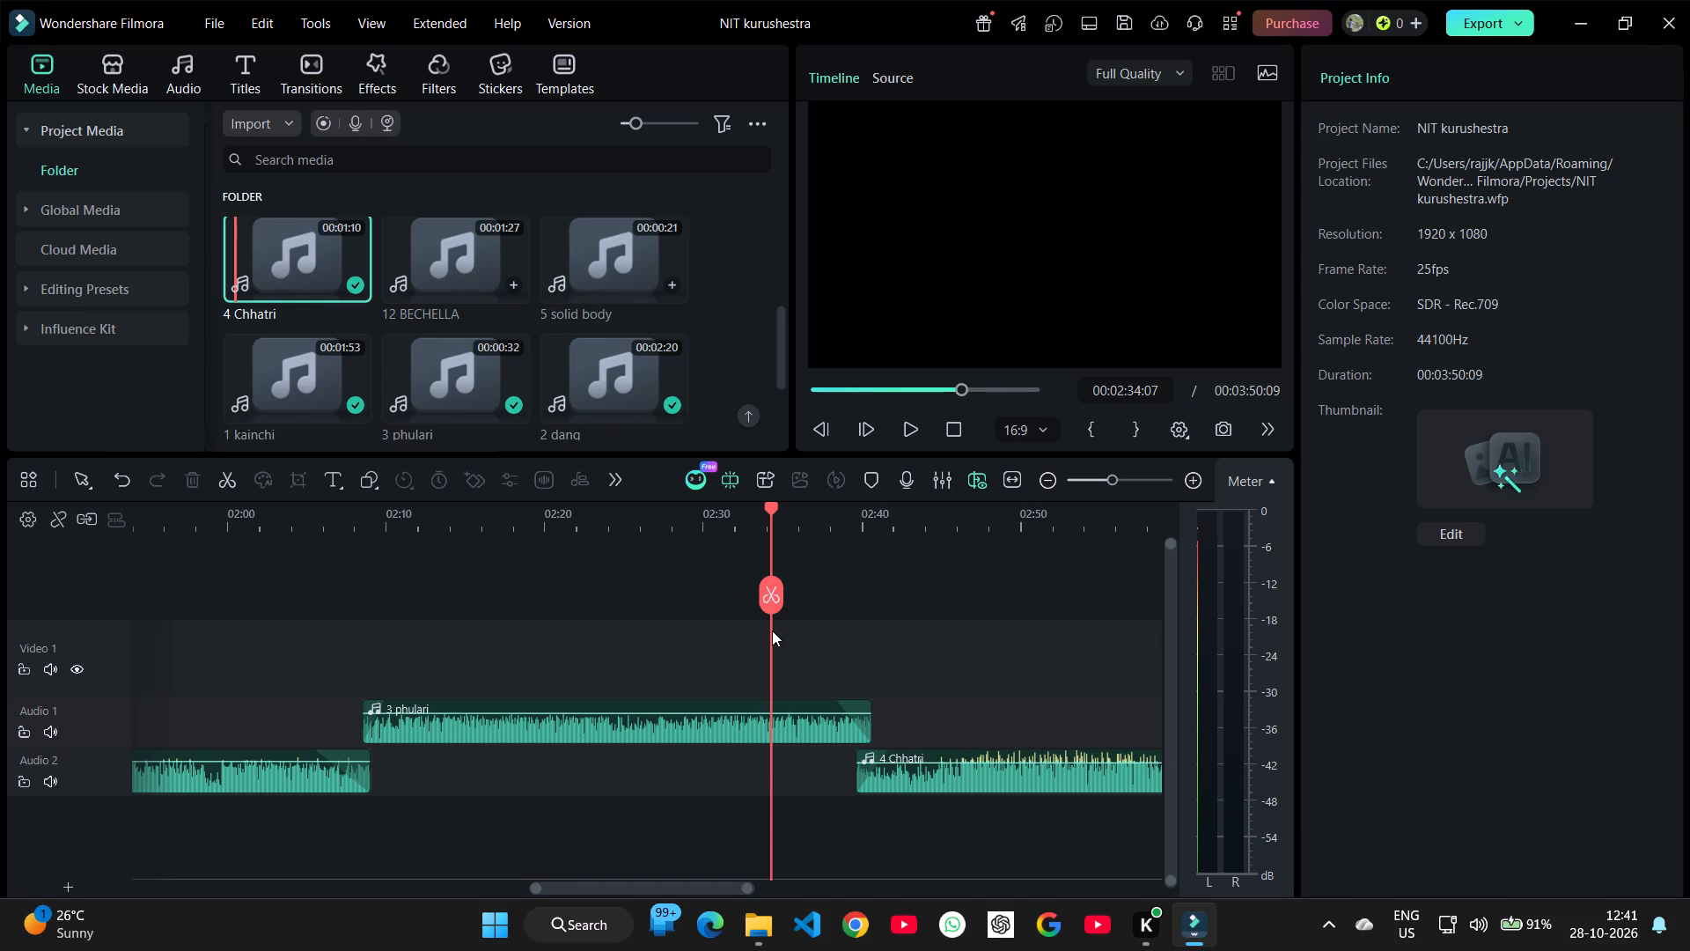
pyautogui.press('space')
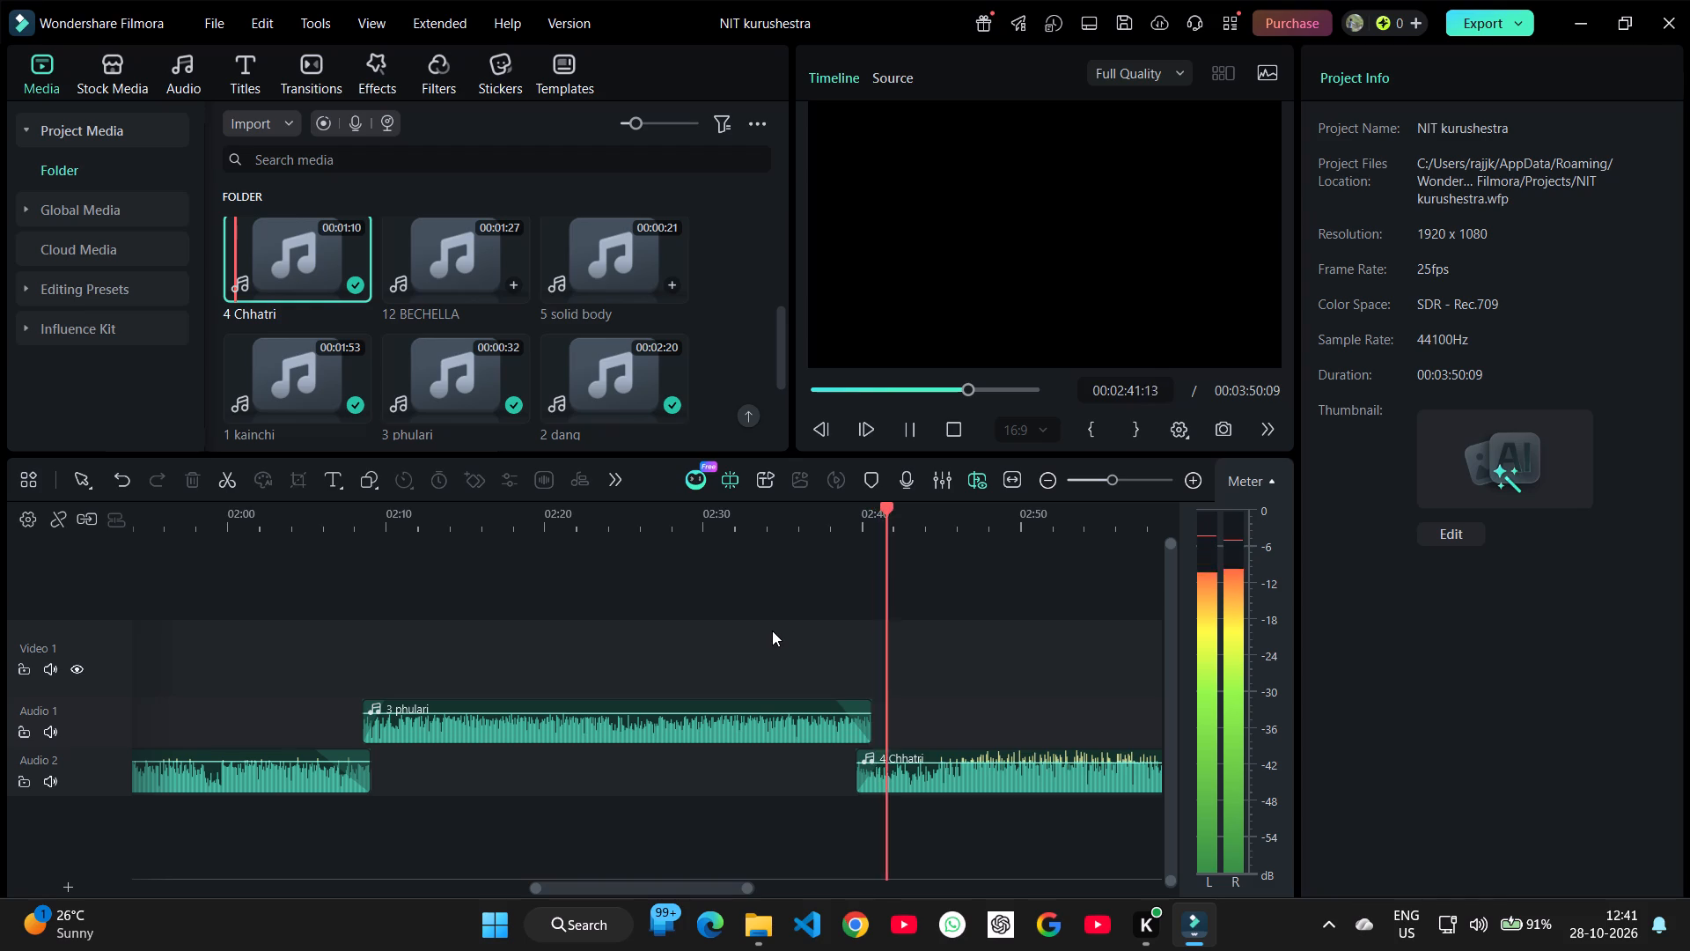
pyautogui.keyDown('ctrl'); pyautogui.scroll(-4, 772, 630); pyautogui.keyUp('ctrl')
pyautogui.hscroll(-1, 772, 630)
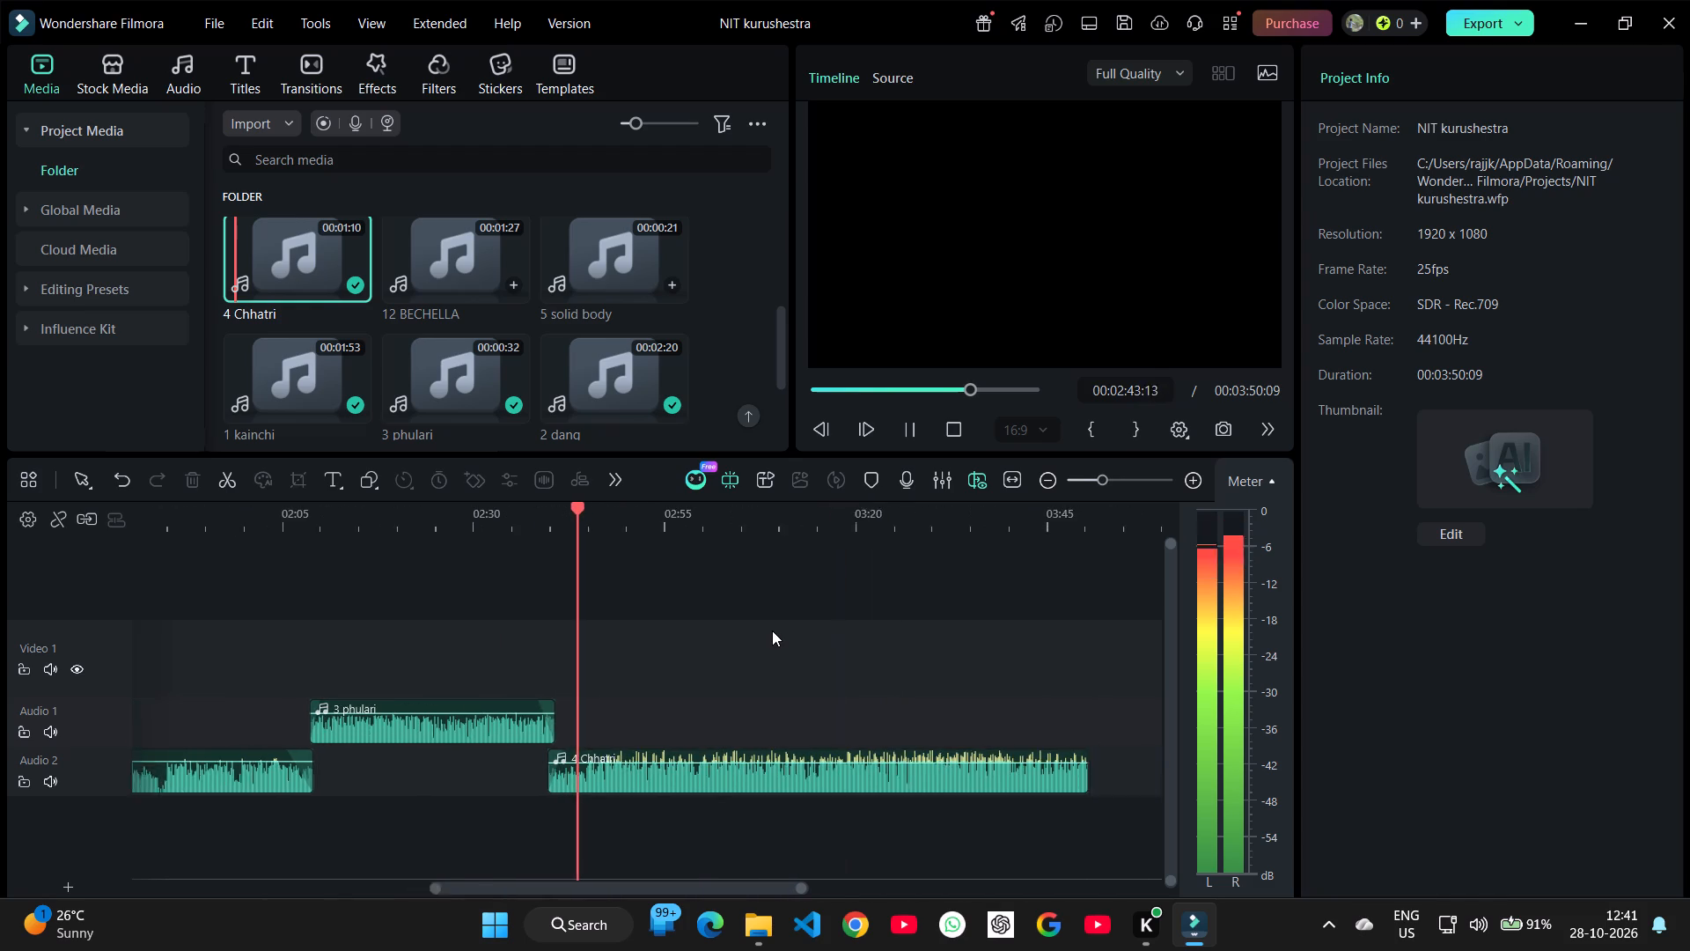
pyautogui.hscroll(-1, 772, 630)
pyautogui.press('space')
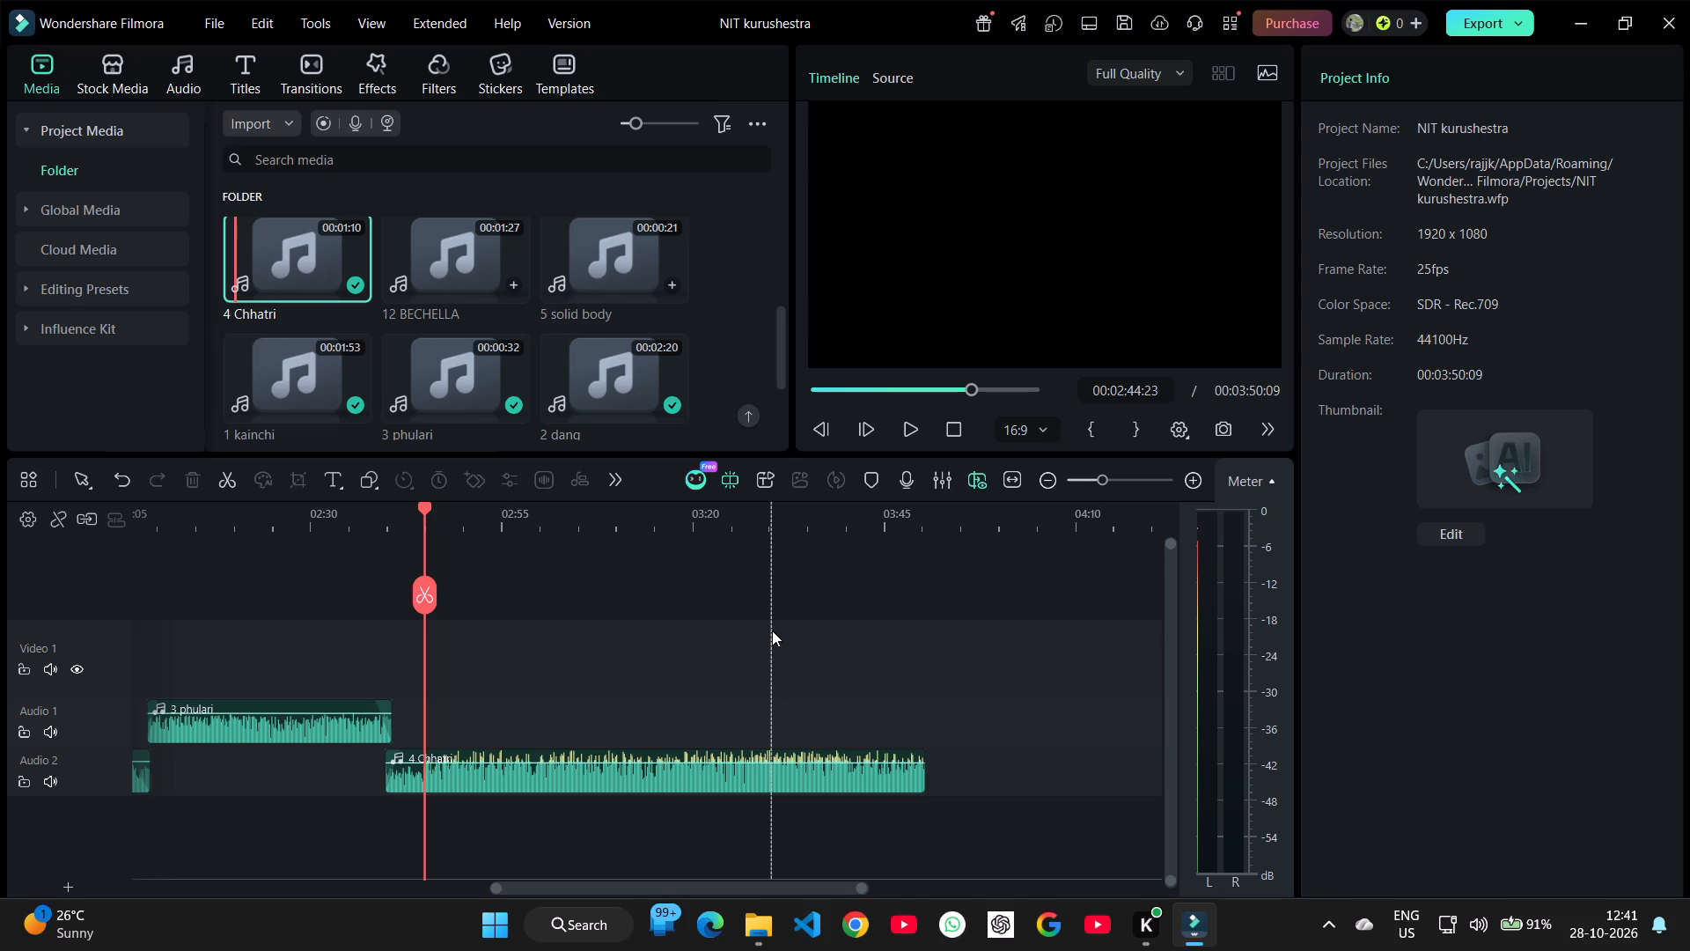
pyautogui.press('space')
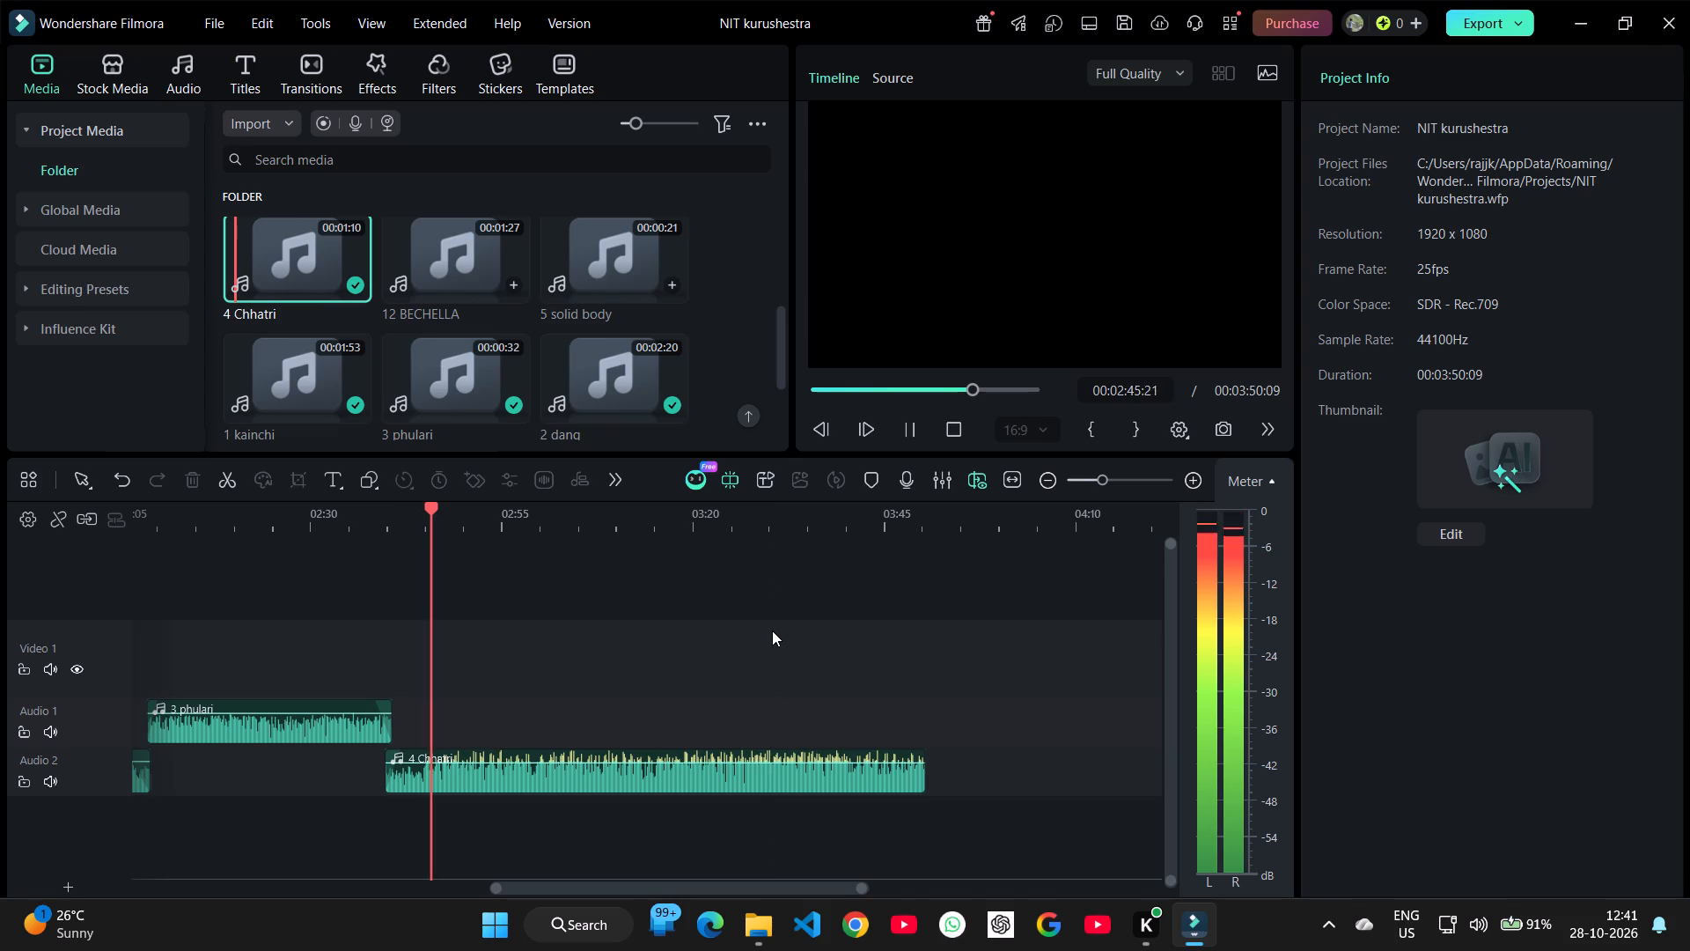
pyautogui.press('space')
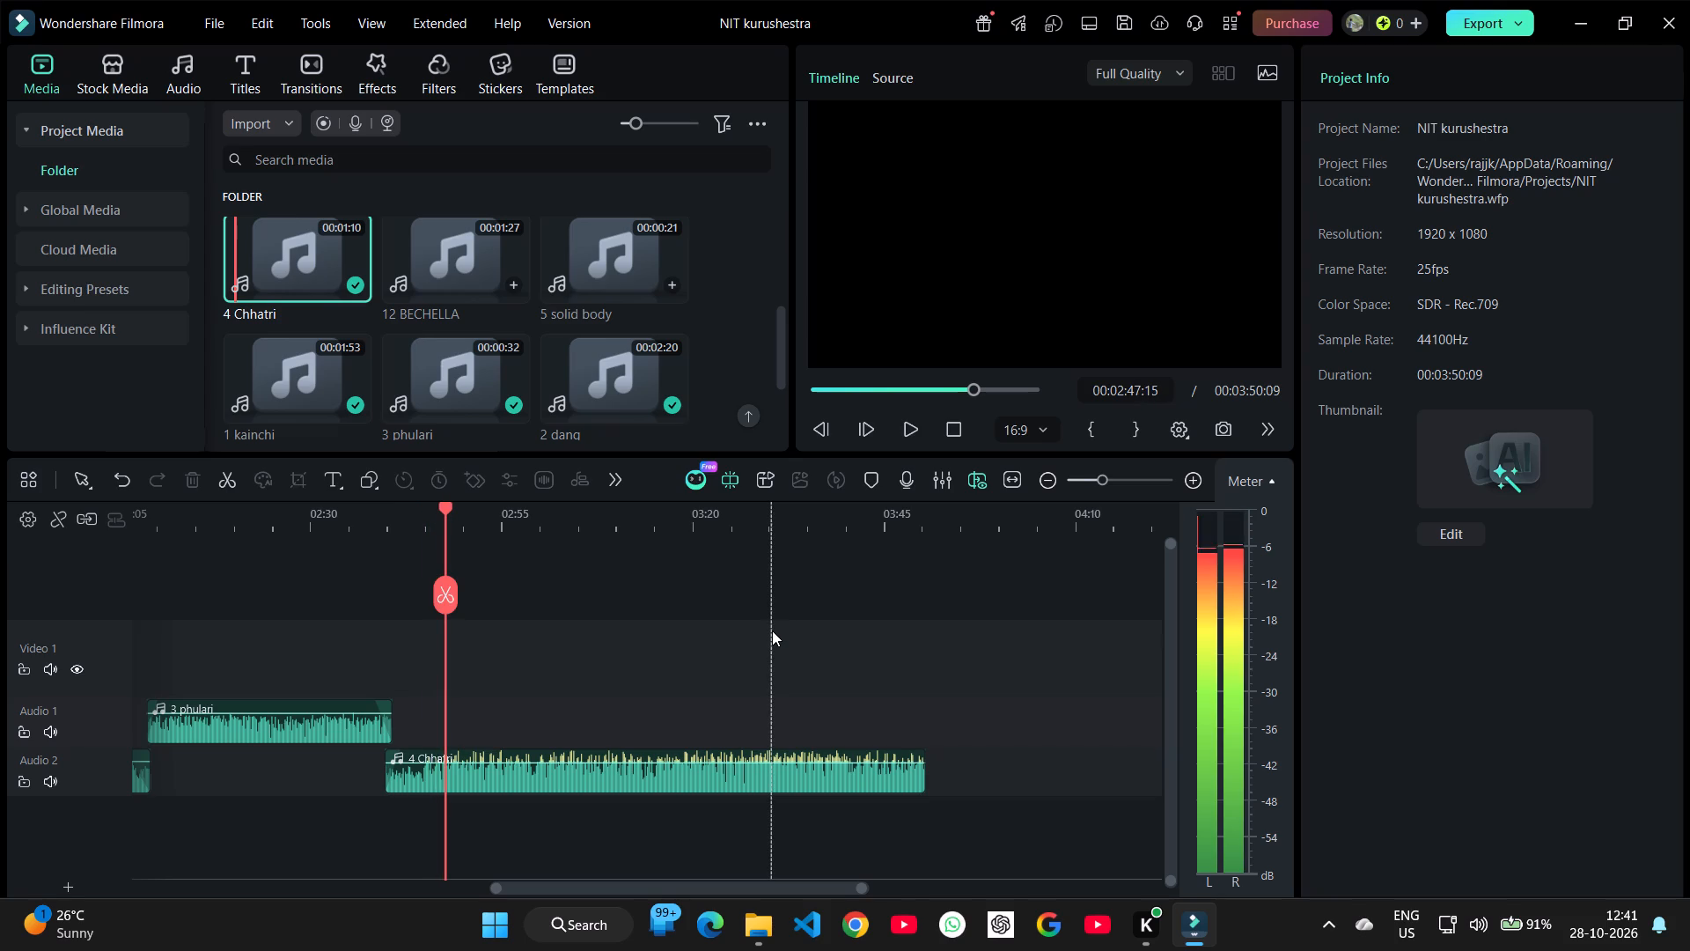
# Set the volume of 3 phulari to 2 dB.
pyautogui.click(283, 722)
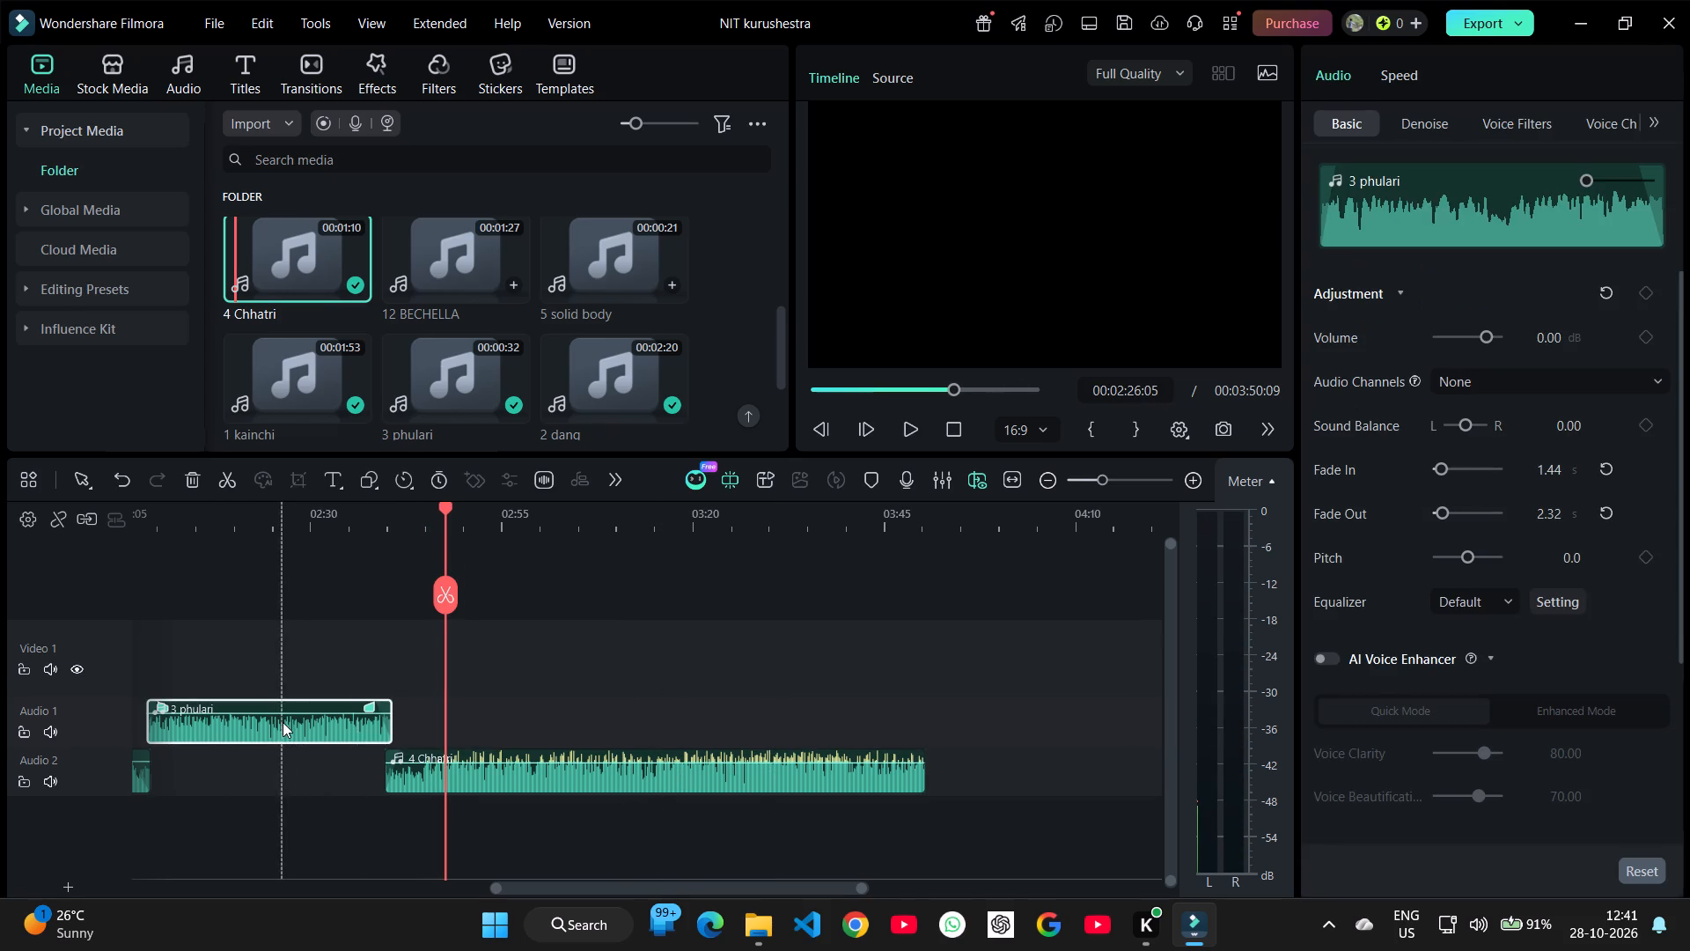
pyautogui.click(1549, 329)
pyautogui.press('2')
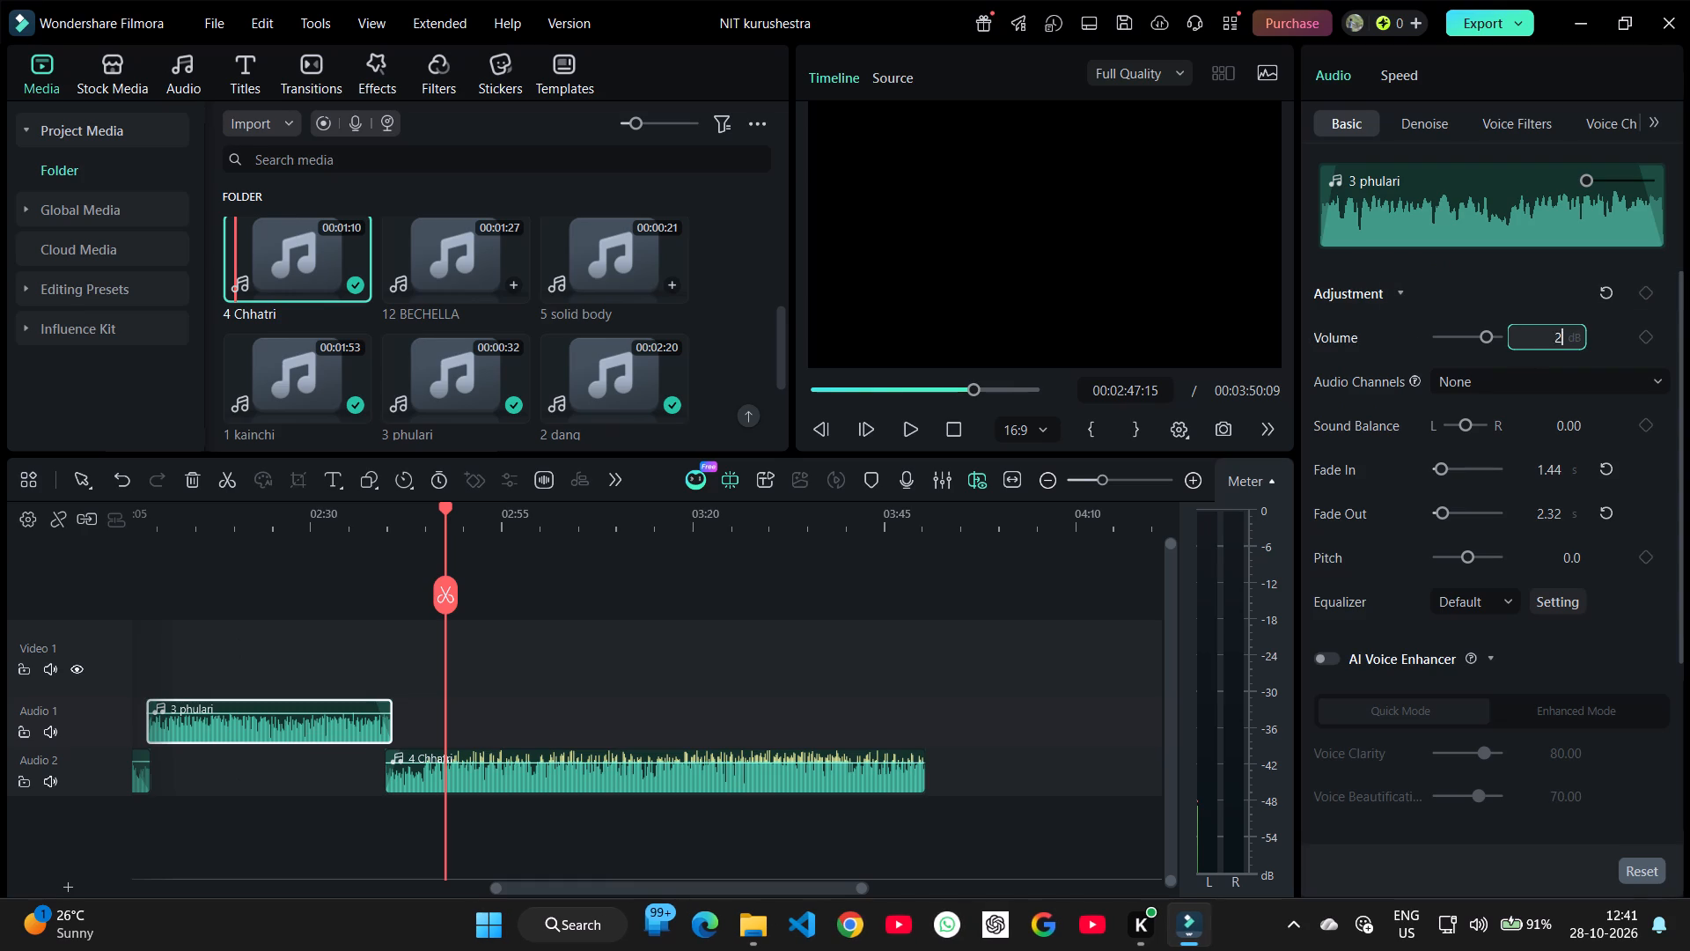
pyautogui.press('Return')
# Set the volume of 2 dang to 3 dB.
pyautogui.hscroll(2, 381, 792)
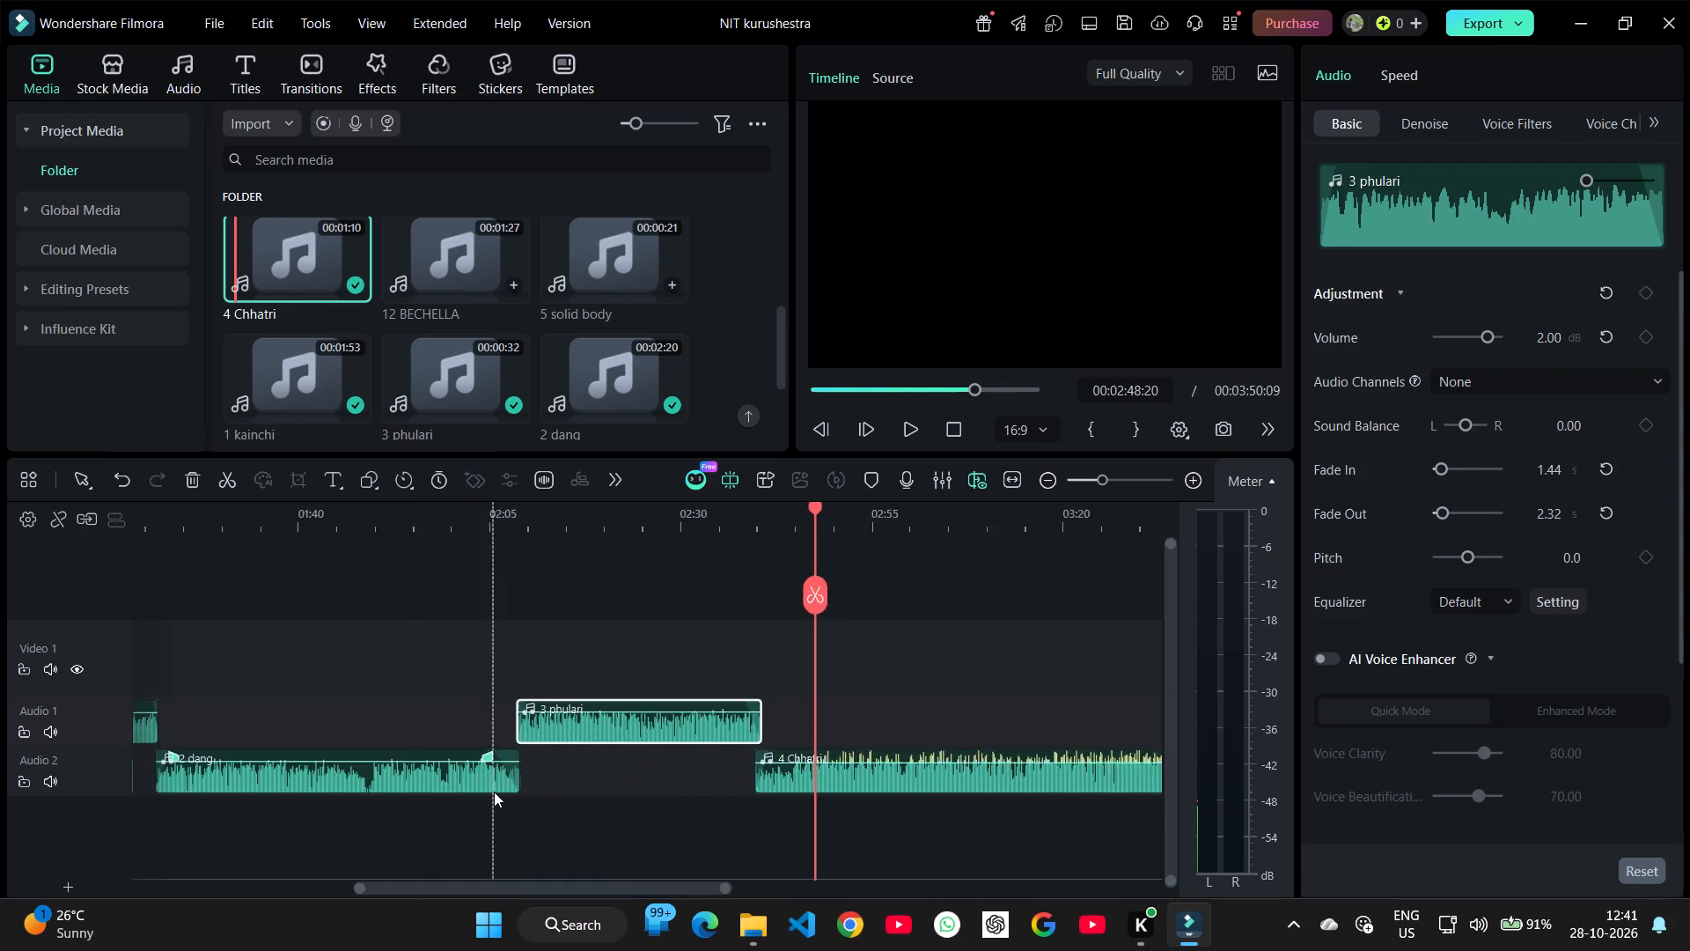
pyautogui.hscroll(1, 494, 792)
pyautogui.click(494, 771)
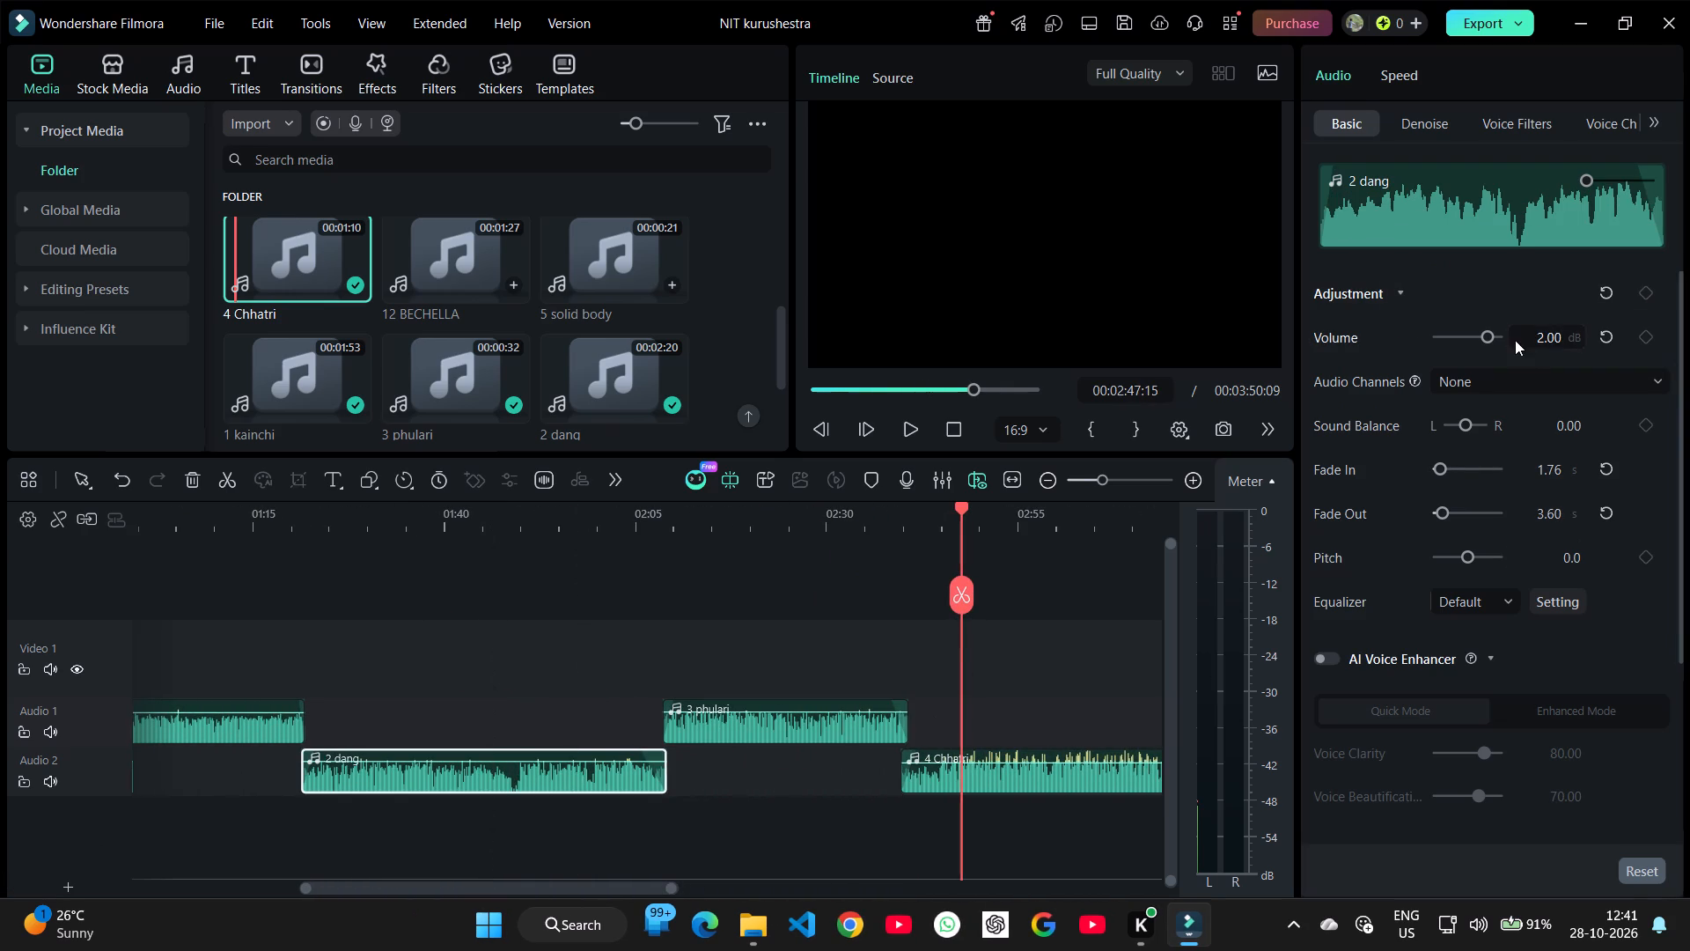
pyautogui.click(1557, 343)
pyautogui.press('3')
pyautogui.press('Return')
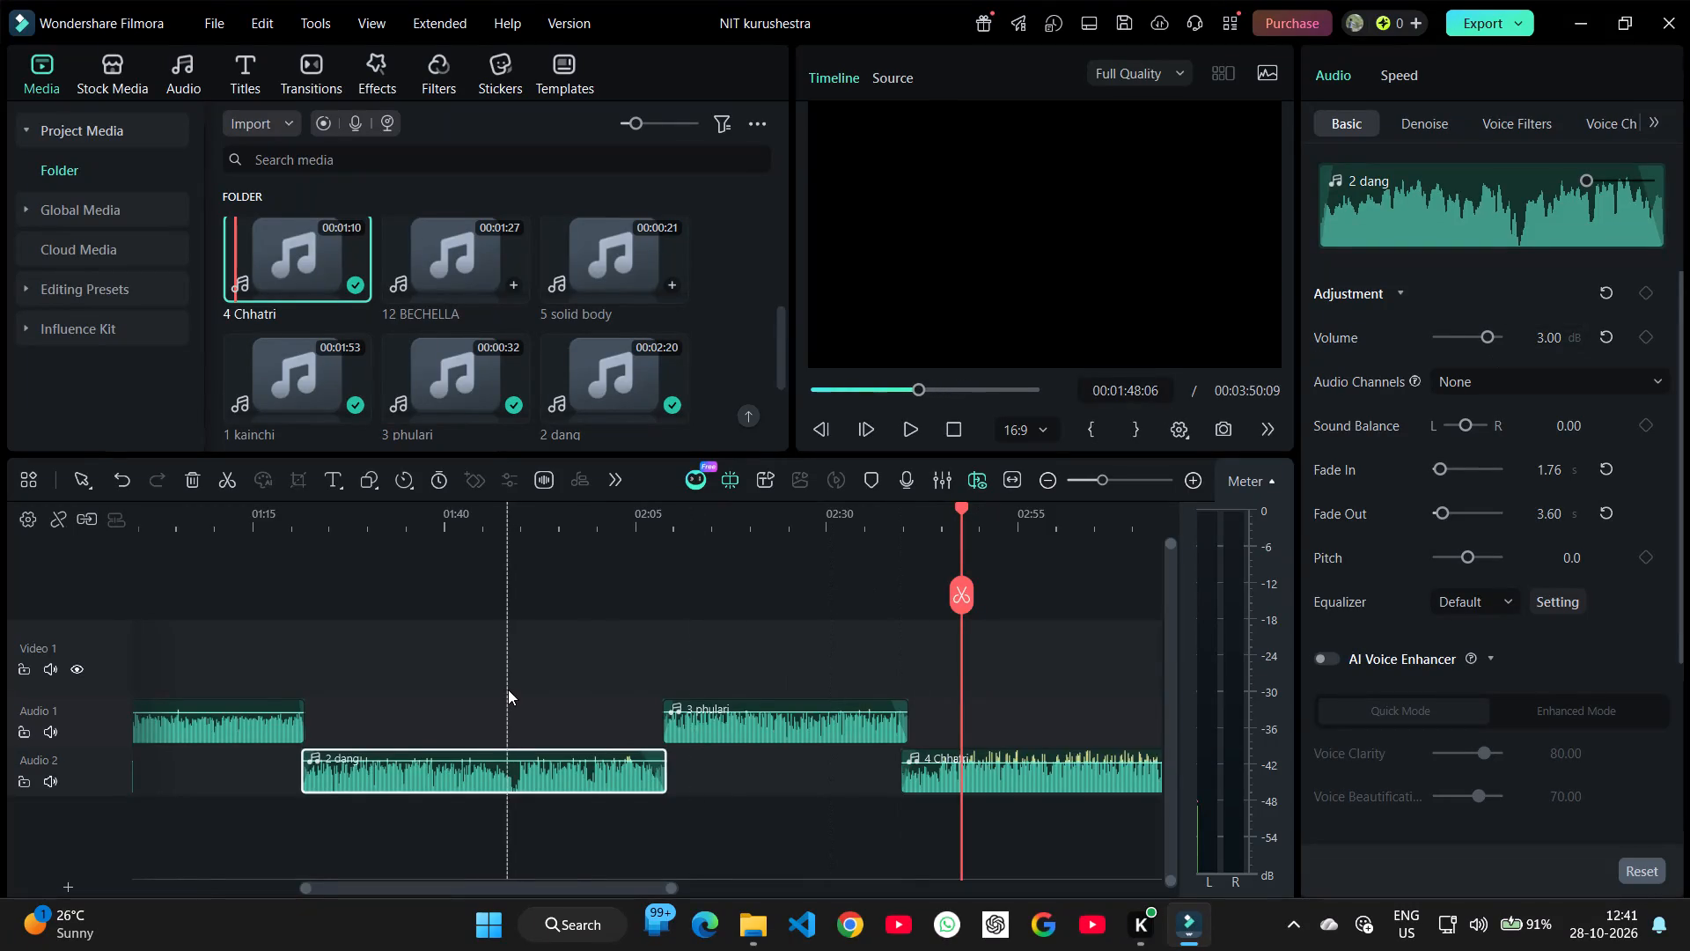
# Set the volume of 1 kainchi to 2 dB.
pyautogui.hscroll(2, 508, 689)
pyautogui.click(502, 716)
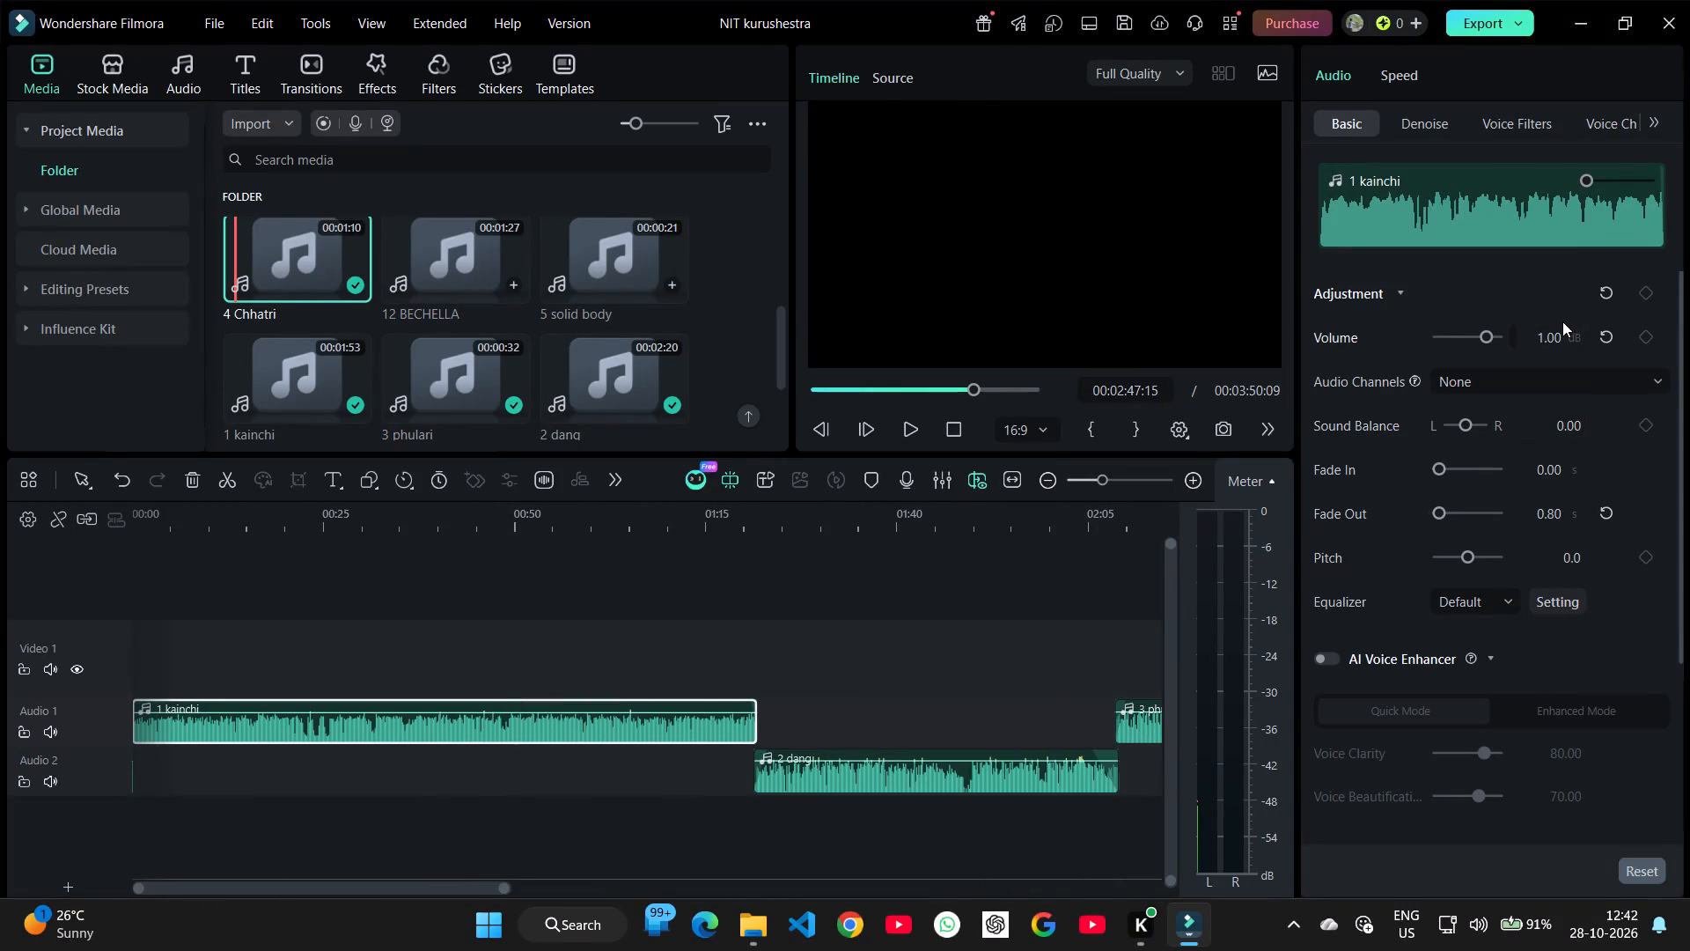
pyautogui.click(1561, 321)
pyautogui.click(1554, 332)
pyautogui.press('2')
pyautogui.press('Return')
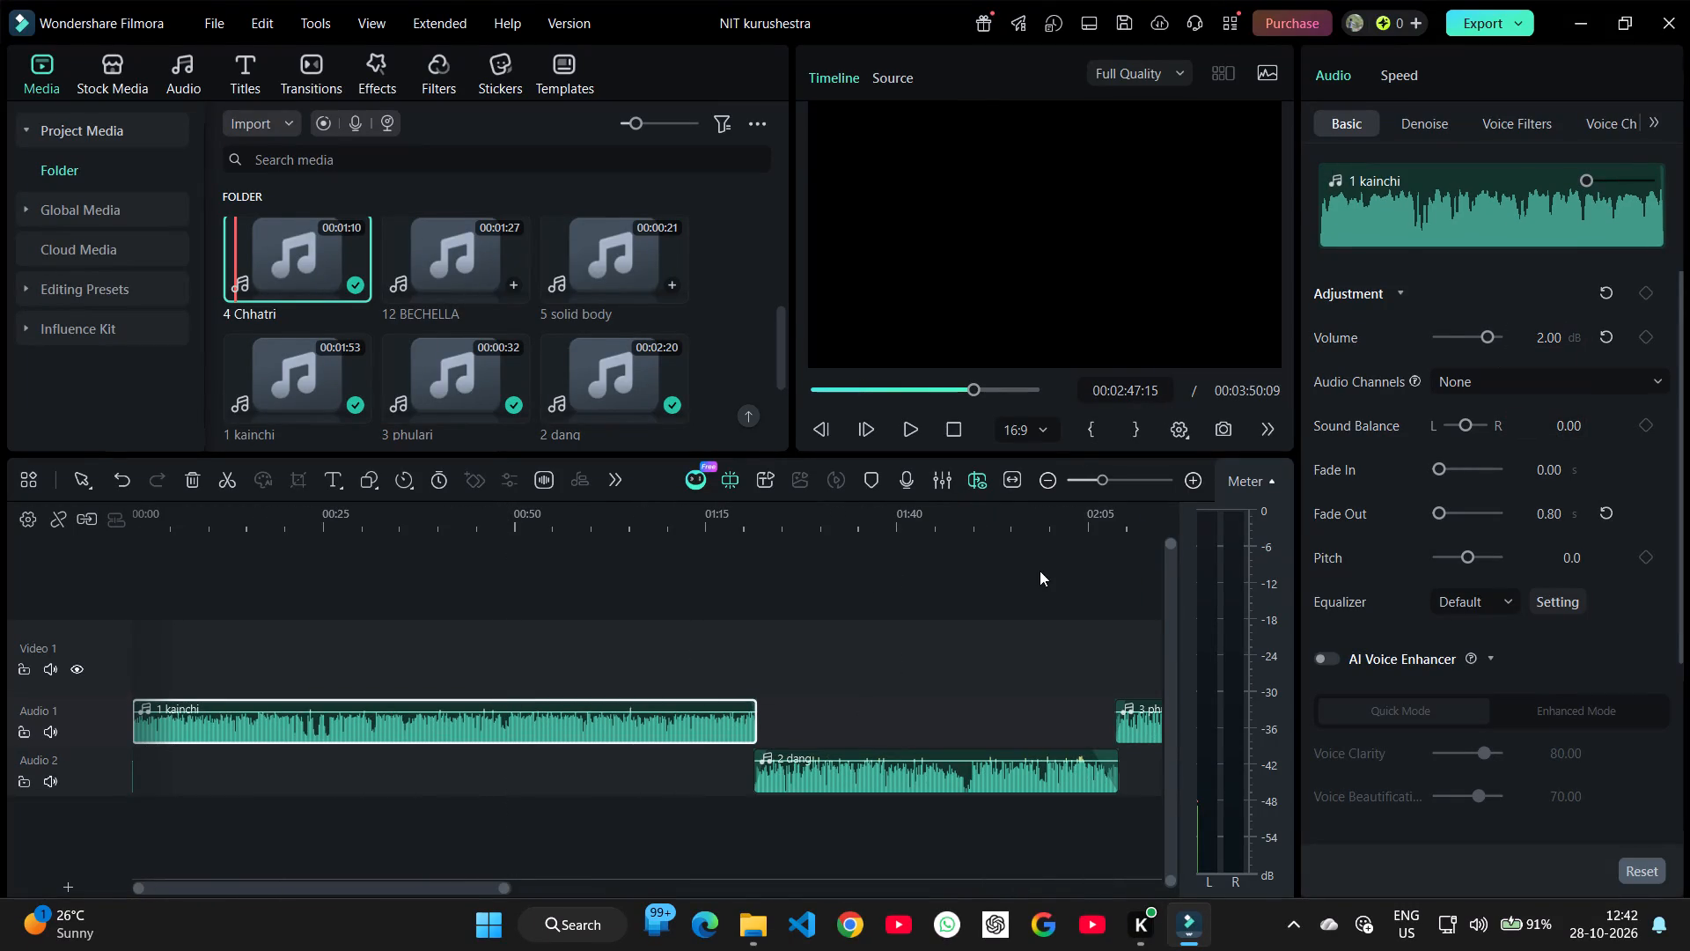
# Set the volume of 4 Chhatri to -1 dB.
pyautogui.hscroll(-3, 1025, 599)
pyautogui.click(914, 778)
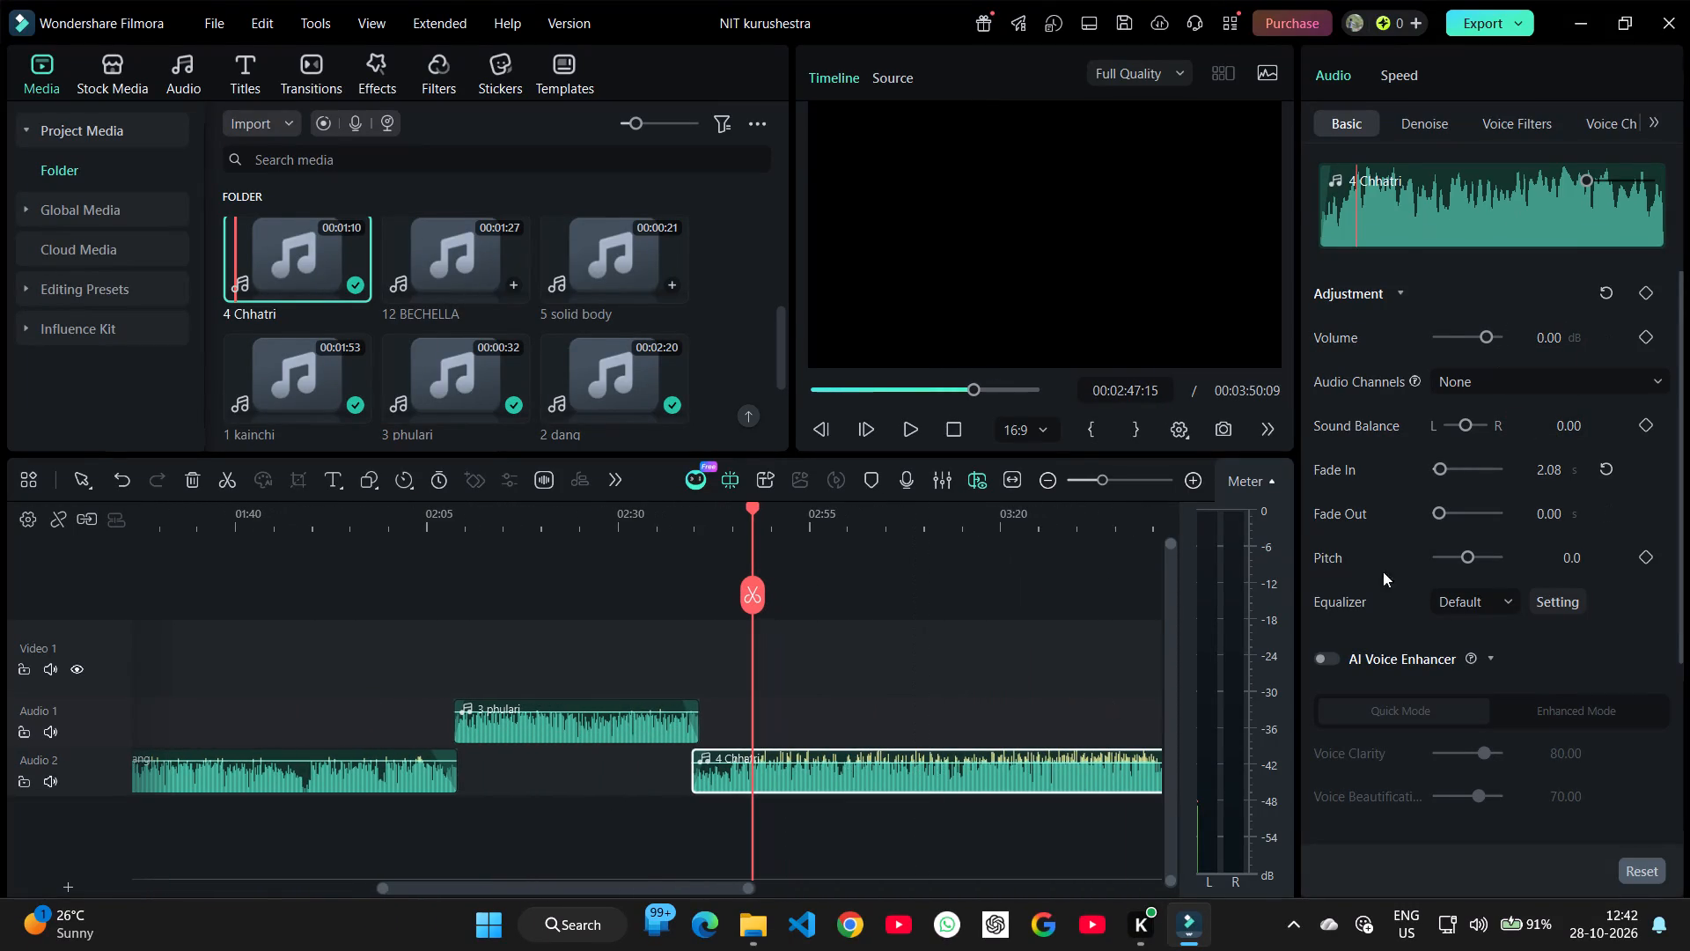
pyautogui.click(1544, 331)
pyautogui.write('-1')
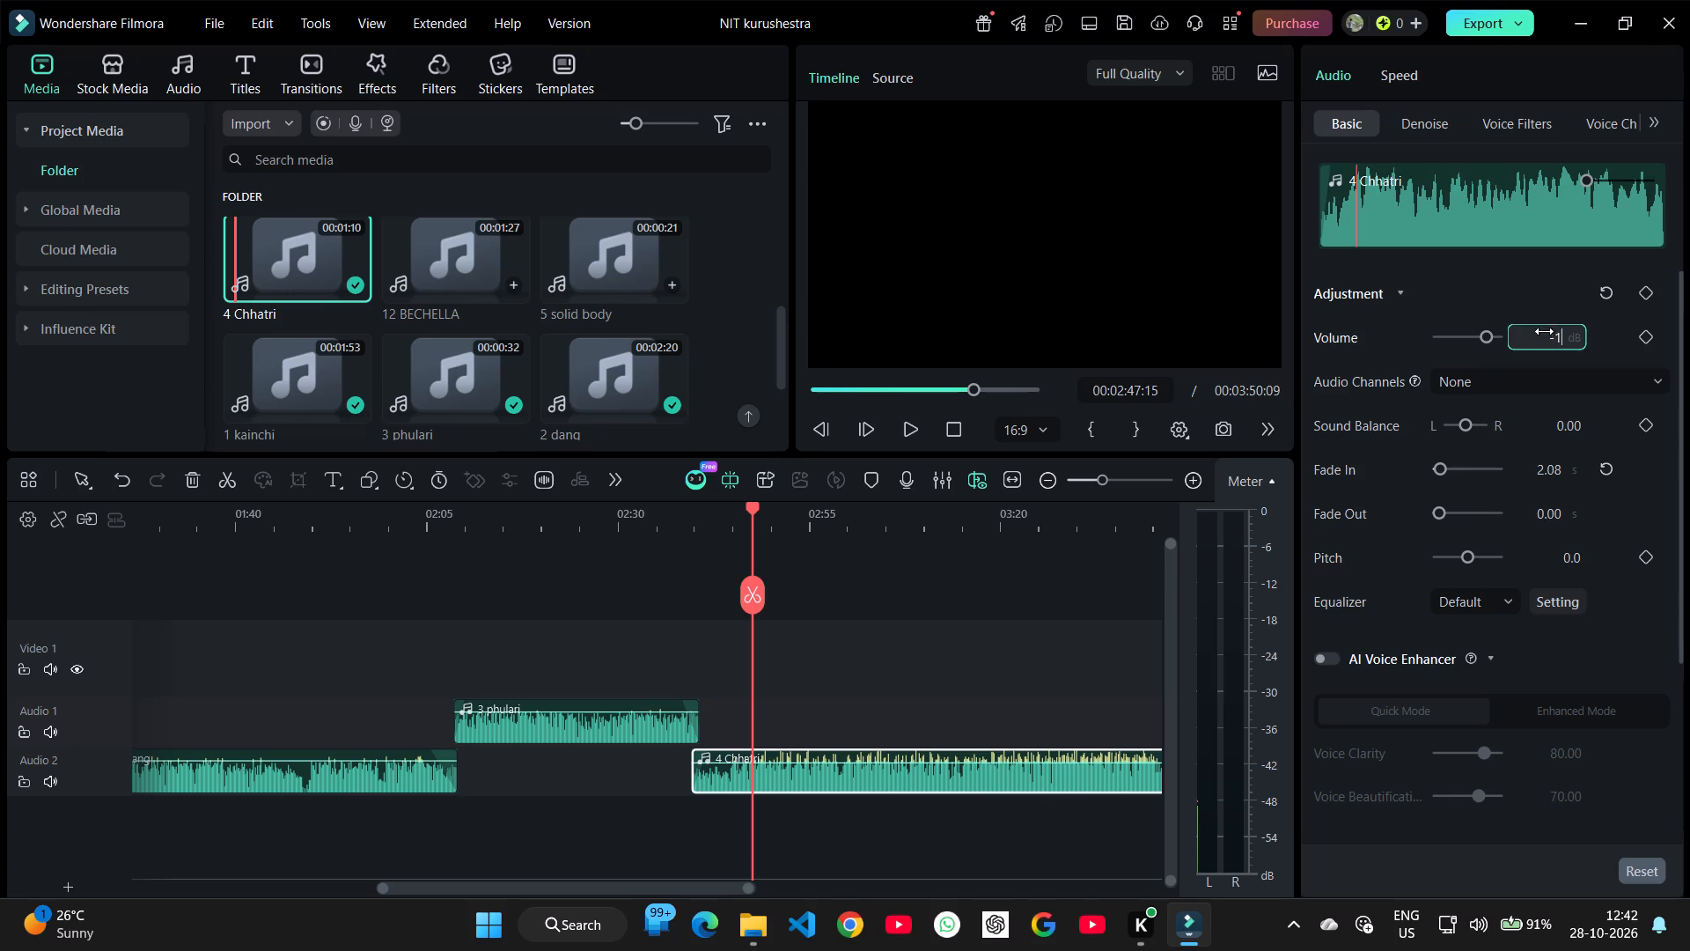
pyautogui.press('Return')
# Replay the transition from 3 phulari into 4 Chhatri in short bursts from about 00:02:37, listening on to about 00:02:47.
pyautogui.click(670, 645)
pyautogui.press('space')
pyautogui.press('space')
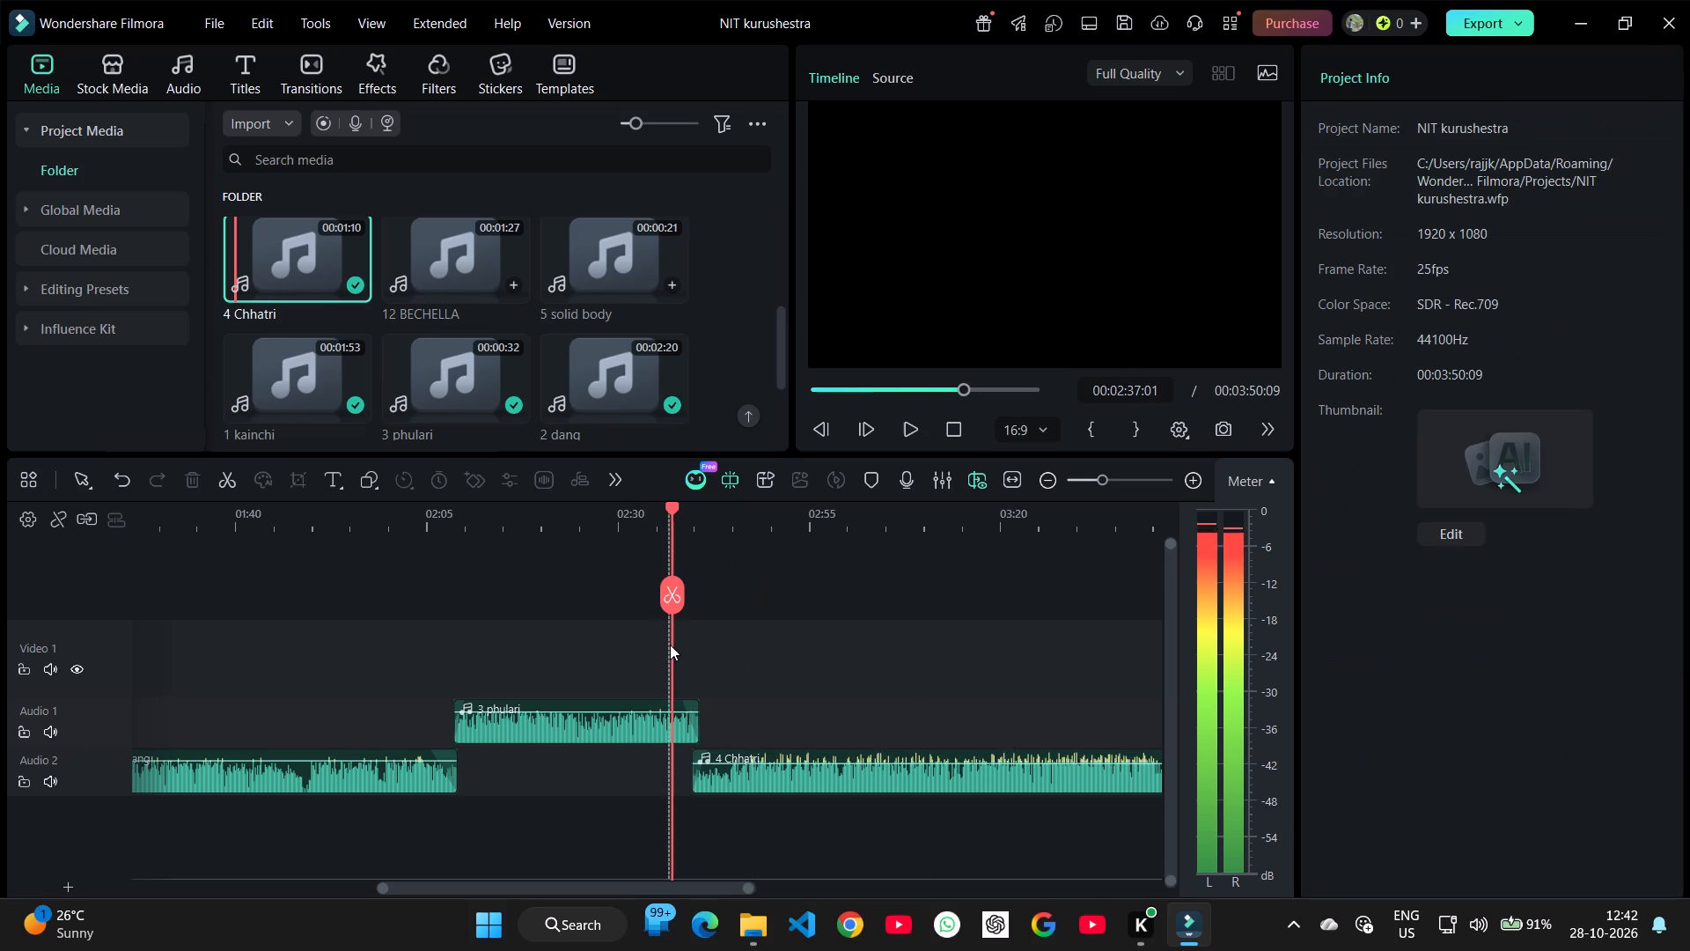
pyautogui.press('space')
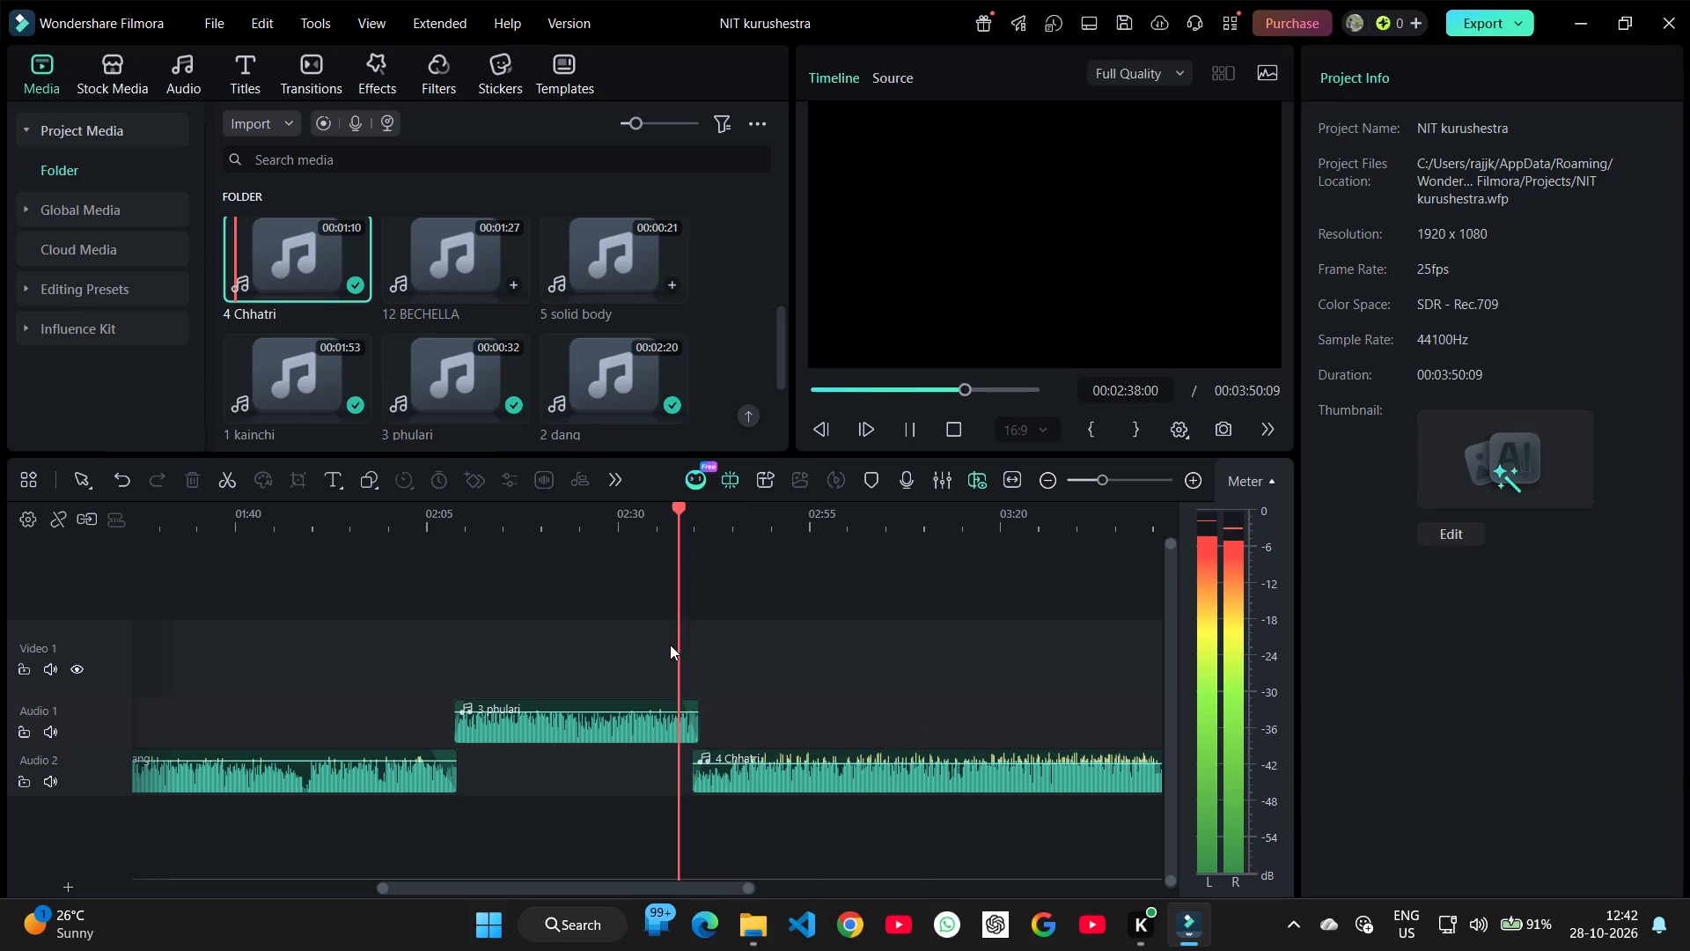
pyautogui.press('space')
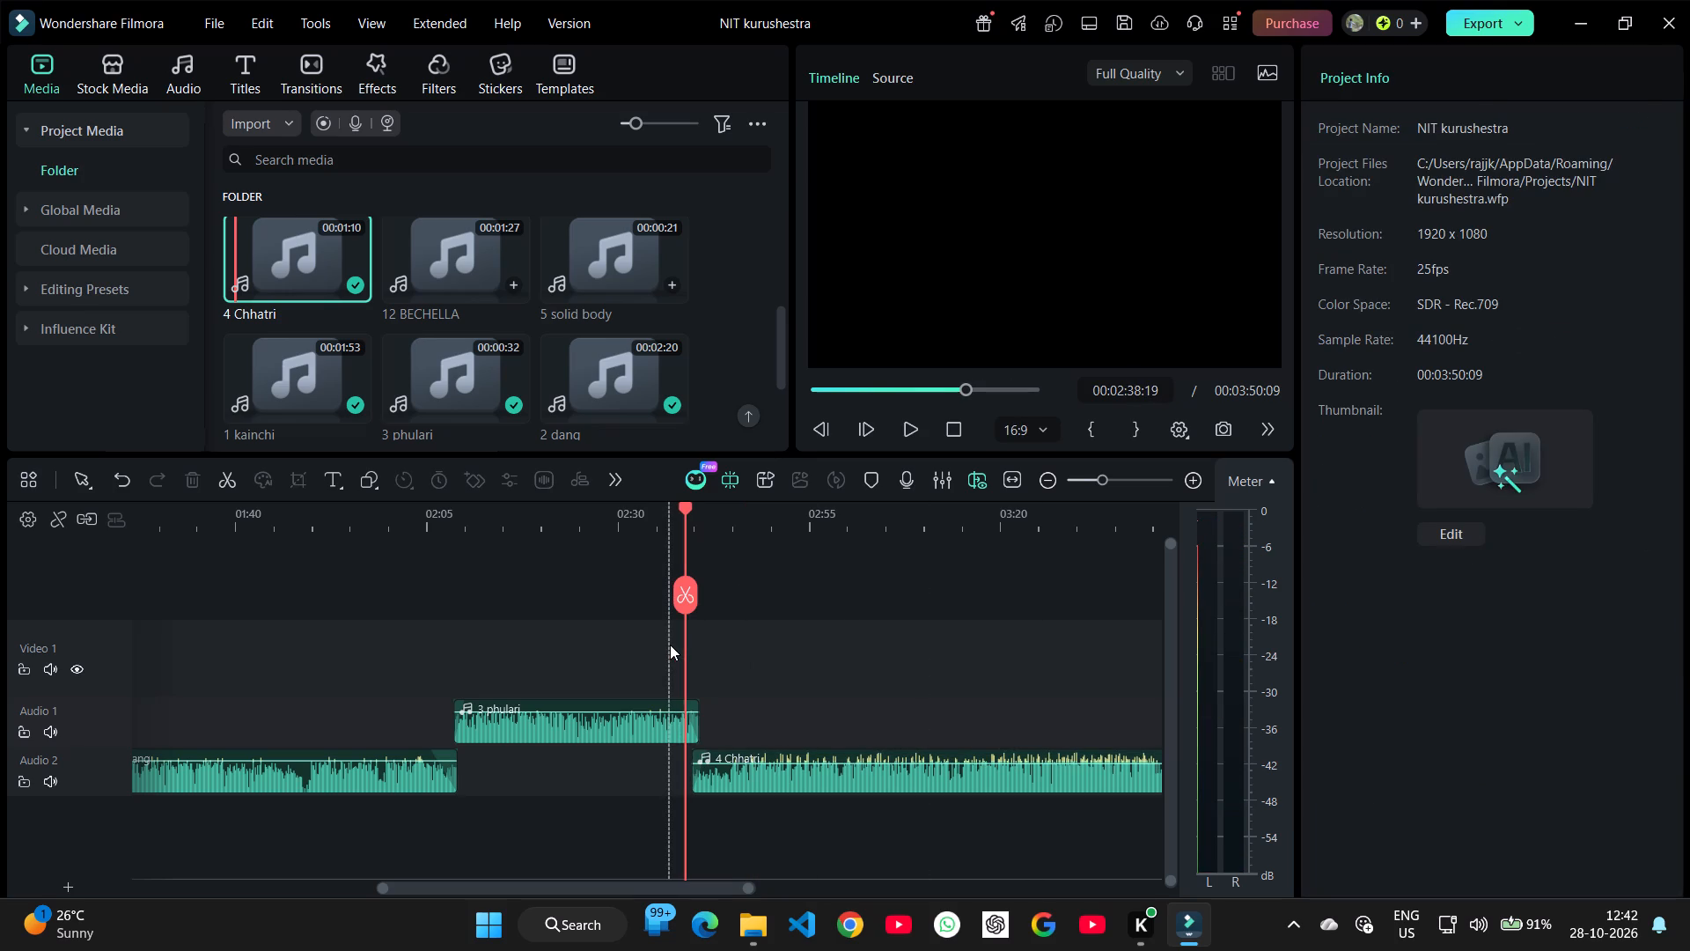
pyautogui.press('space')
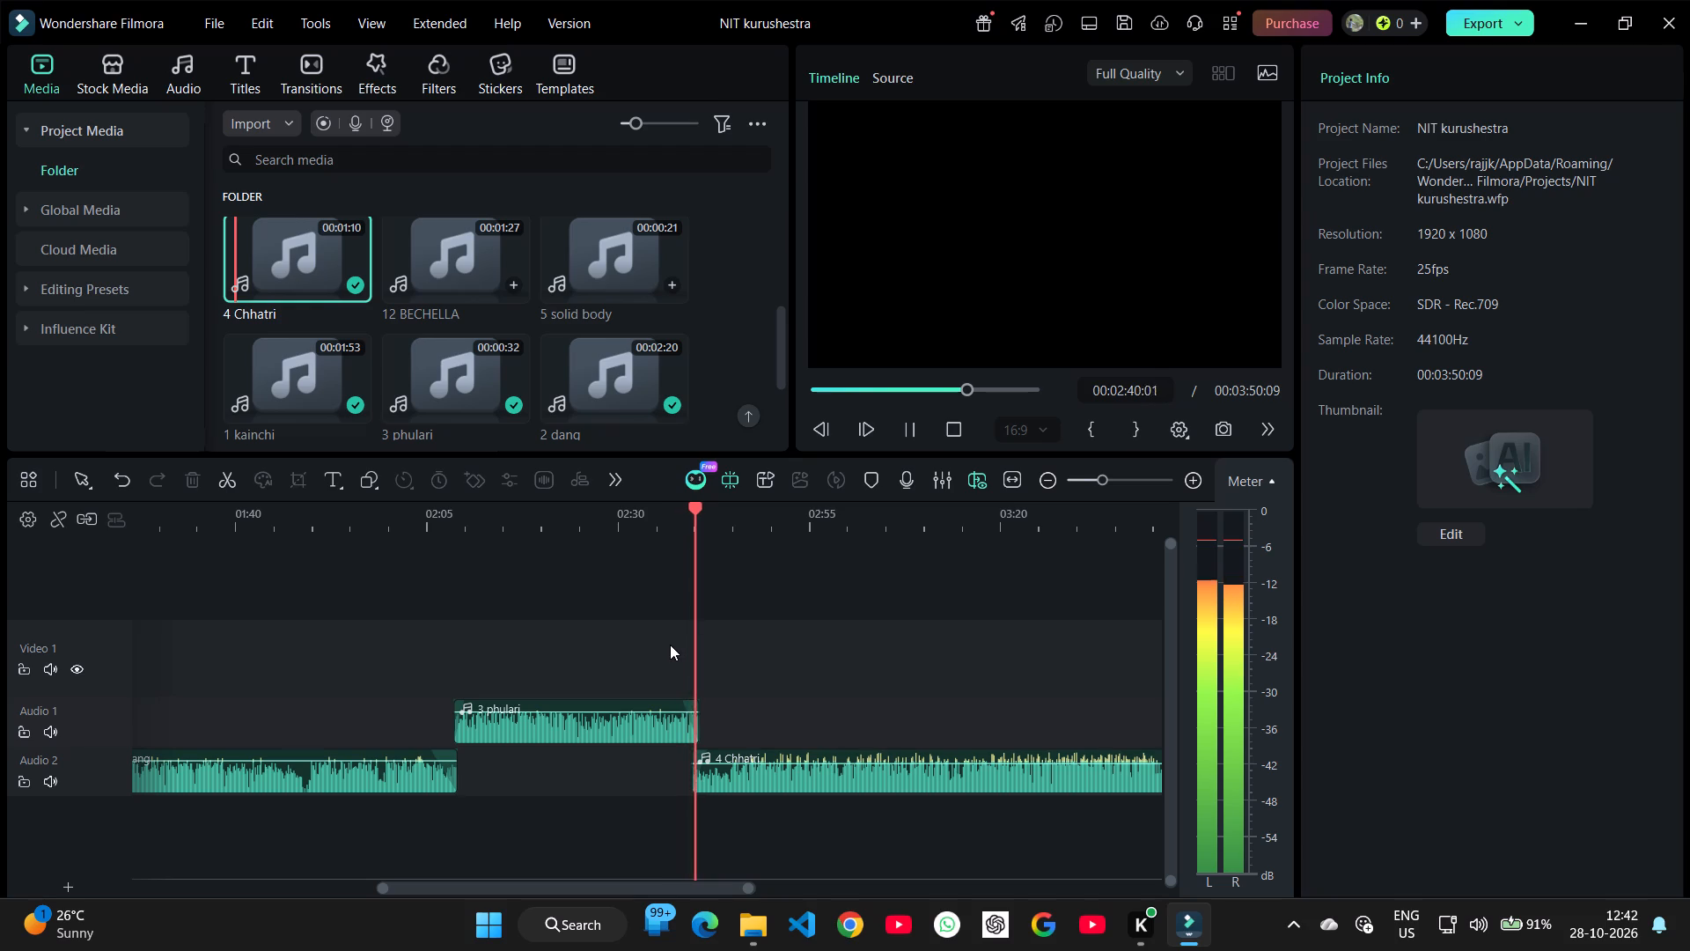
pyautogui.press('space')
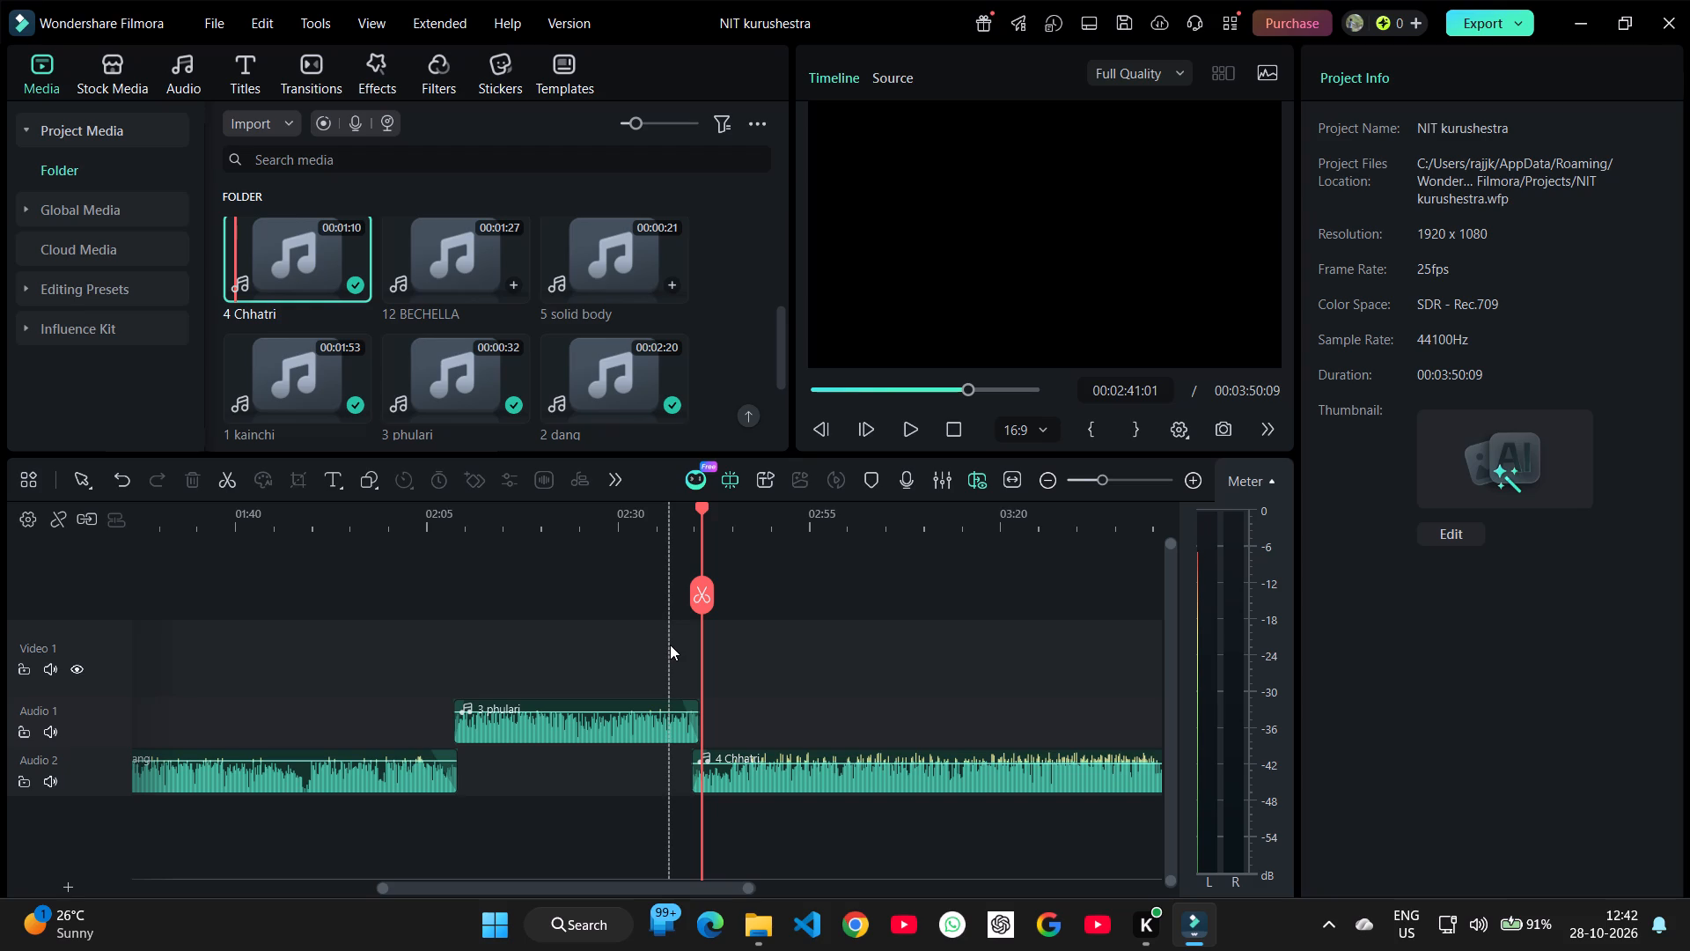
pyautogui.press('space')
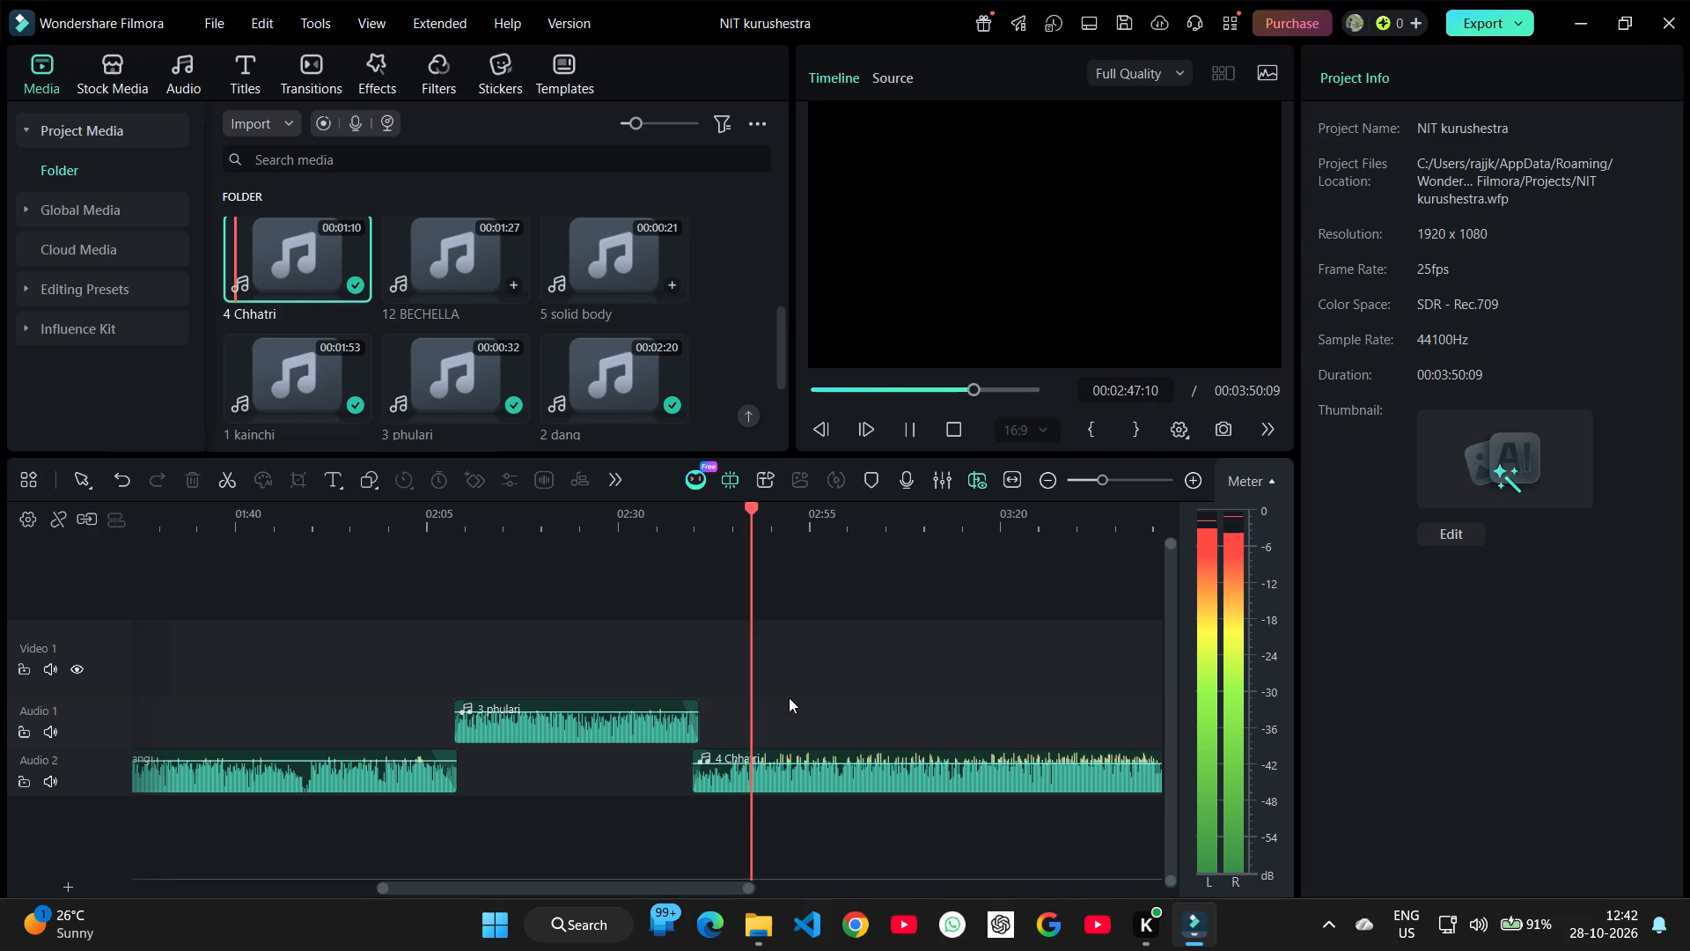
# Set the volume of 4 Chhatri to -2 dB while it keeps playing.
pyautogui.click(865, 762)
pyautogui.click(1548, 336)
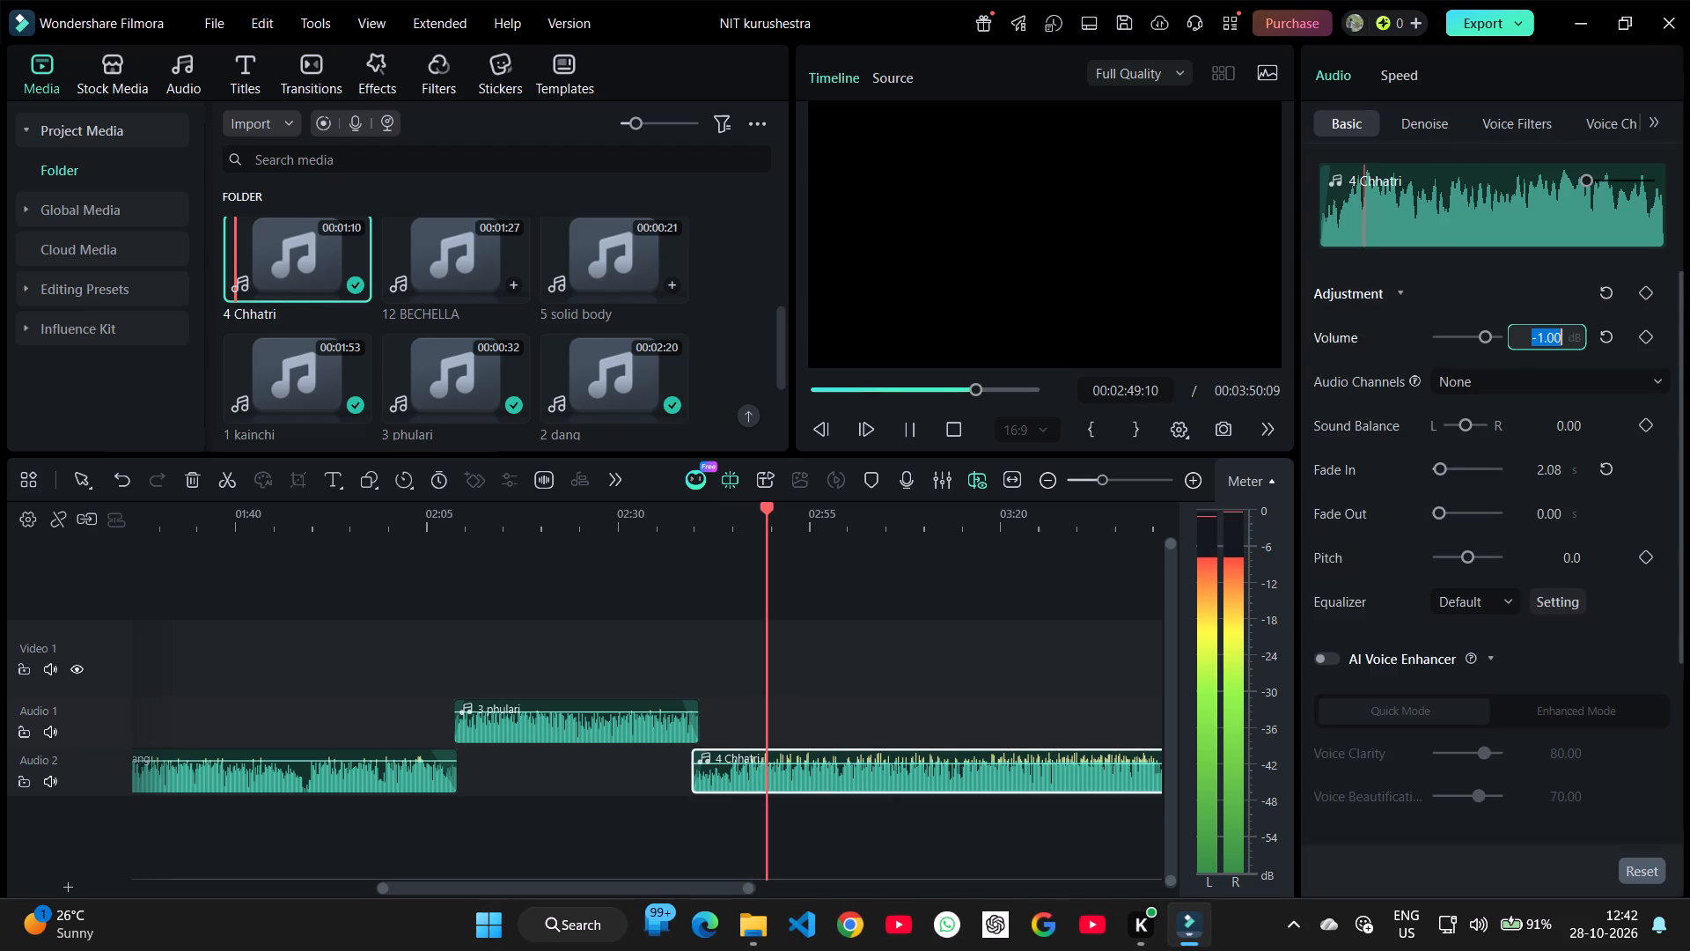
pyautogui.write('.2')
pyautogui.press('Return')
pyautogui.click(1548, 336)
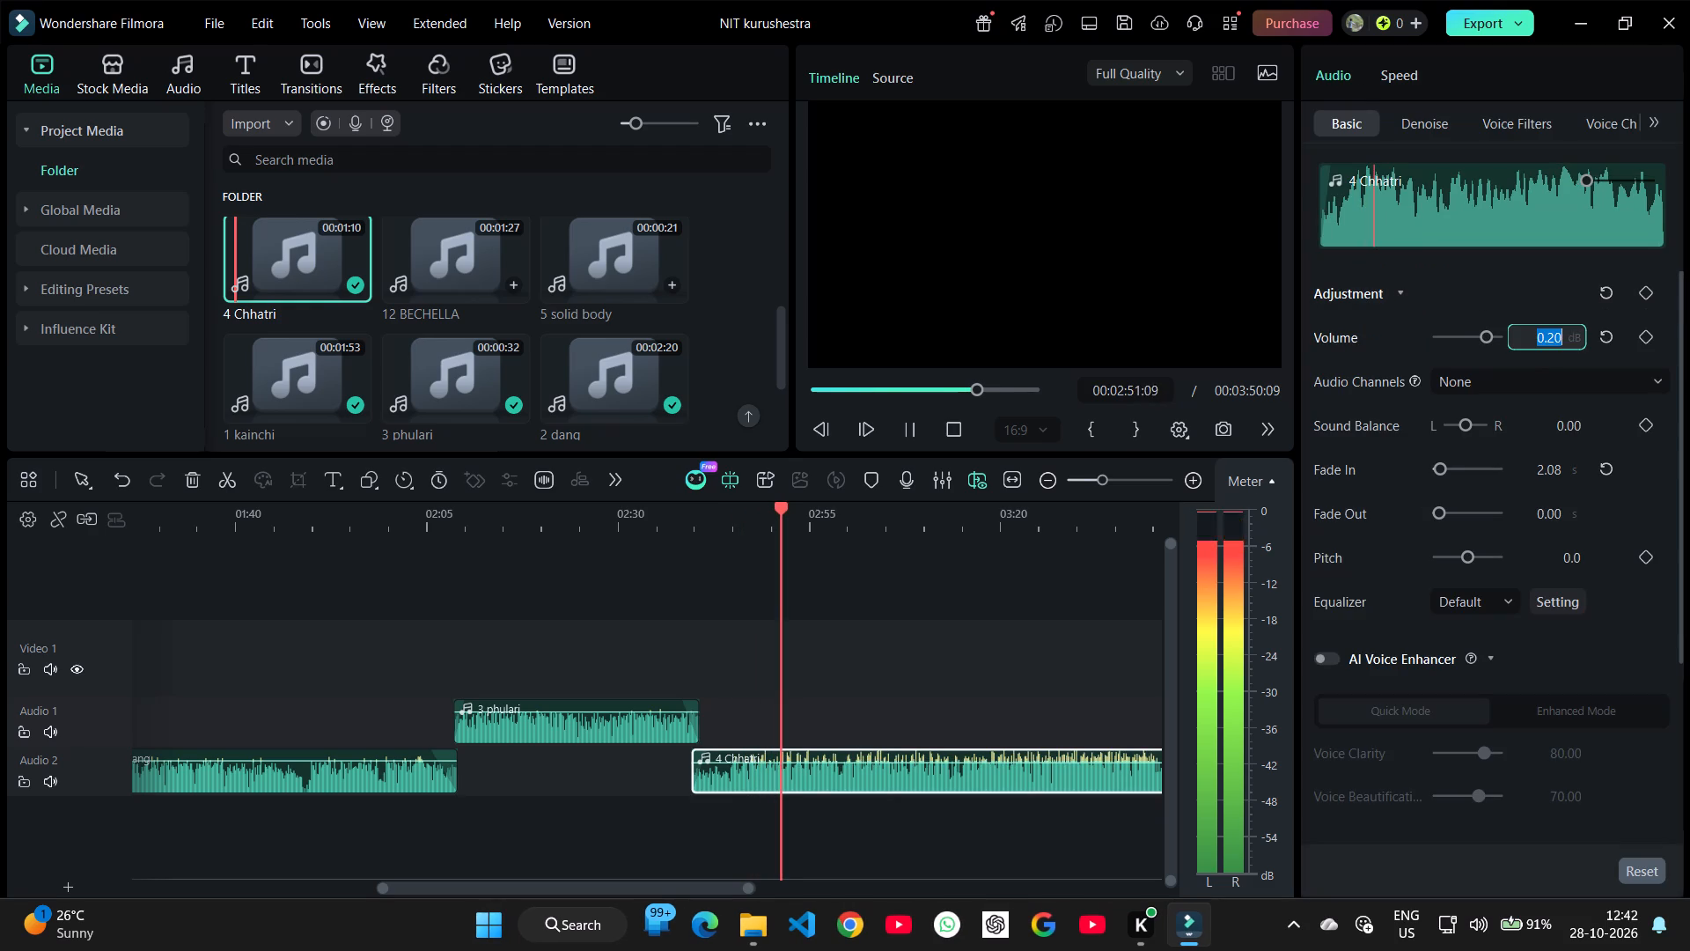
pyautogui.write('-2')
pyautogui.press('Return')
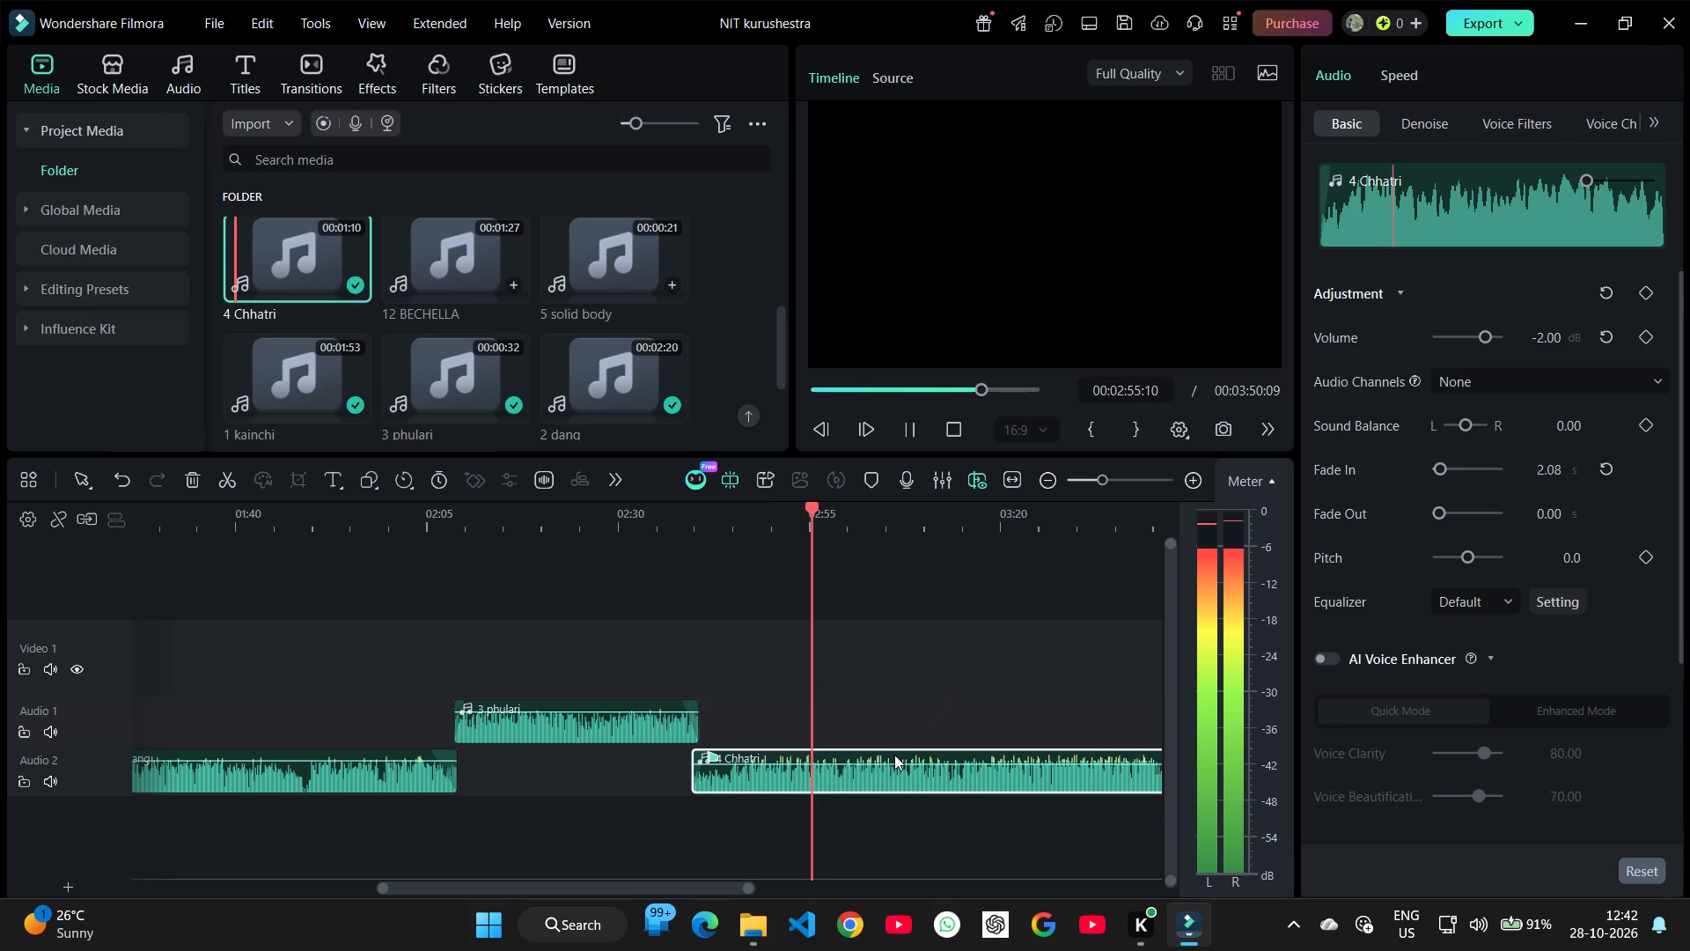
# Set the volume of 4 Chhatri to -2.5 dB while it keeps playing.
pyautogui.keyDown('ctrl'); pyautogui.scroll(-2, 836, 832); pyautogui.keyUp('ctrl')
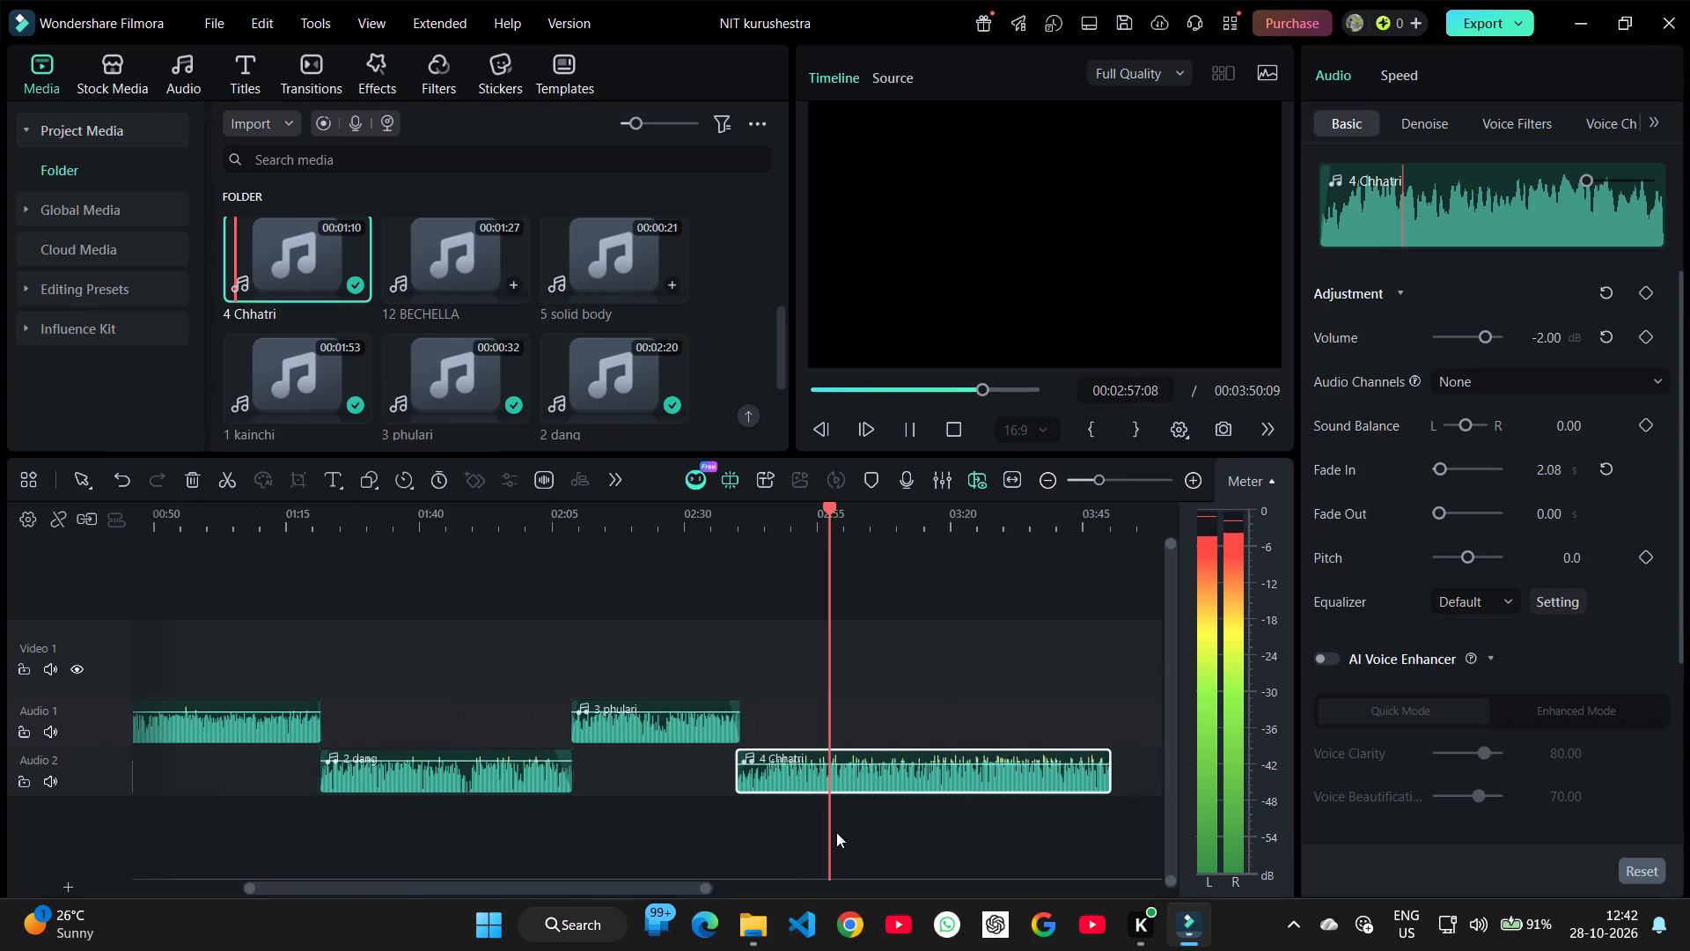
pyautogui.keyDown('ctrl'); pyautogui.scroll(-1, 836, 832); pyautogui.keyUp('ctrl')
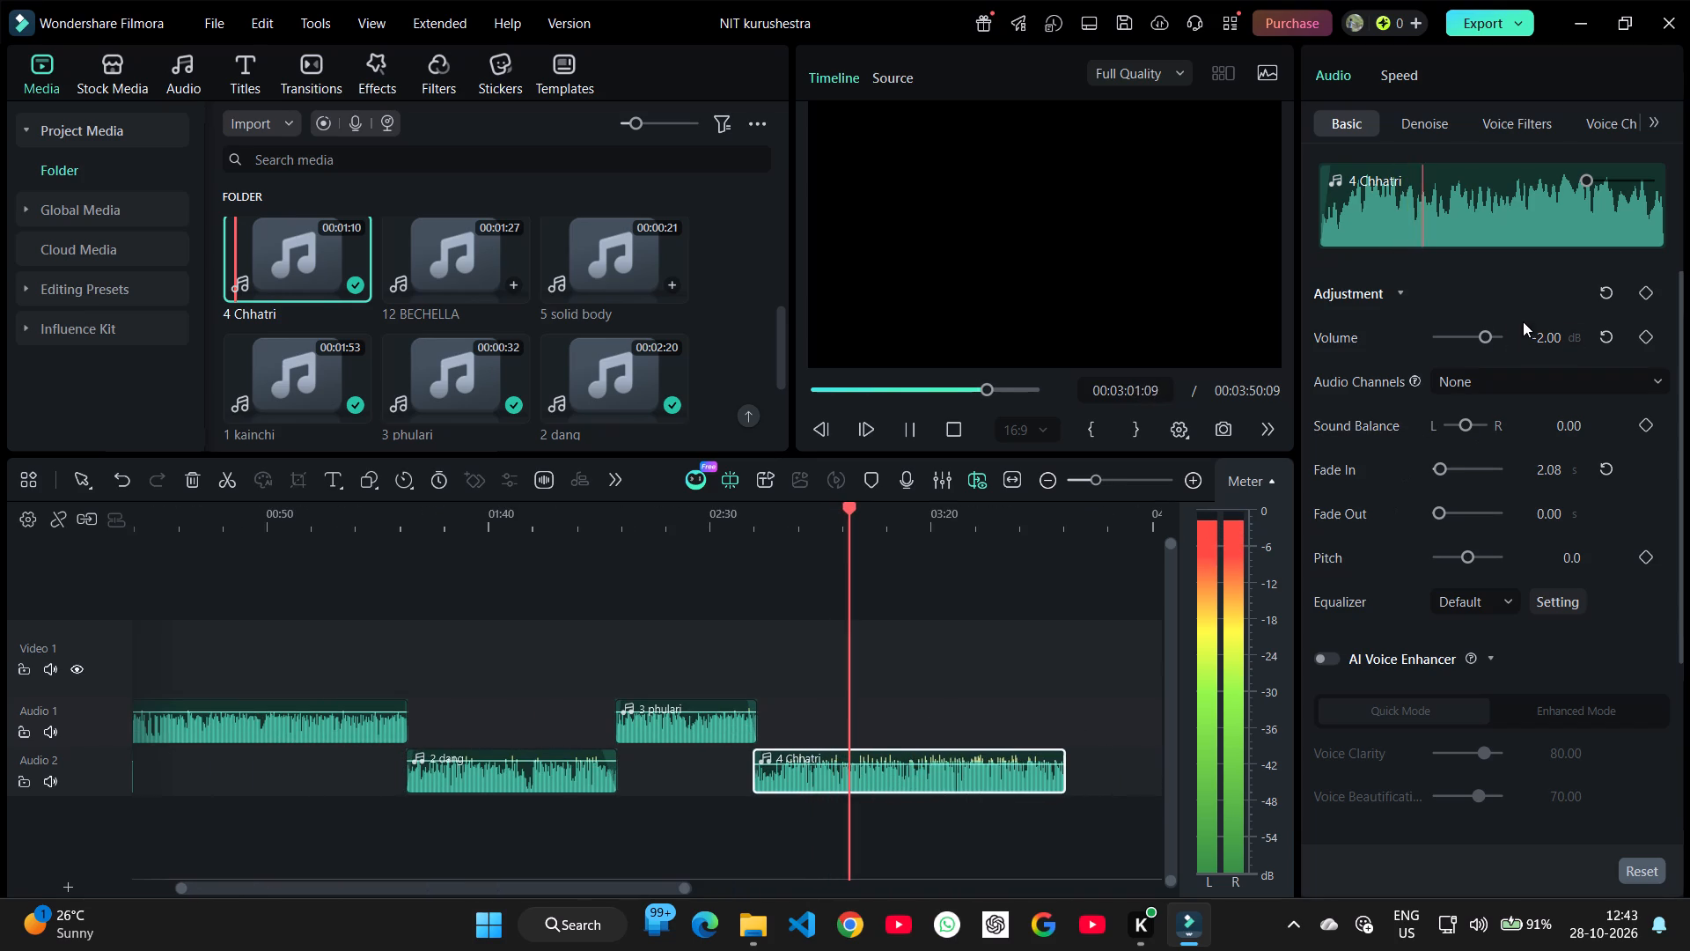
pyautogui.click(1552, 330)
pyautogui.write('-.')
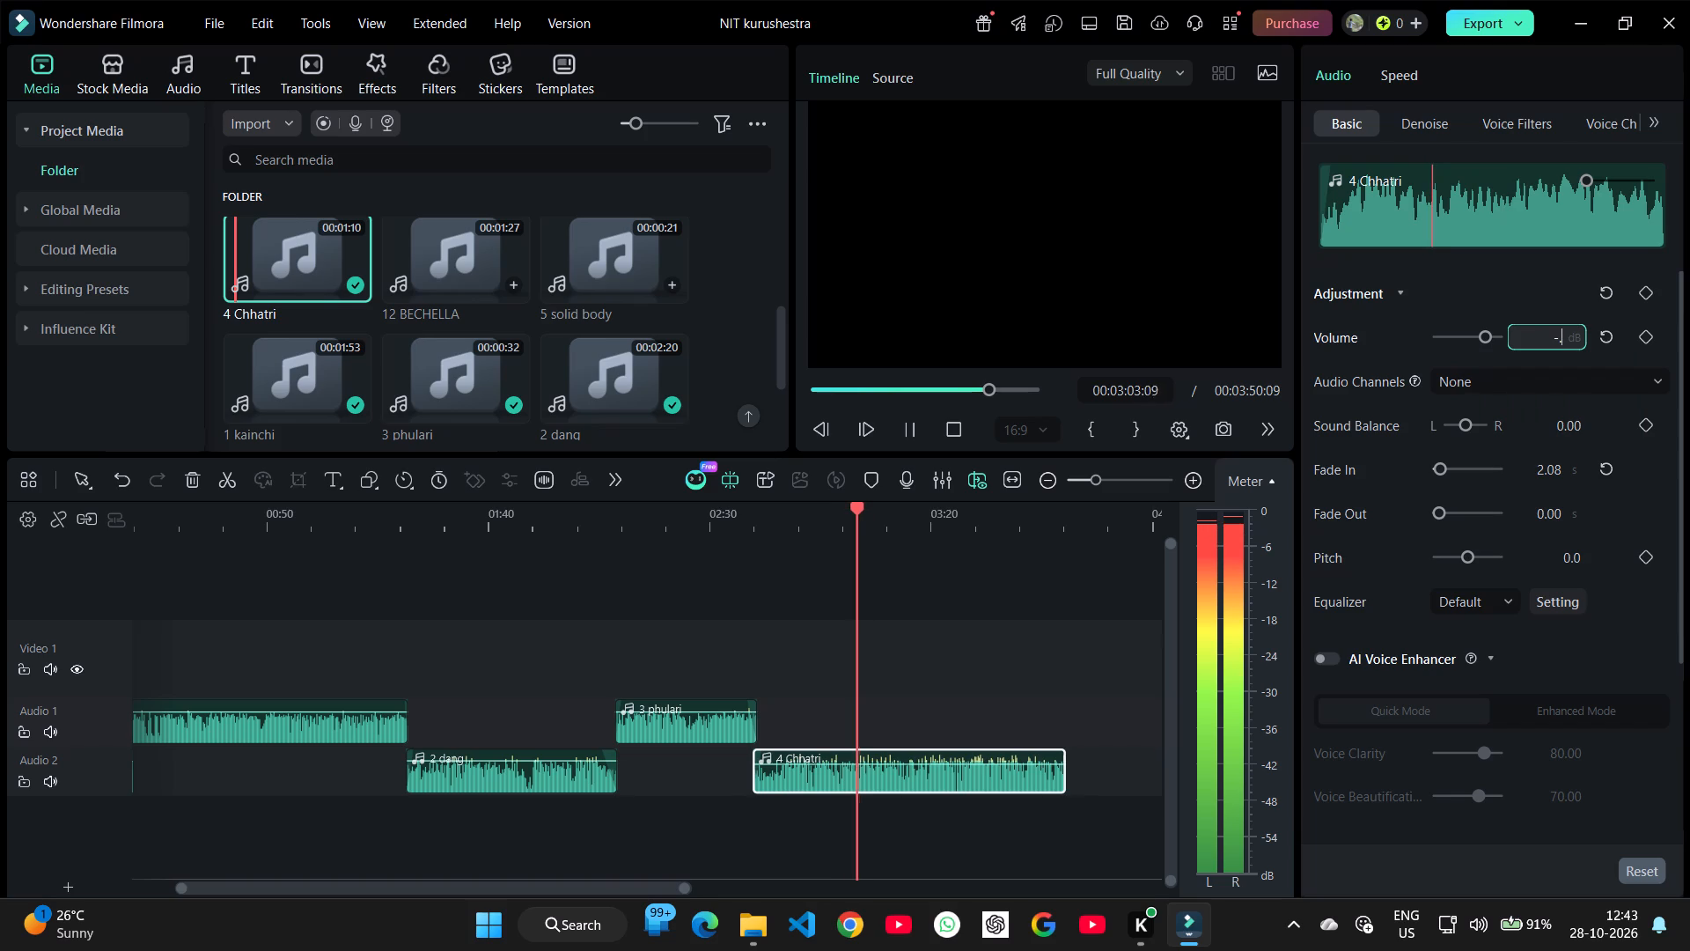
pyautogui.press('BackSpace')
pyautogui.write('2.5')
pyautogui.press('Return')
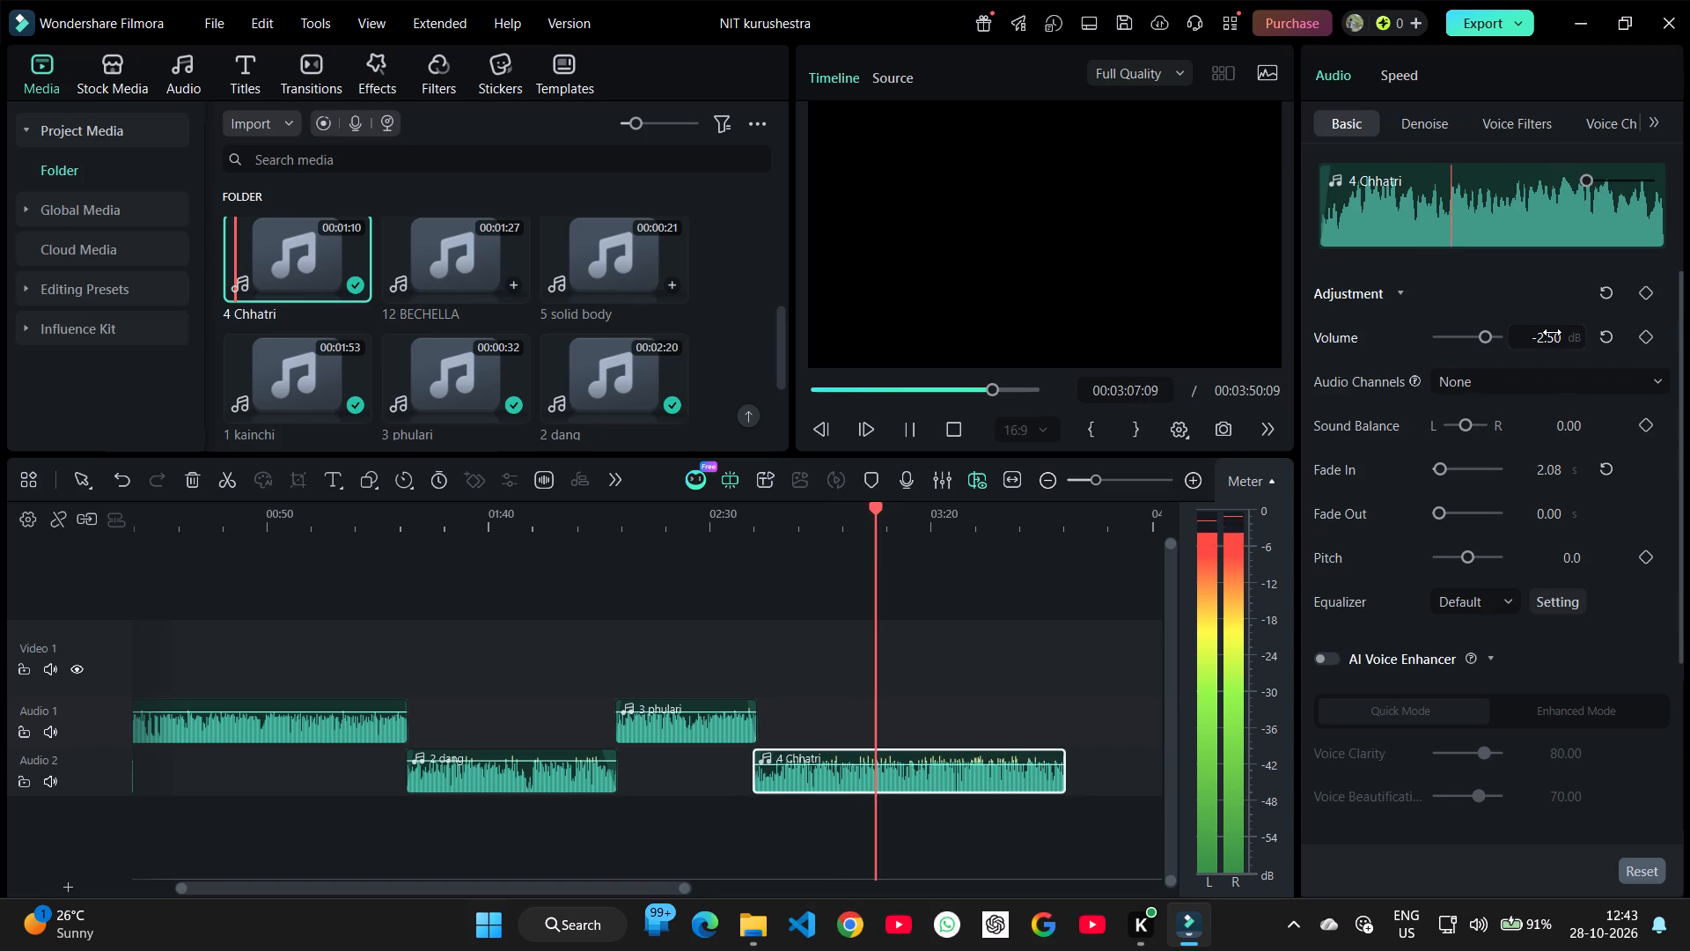
# Set the volume of 4 Chhatri to -3 dB.
pyautogui.click(1551, 333)
pyautogui.write('-3')
pyautogui.press('Return')
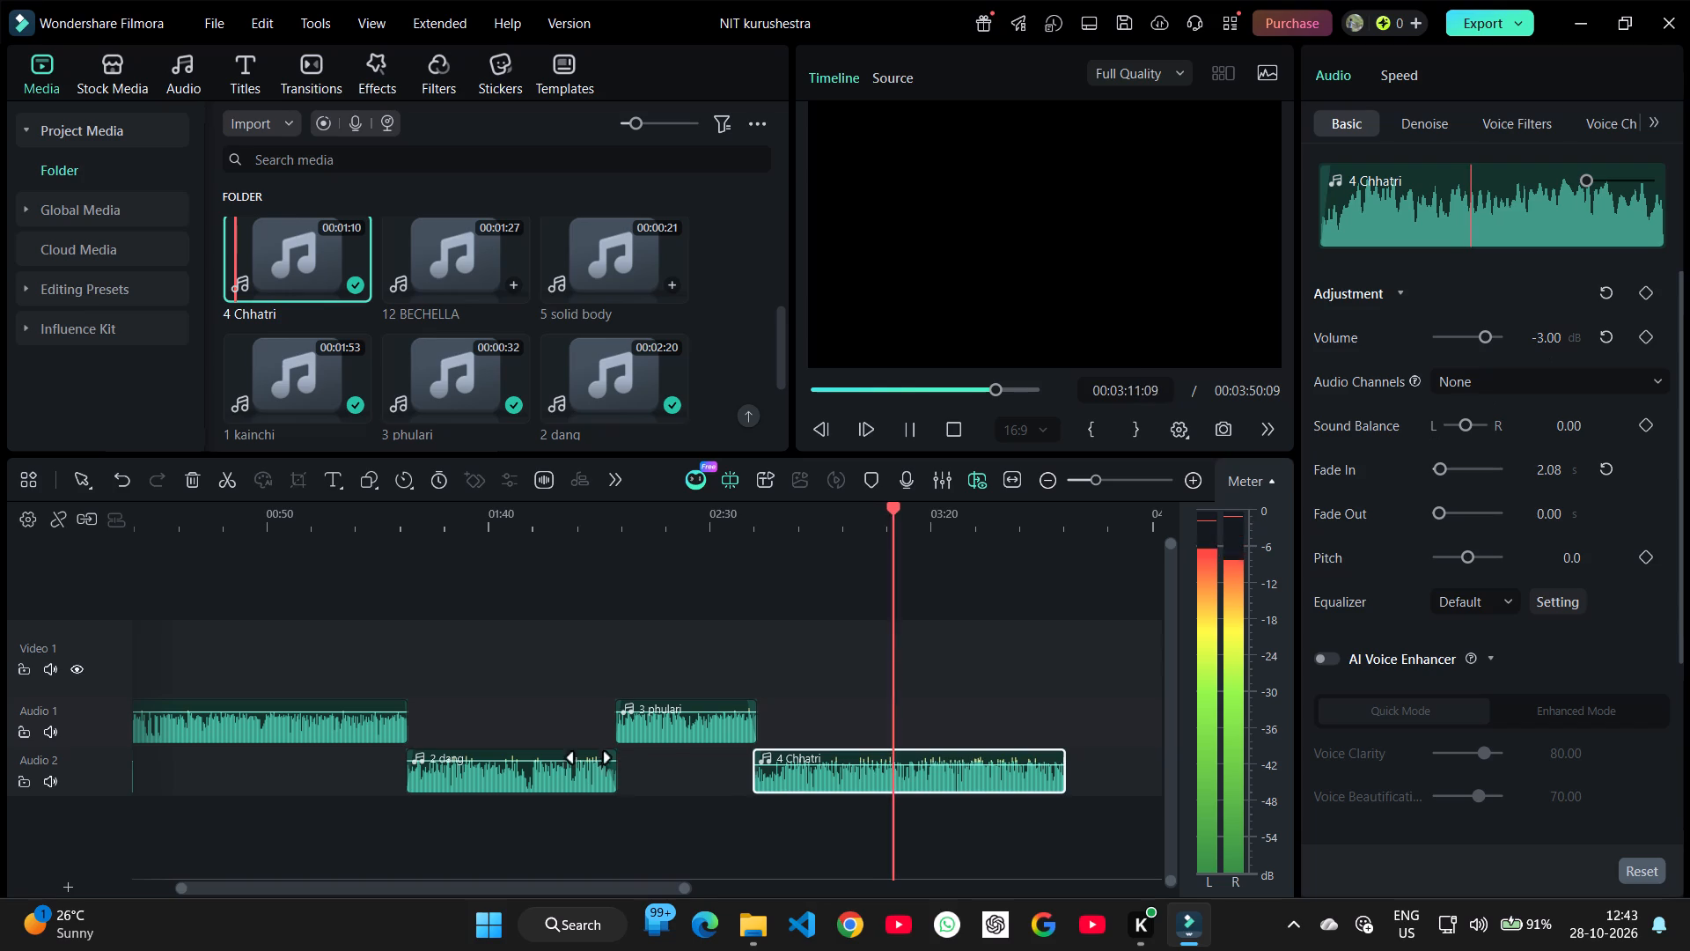
# Listen to the rest of 4 Chhatri up to about 00:03:41 and stop playback.
pyautogui.hscroll(1, 509, 859)
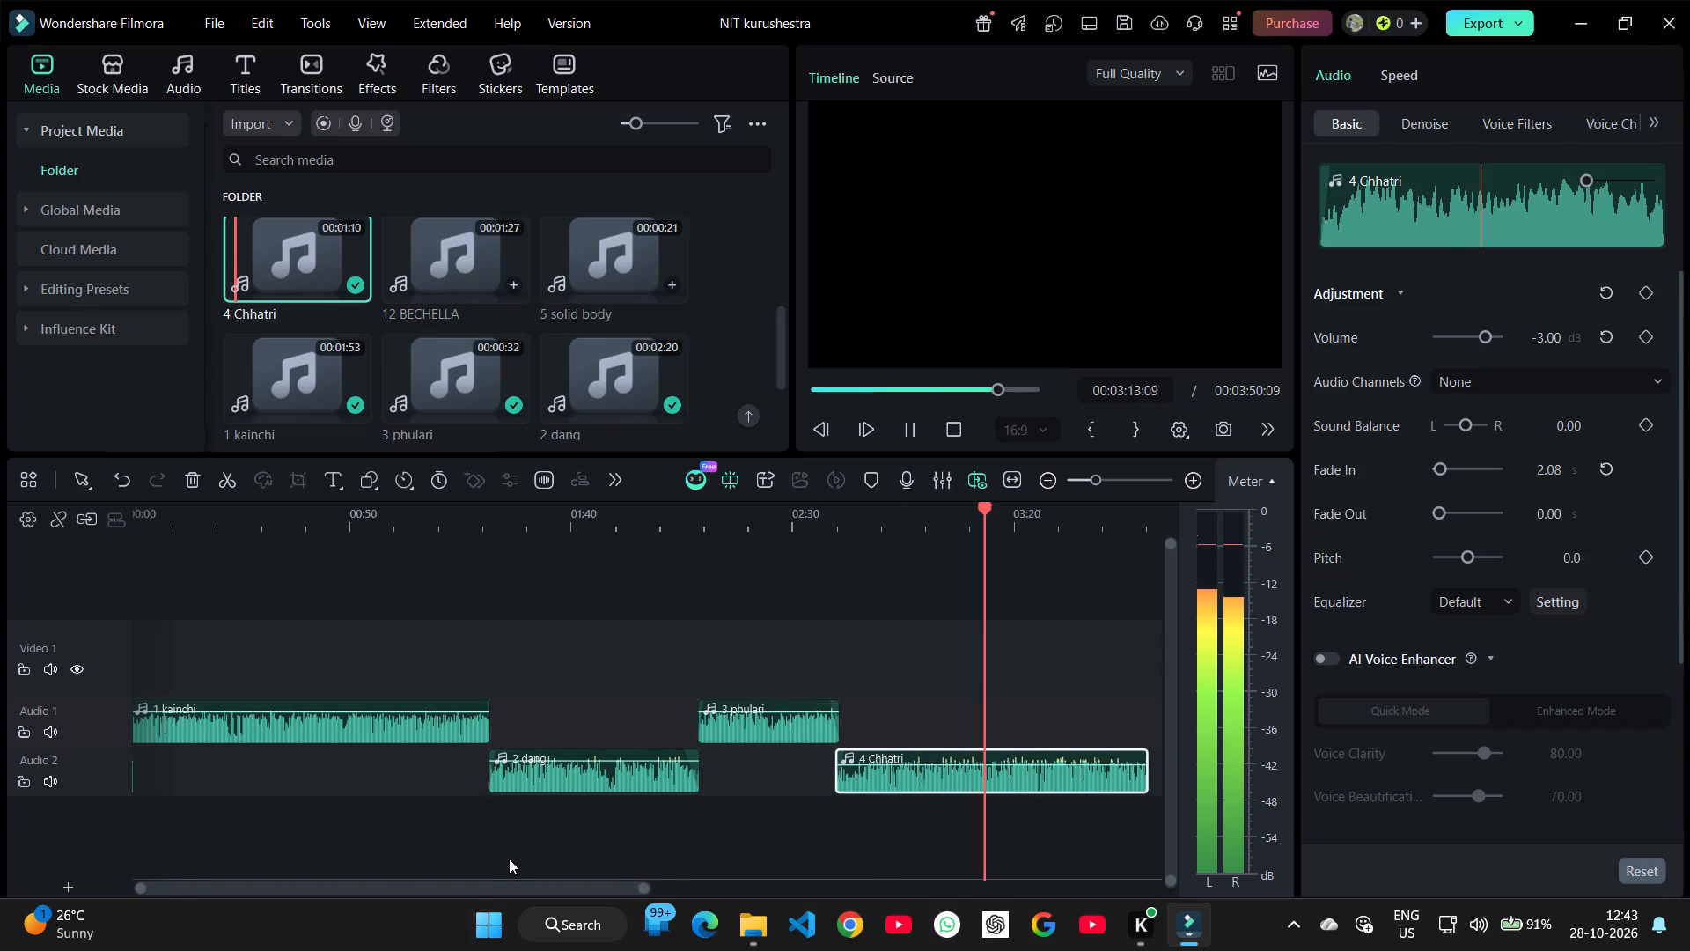
pyautogui.hscroll(1, 509, 859)
pyautogui.hscroll(-2, 492, 853)
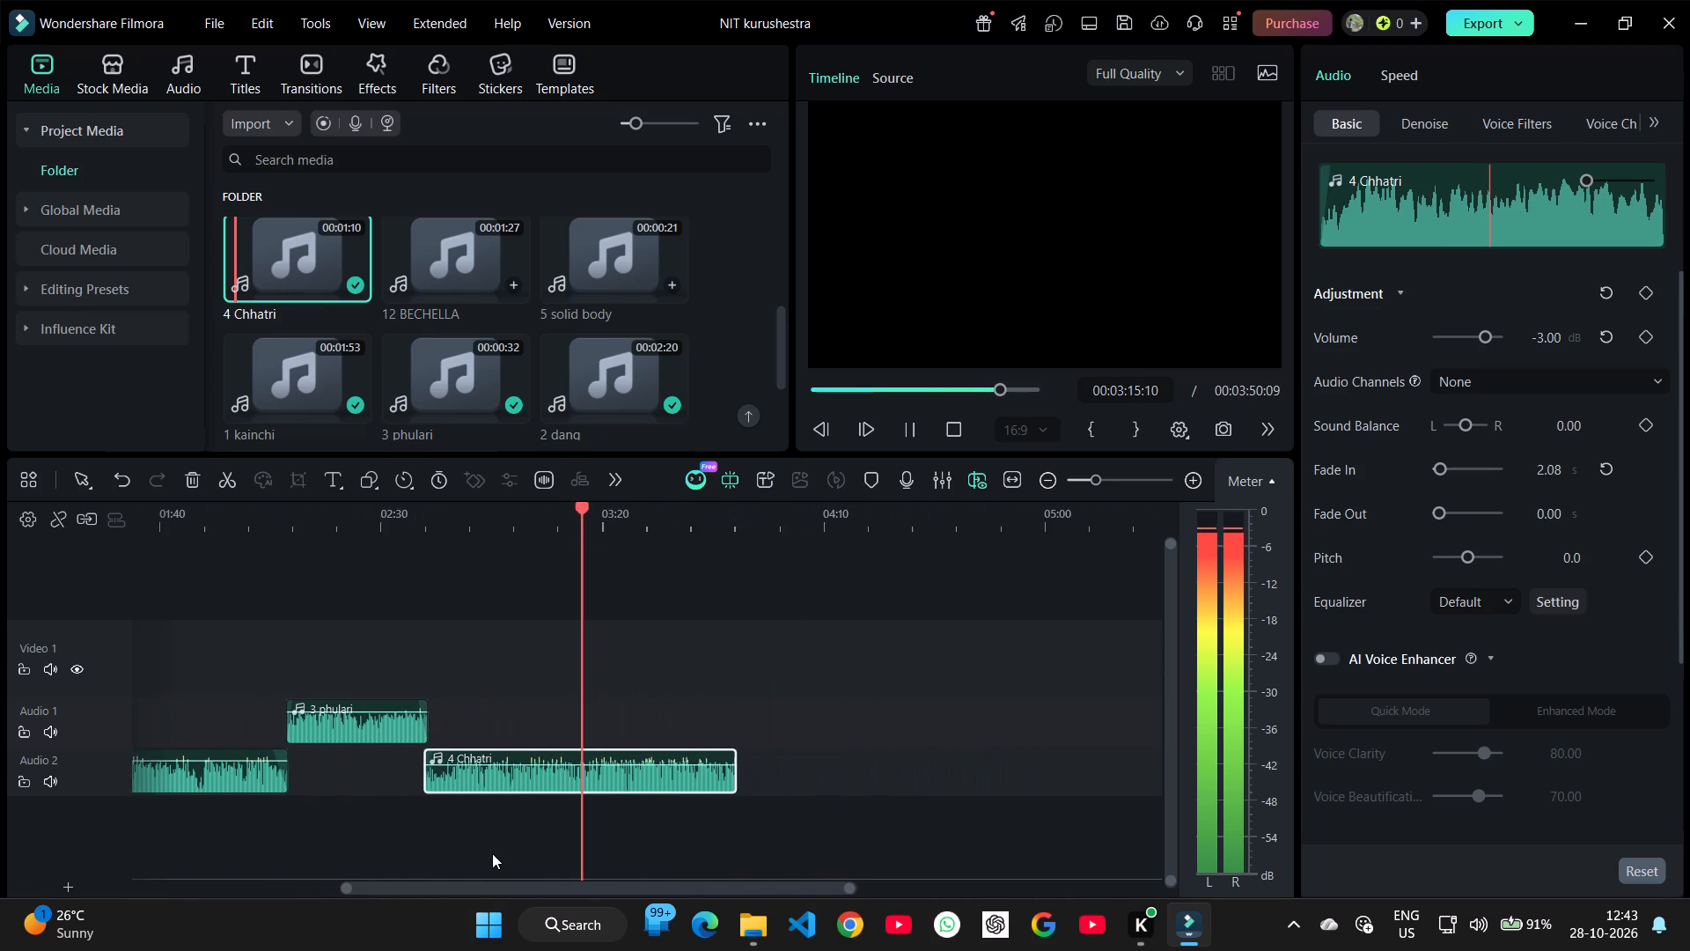
pyautogui.hscroll(-1, 492, 853)
pyautogui.click(694, 673)
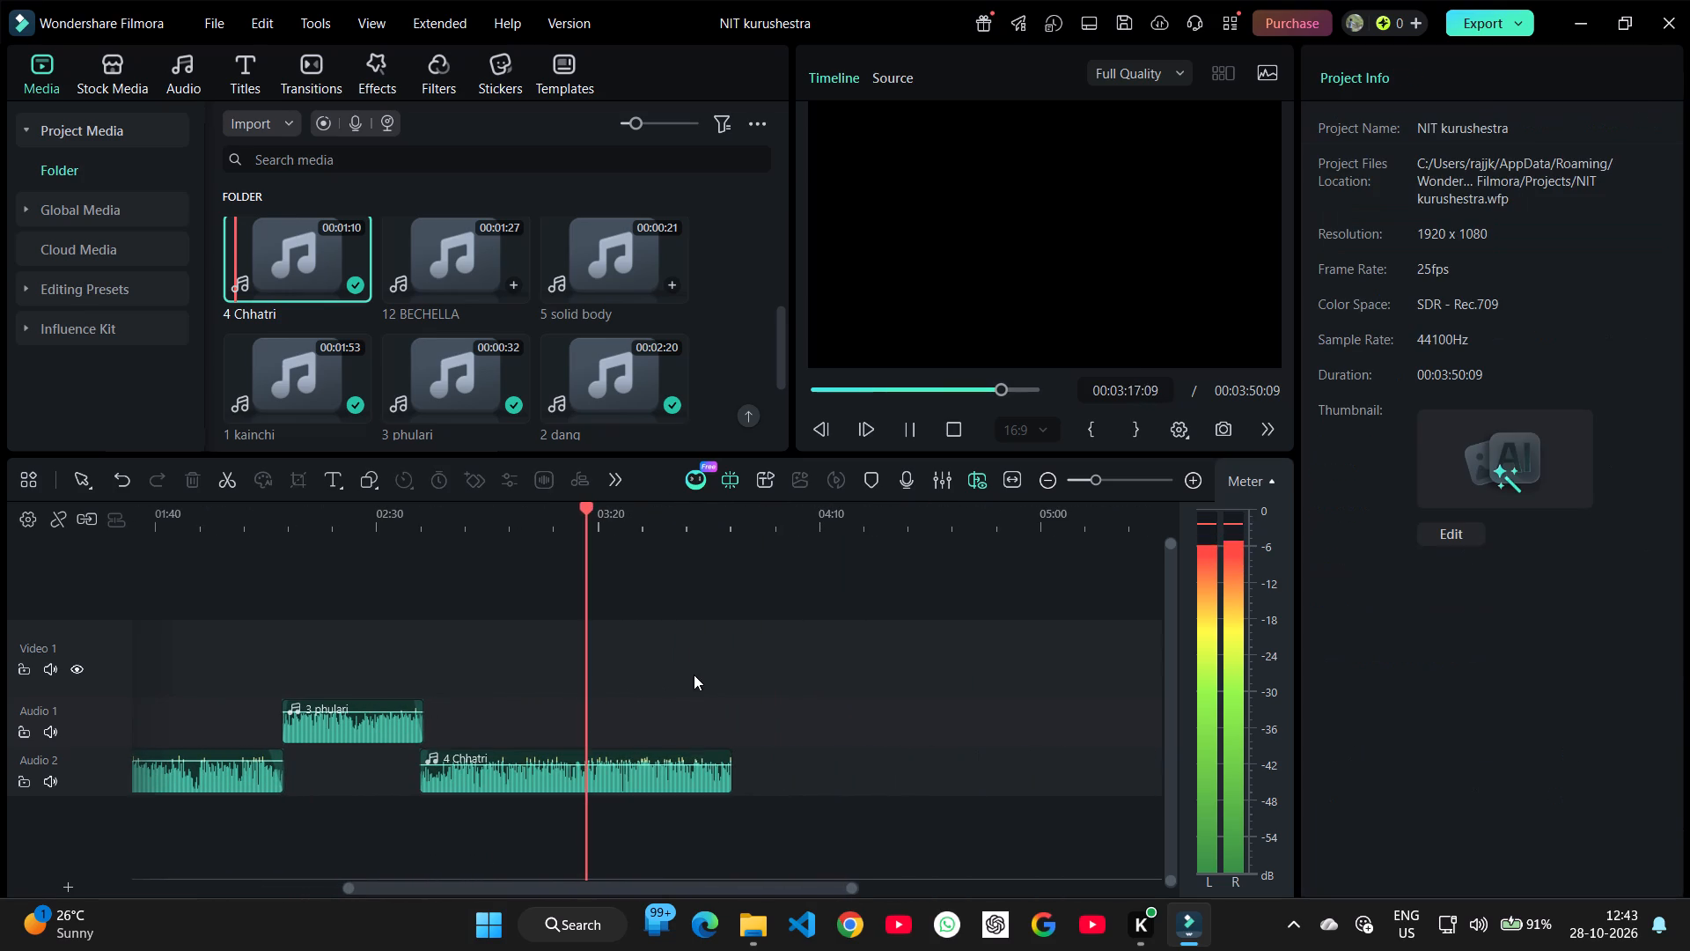
pyautogui.click(674, 679)
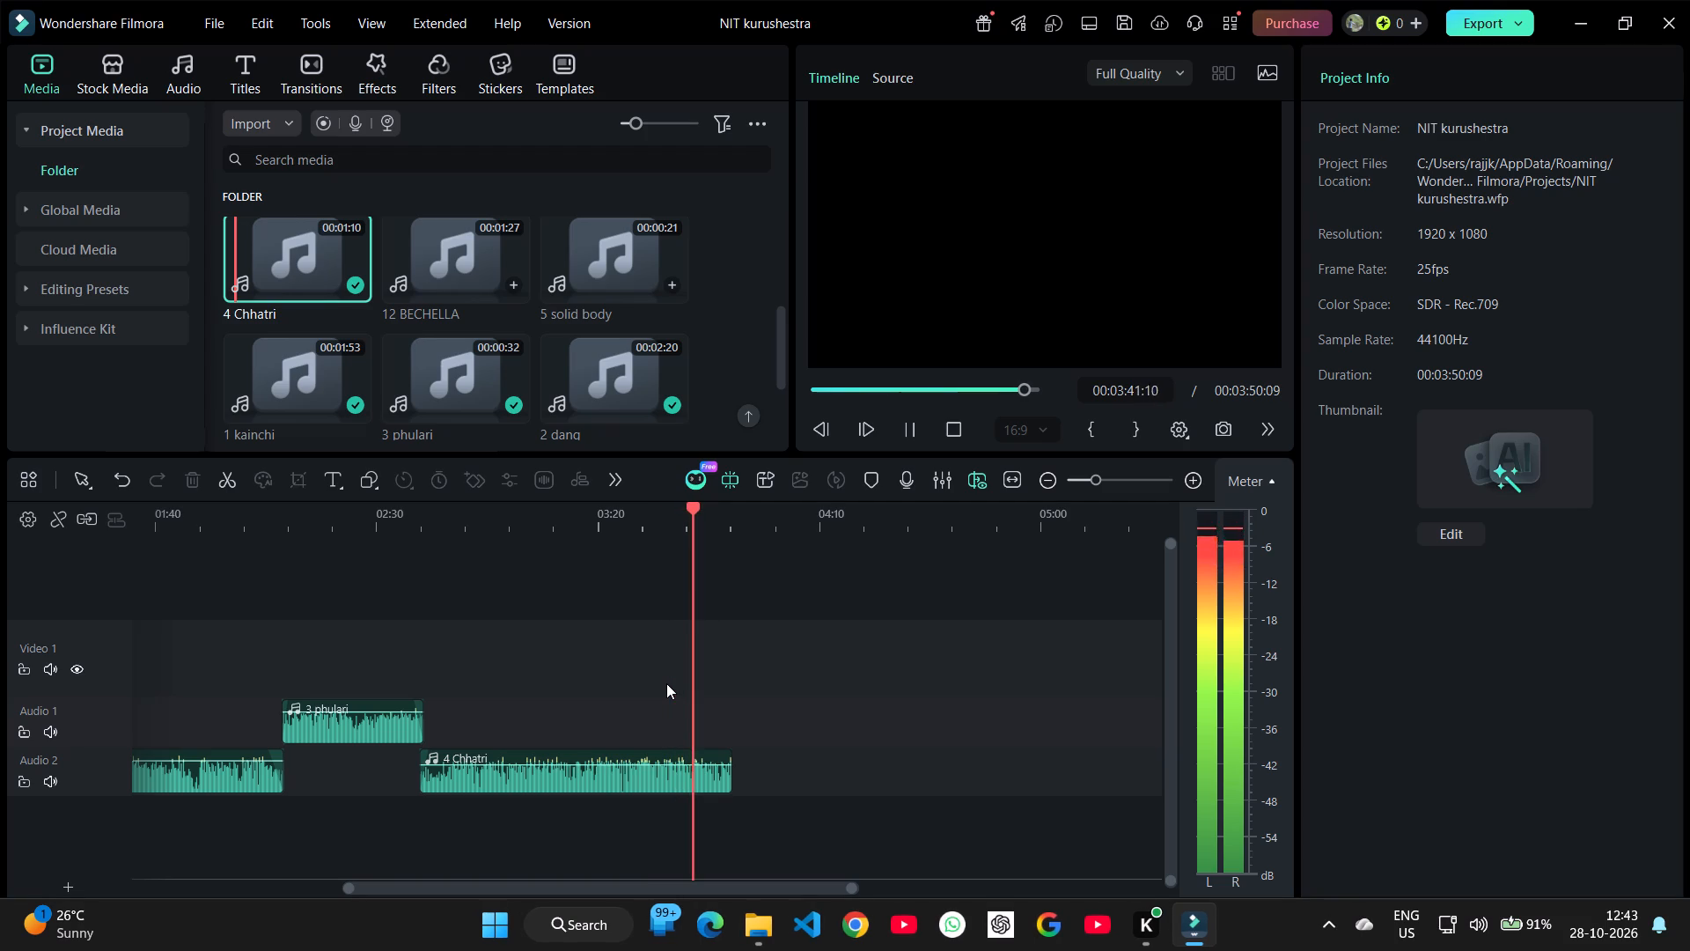
pyautogui.press('space')
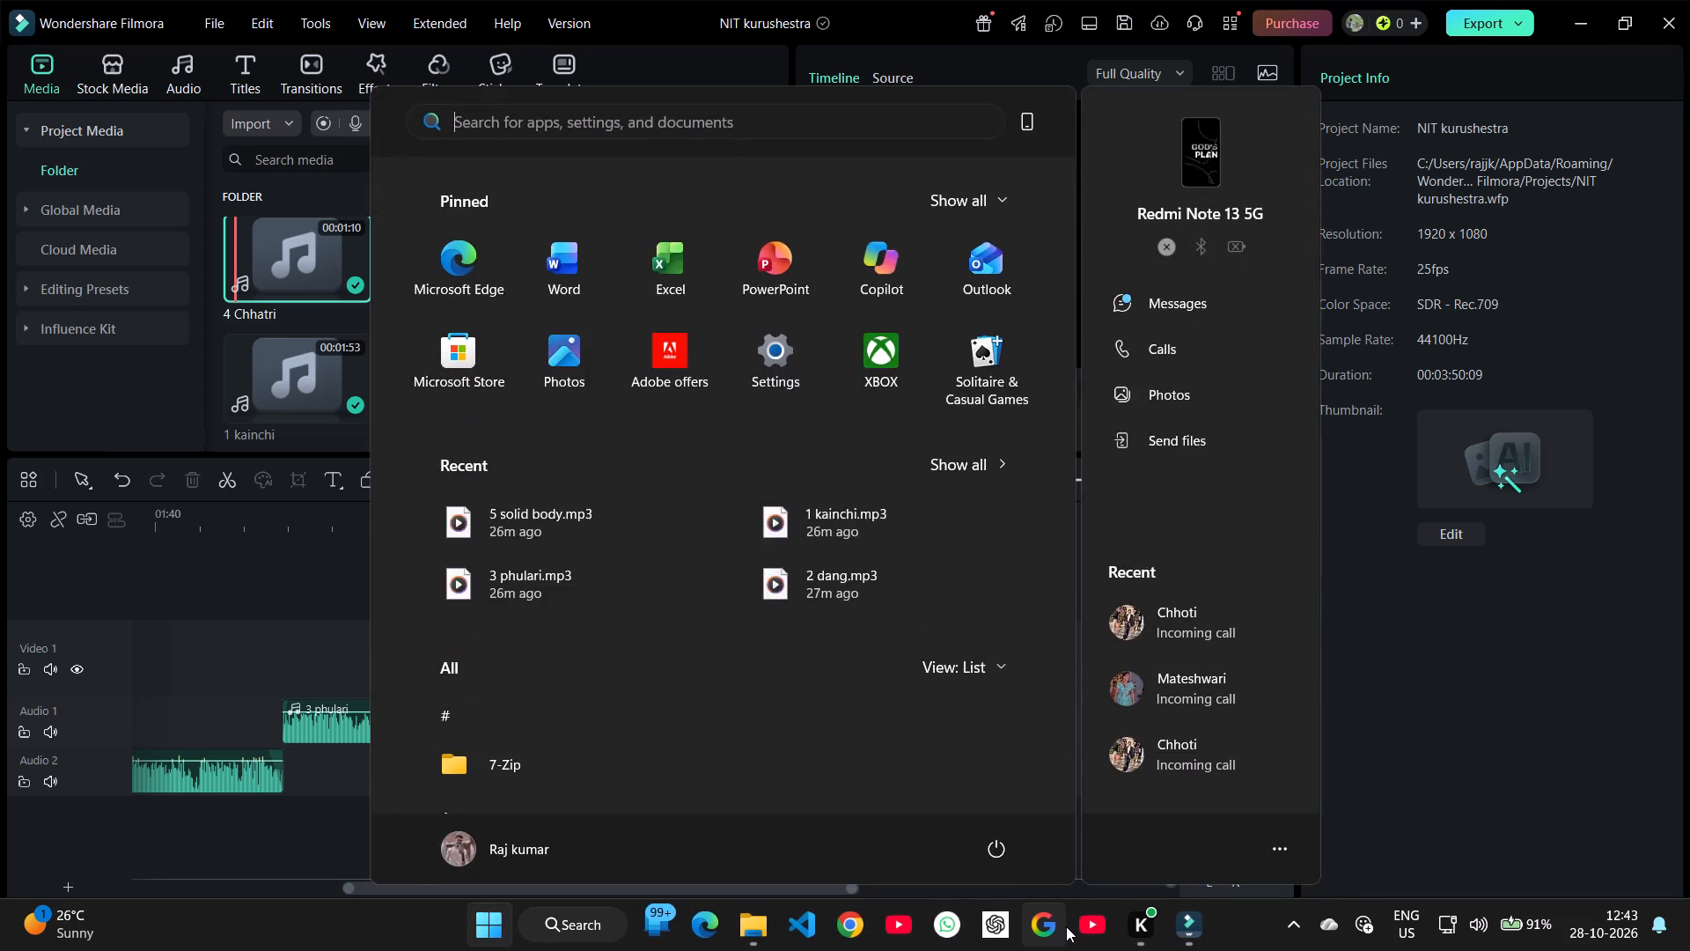
# Switch to the Brave browser and search Y2mate for chattri.
pyautogui.write('bra')
pyautogui.press('Return')
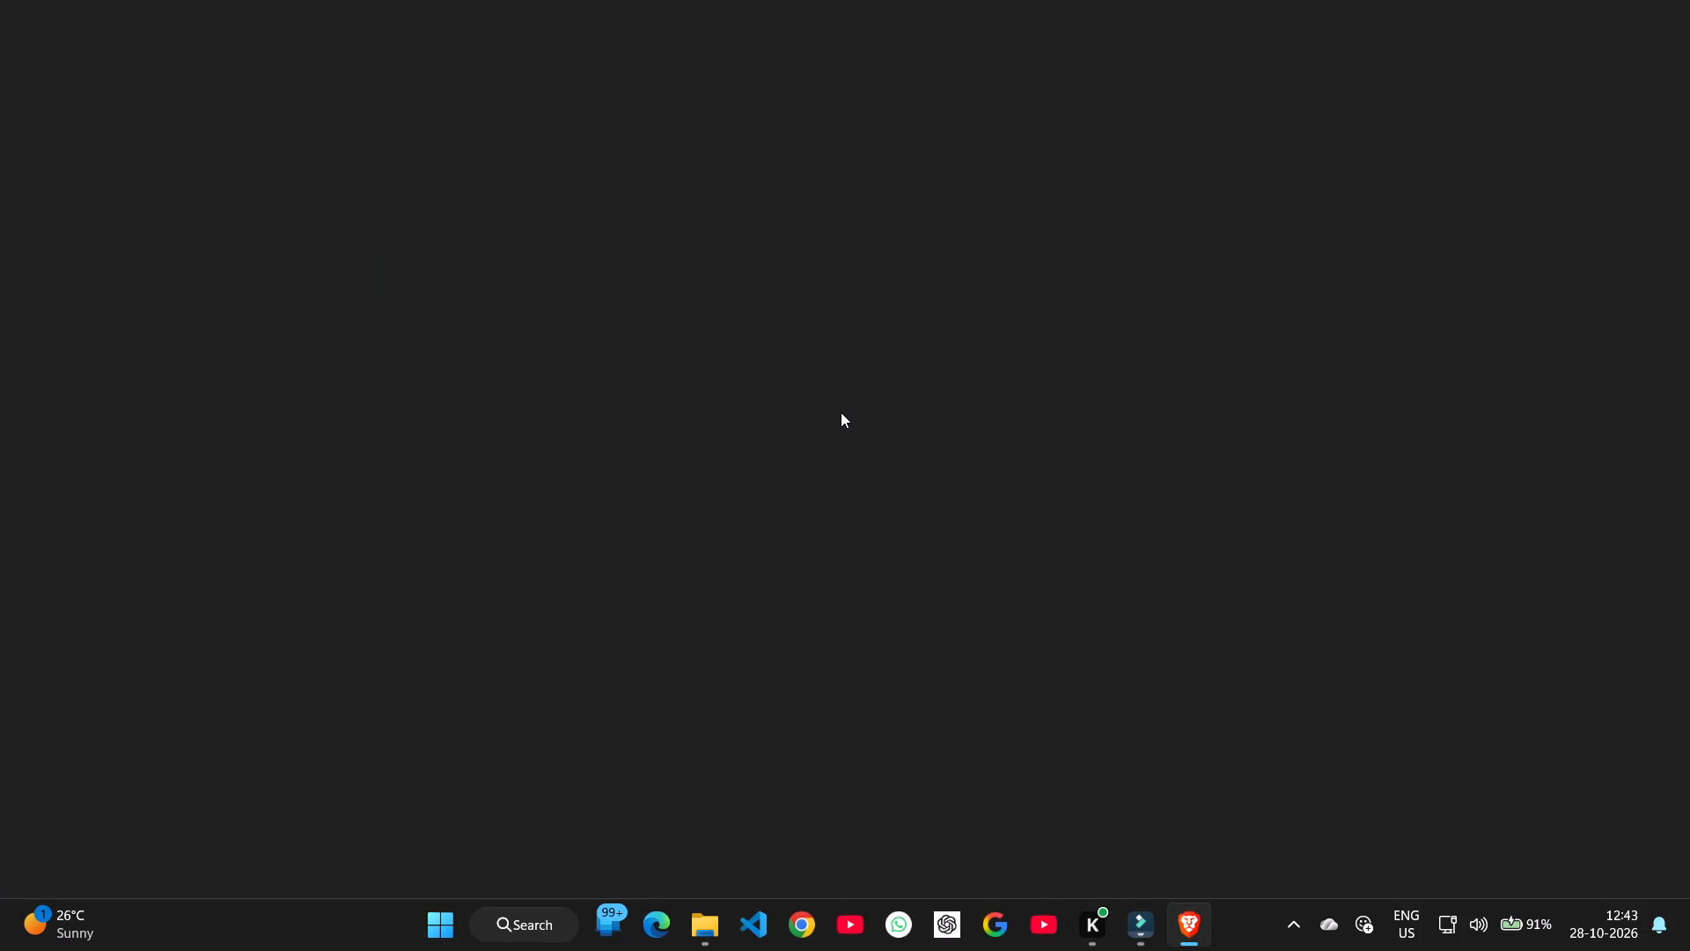
pyautogui.moveTo(739, 235); pyautogui.dragTo(524, 234)
pyautogui.write('chatt')
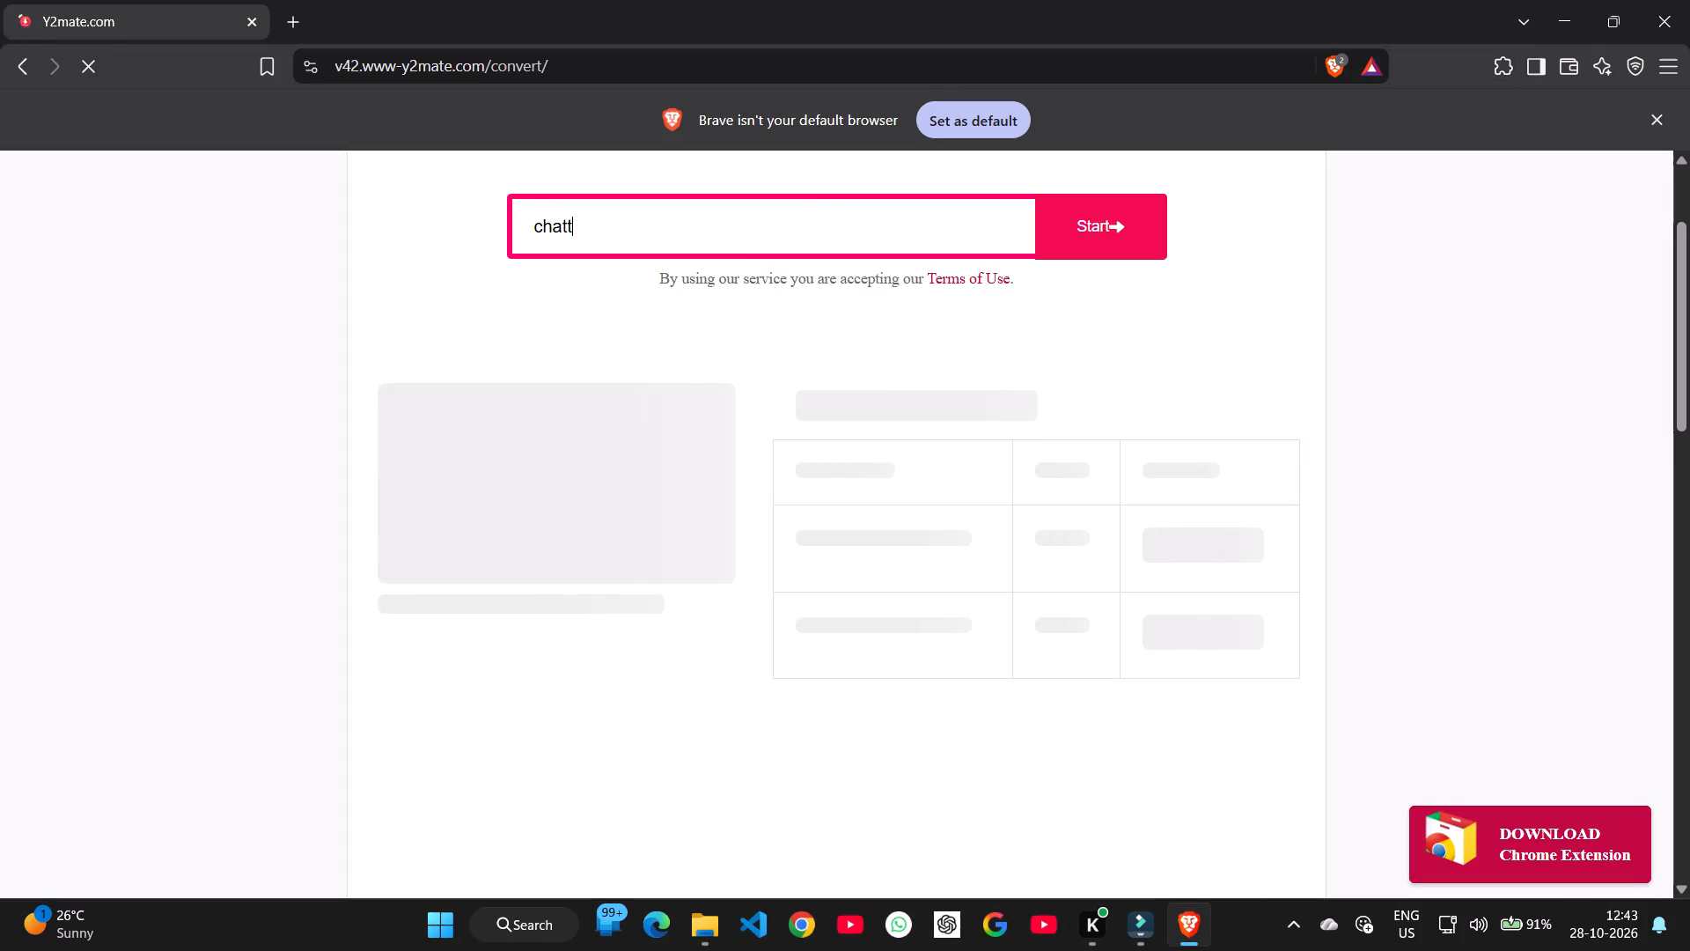
pyautogui.write('ri')
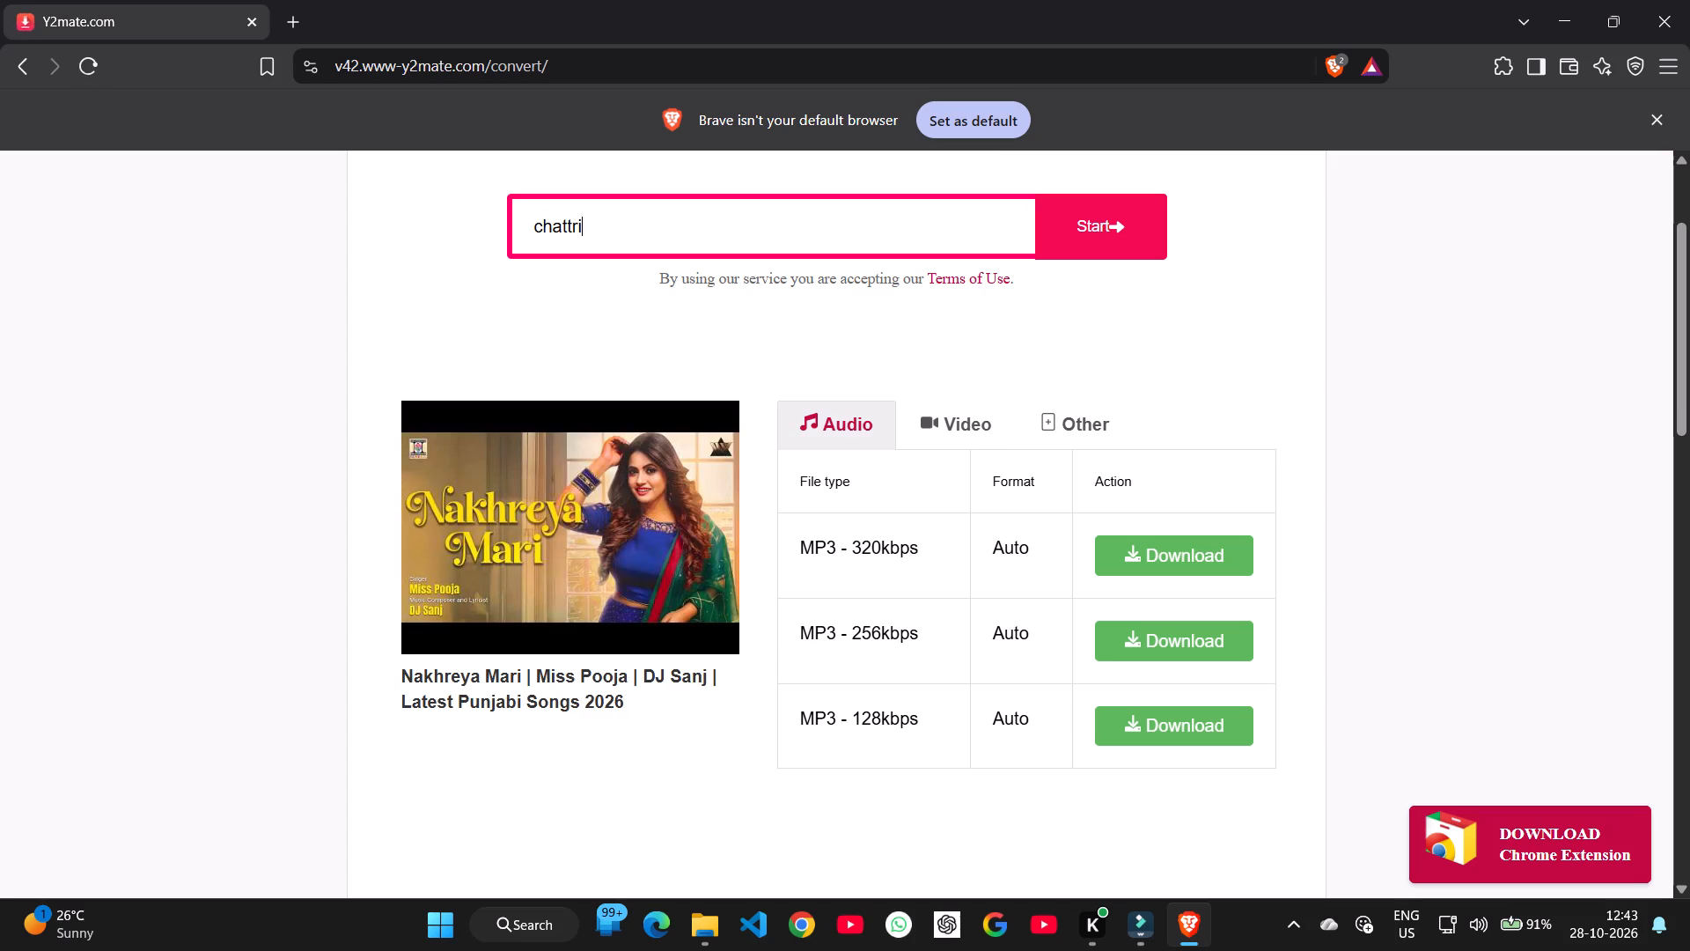
pyautogui.press('Return')
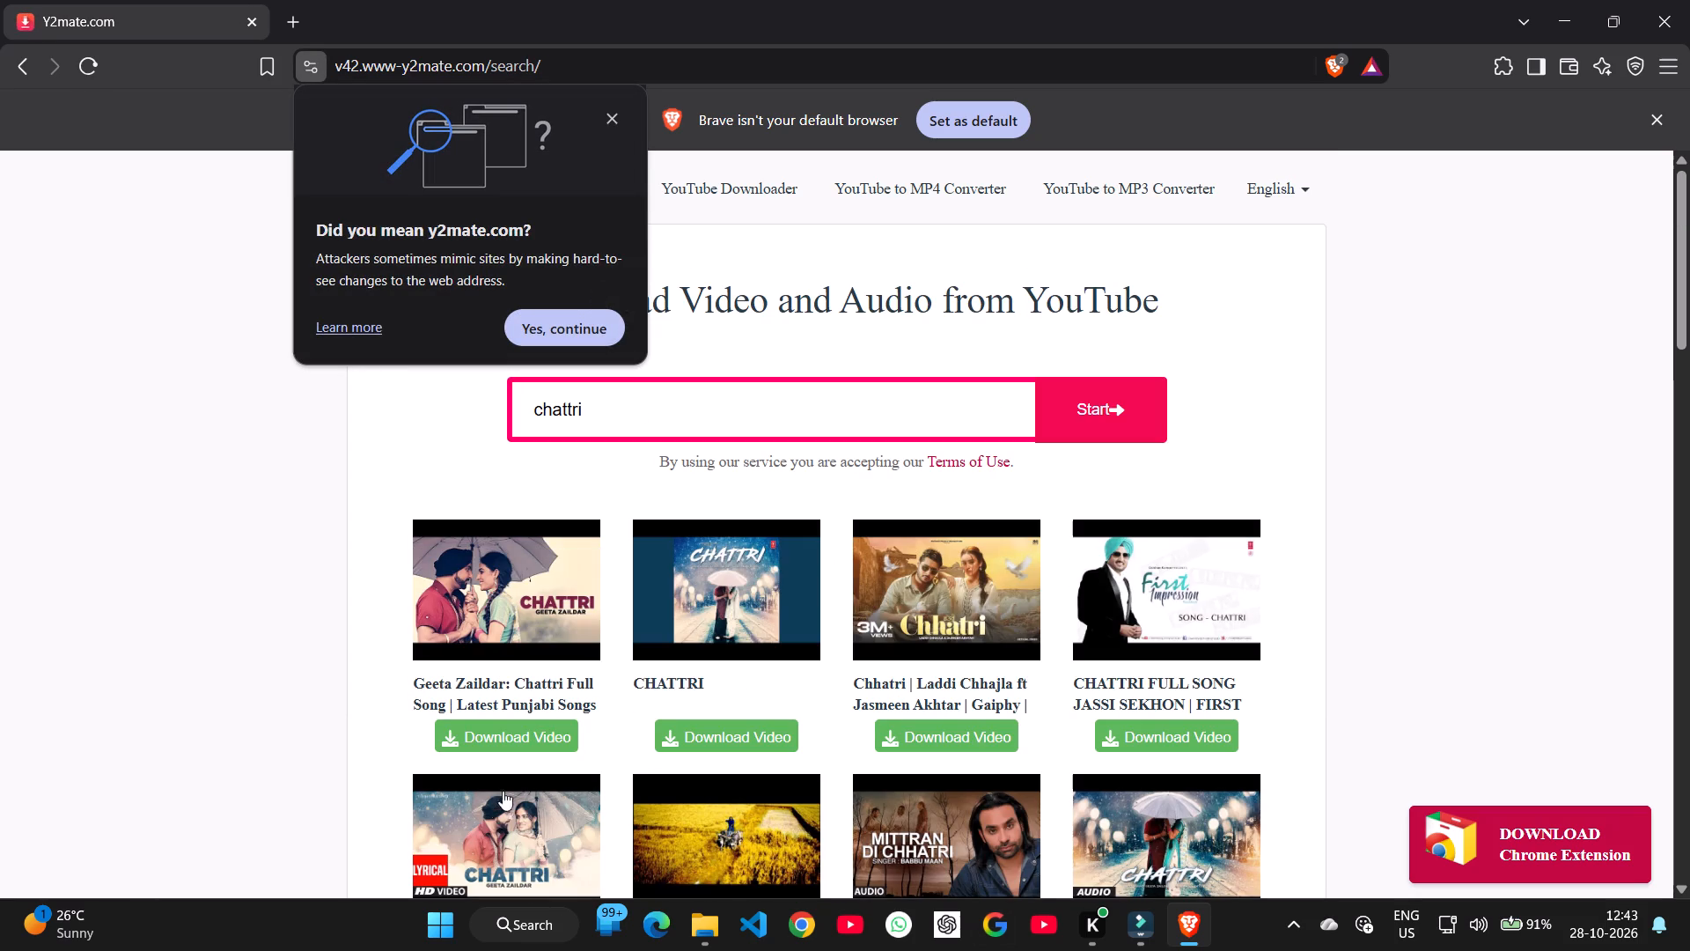
# Download Geeta Zaildar's Chattri Full Song as a 320kbps MP3 and save it as chhatri in the Music NIT folder.
pyautogui.click(525, 736)
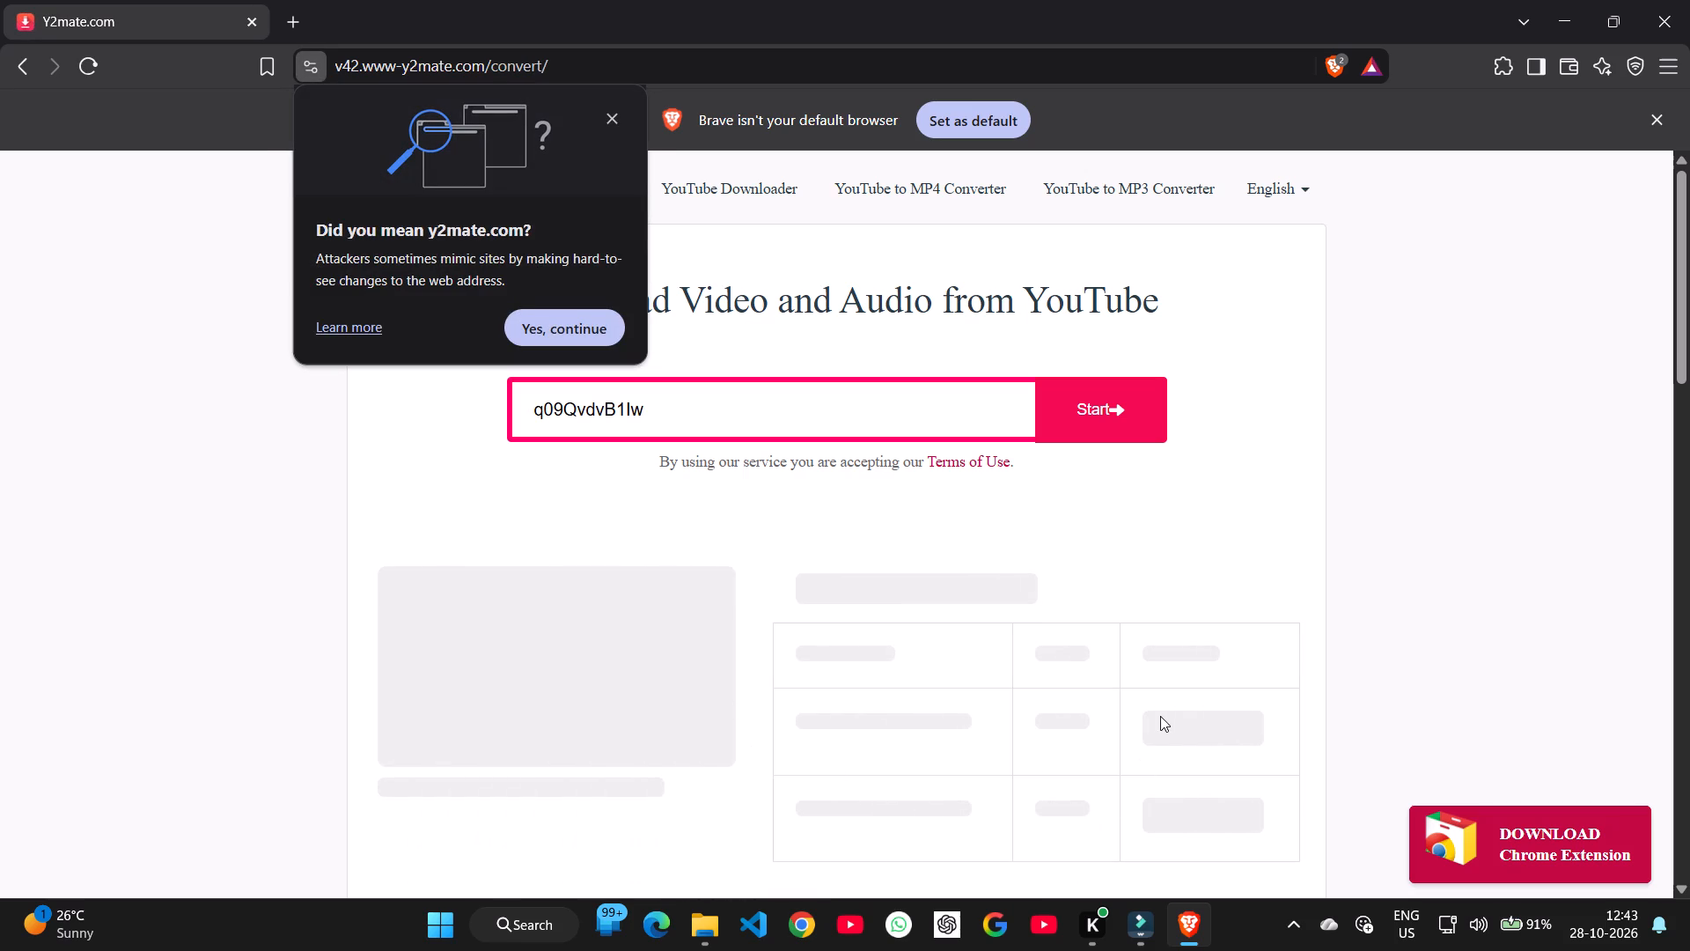
pyautogui.click(1150, 736)
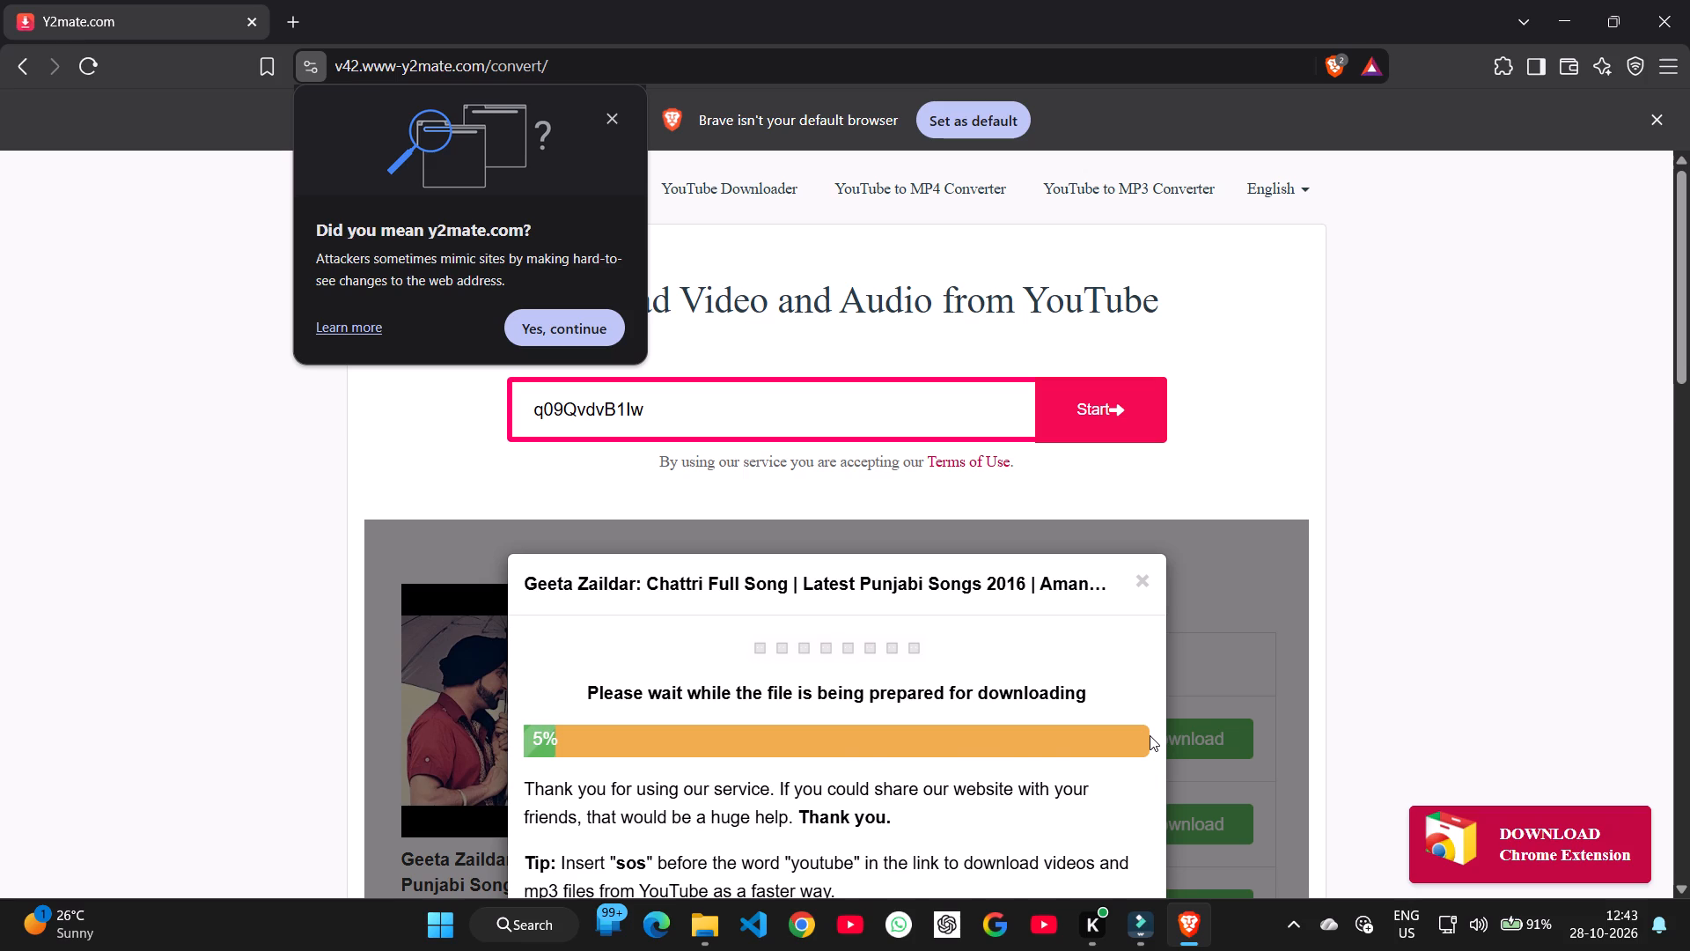
pyautogui.click(864, 643)
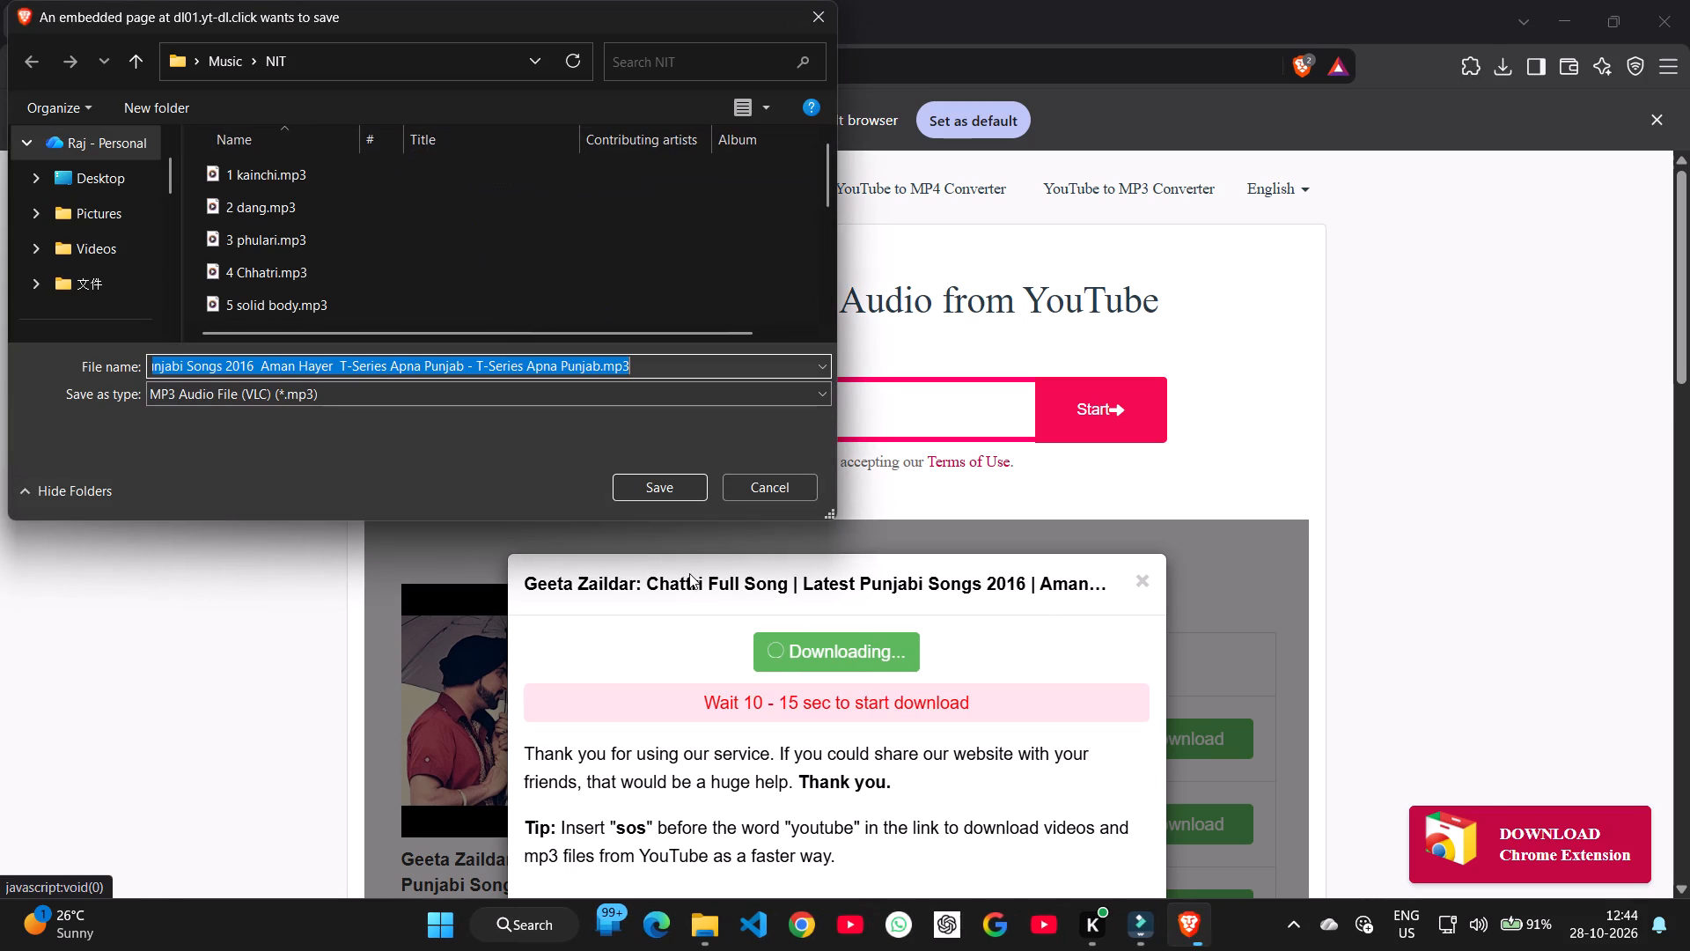
pyautogui.write('chhatri')
pyautogui.press('Return')
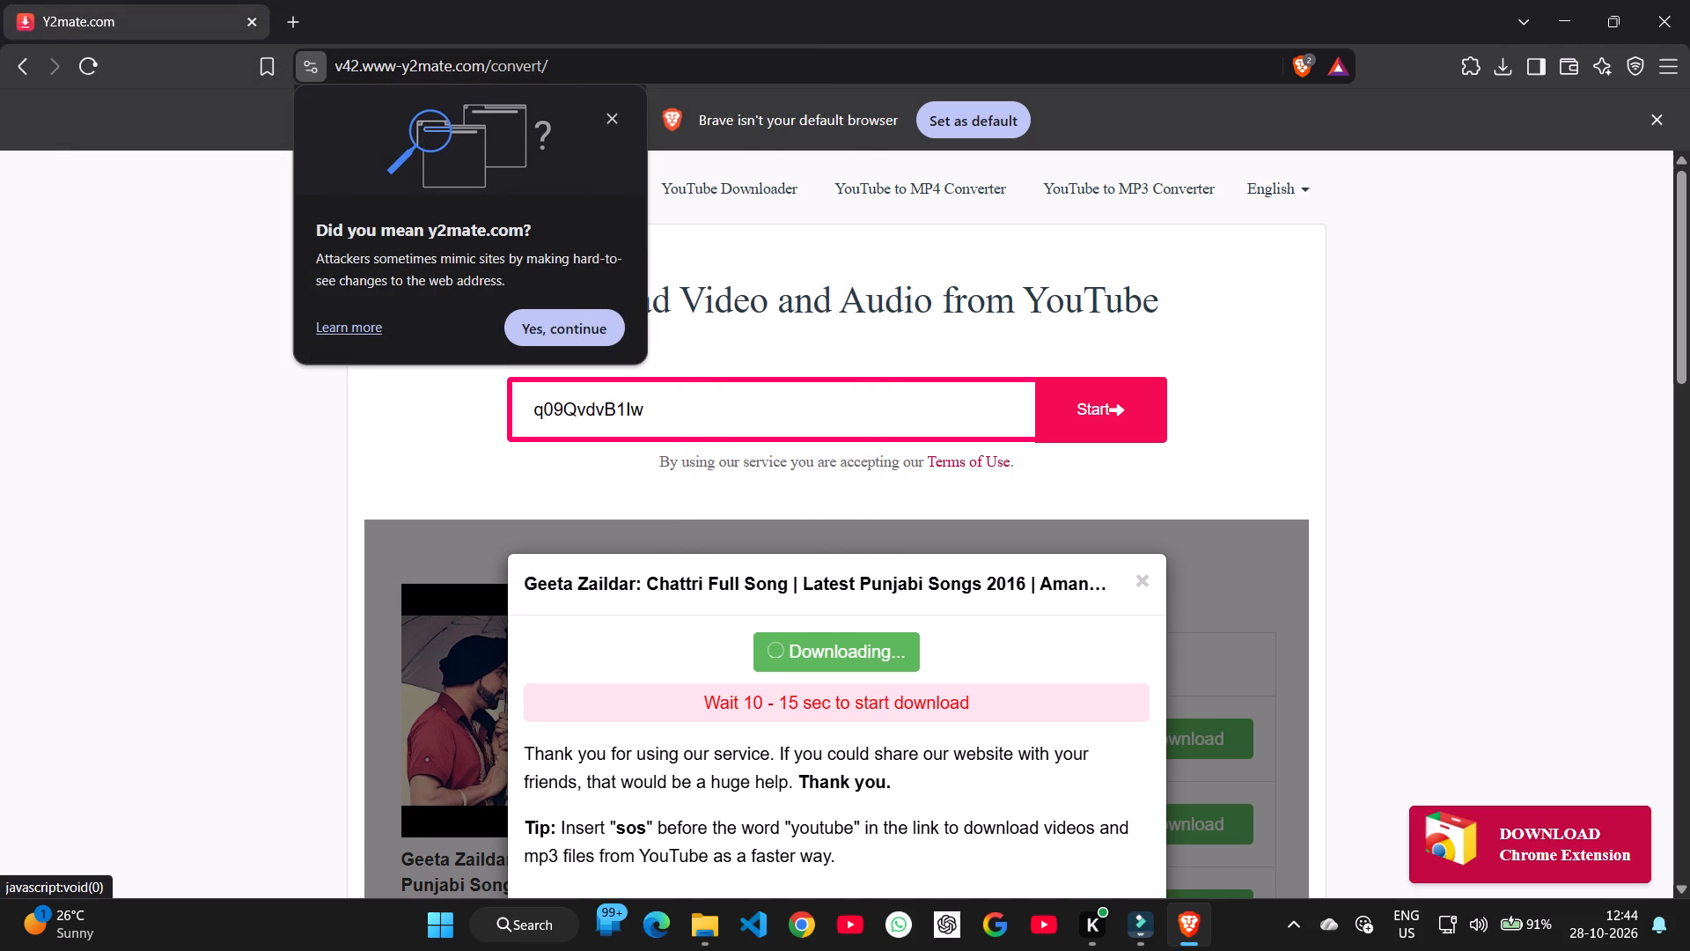
# Return to Filmora and delete 4 Chhatri from the project media, including its clip on the timeline.
pyautogui.click(1689, 0)
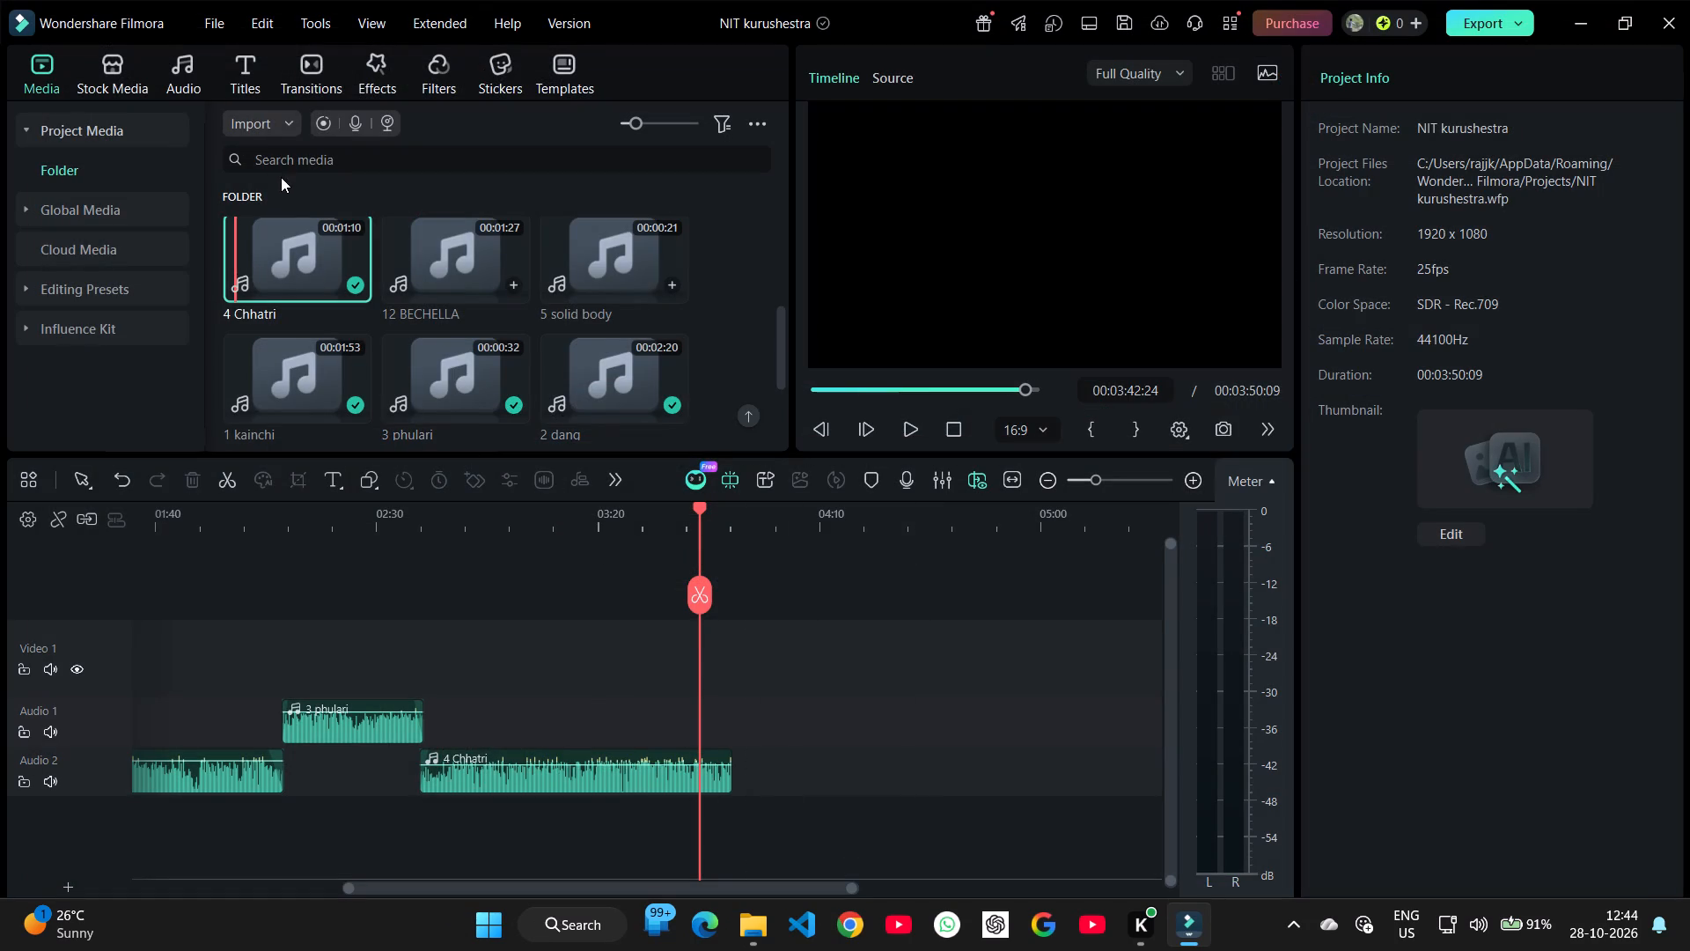
pyautogui.rightClick(305, 244)
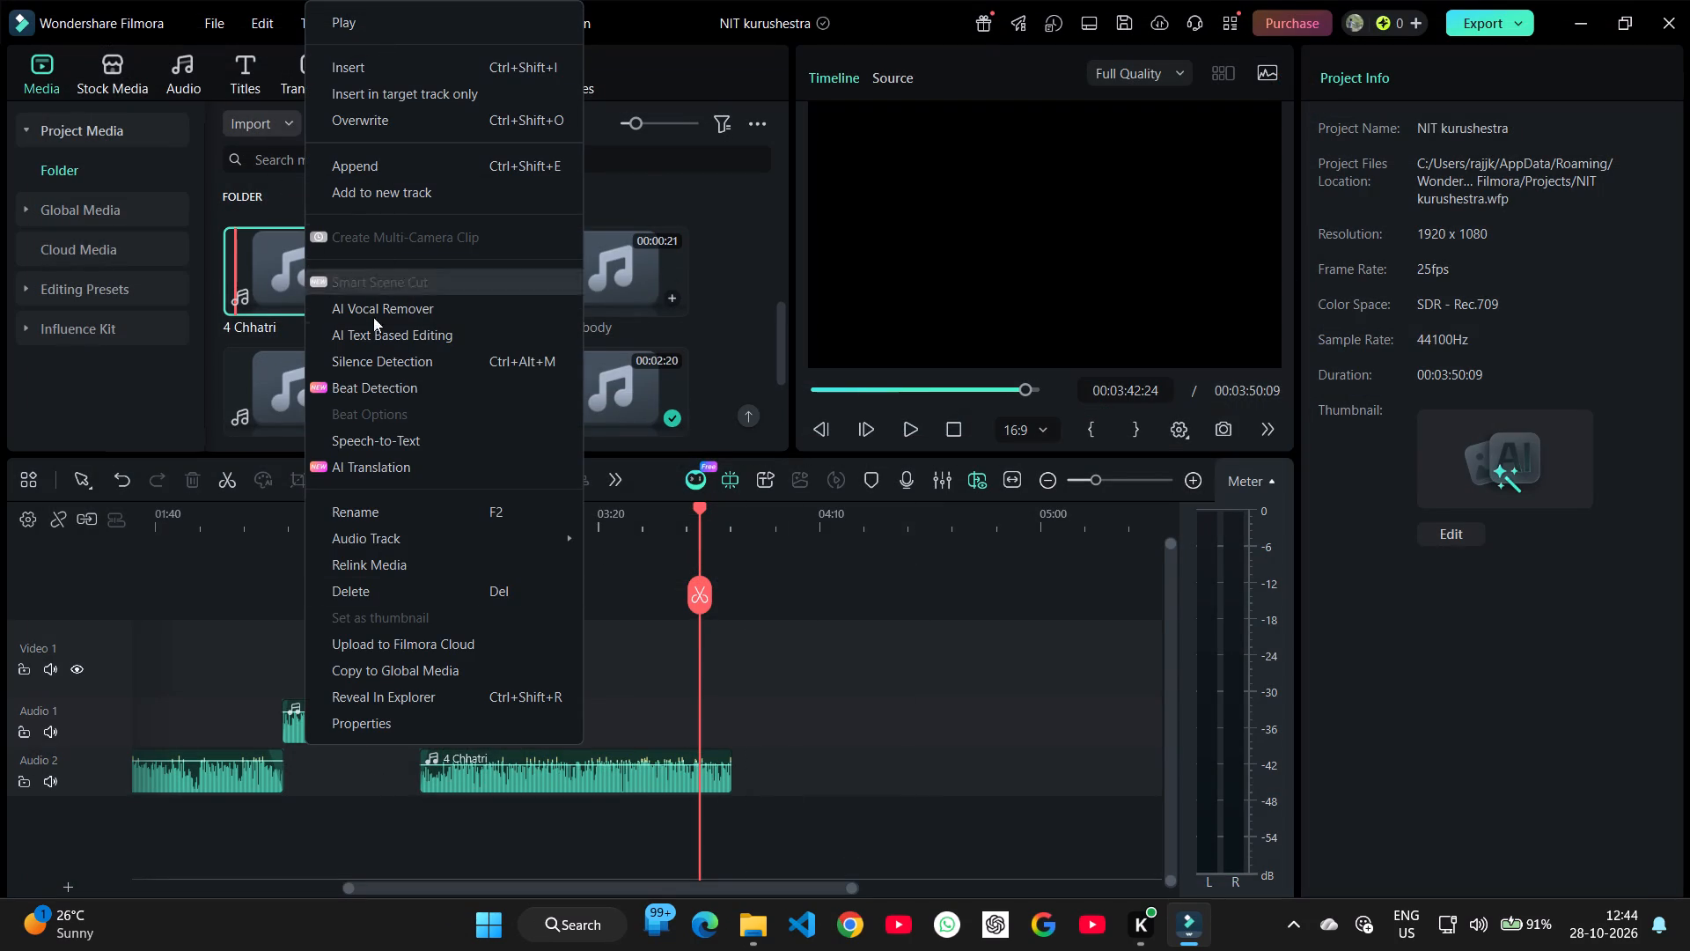
pyautogui.click(378, 600)
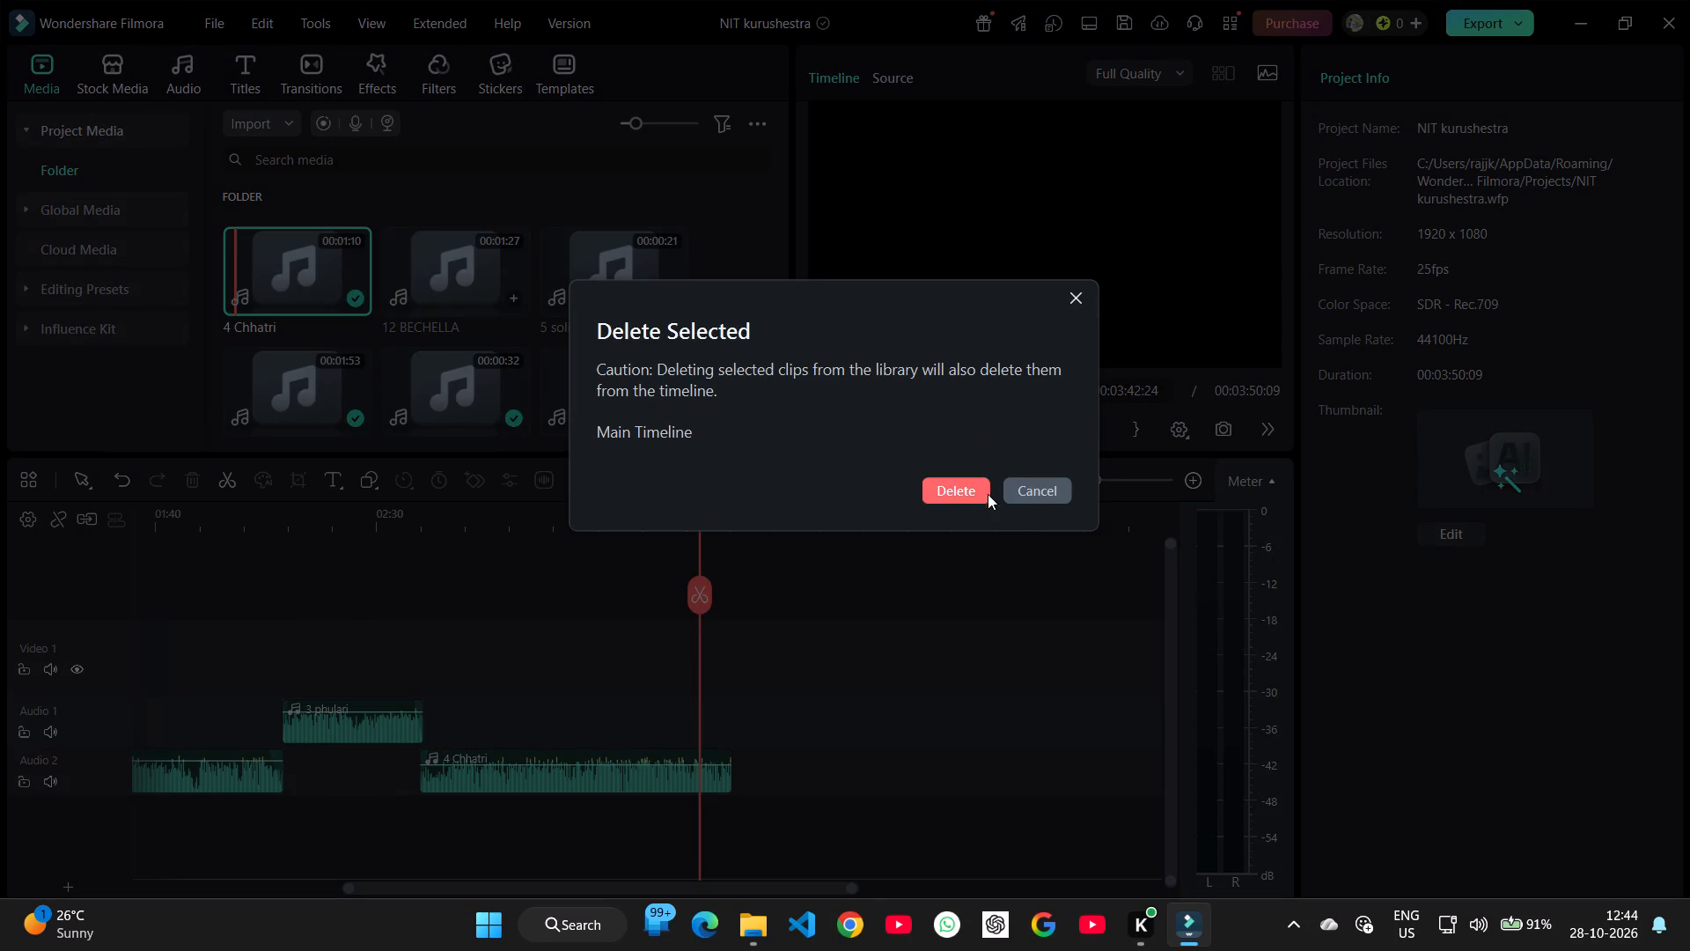
pyautogui.click(979, 494)
# Import chhatri.mp3 from the Music NIT folder into the project media.
pyautogui.scroll(7, 359, 284)
pyautogui.click(346, 288)
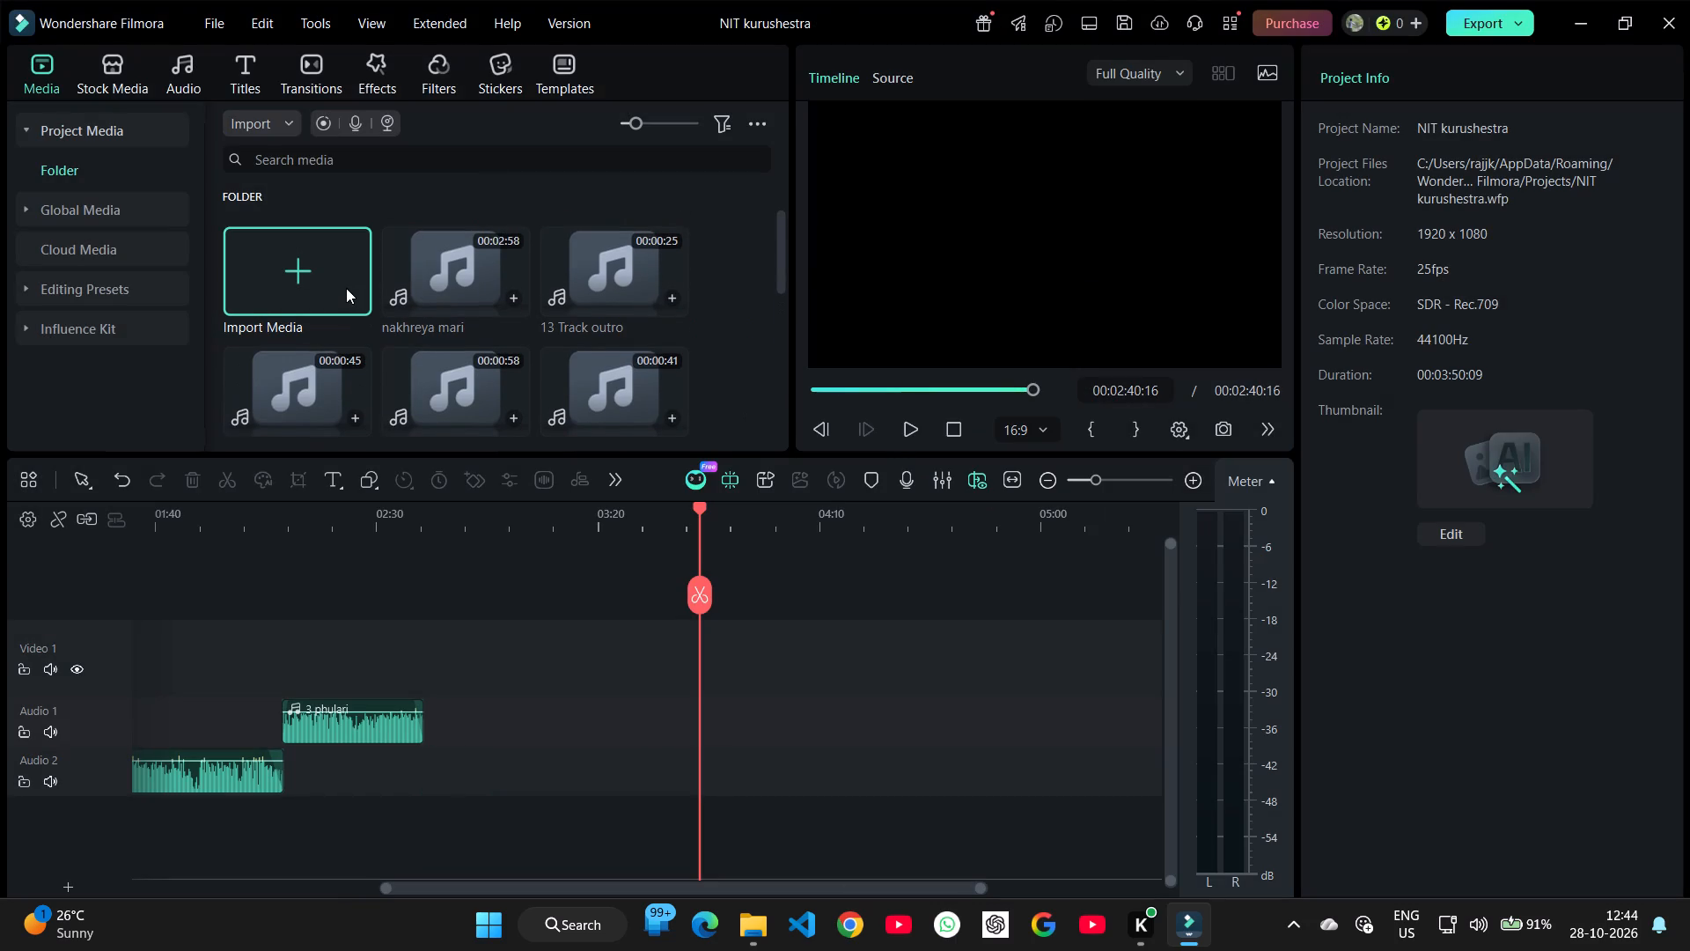
pyautogui.scroll(-6, 327, 181)
pyautogui.click(316, 369)
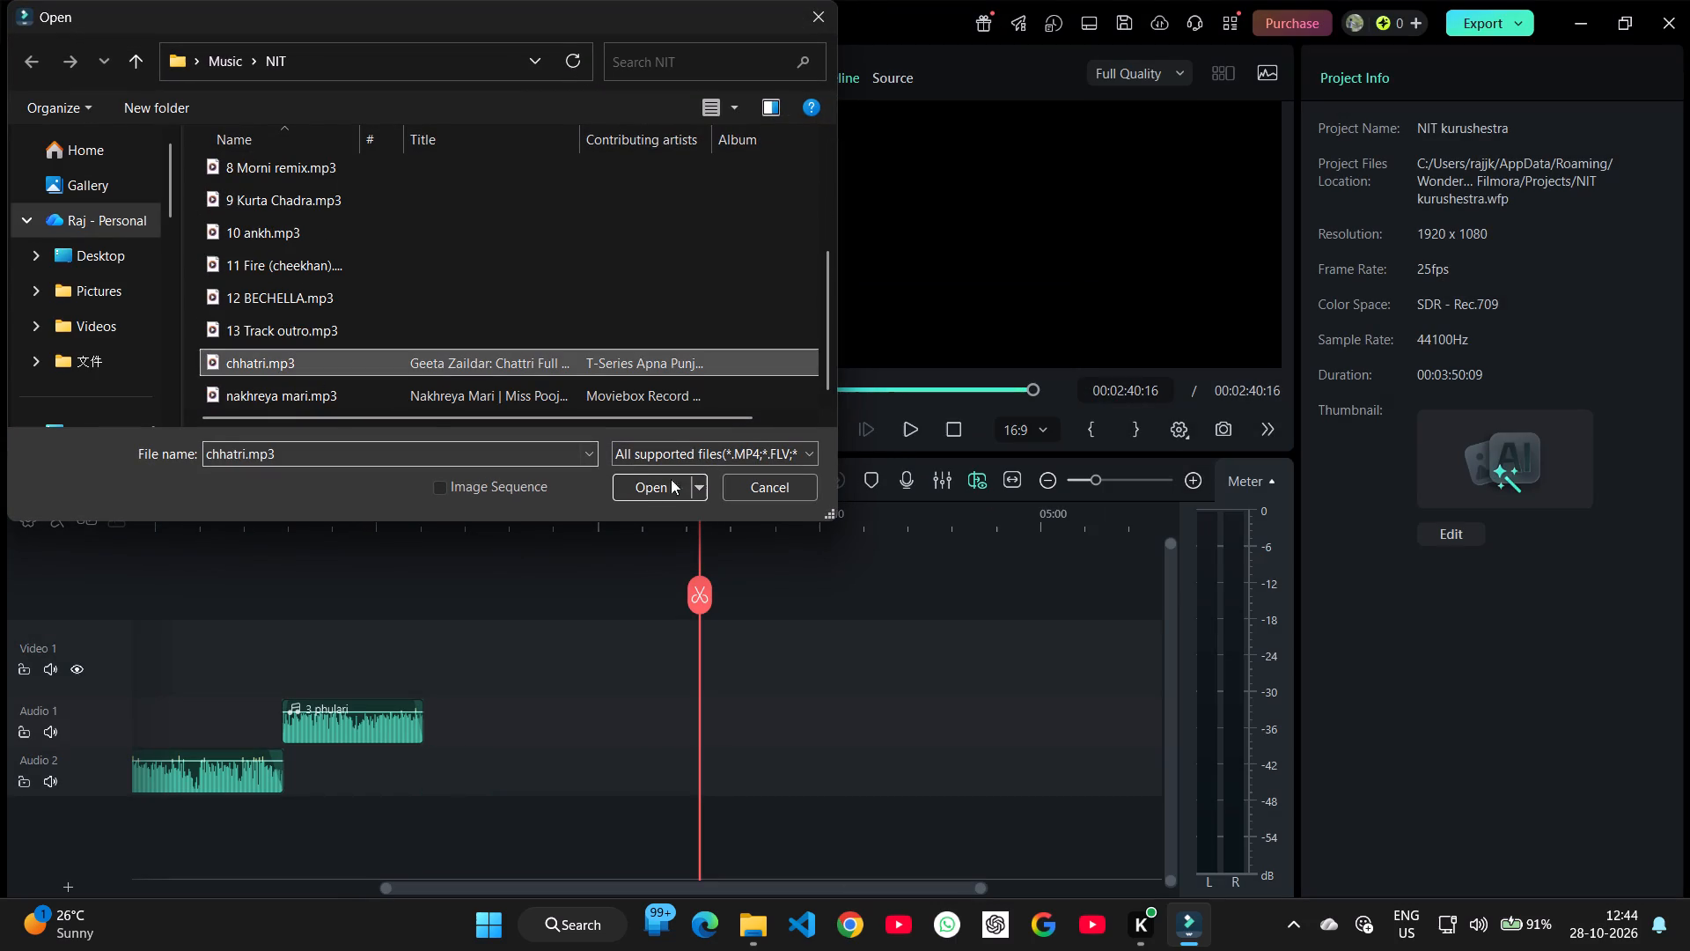
pyautogui.click(649, 483)
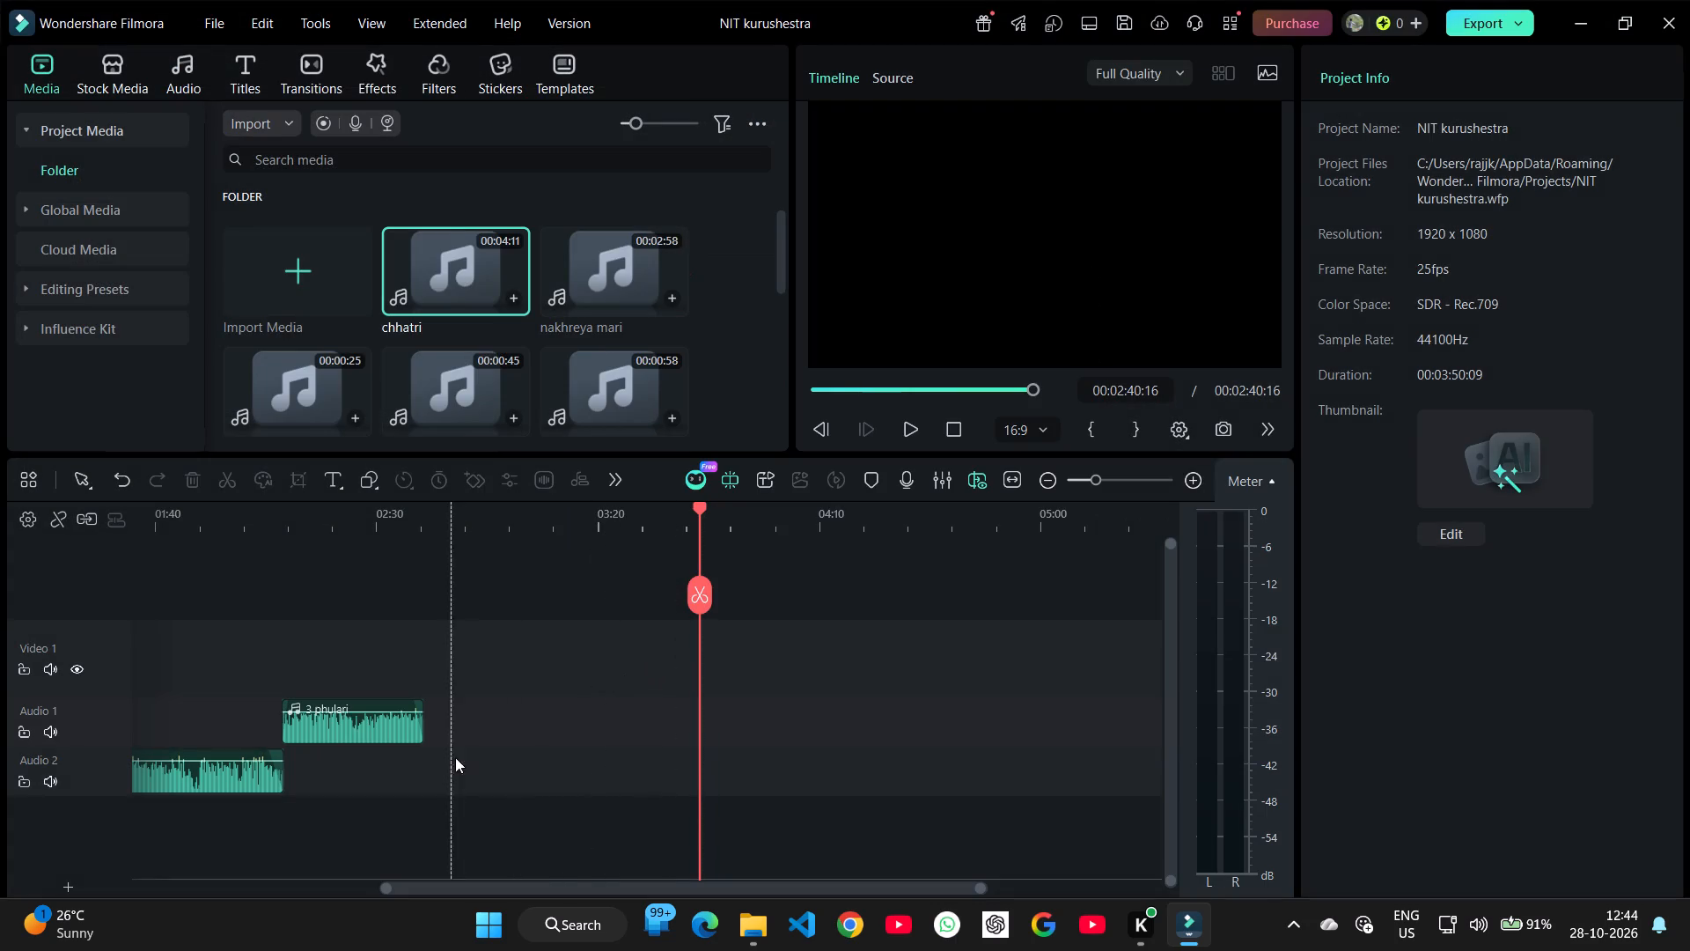
# Place the new chhatri song on Audio 2 directly after the end of 3 phulari.
pyautogui.moveTo(445, 268); pyautogui.dragTo(430, 785)
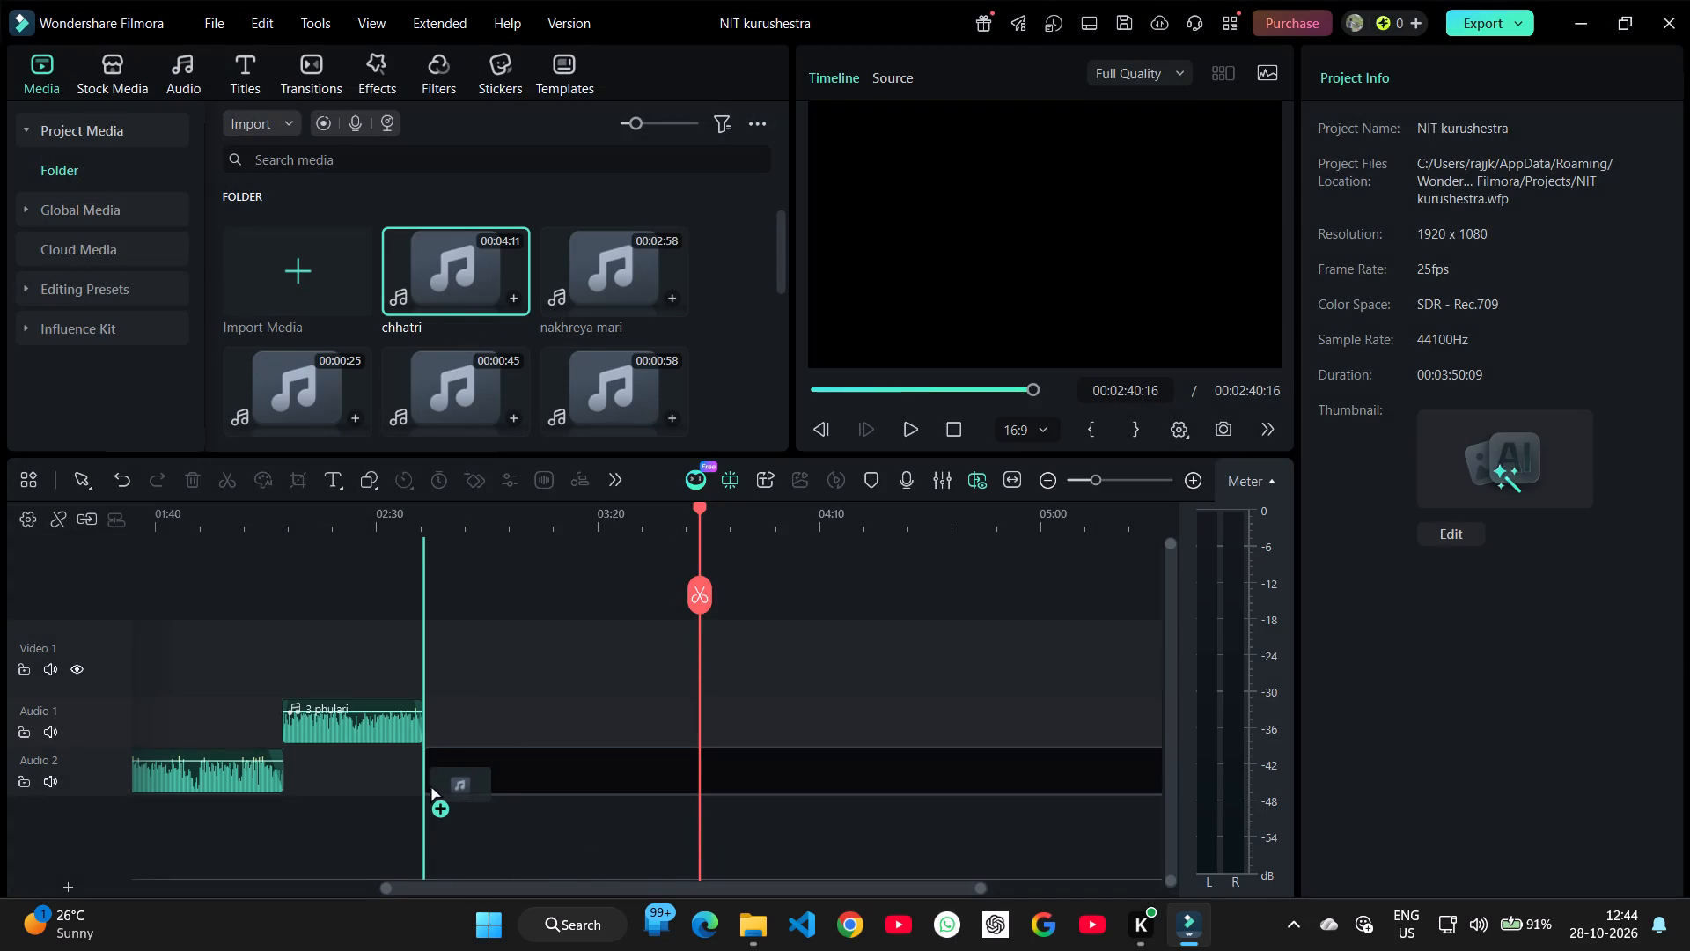
pyautogui.moveTo(430, 785); pyautogui.dragTo(428, 785)
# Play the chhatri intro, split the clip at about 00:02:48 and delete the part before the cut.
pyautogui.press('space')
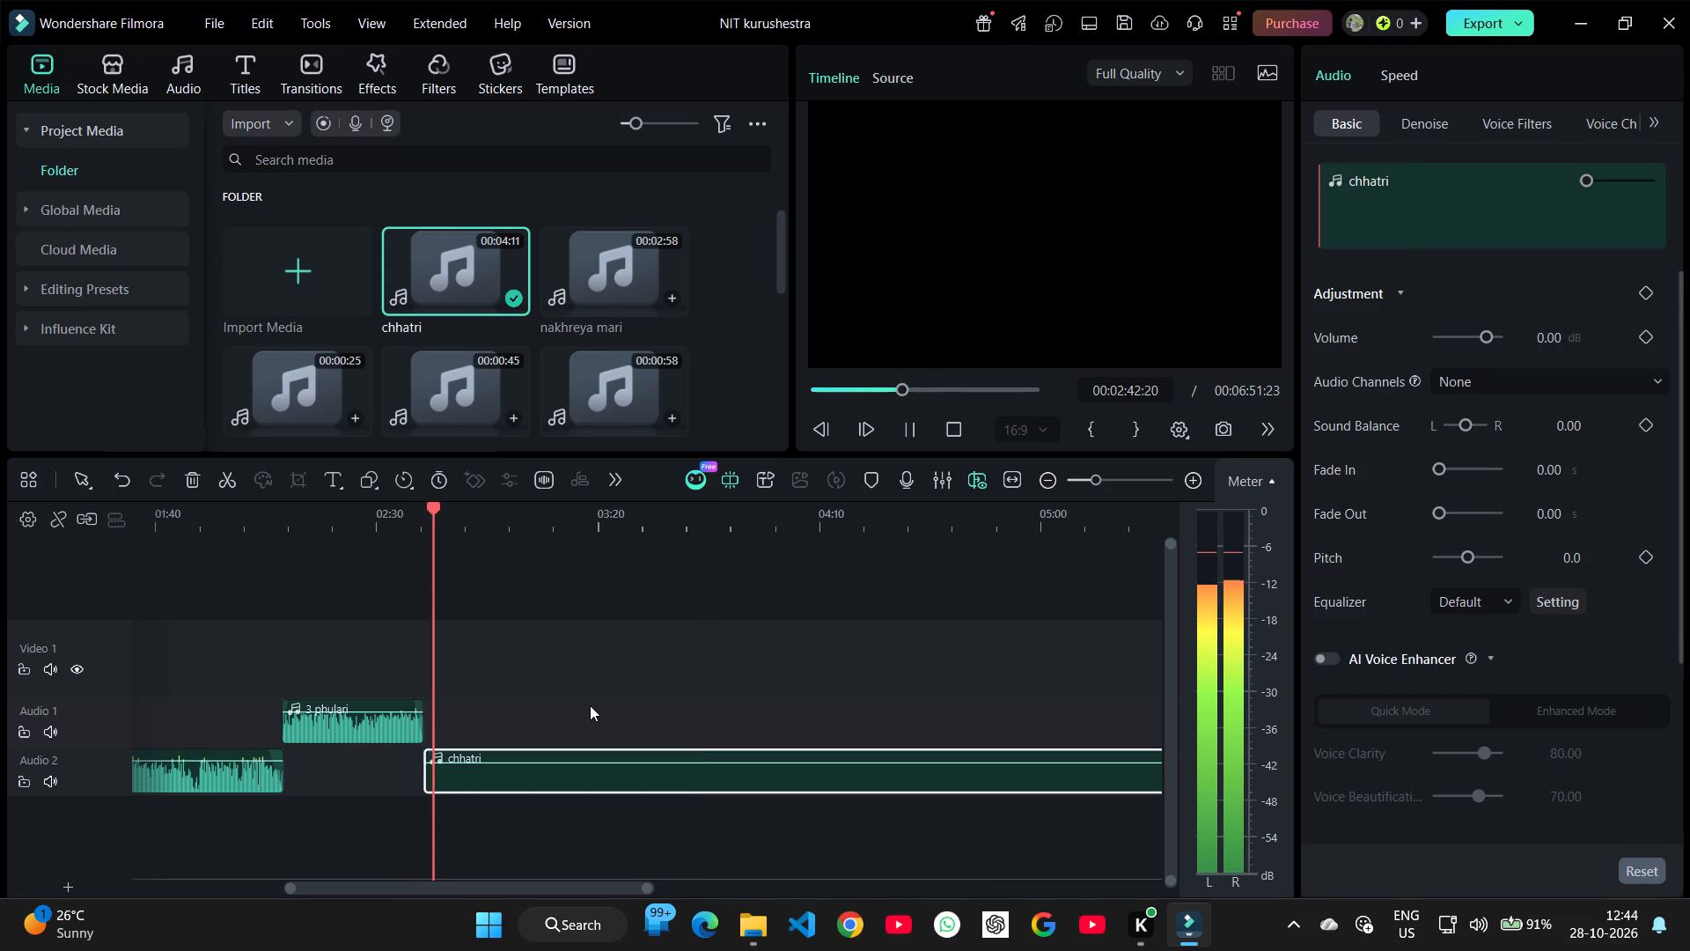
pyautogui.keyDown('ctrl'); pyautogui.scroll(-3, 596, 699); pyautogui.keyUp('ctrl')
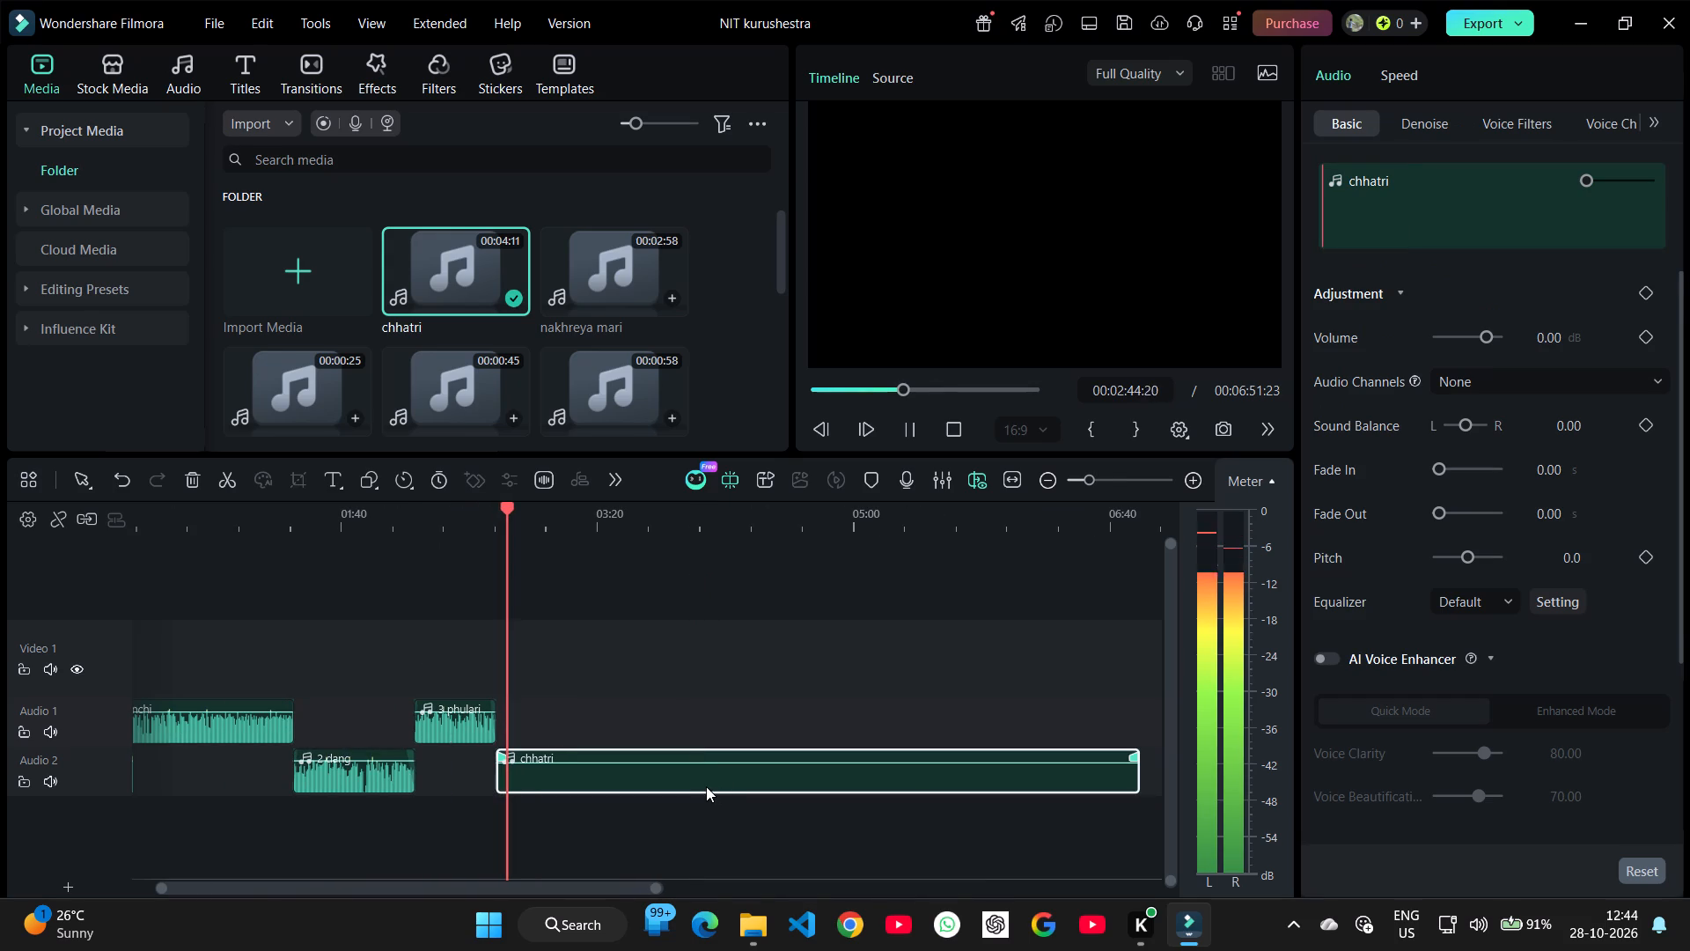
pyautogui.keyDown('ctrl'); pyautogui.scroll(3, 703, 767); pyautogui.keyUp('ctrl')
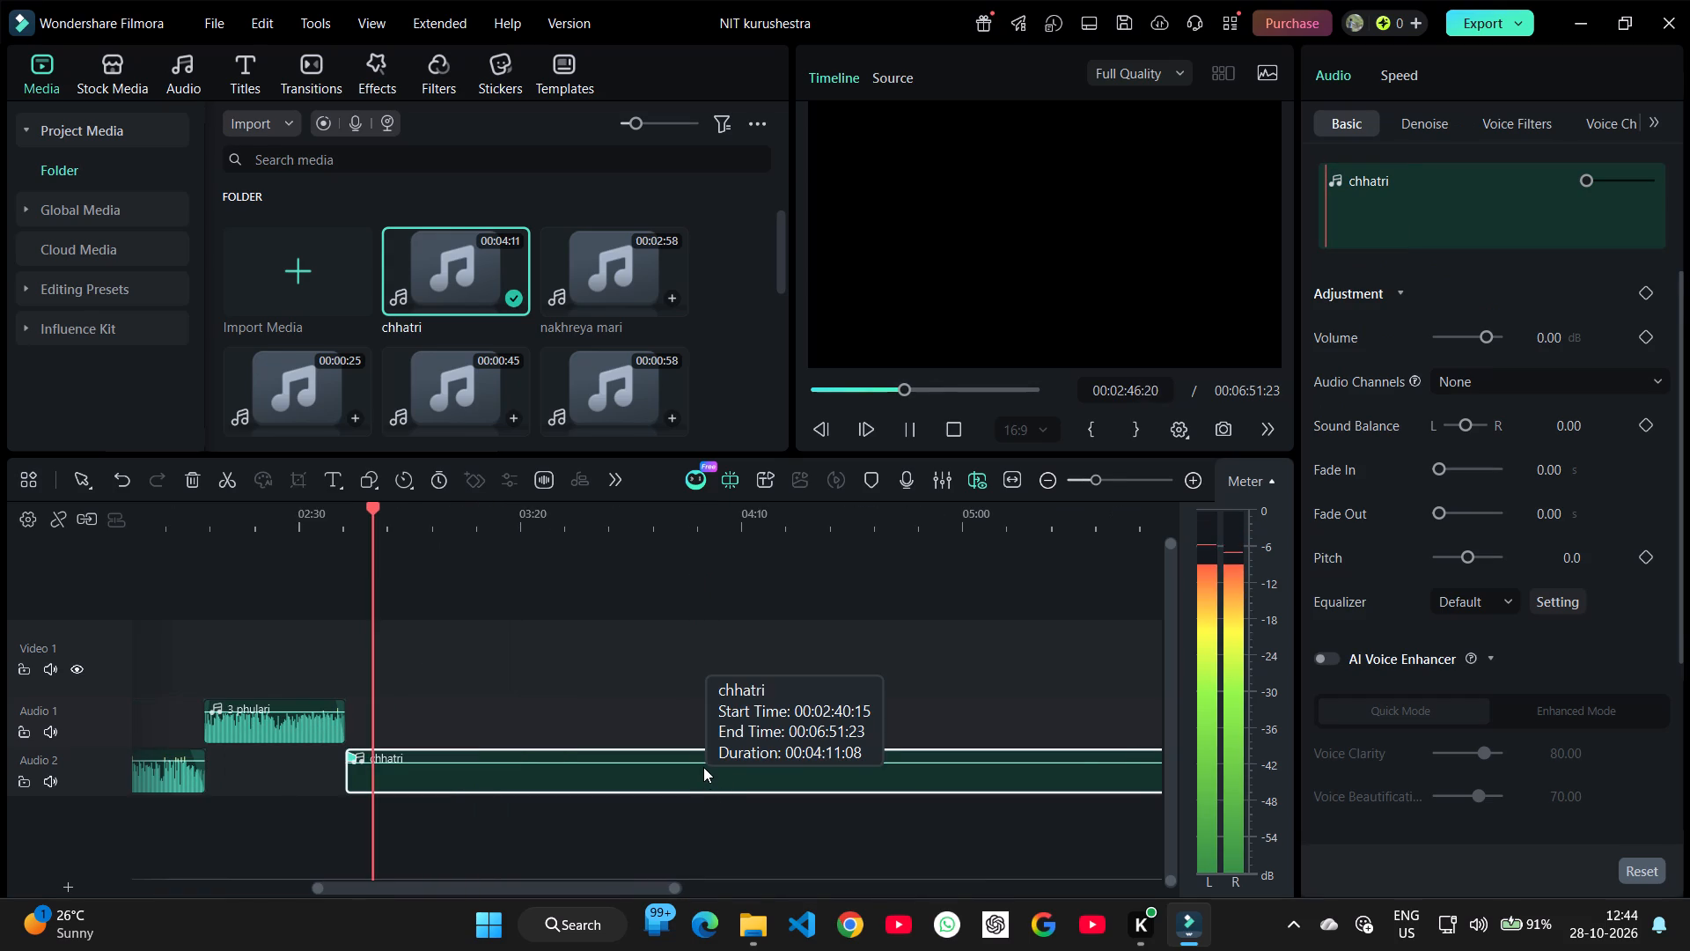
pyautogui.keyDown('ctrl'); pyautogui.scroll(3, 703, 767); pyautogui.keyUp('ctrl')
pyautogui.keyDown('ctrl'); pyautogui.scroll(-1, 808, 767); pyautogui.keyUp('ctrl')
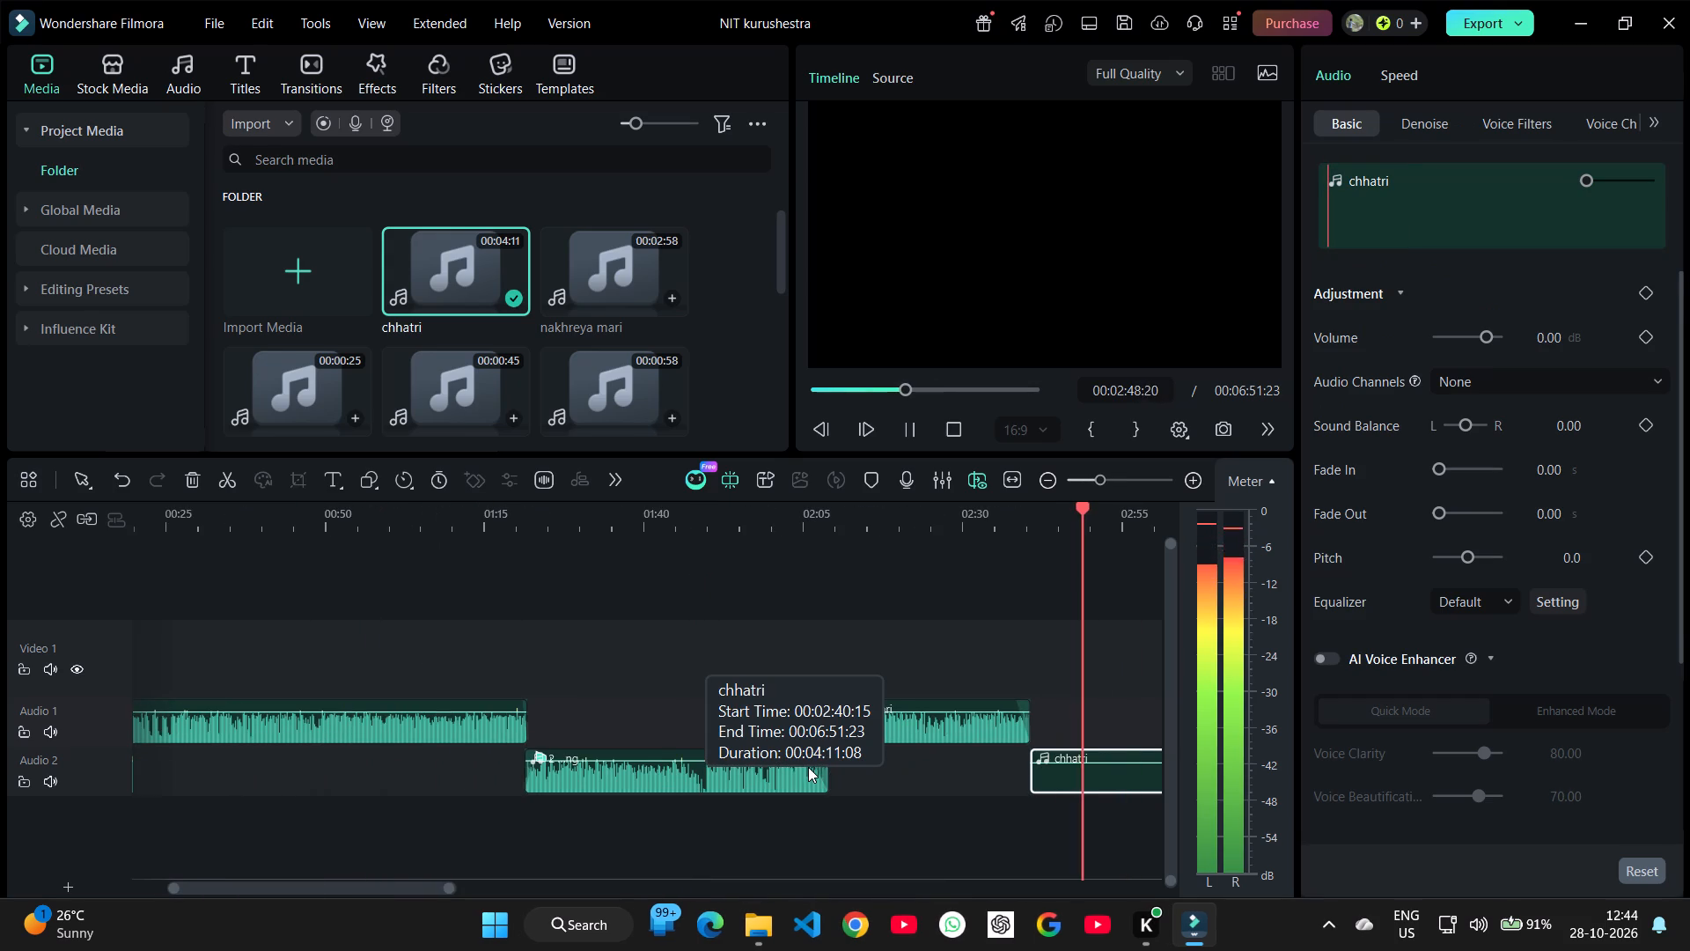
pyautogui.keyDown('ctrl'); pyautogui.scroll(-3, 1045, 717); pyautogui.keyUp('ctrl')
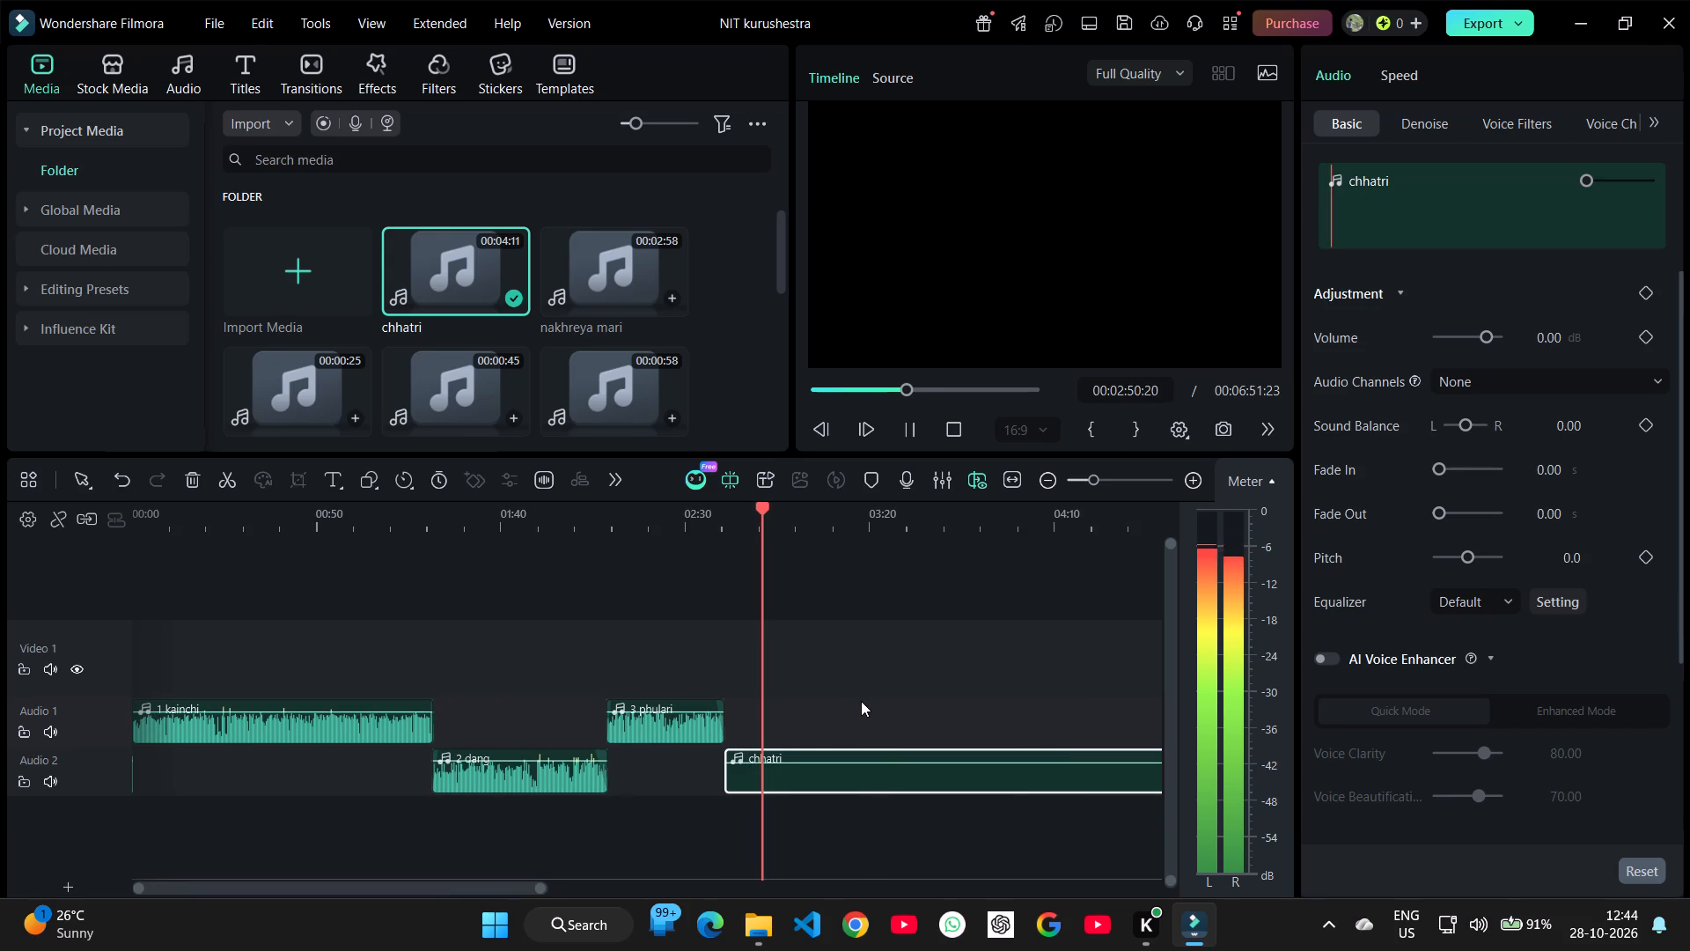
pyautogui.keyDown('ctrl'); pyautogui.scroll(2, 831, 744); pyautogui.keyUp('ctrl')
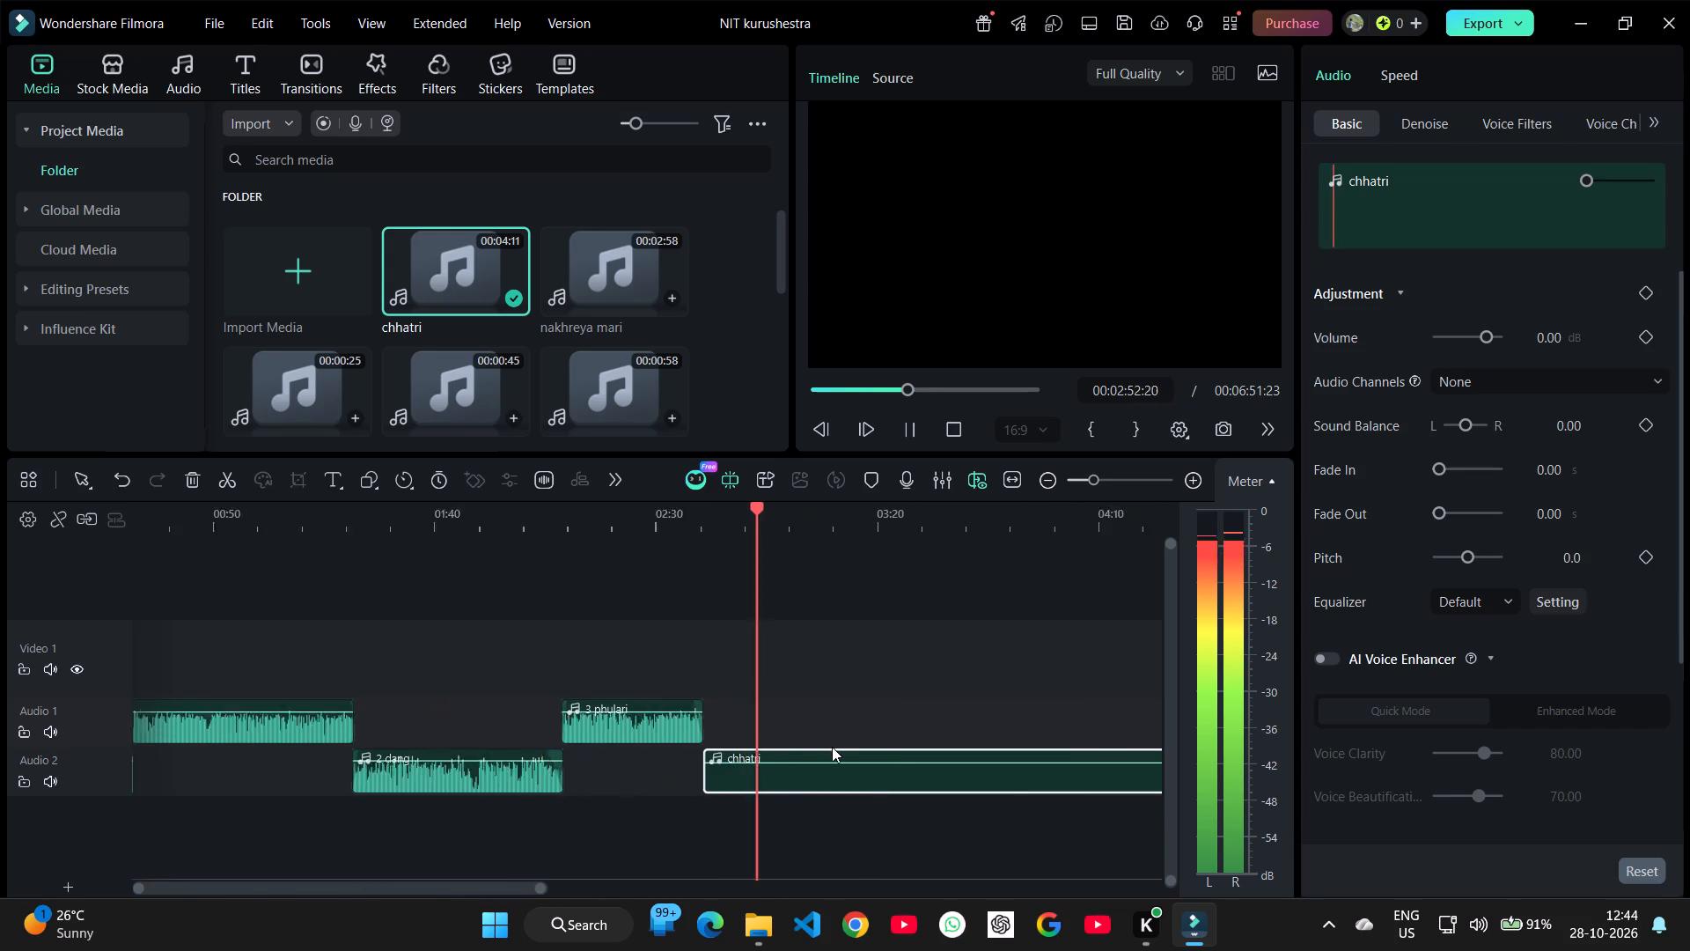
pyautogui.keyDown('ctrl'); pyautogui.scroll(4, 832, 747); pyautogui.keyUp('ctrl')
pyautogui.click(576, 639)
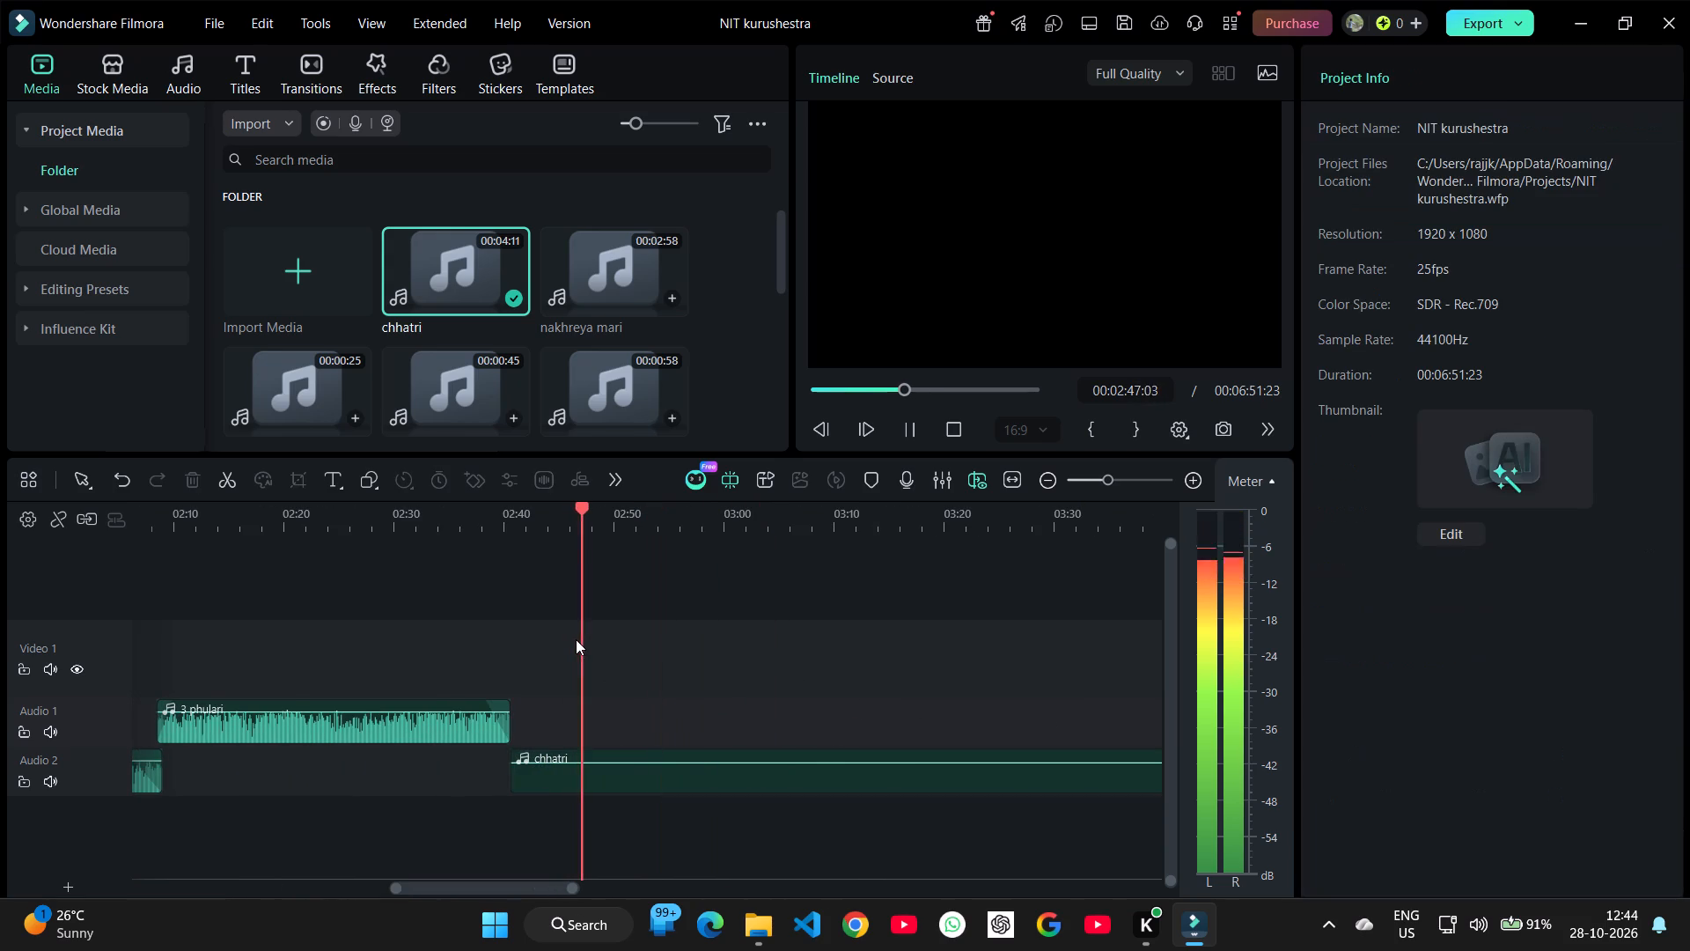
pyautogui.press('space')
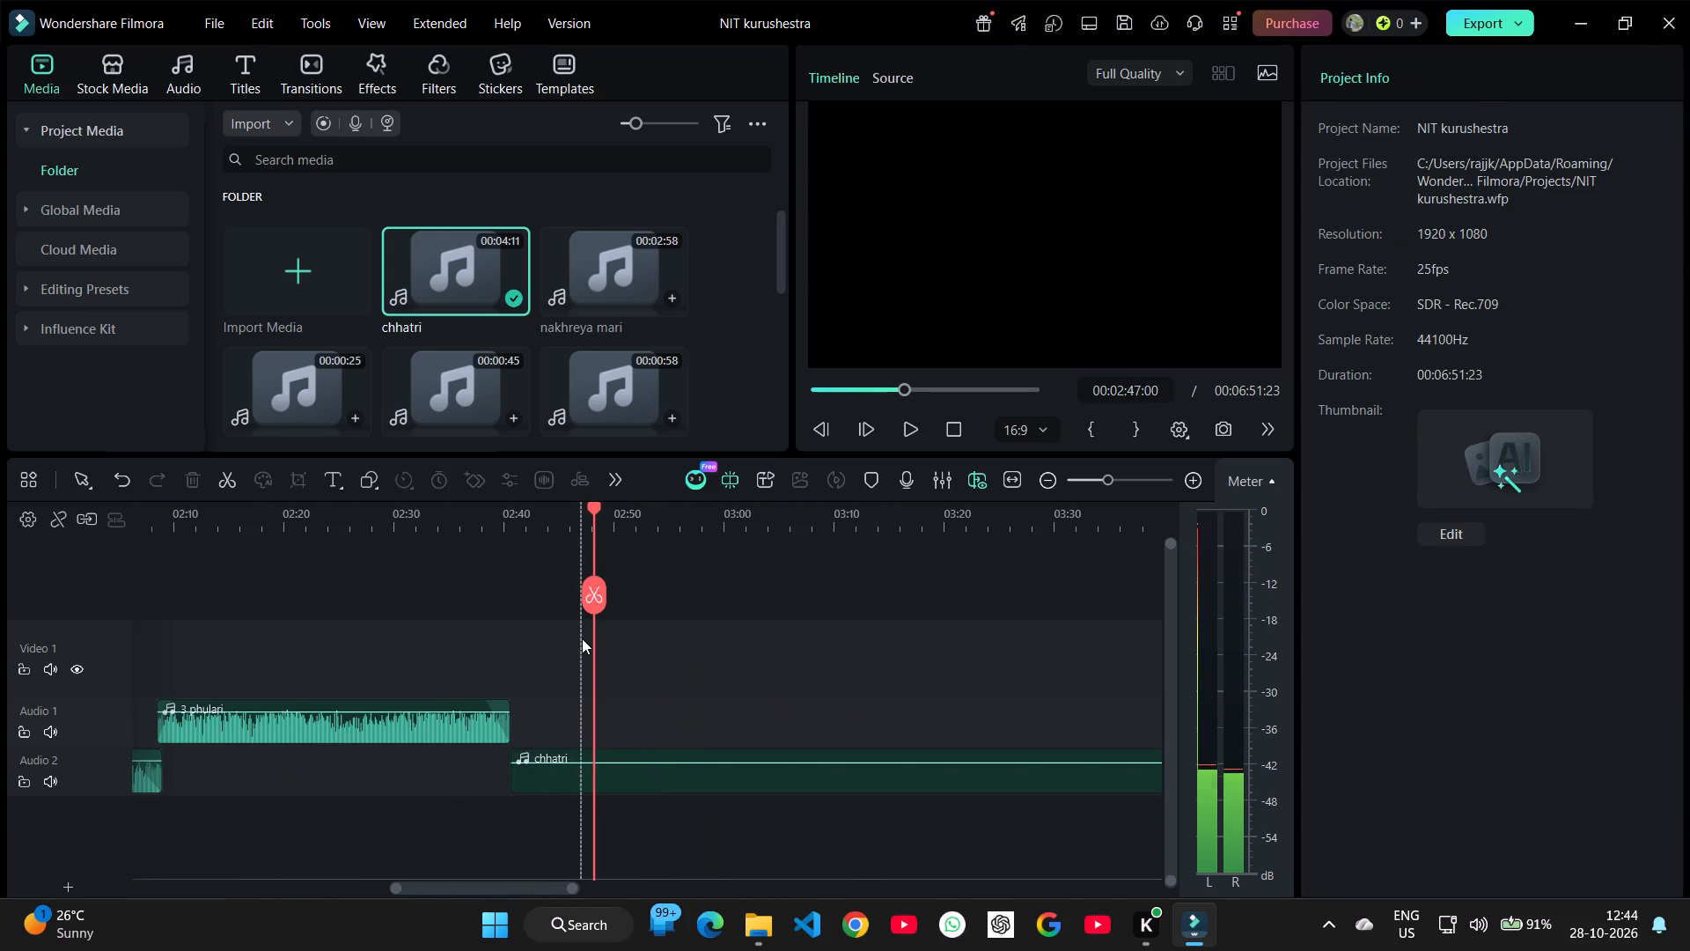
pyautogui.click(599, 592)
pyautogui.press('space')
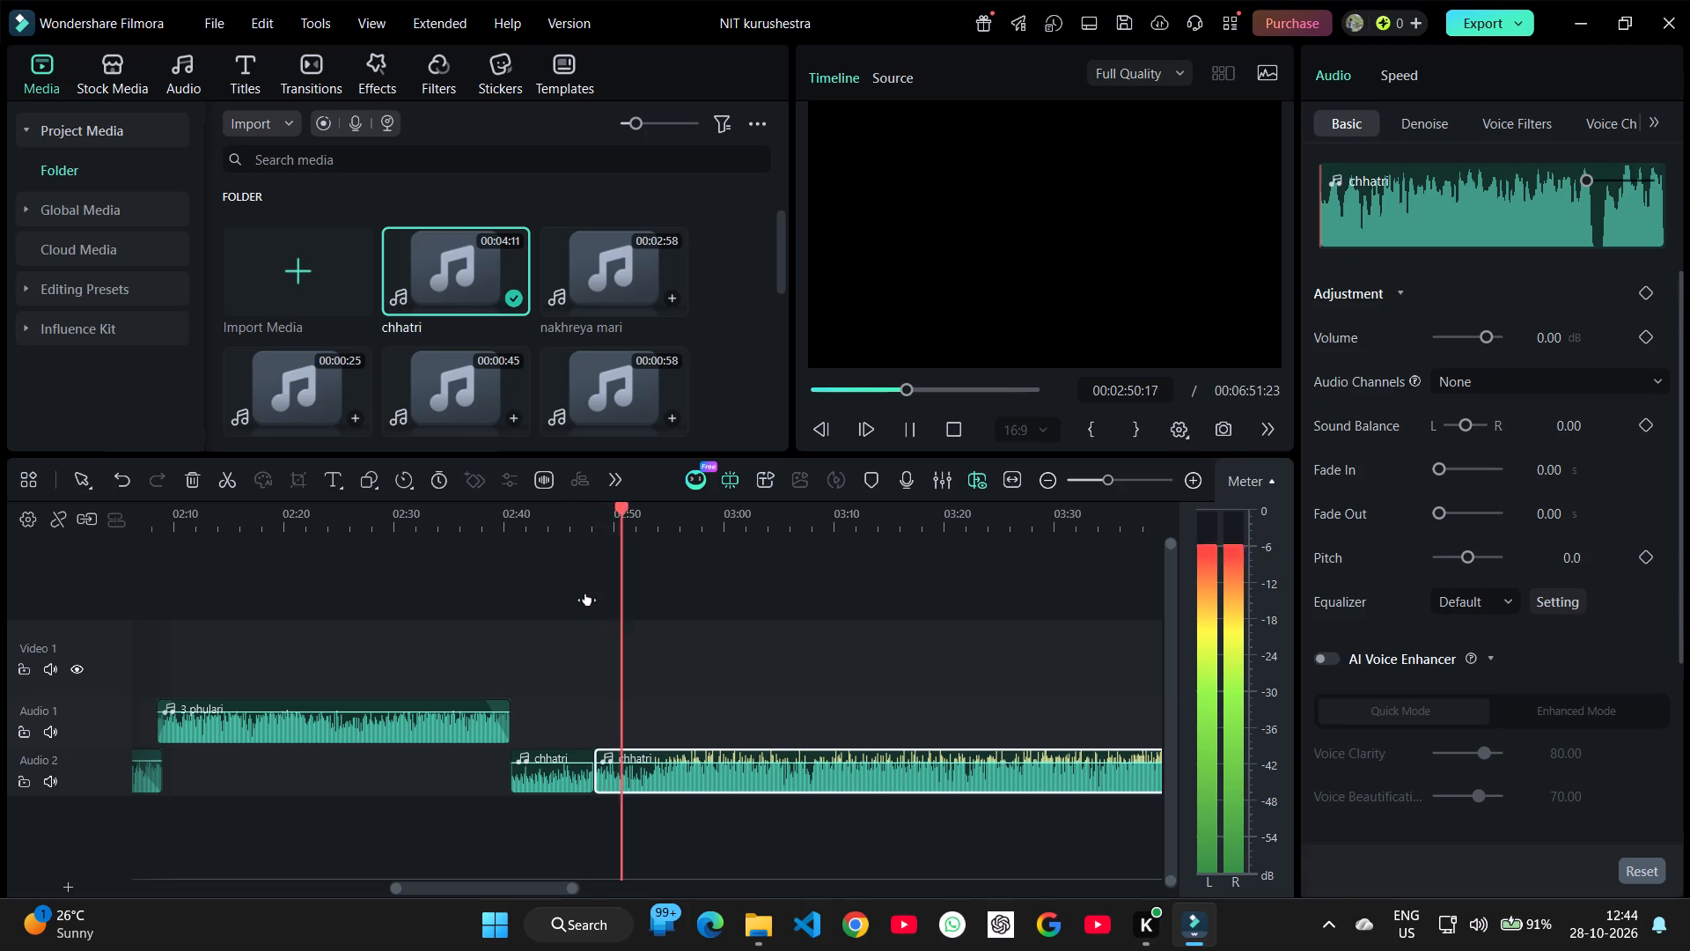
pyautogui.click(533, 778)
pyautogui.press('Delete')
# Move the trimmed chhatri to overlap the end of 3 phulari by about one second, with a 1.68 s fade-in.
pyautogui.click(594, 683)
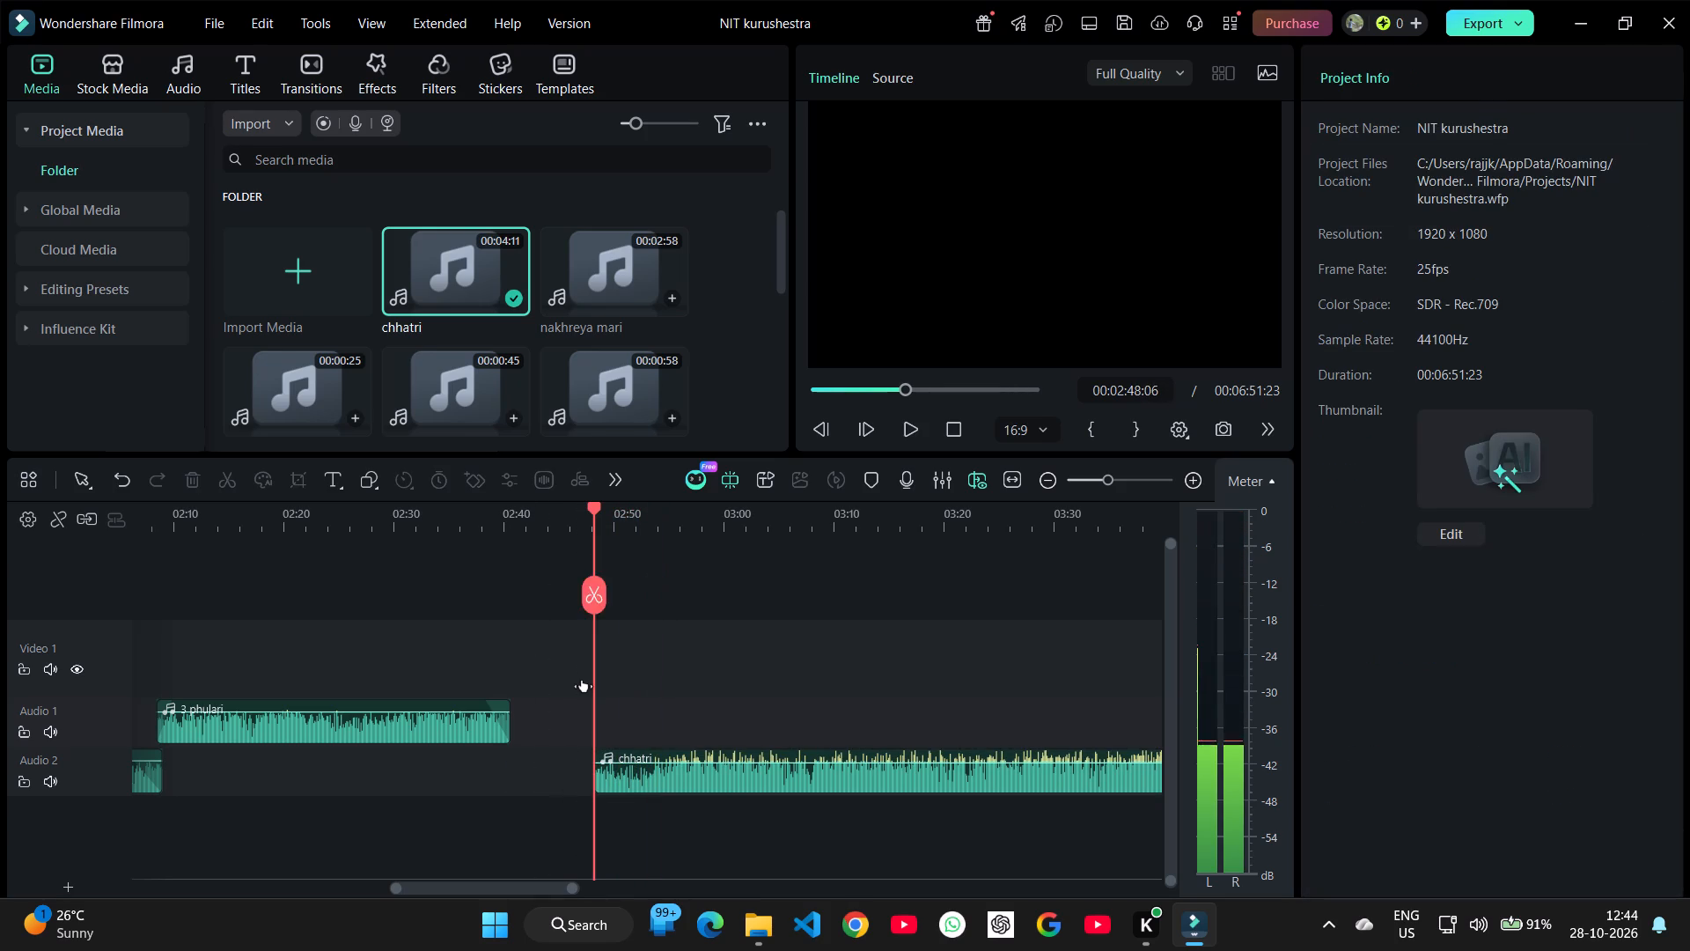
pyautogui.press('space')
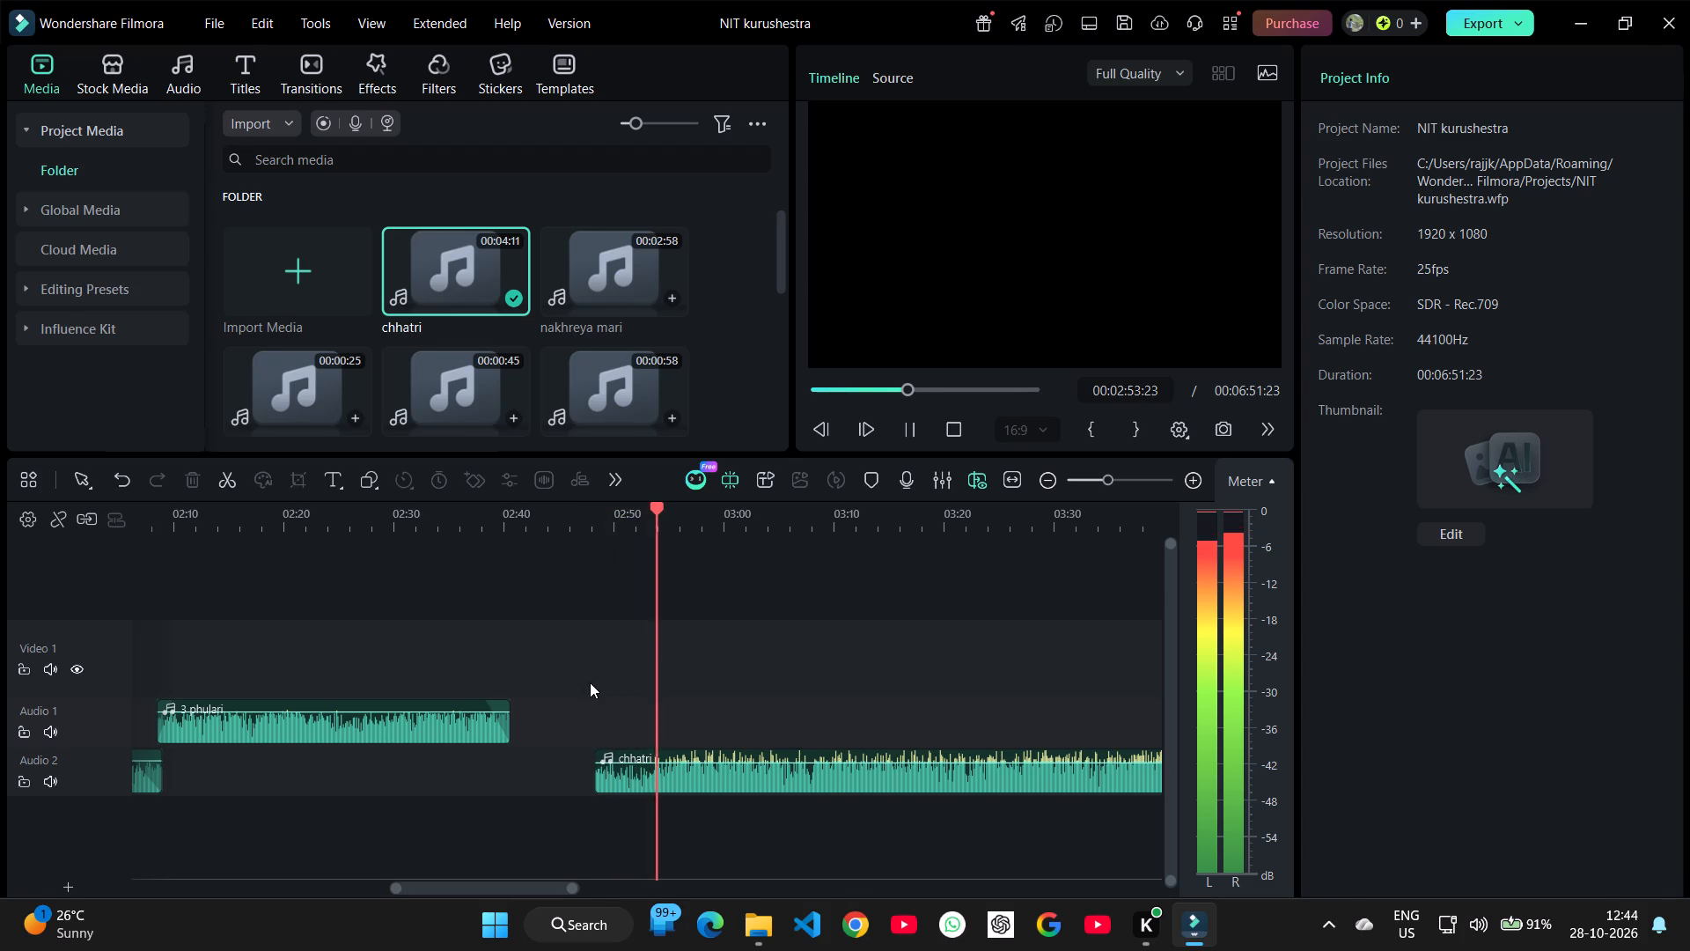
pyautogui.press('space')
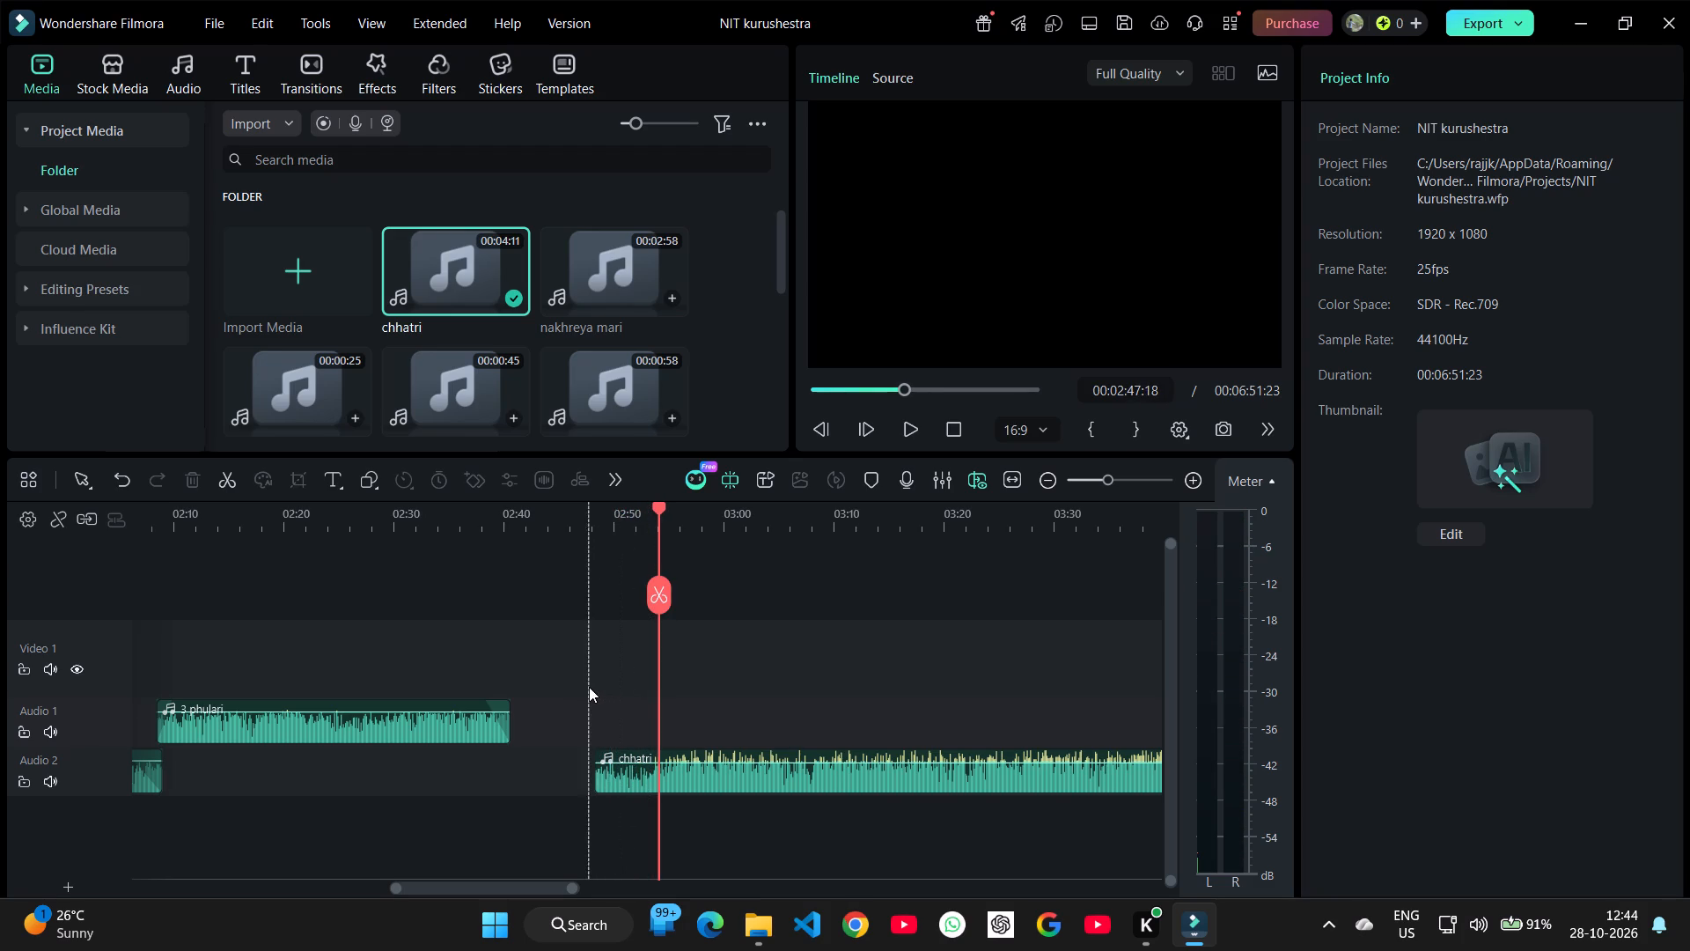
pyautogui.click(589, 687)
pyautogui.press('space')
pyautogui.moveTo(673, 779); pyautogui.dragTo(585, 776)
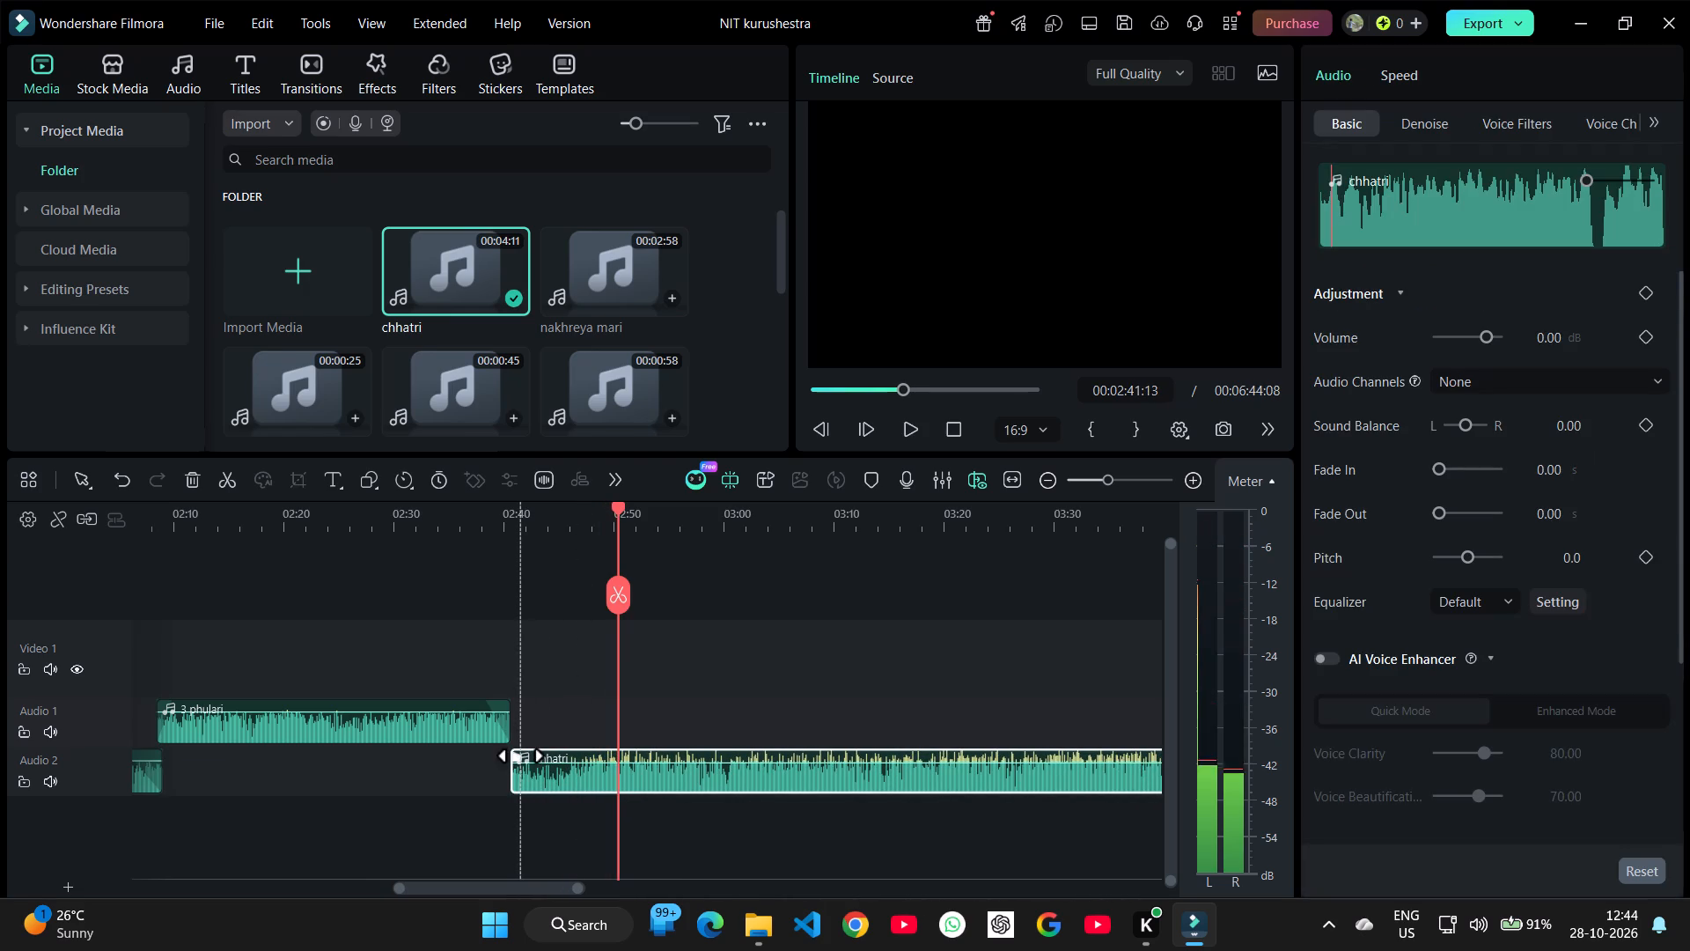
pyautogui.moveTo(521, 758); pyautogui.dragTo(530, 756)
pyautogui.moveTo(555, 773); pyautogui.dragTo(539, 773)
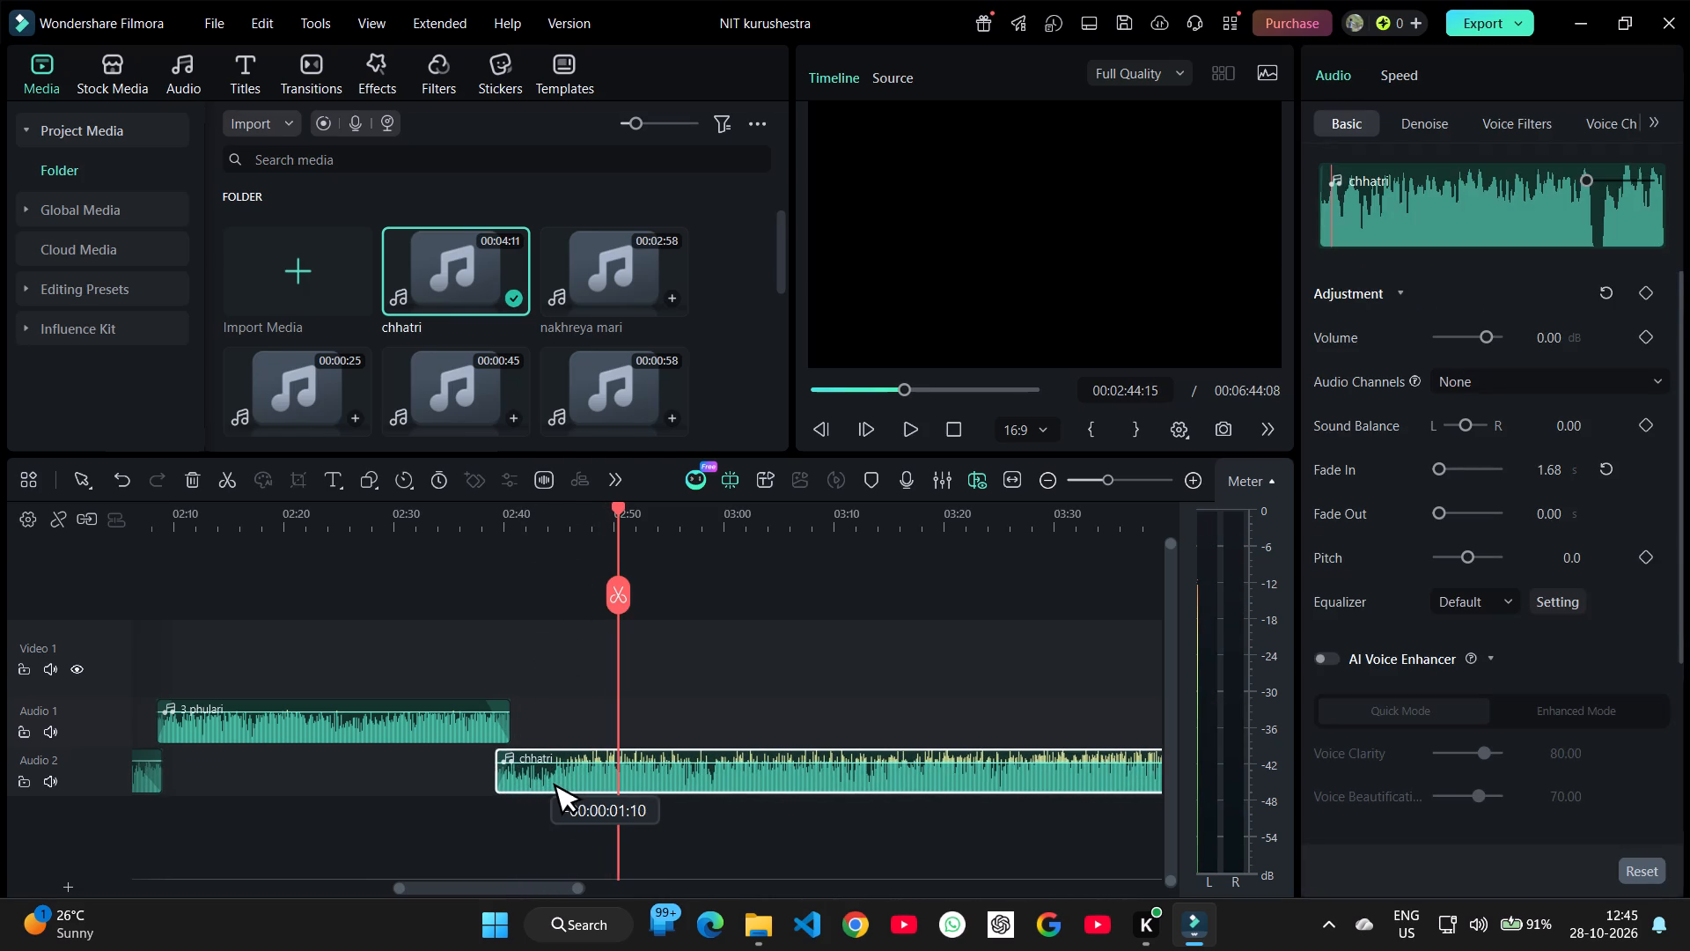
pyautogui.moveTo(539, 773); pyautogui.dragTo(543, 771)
# Listen to the transition from 3 phulari into chhatri up to about 00:02:51.
pyautogui.click(475, 614)
pyautogui.press('space')
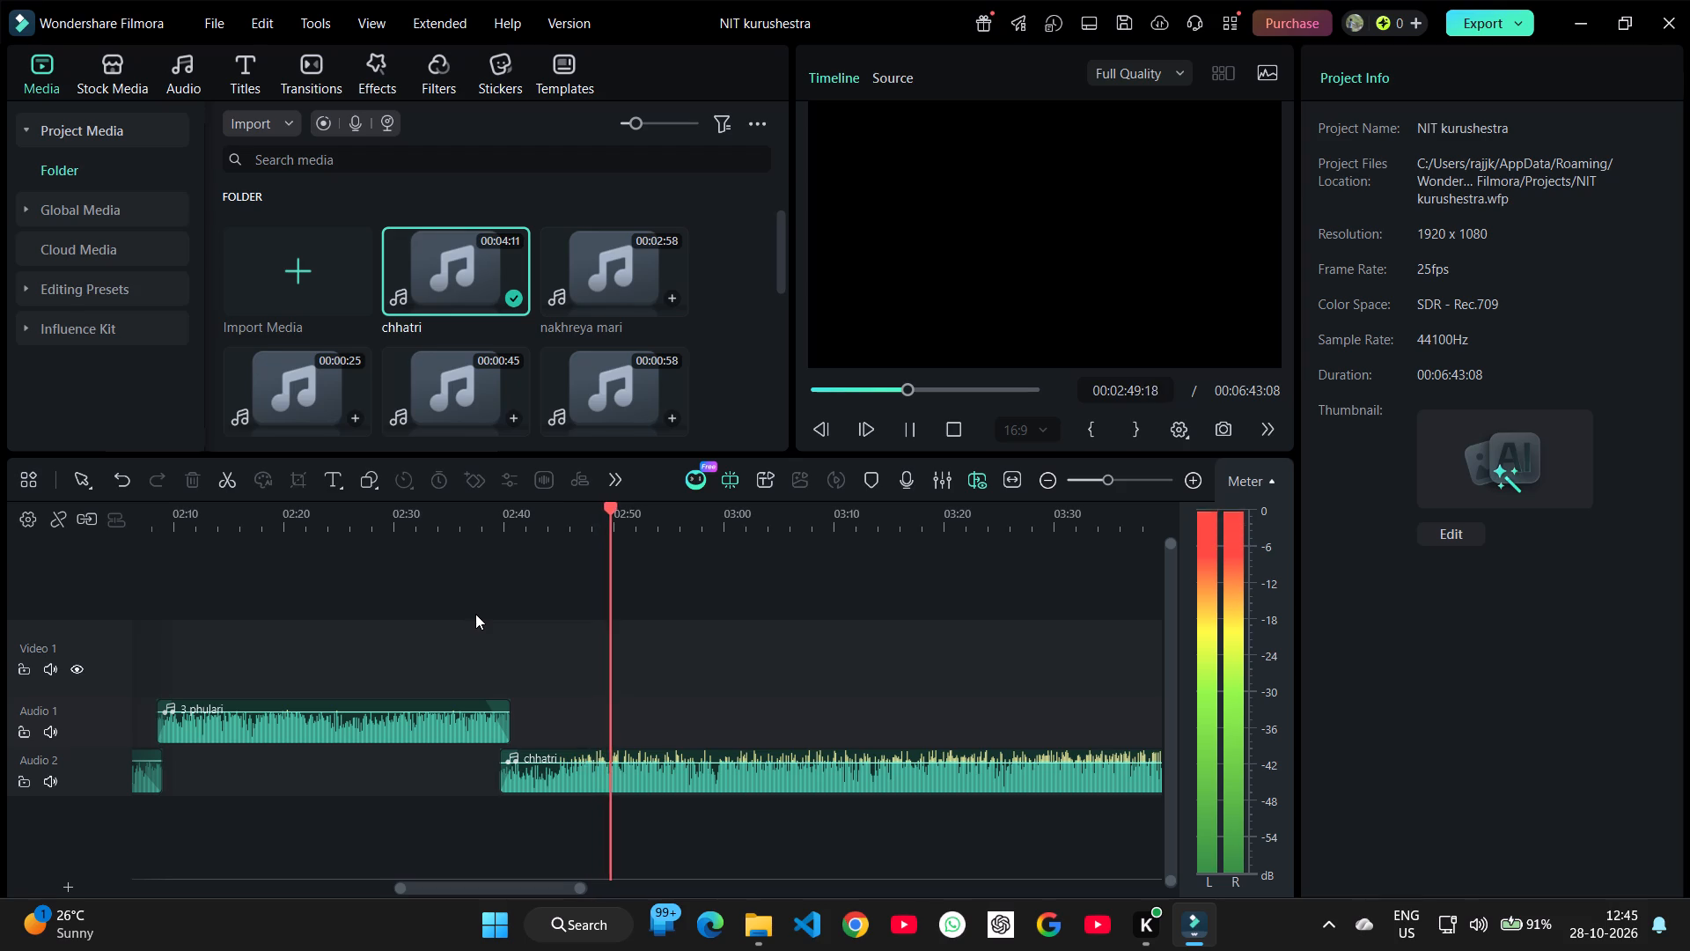
pyautogui.press('v')
pyautogui.press('space')
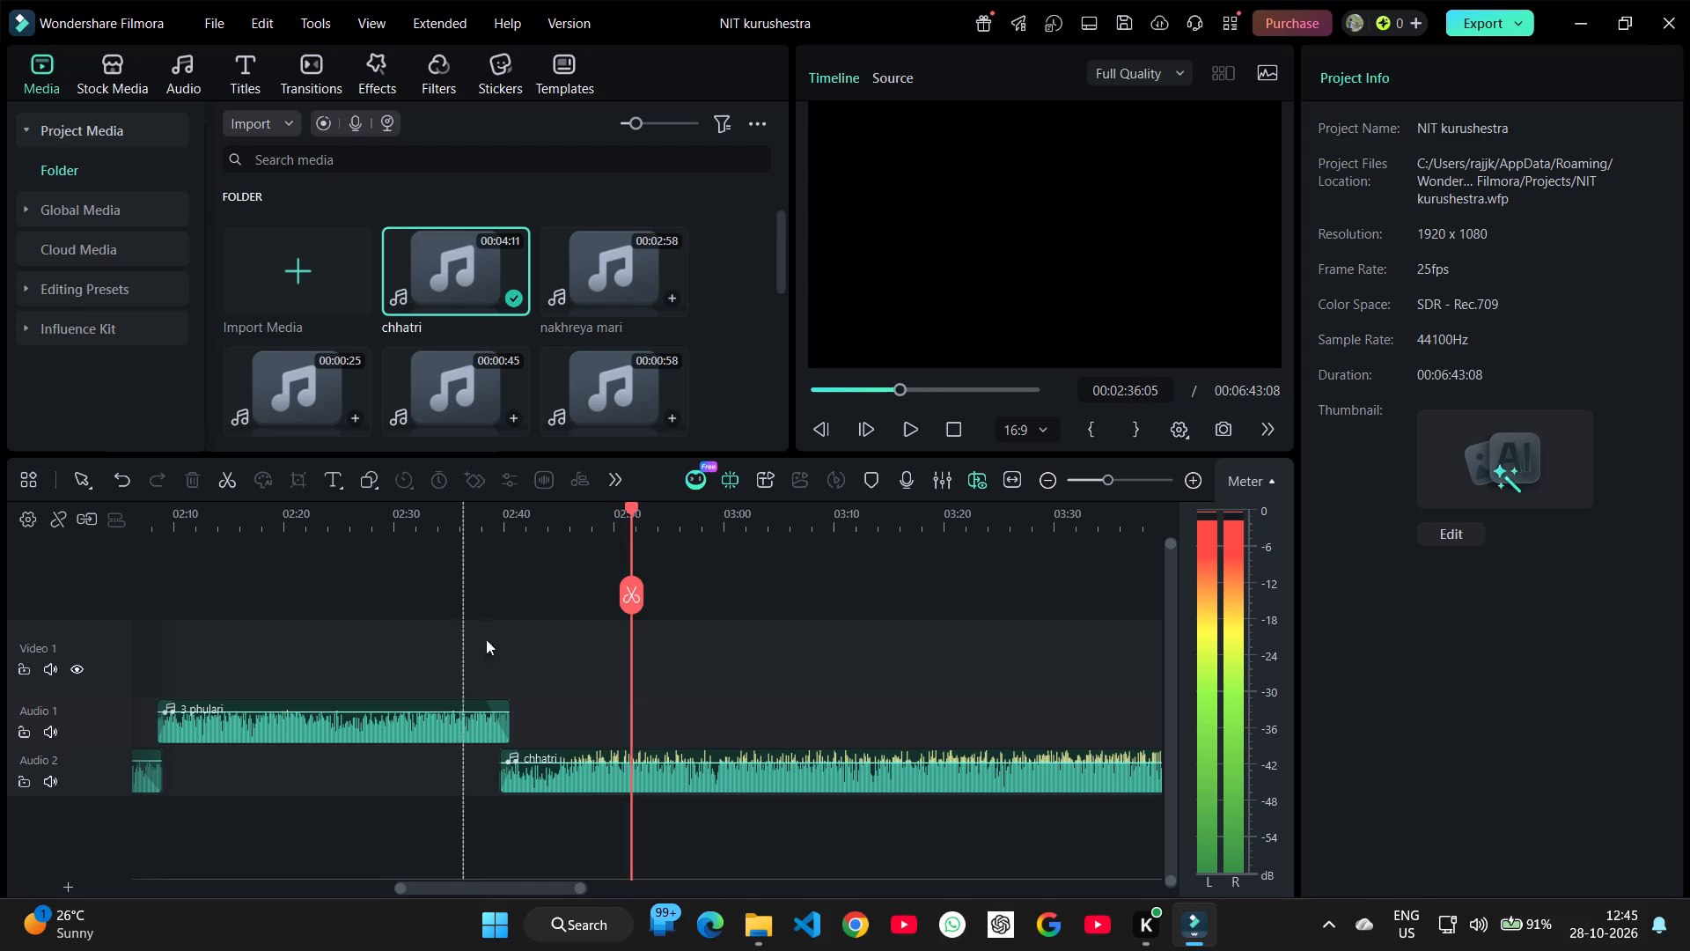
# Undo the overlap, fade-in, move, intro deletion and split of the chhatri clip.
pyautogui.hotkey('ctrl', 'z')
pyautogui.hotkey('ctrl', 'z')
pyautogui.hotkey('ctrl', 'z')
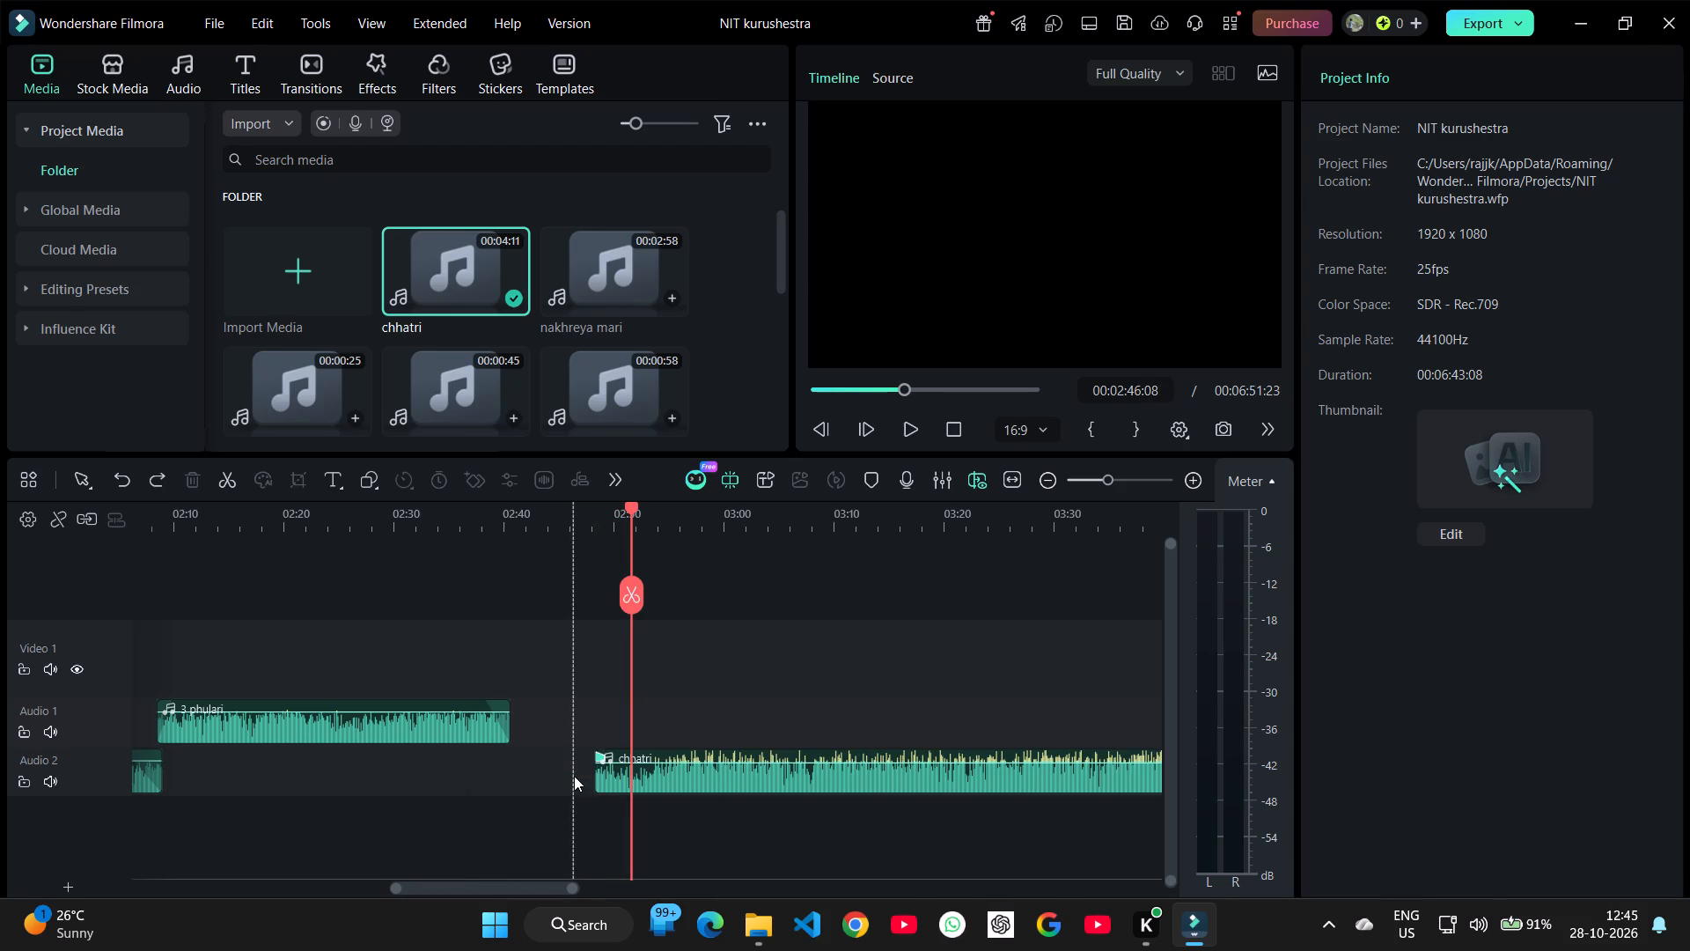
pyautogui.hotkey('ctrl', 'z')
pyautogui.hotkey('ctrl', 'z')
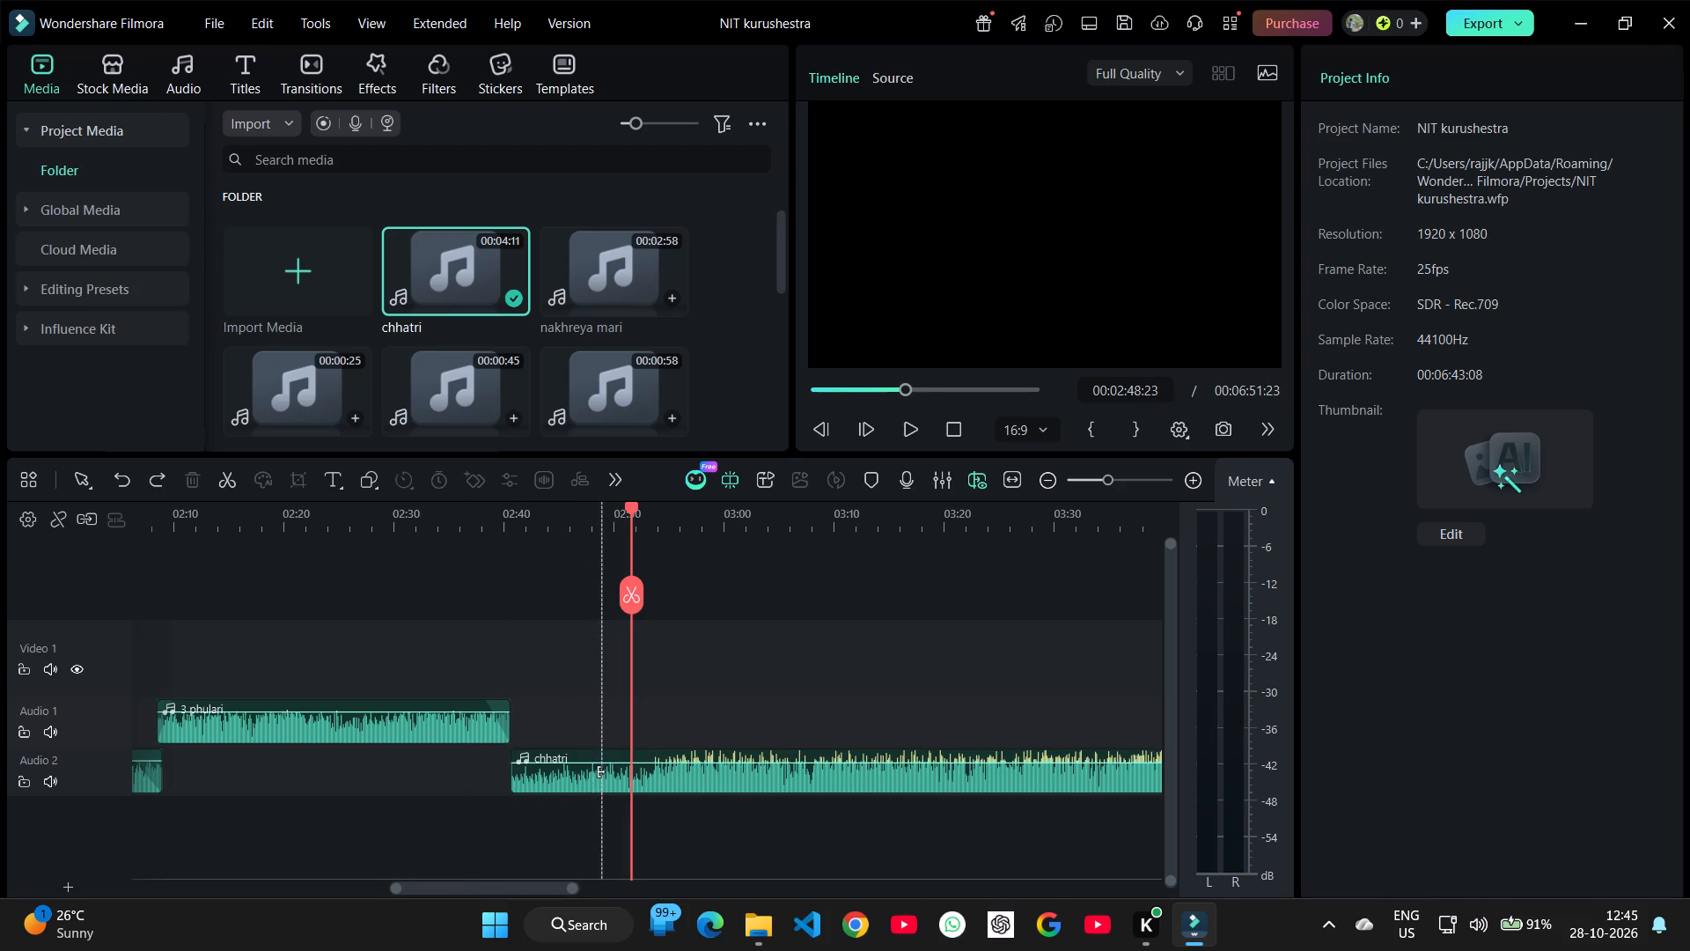
# Replay the chhatri intro, split the clip at about 00:02:45 and delete the part before the cut.
pyautogui.click(498, 644)
pyautogui.press('space')
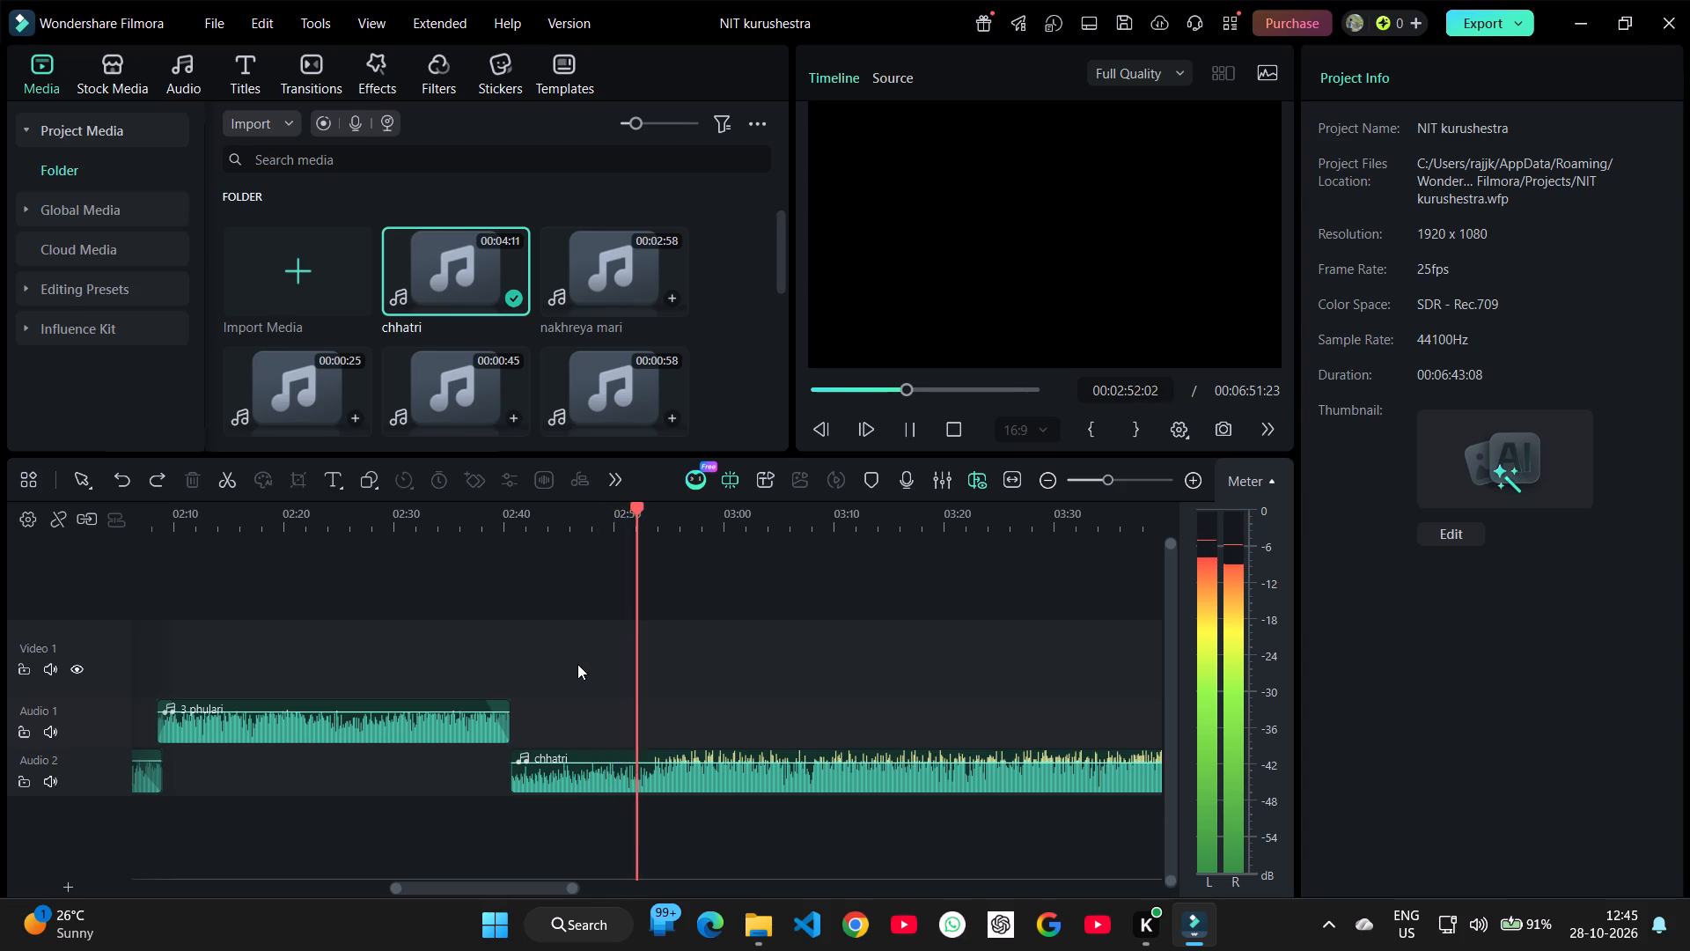
pyautogui.press('space')
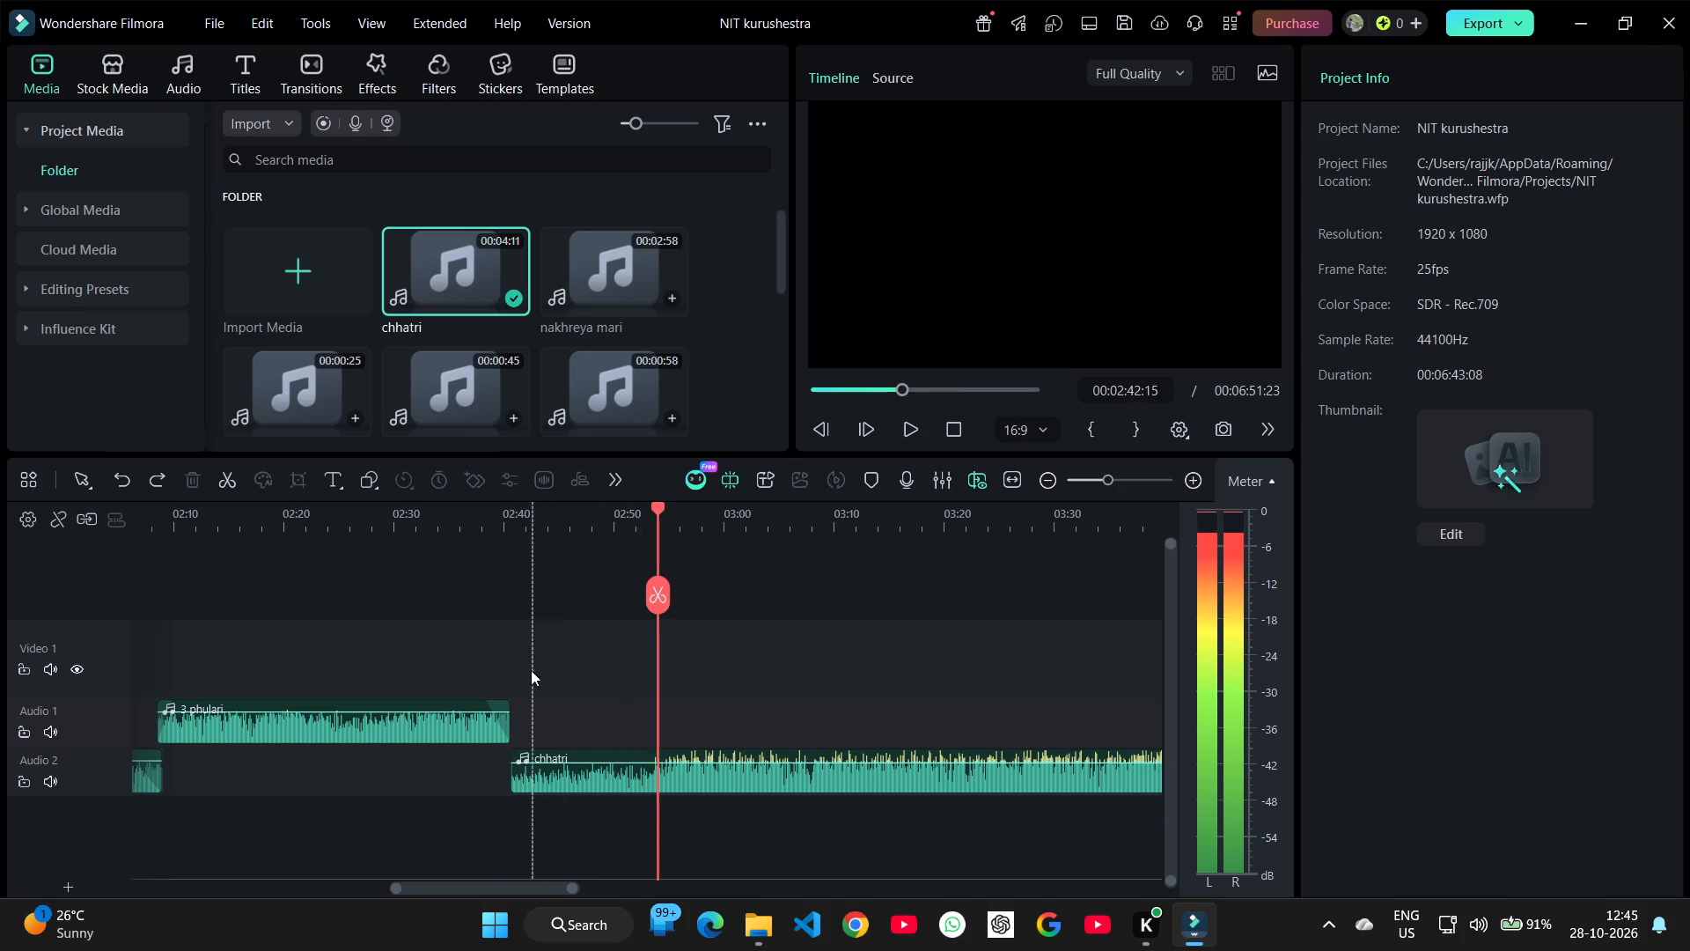
pyautogui.click(492, 622)
pyautogui.press('space')
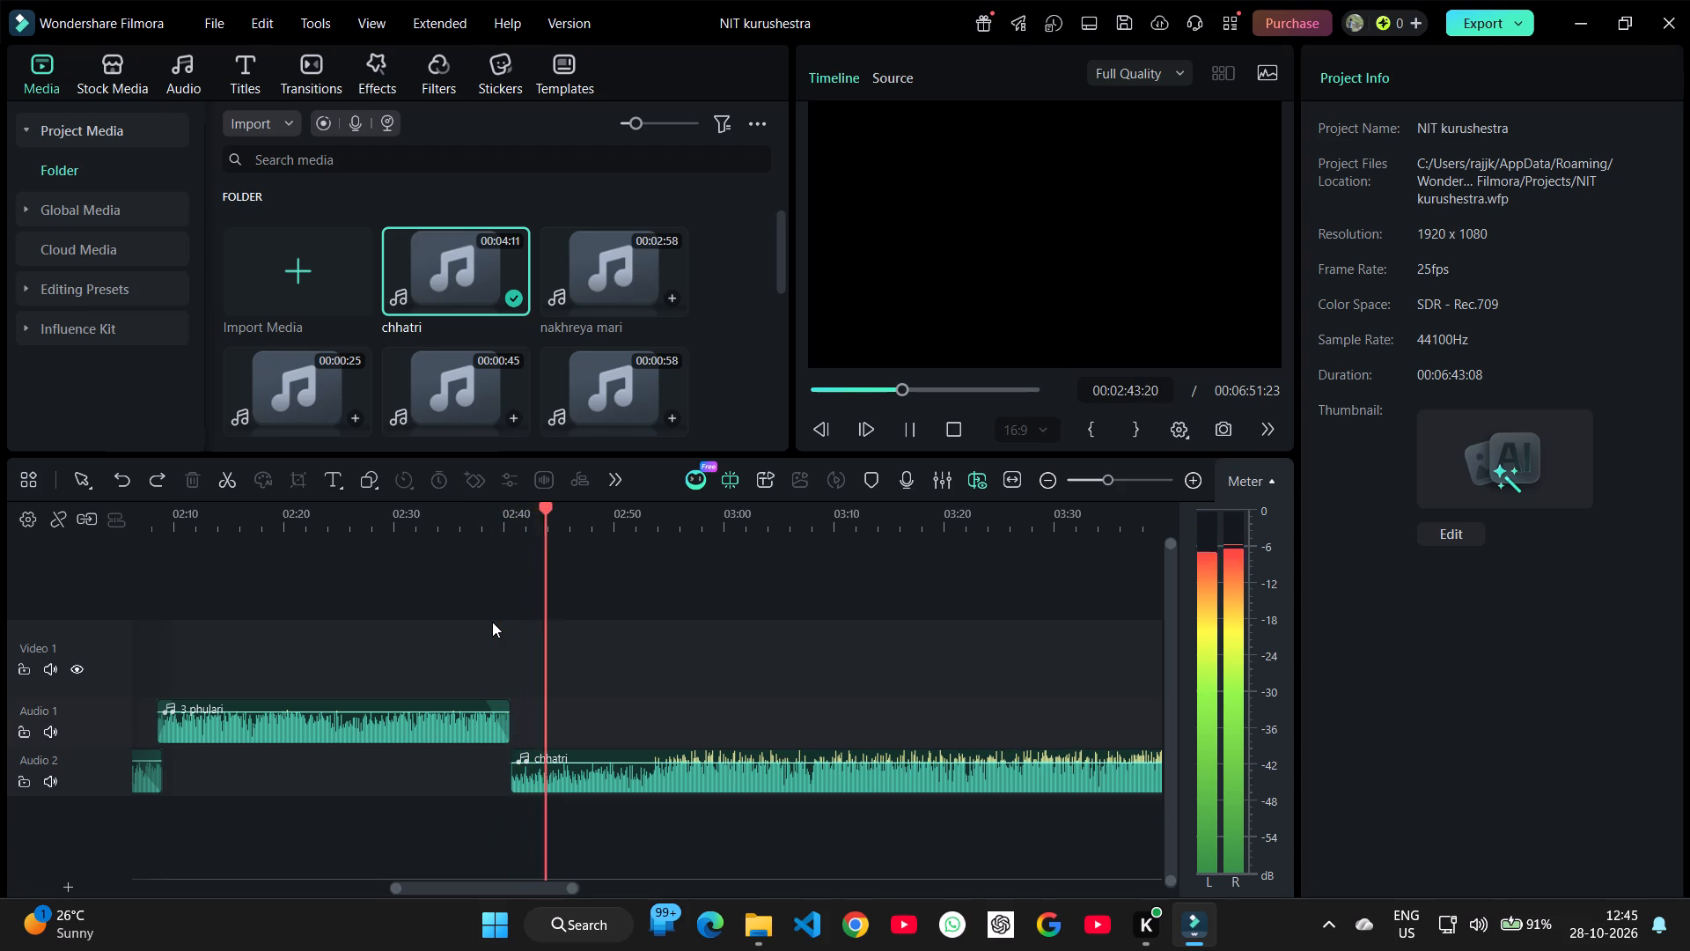
pyautogui.press('space')
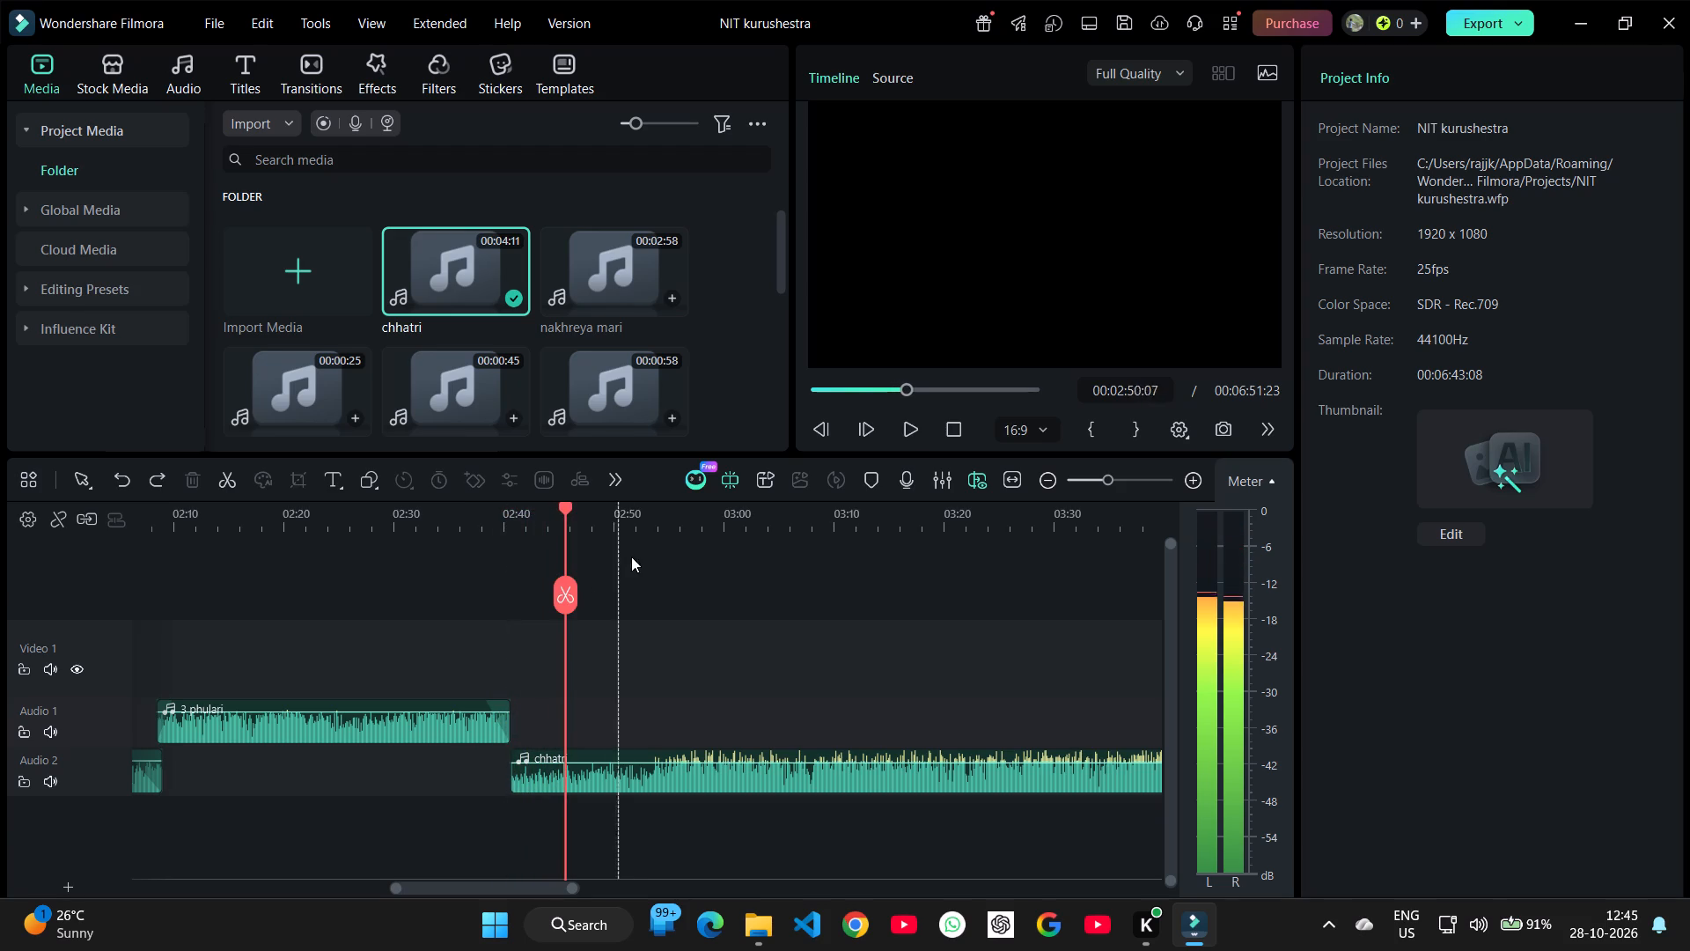
pyautogui.click(570, 589)
pyautogui.click(546, 788)
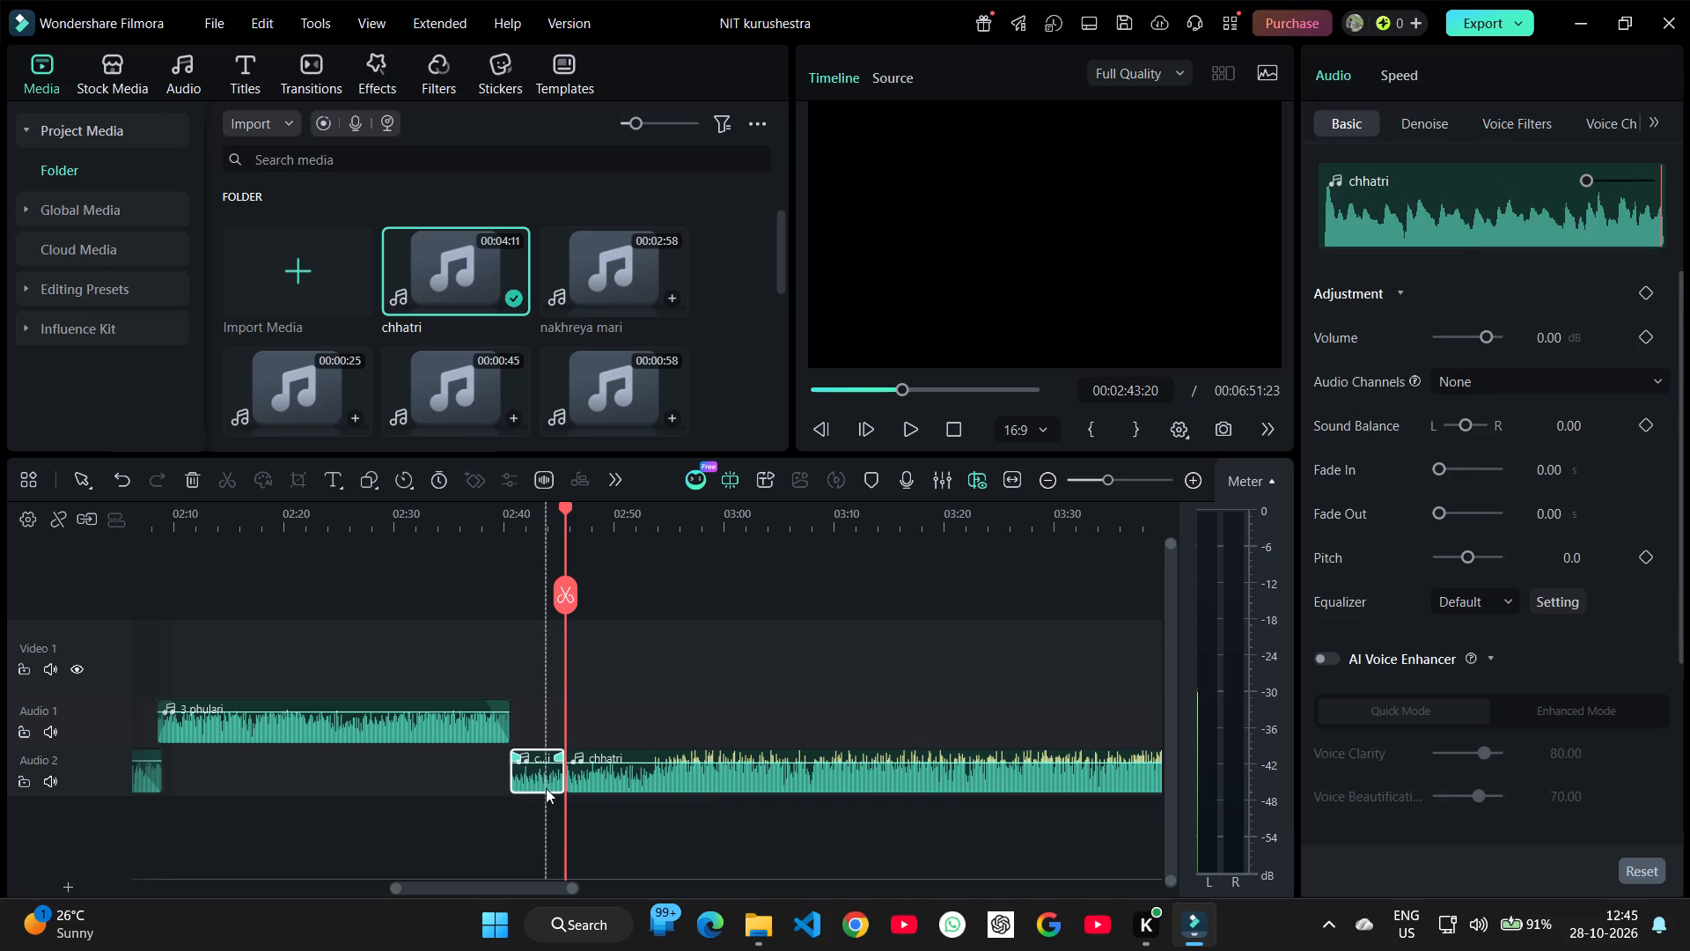
pyautogui.press('Delete')
# Move the trimmed chhatri to overlap the end of 3 phulari by about one second and give it a 1.96 s fade-in.
pyautogui.press('space')
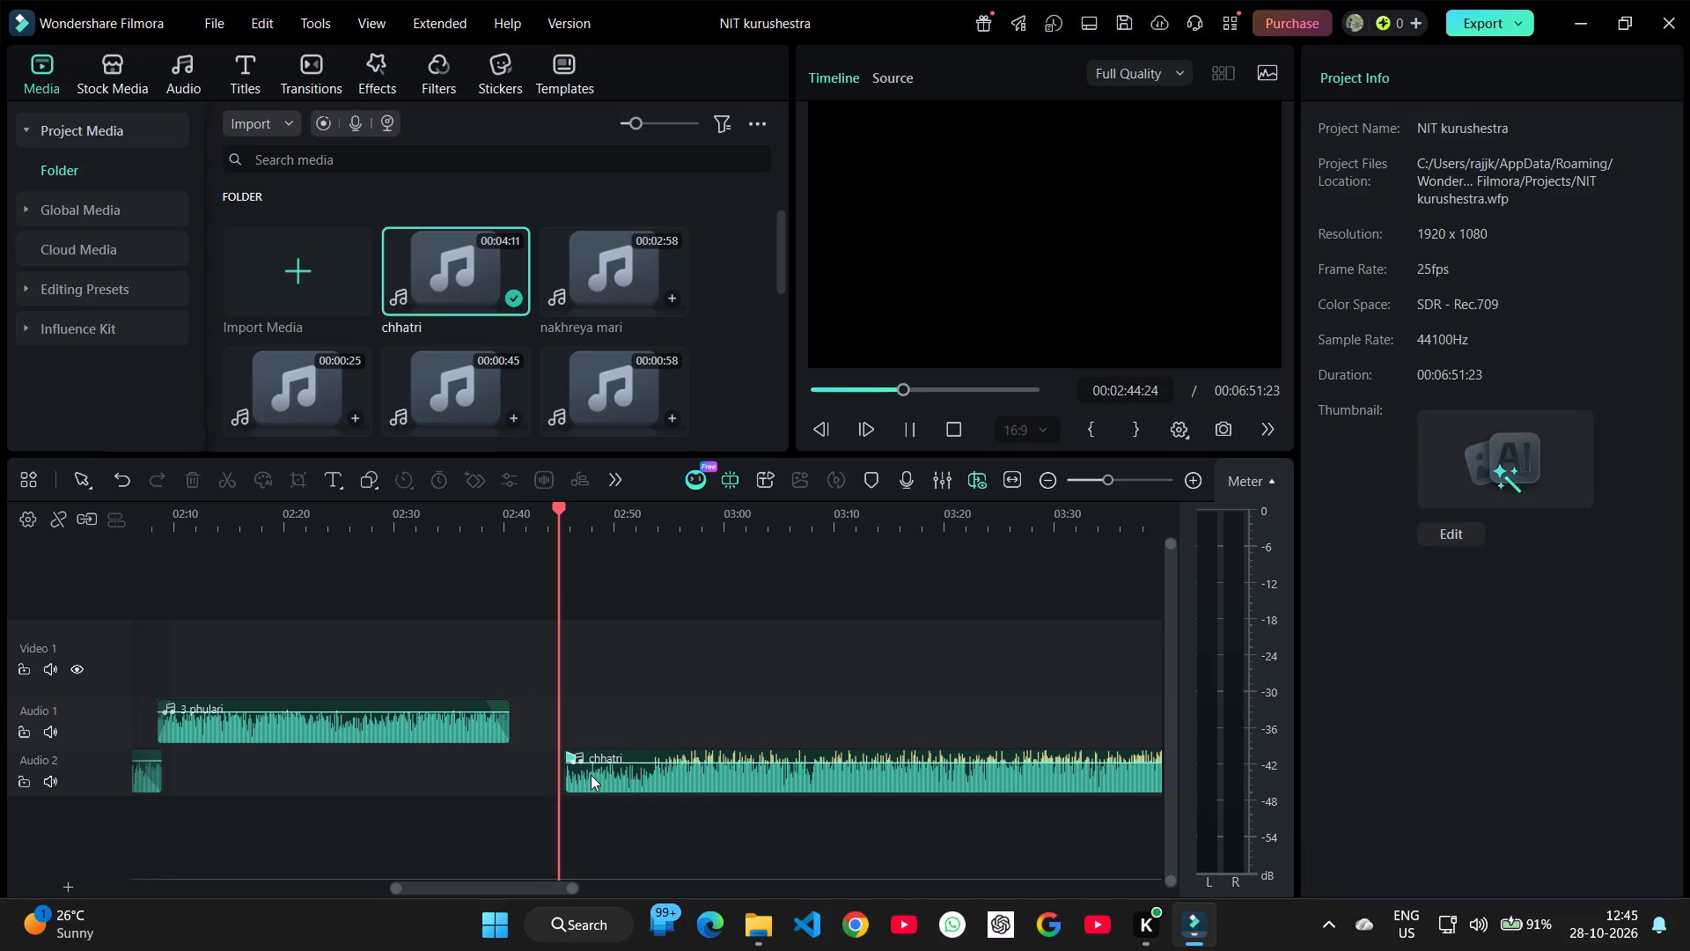
pyautogui.moveTo(599, 776); pyautogui.dragTo(591, 777)
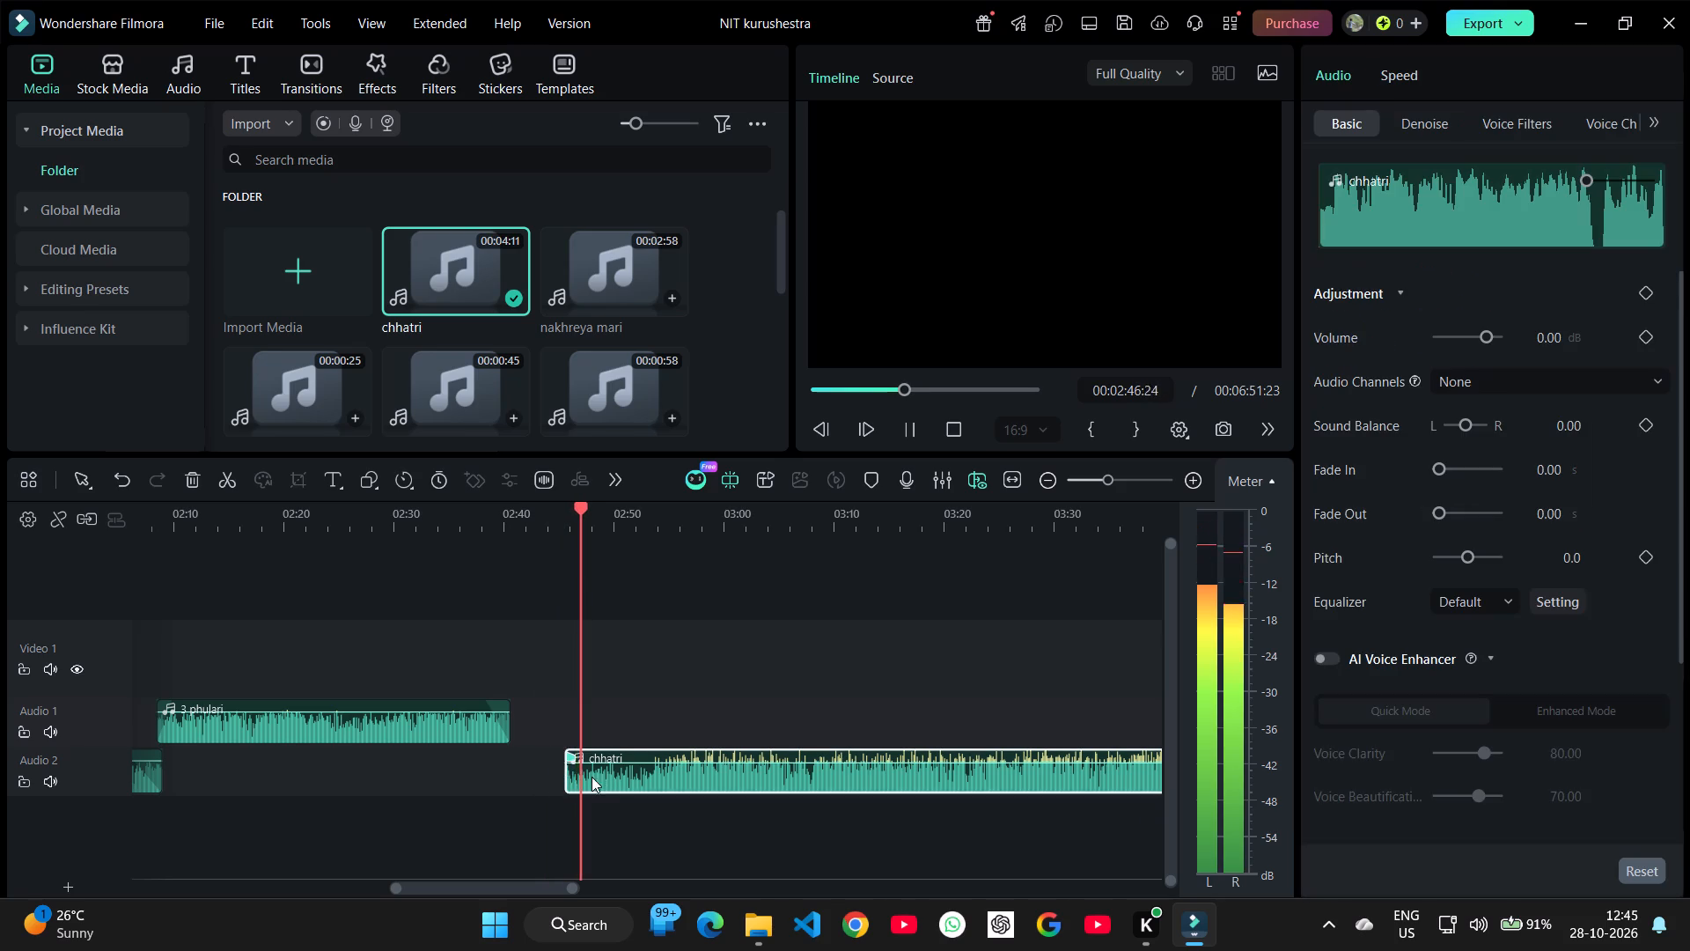
pyautogui.moveTo(591, 777); pyautogui.dragTo(532, 778)
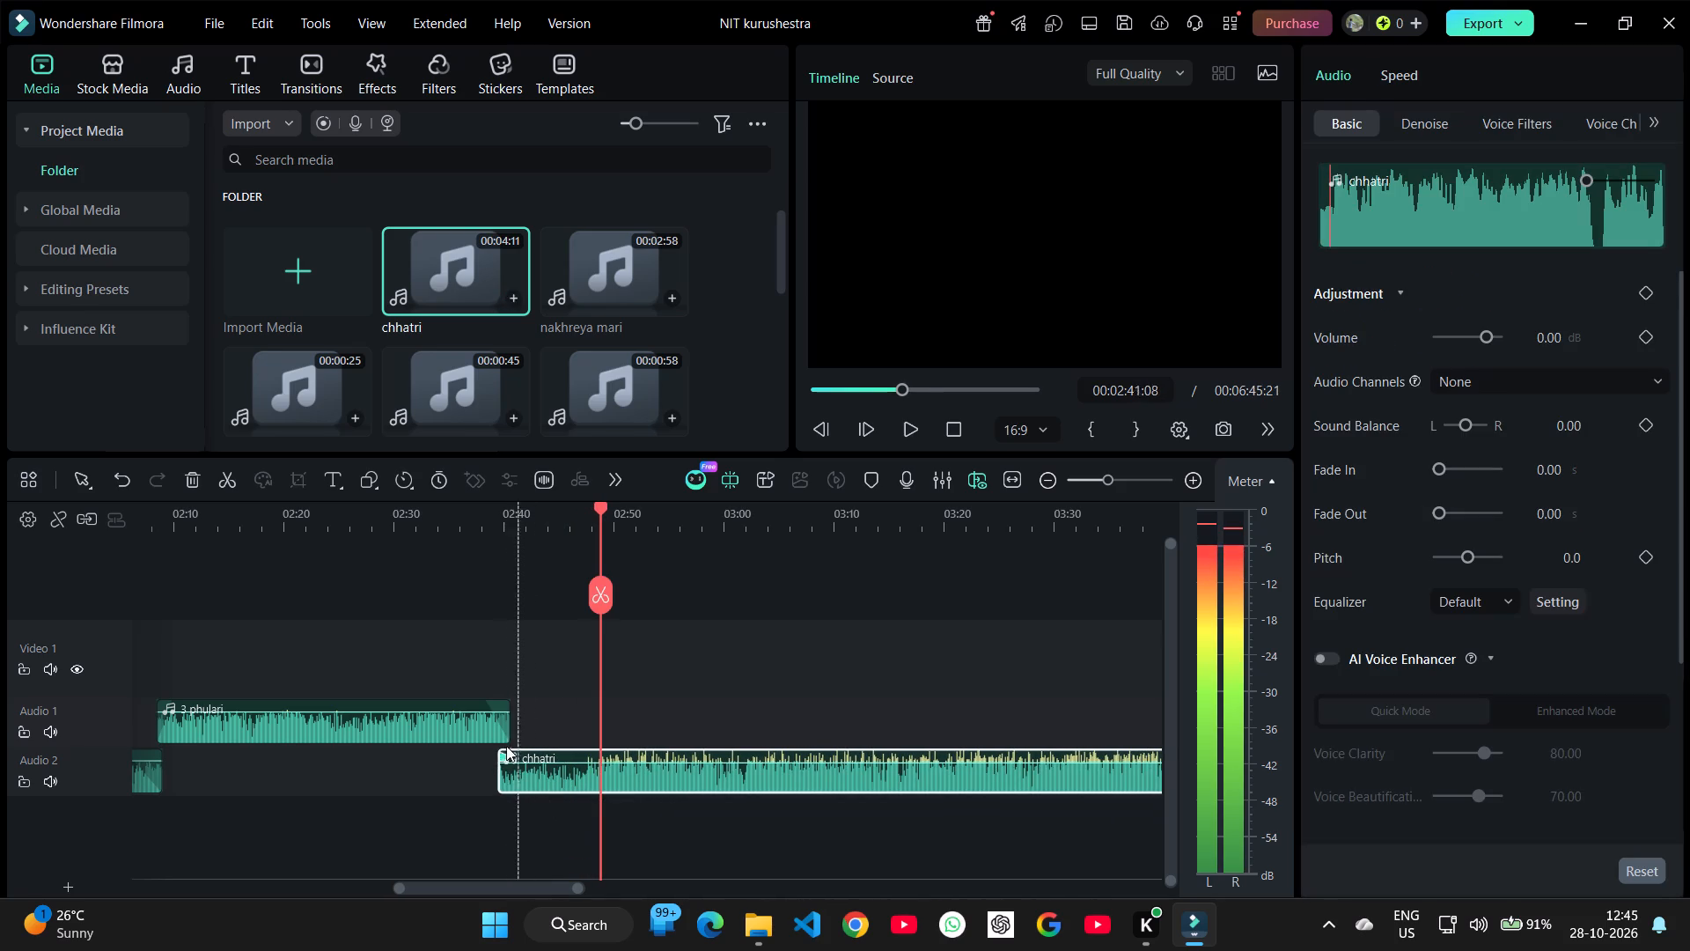
pyautogui.moveTo(502, 752); pyautogui.dragTo(519, 749)
# Replay the transition from 3 phulari into chhatri and set the chhatri clip's volume to -3 dB.
pyautogui.click(469, 636)
pyautogui.press('space')
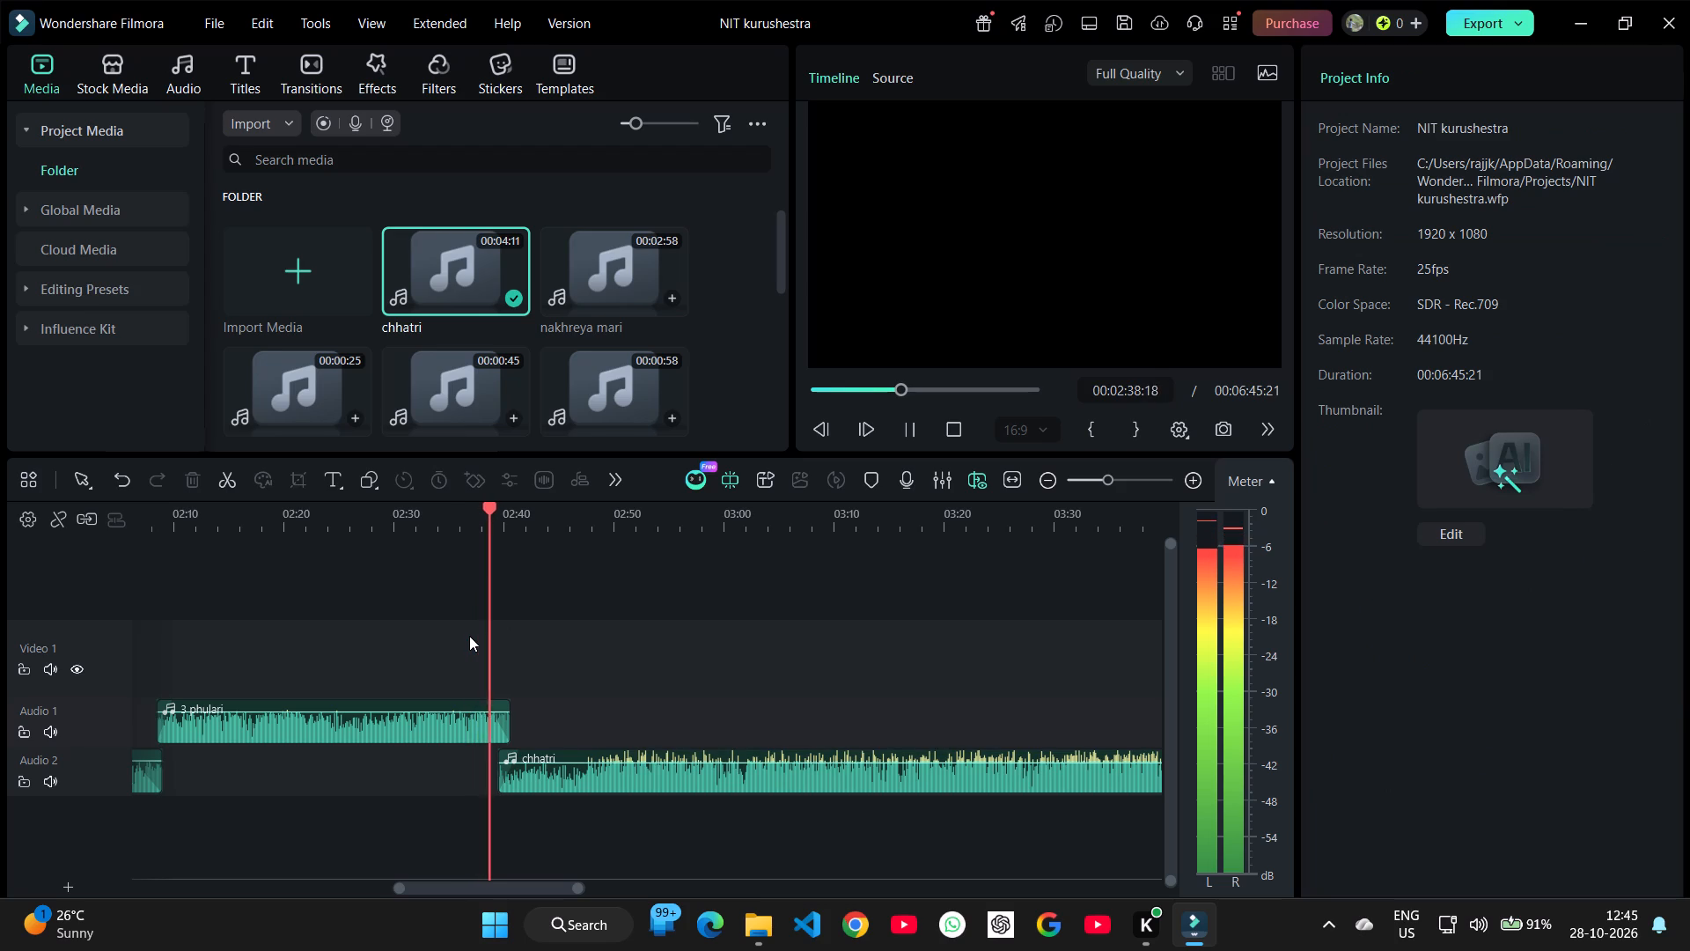
pyautogui.click(698, 790)
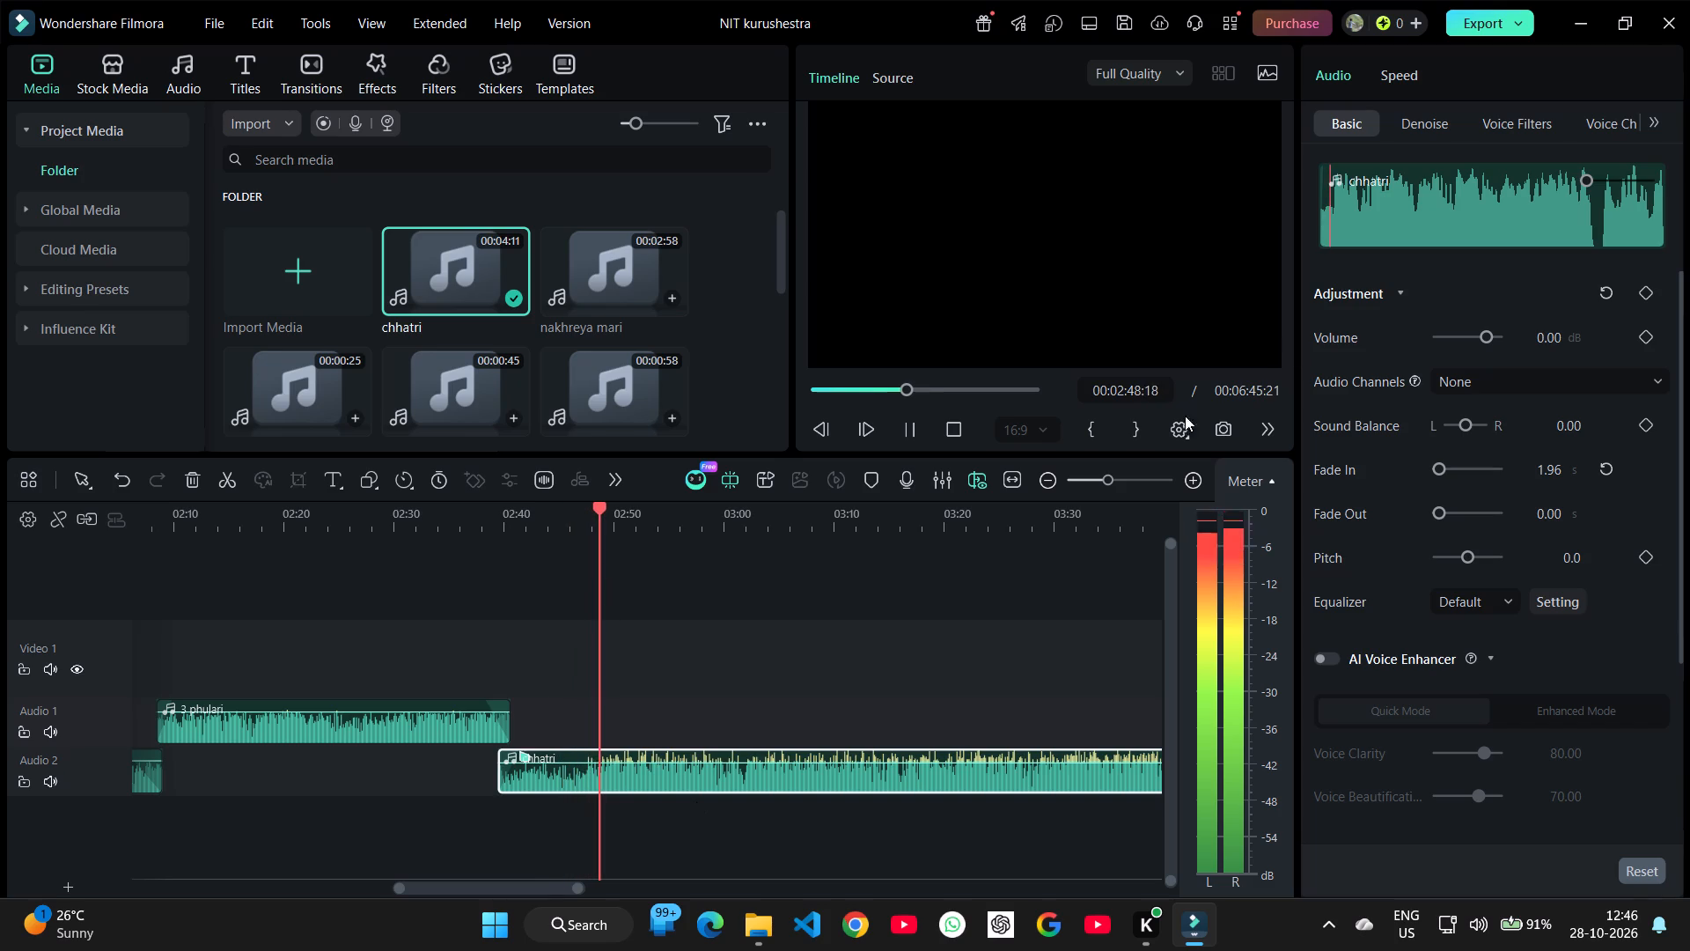
pyautogui.click(1554, 343)
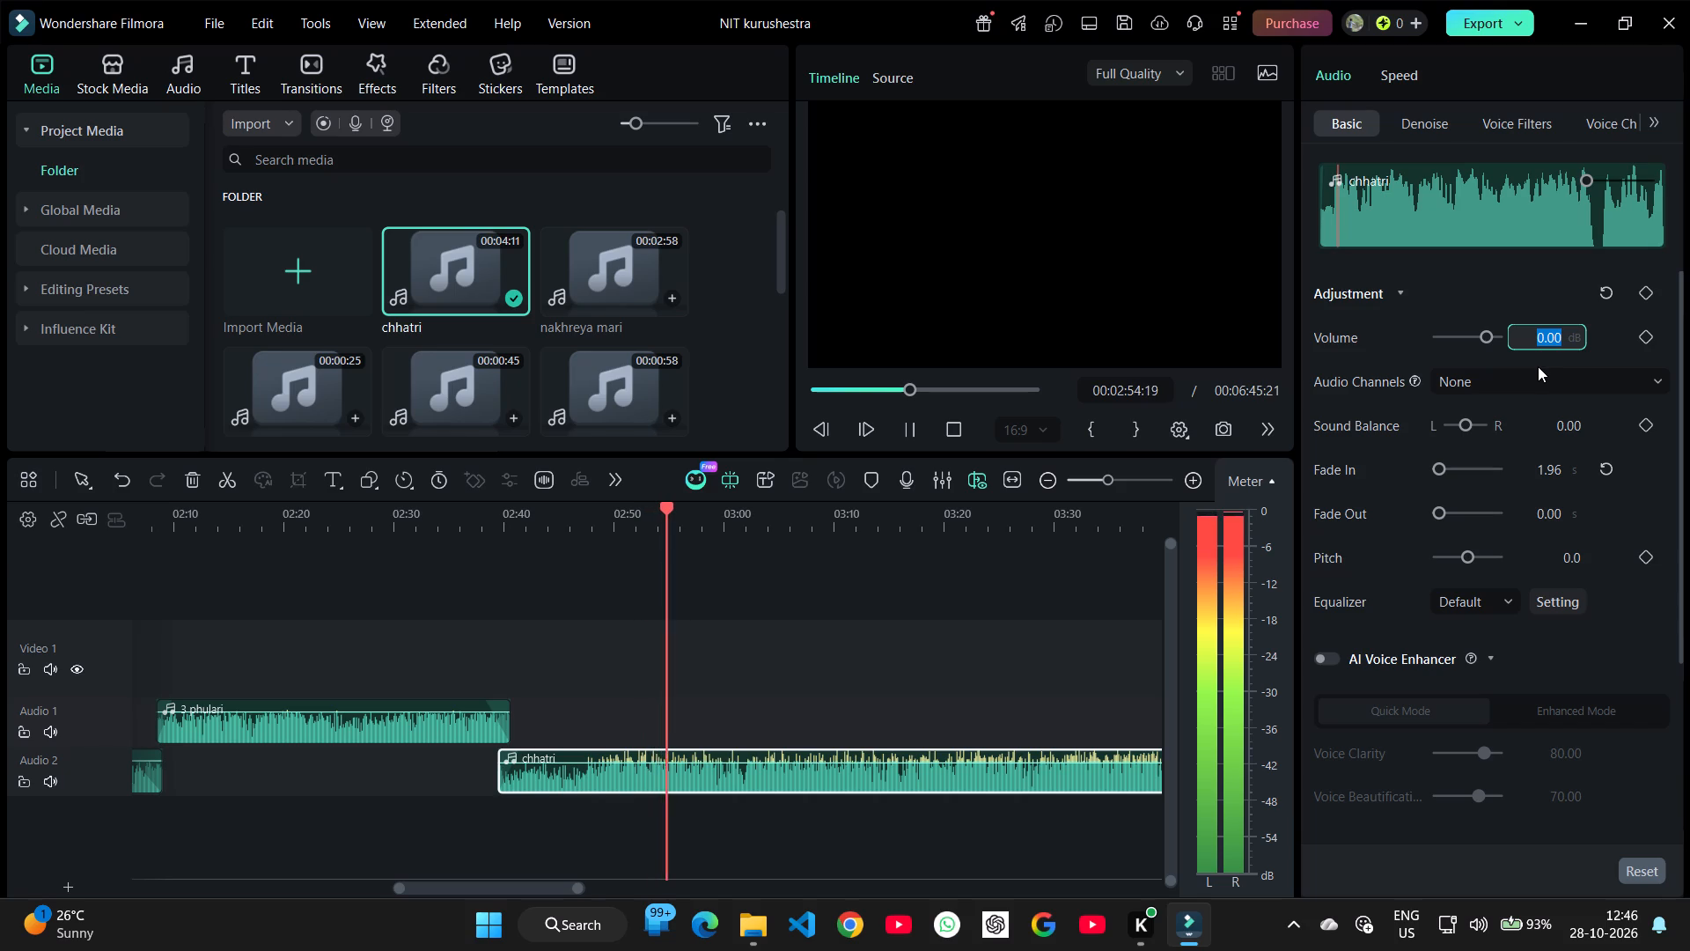
pyautogui.press('-')
pyautogui.press('3')
pyautogui.press('Return')
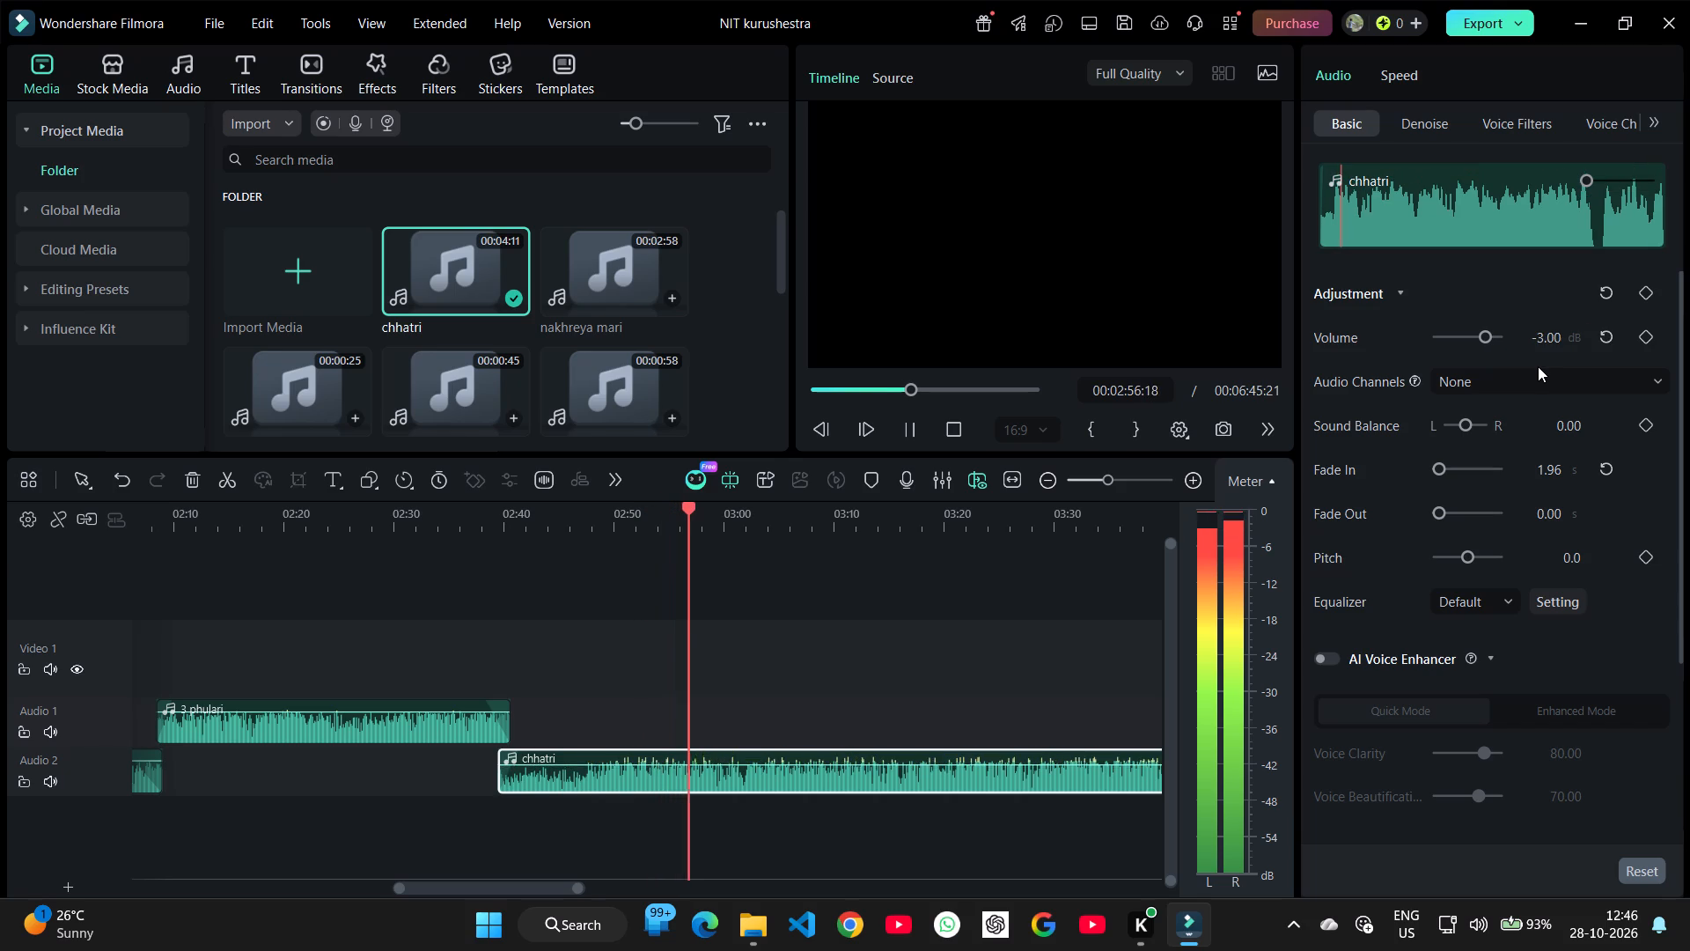
# Listen to the transition from 3 phulari into chhatri and on through chhatri to about 00:03:26.
pyautogui.click(444, 631)
pyautogui.press('space')
pyautogui.press('space')
pyautogui.click(459, 655)
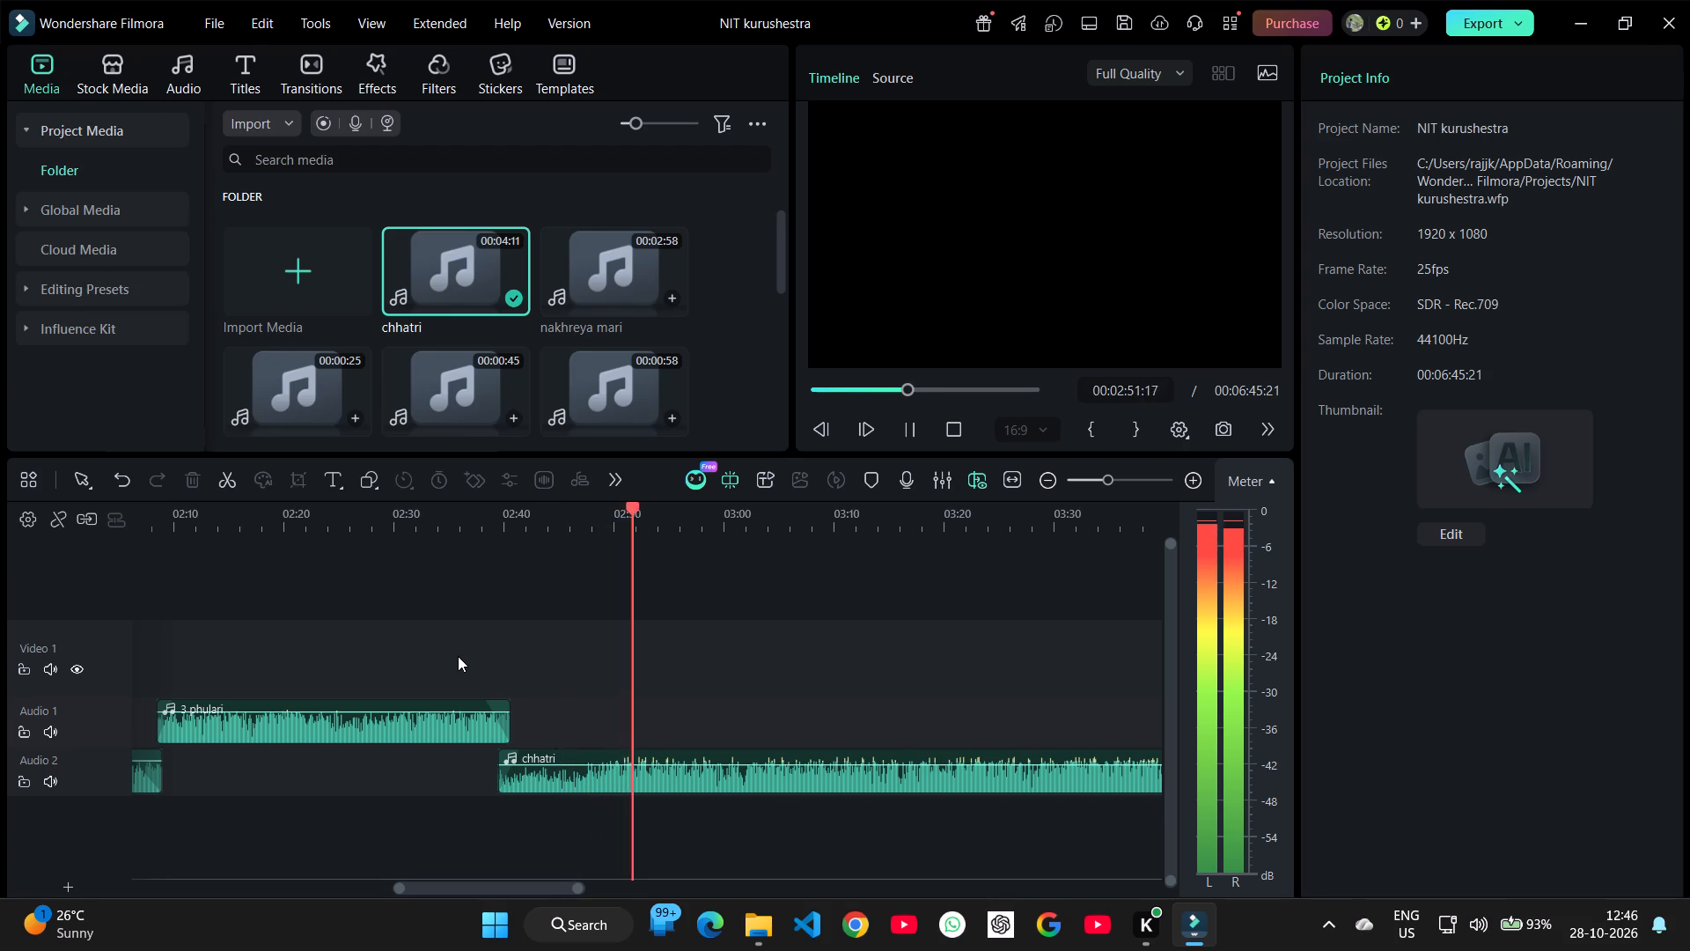
pyautogui.click(767, 621)
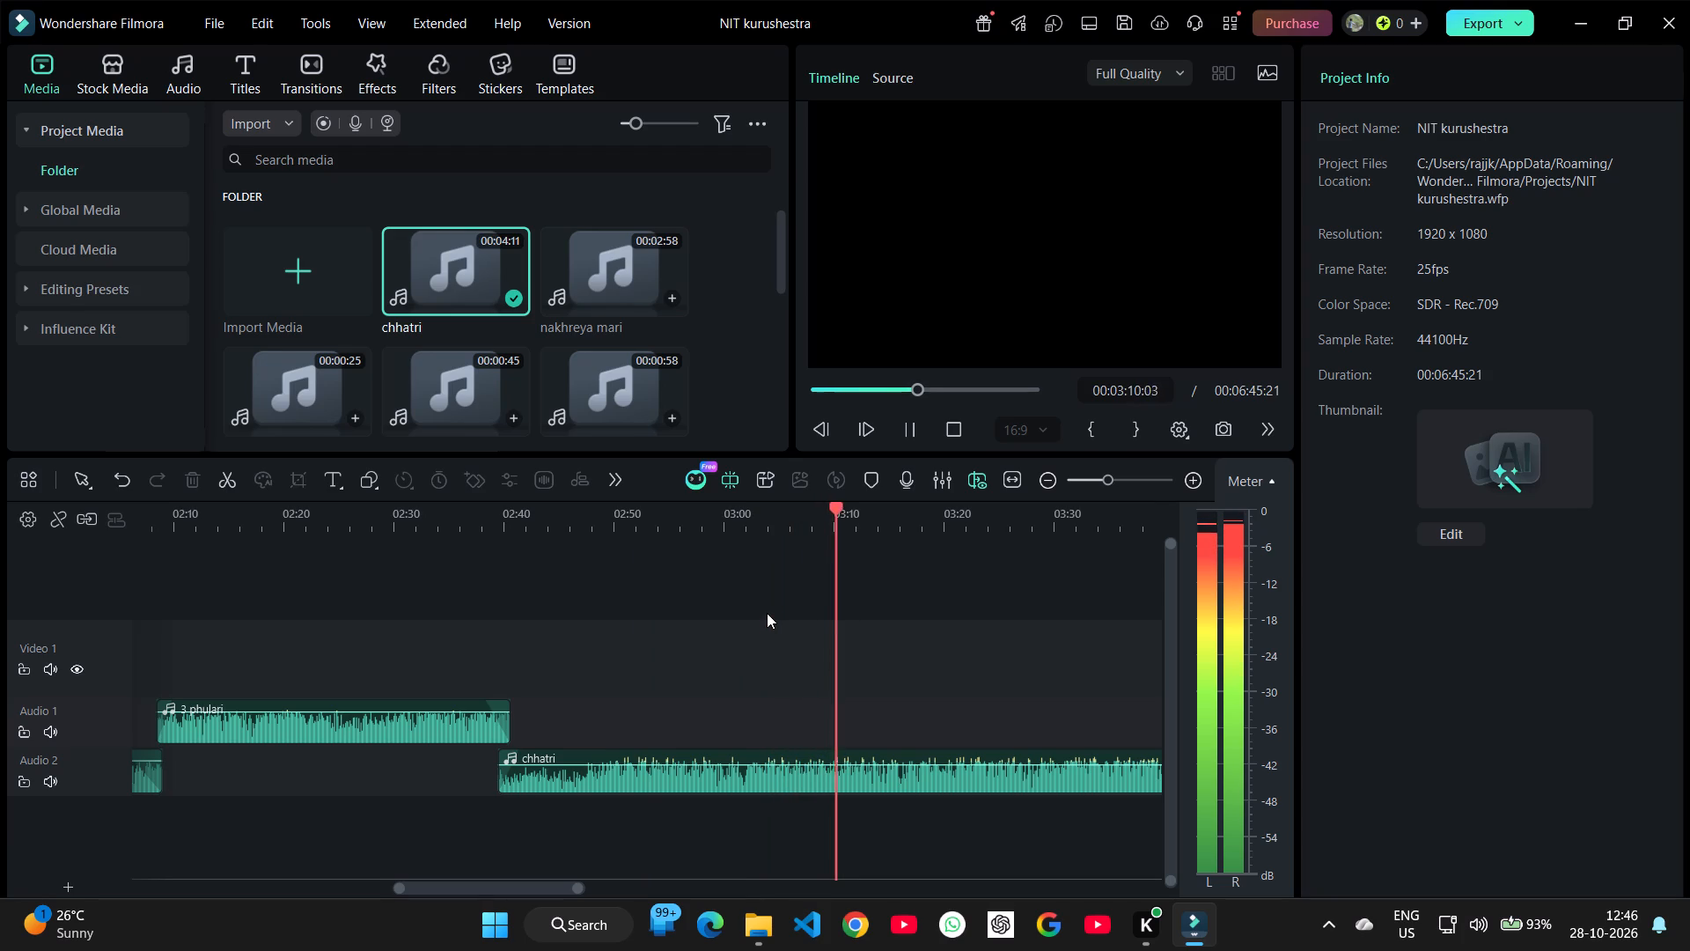
pyautogui.click(736, 645)
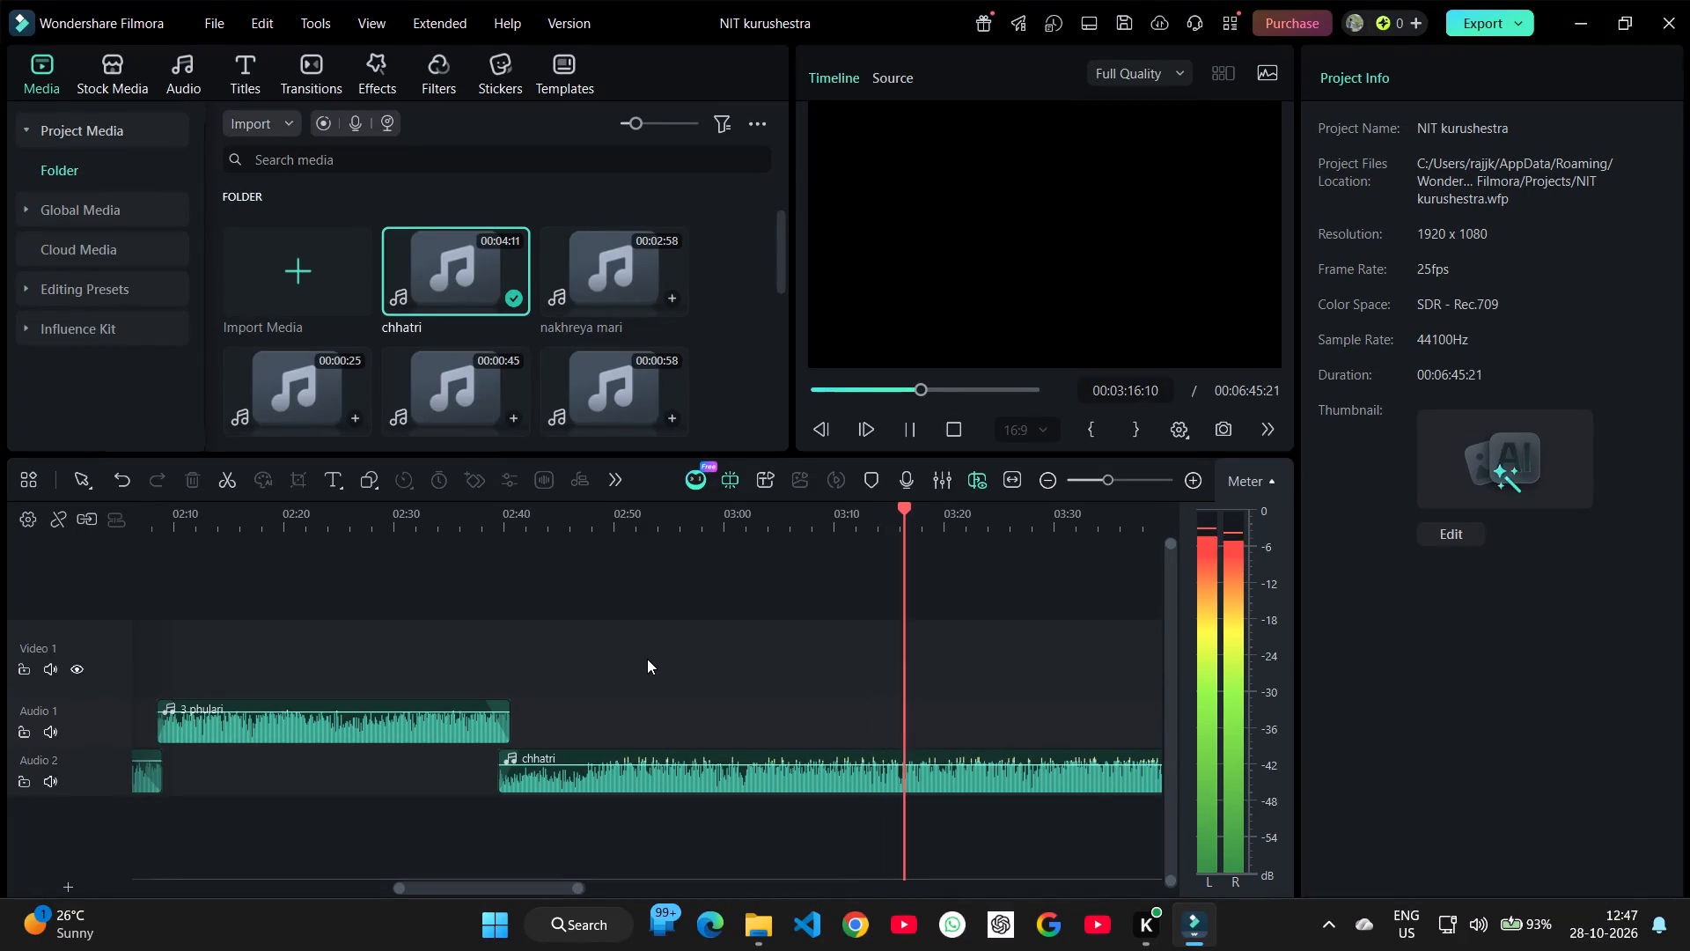
pyautogui.click(551, 675)
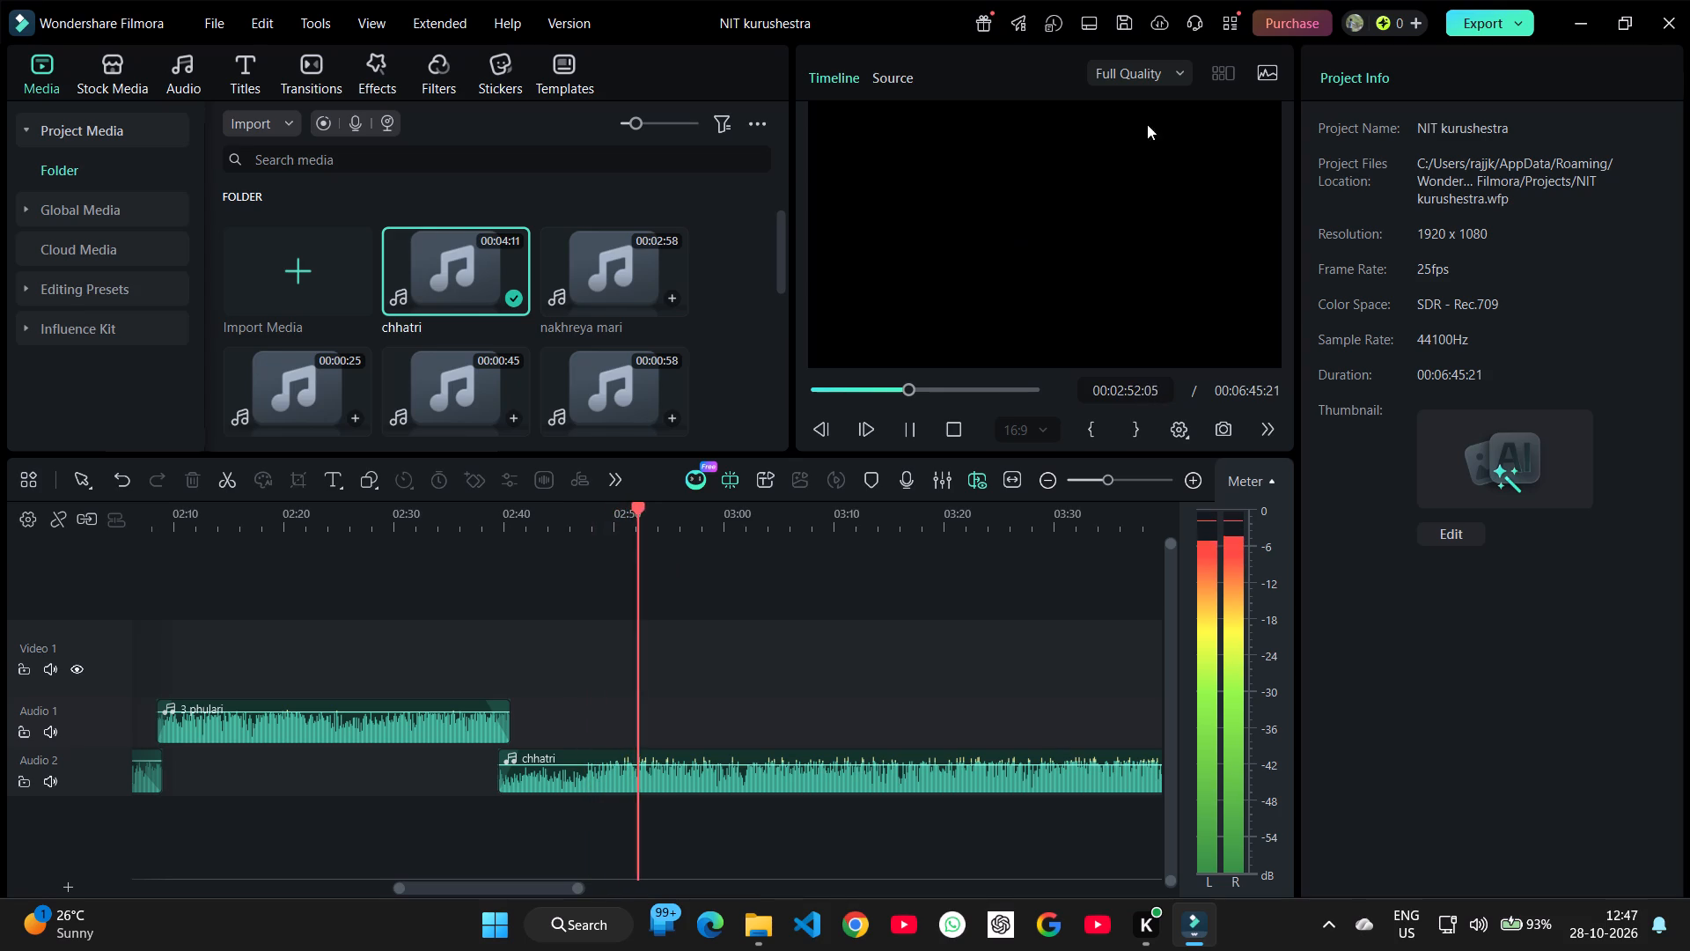
pyautogui.click(870, 439)
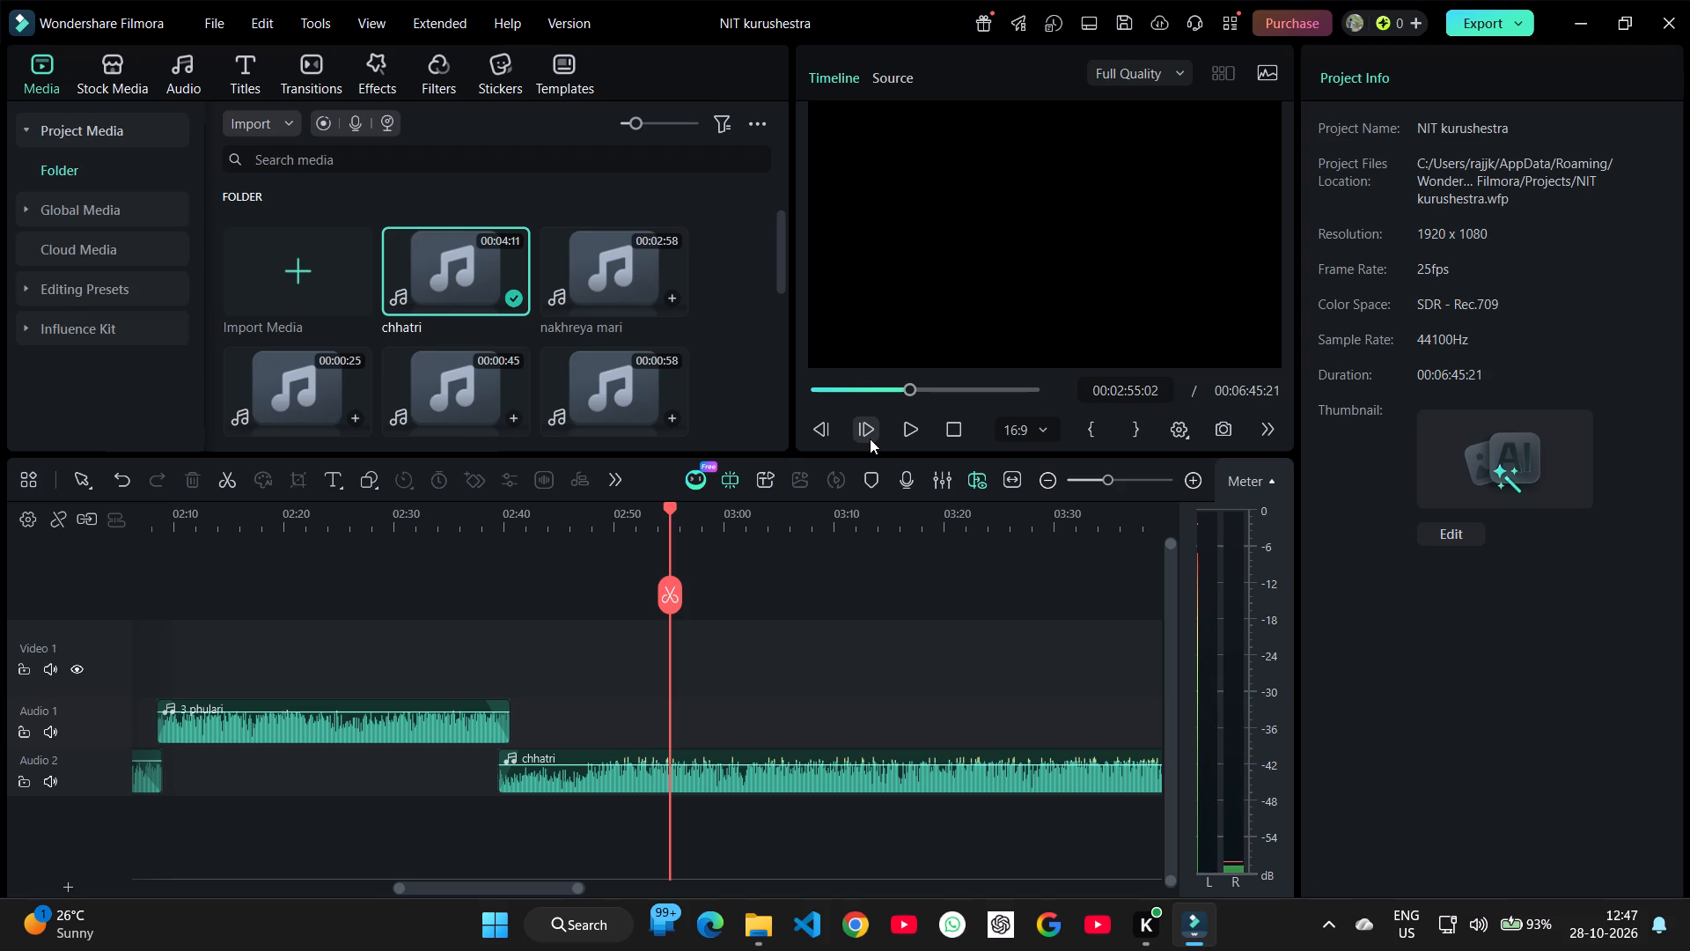
pyautogui.press('space')
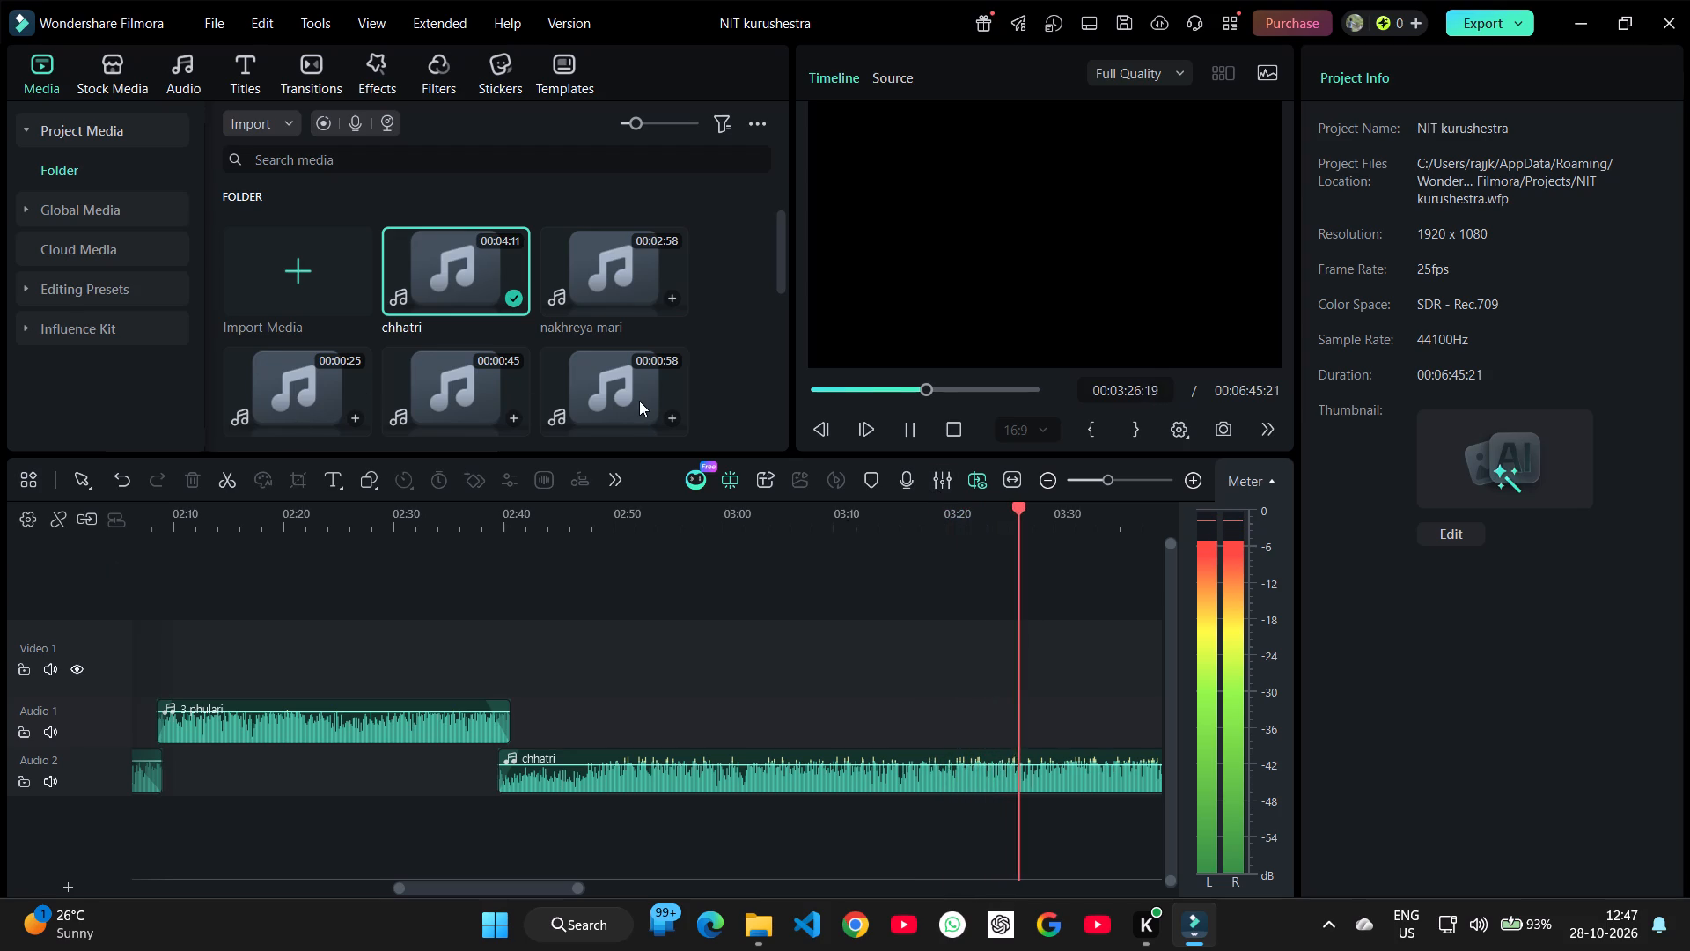
# Find 5 solid body in the project media and place it on Audio 1, starting at about 00:04:02.
pyautogui.hotkey('alt', 'Tab')
pyautogui.hotkey('alt', 'Tab')
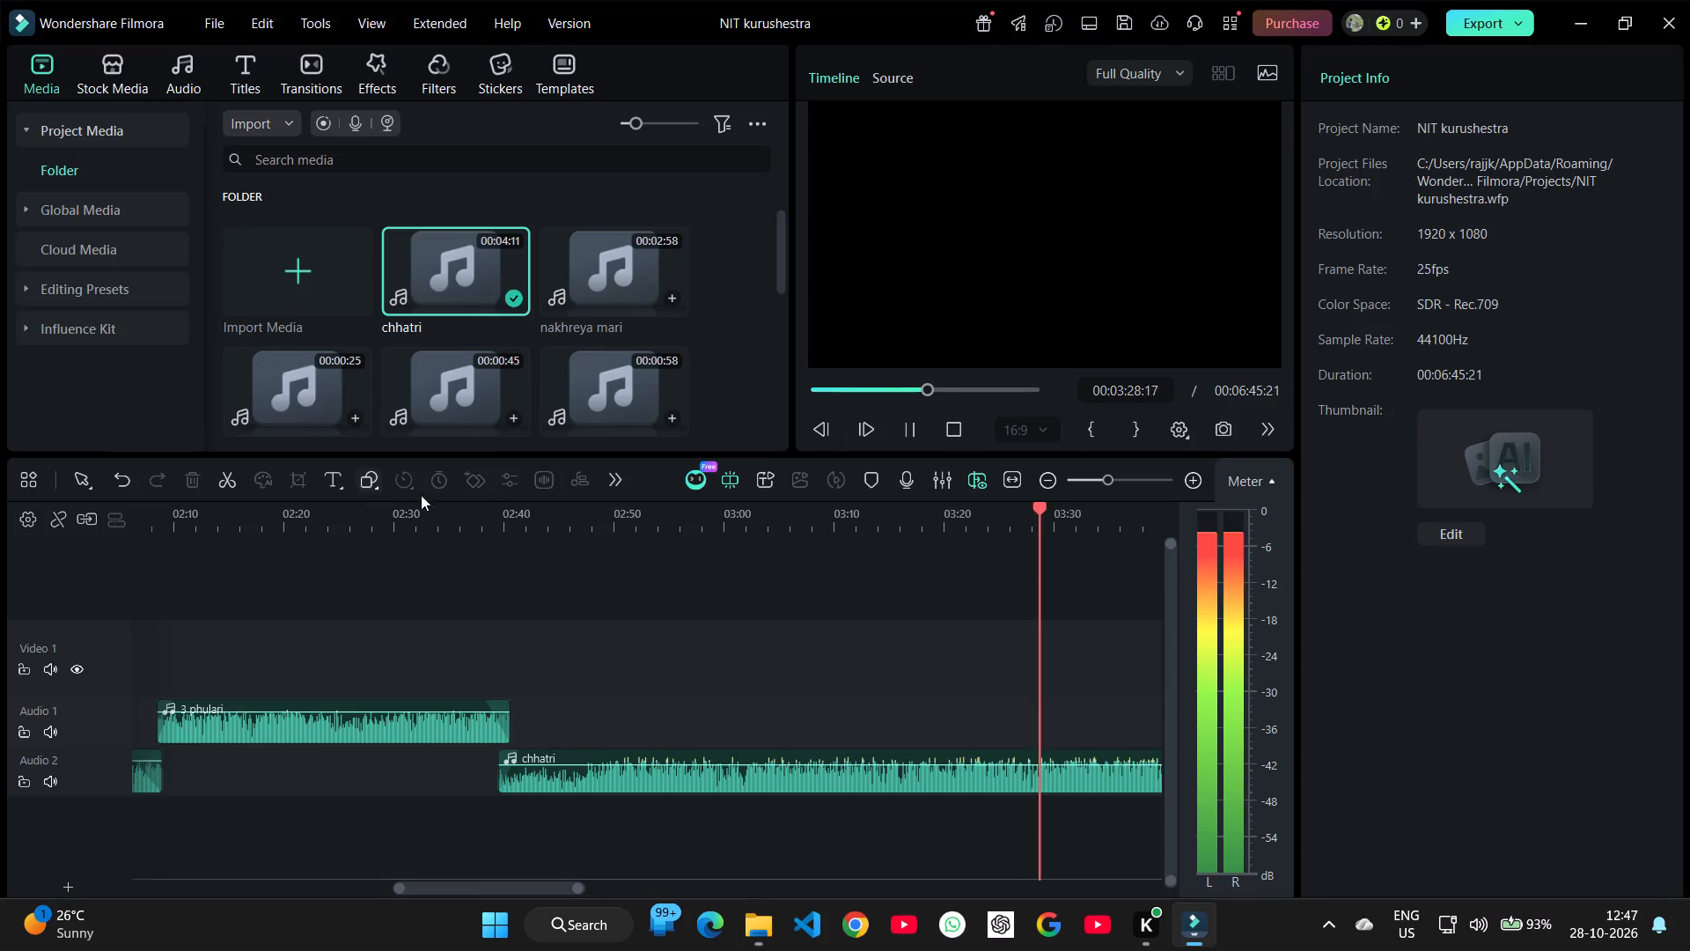
pyautogui.scroll(-1, 657, 386)
pyautogui.click(723, 321)
pyautogui.scroll(-1, 723, 322)
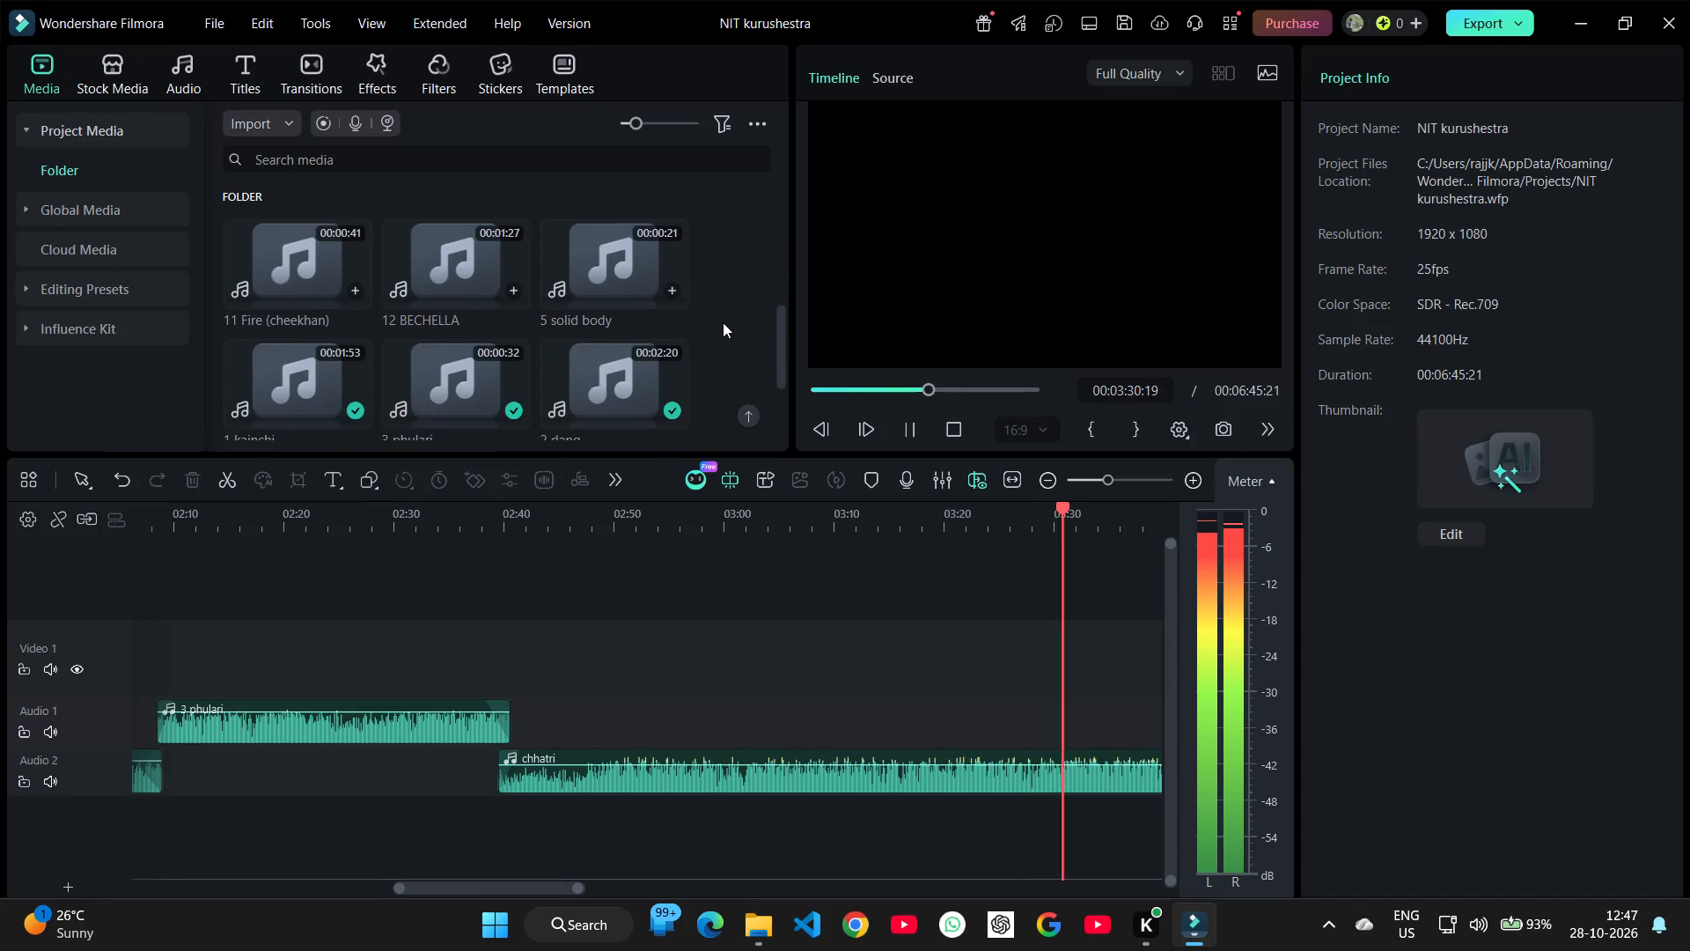
pyautogui.scroll(-1, 642, 373)
pyautogui.scroll(1, 636, 374)
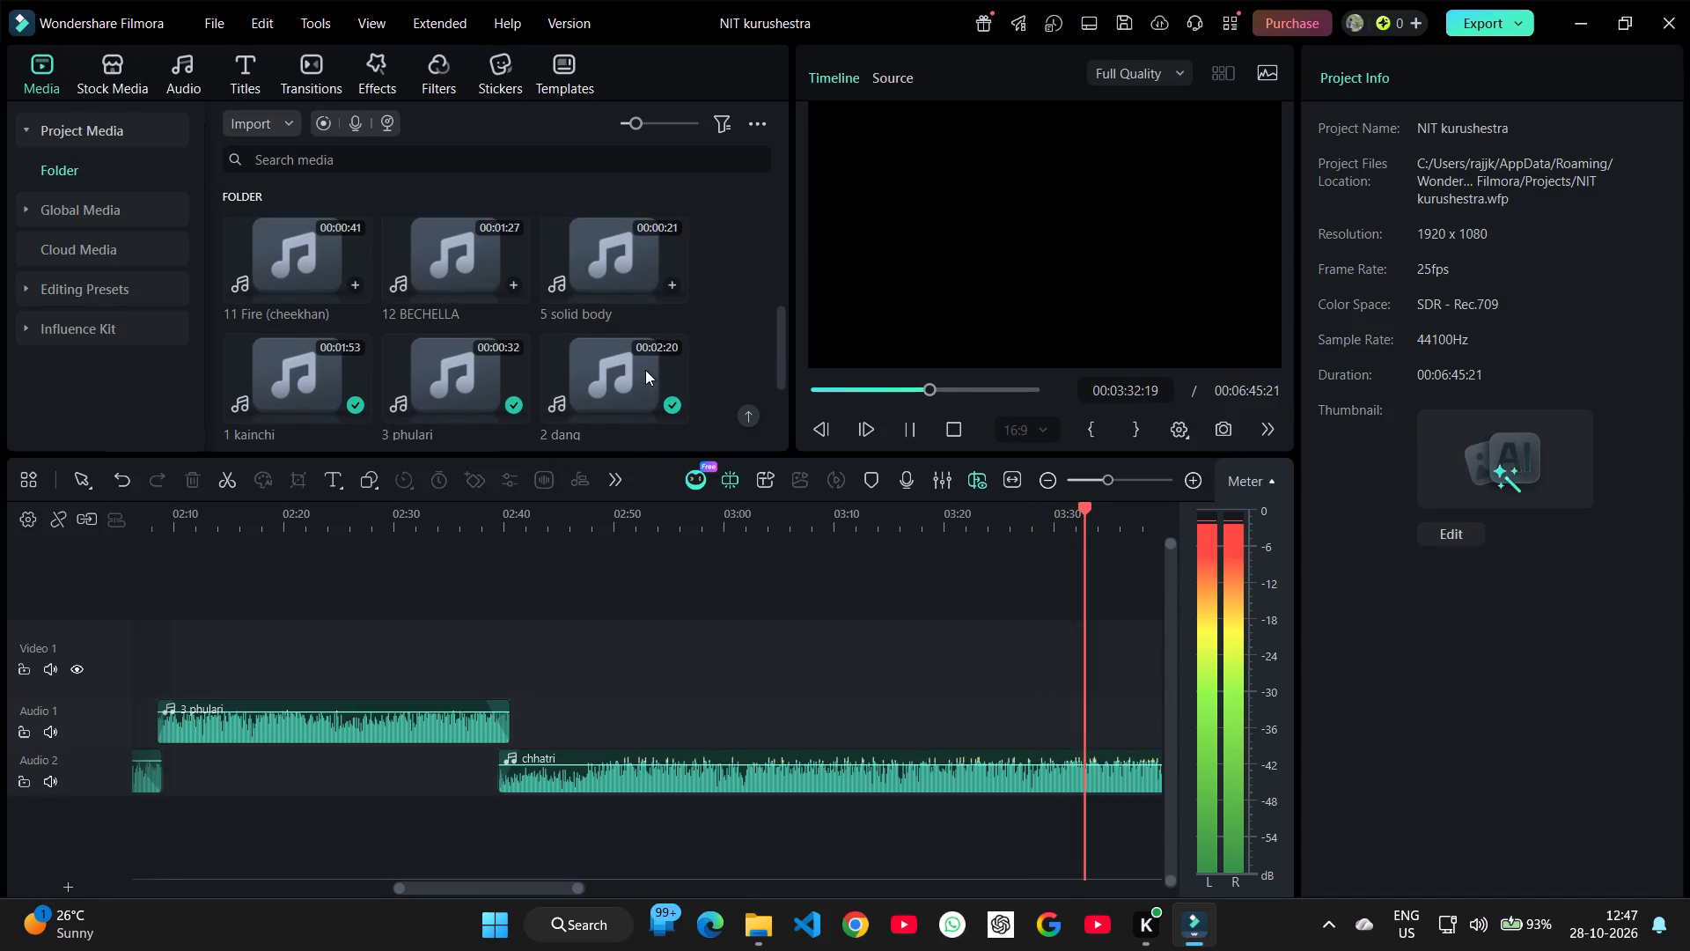
pyautogui.click(768, 309)
pyautogui.moveTo(584, 269); pyautogui.dragTo(1167, 614)
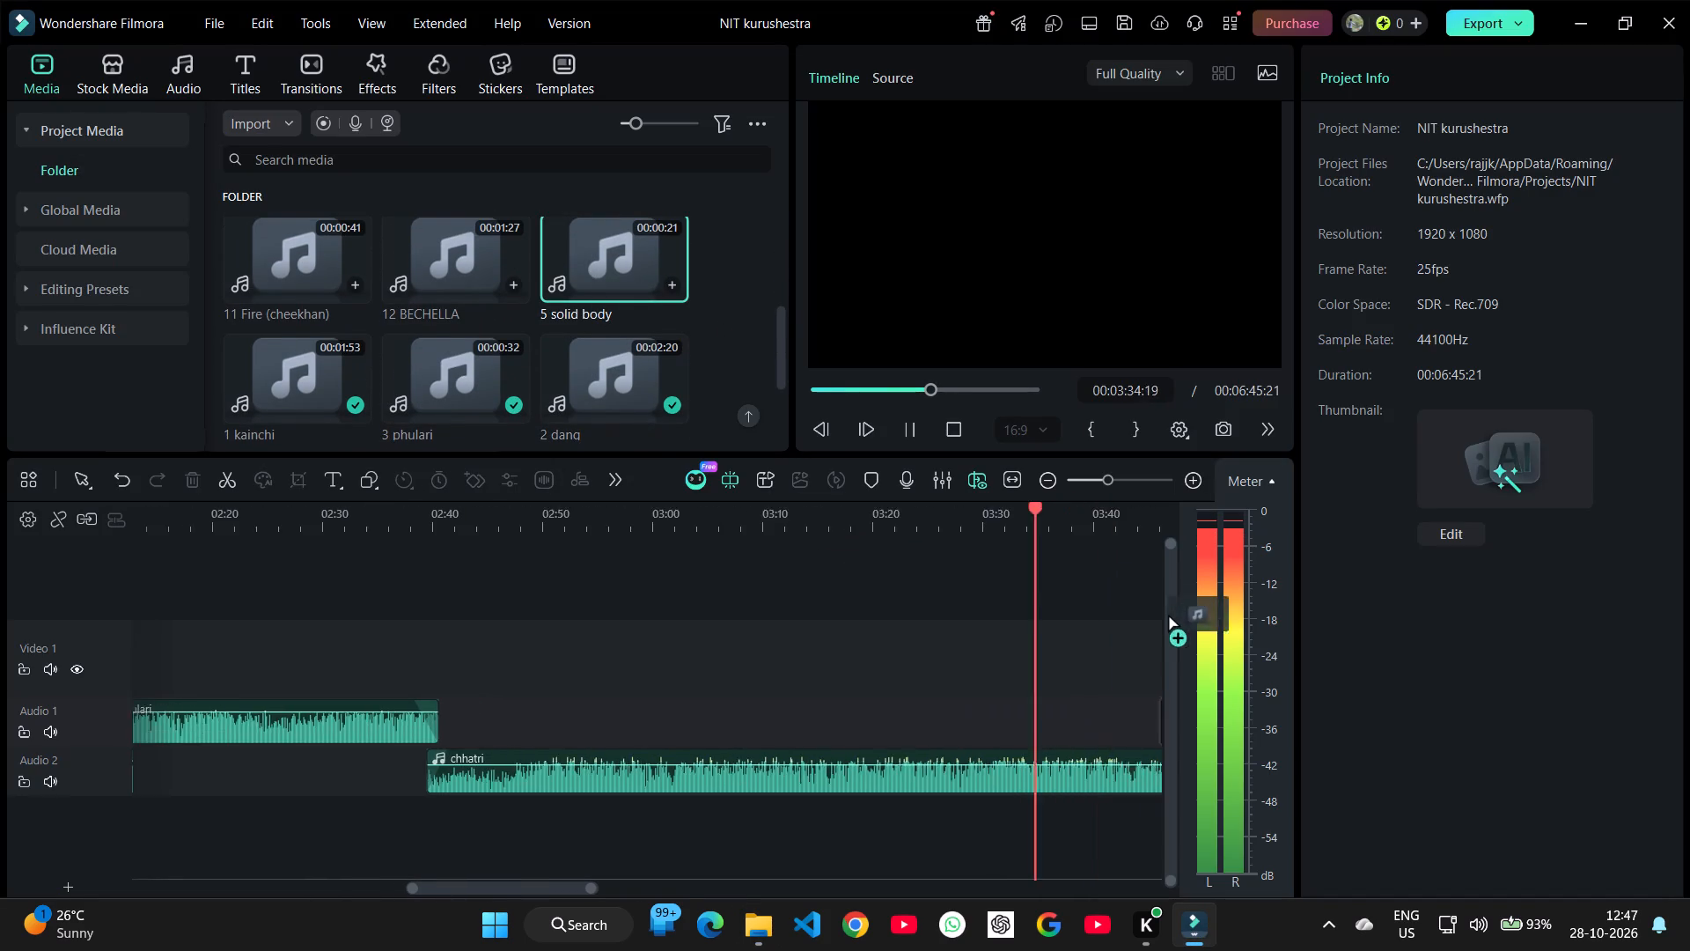
pyautogui.moveTo(1167, 614); pyautogui.dragTo(849, 615)
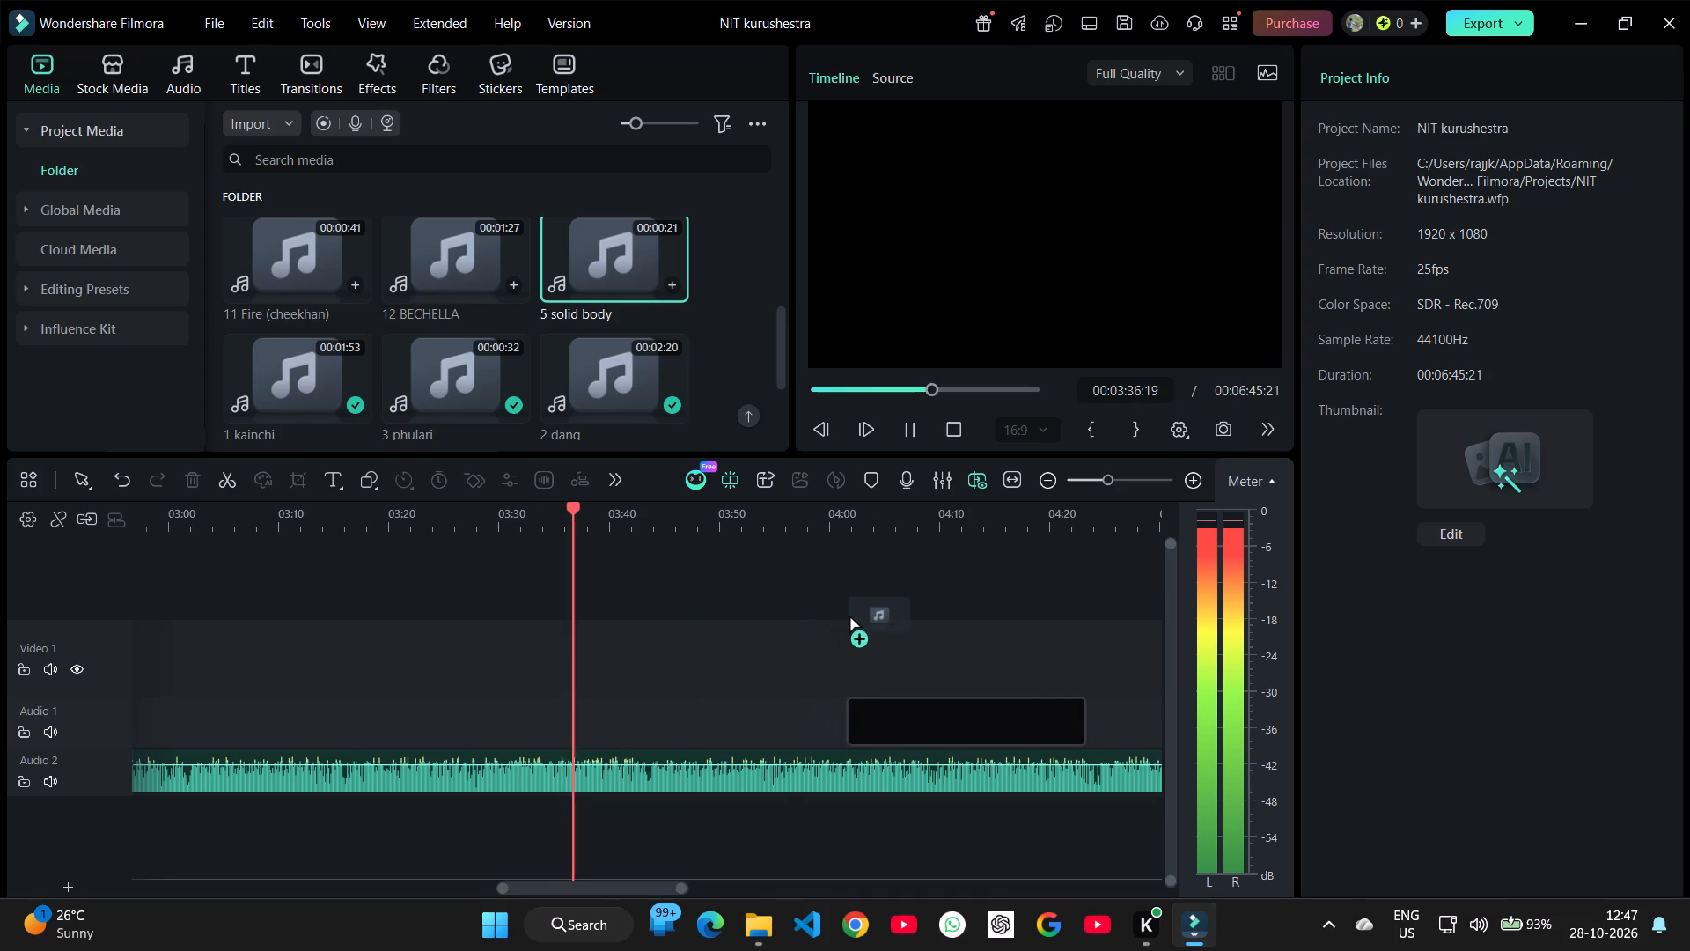
pyautogui.moveTo(849, 615); pyautogui.dragTo(866, 615)
# Listen to chhatri from about 00:03:31 and pause at about 00:03:48.
pyautogui.press('space')
pyautogui.click(518, 663)
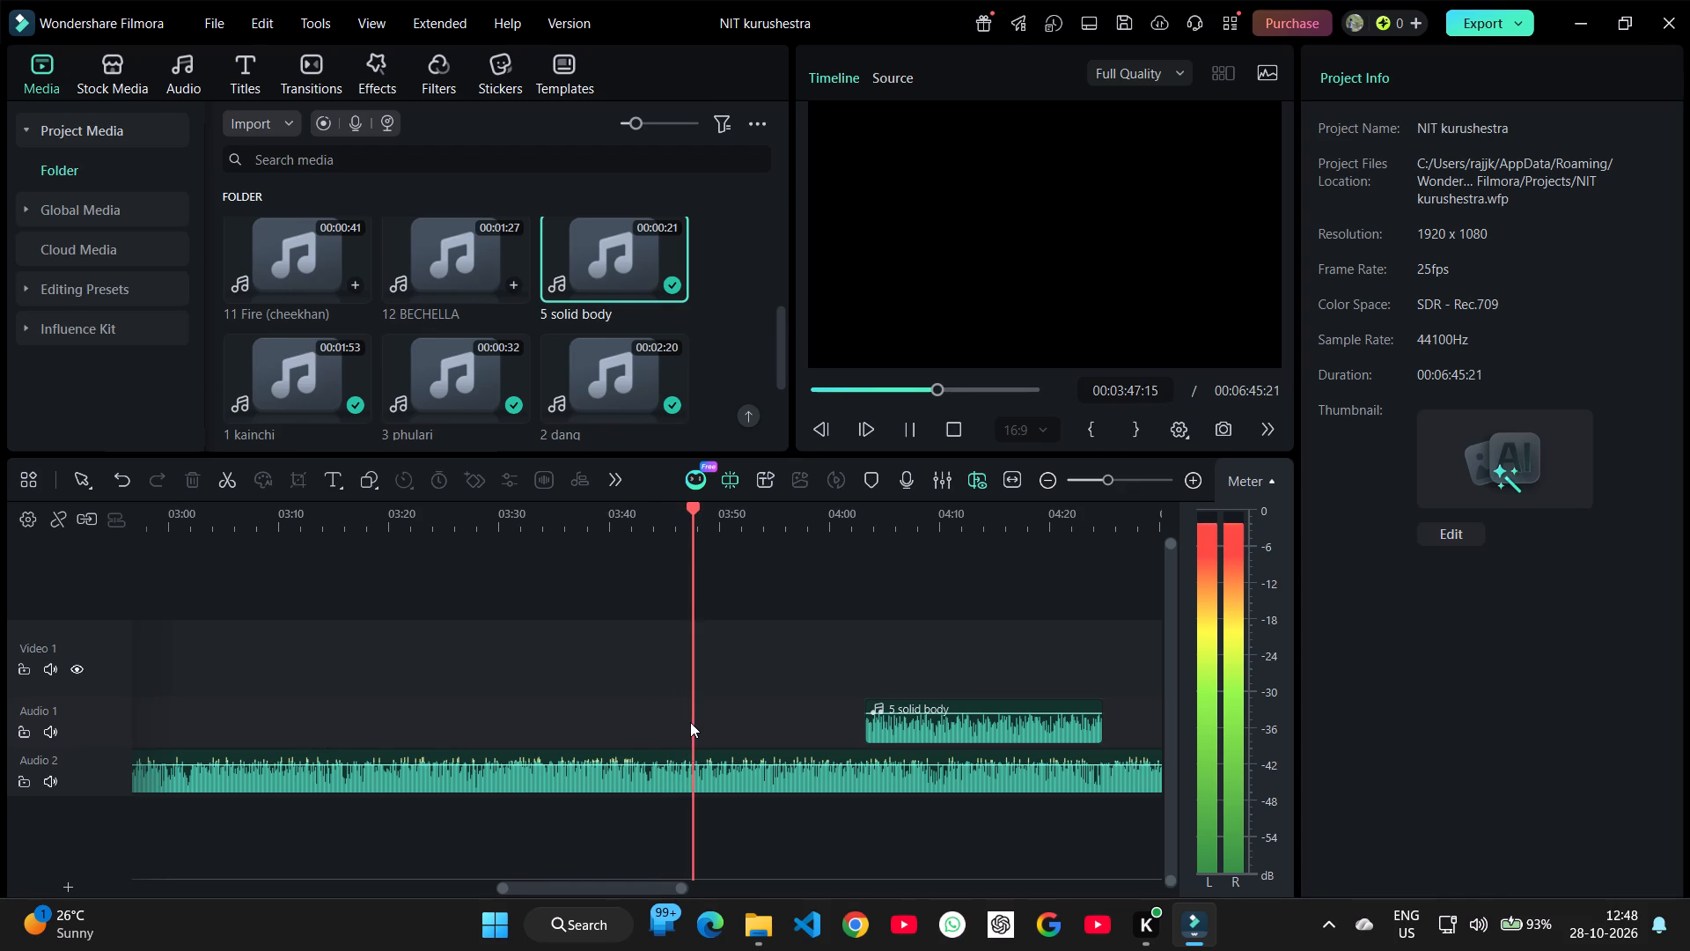
pyautogui.press('space')
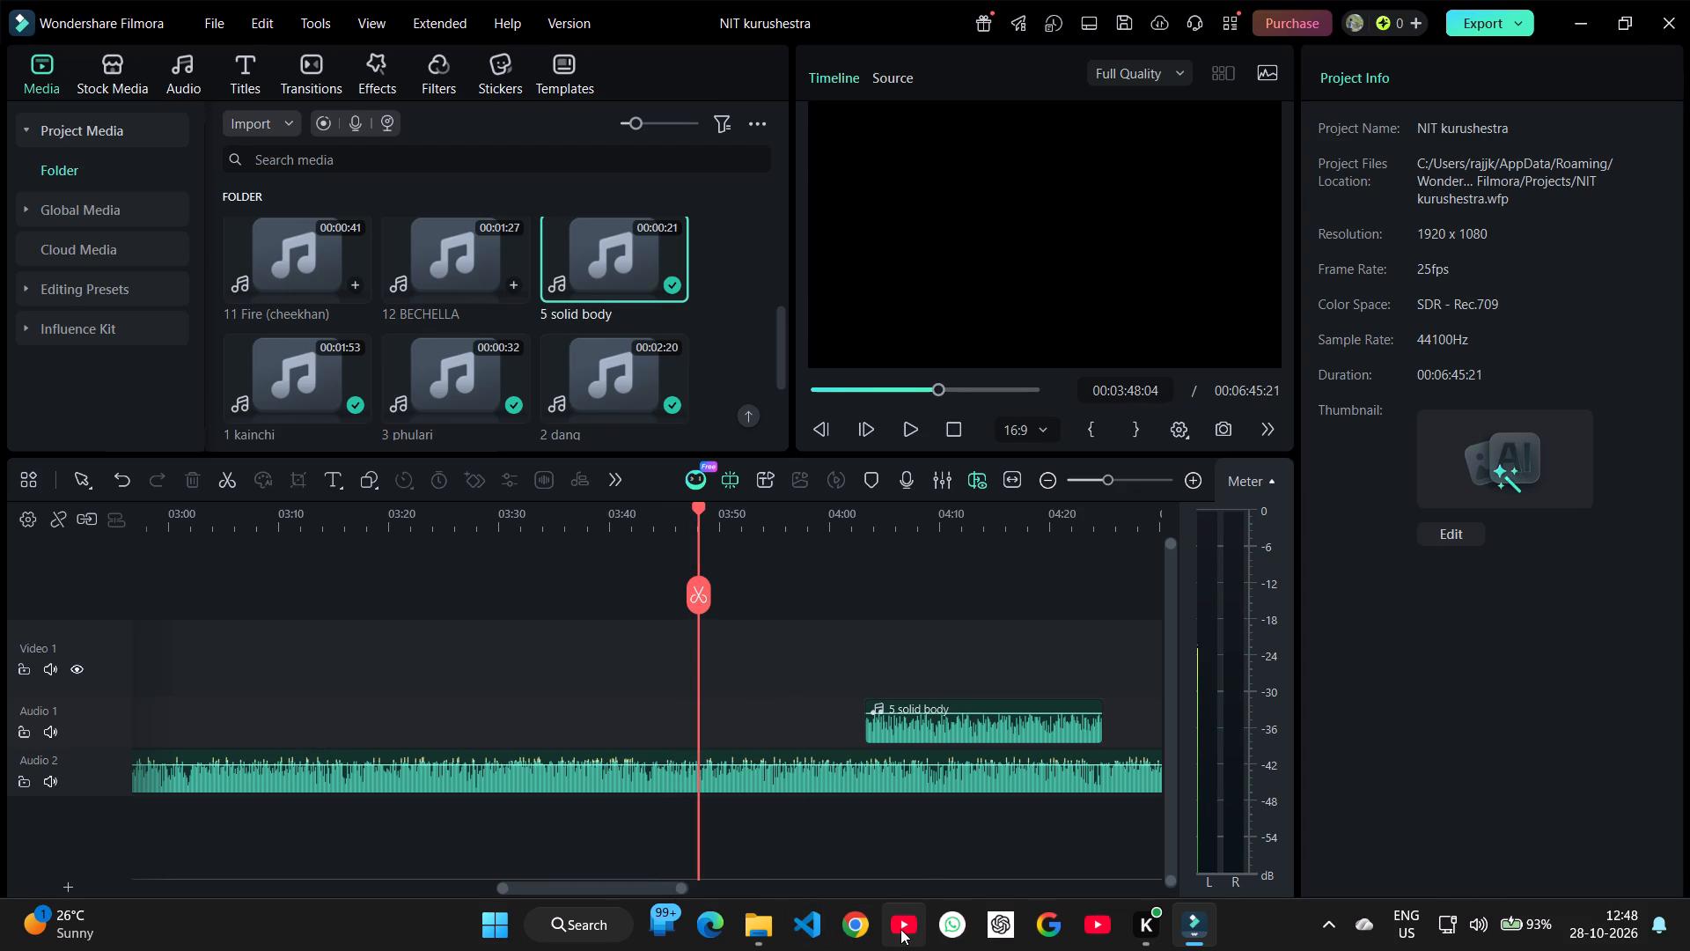
# Switch to YouTube and search for chhatri.
pyautogui.click(900, 929)
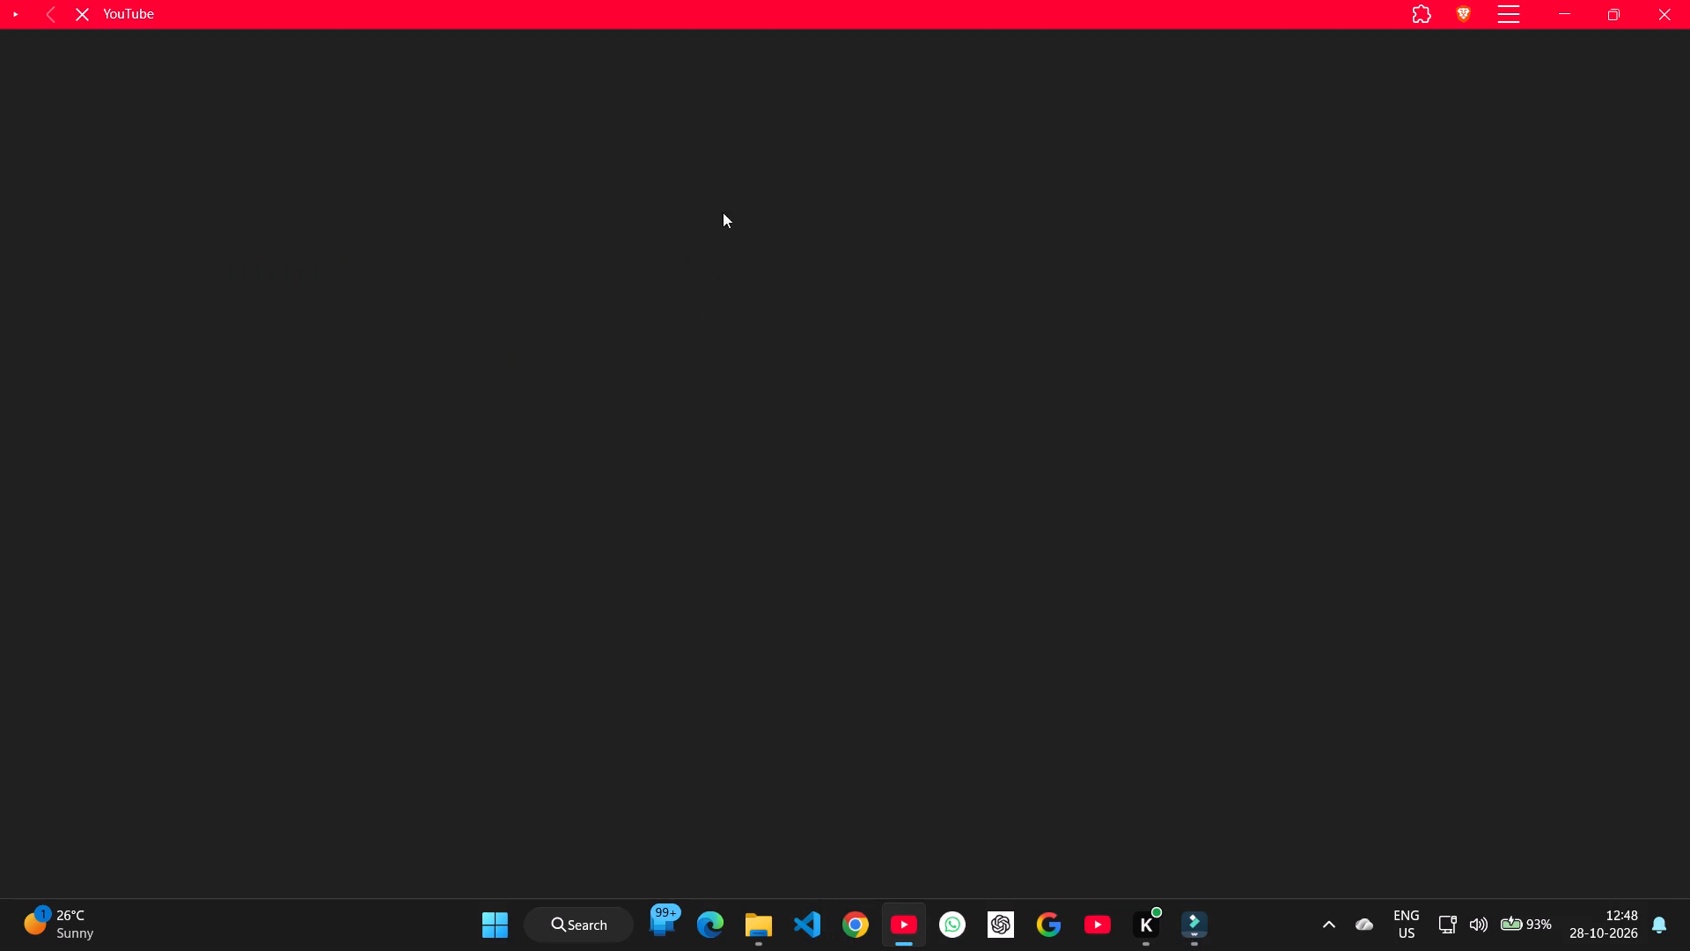
pyautogui.click(727, 67)
pyautogui.click(727, 67)
pyautogui.click(727, 67)
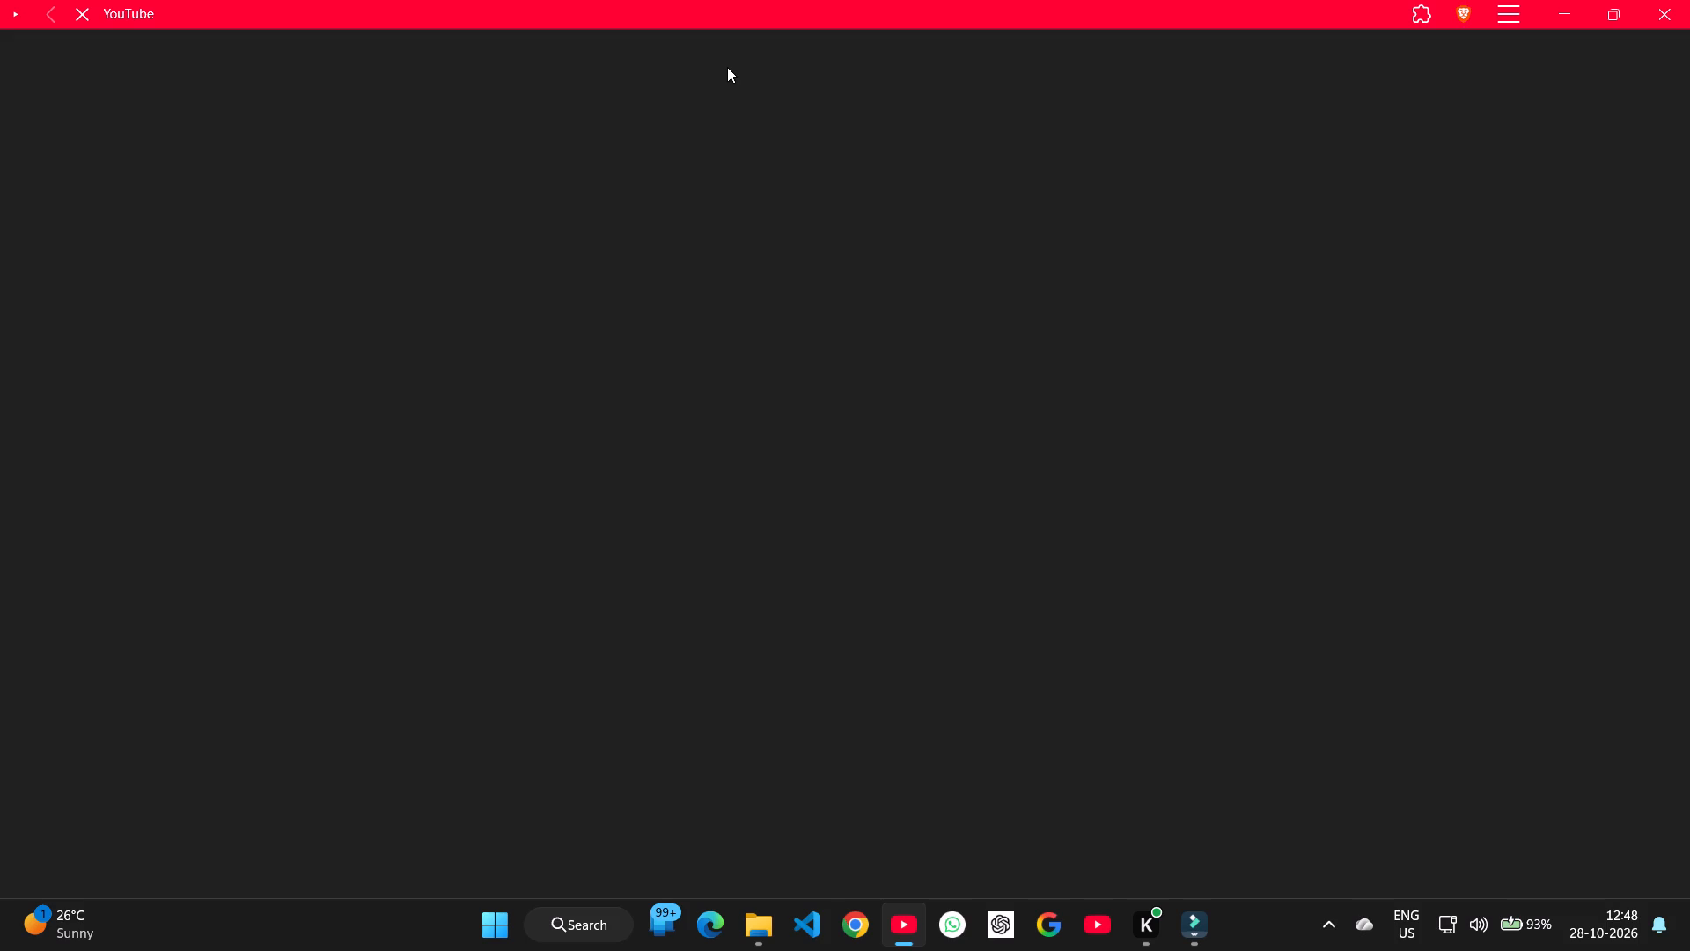
pyautogui.click(727, 67)
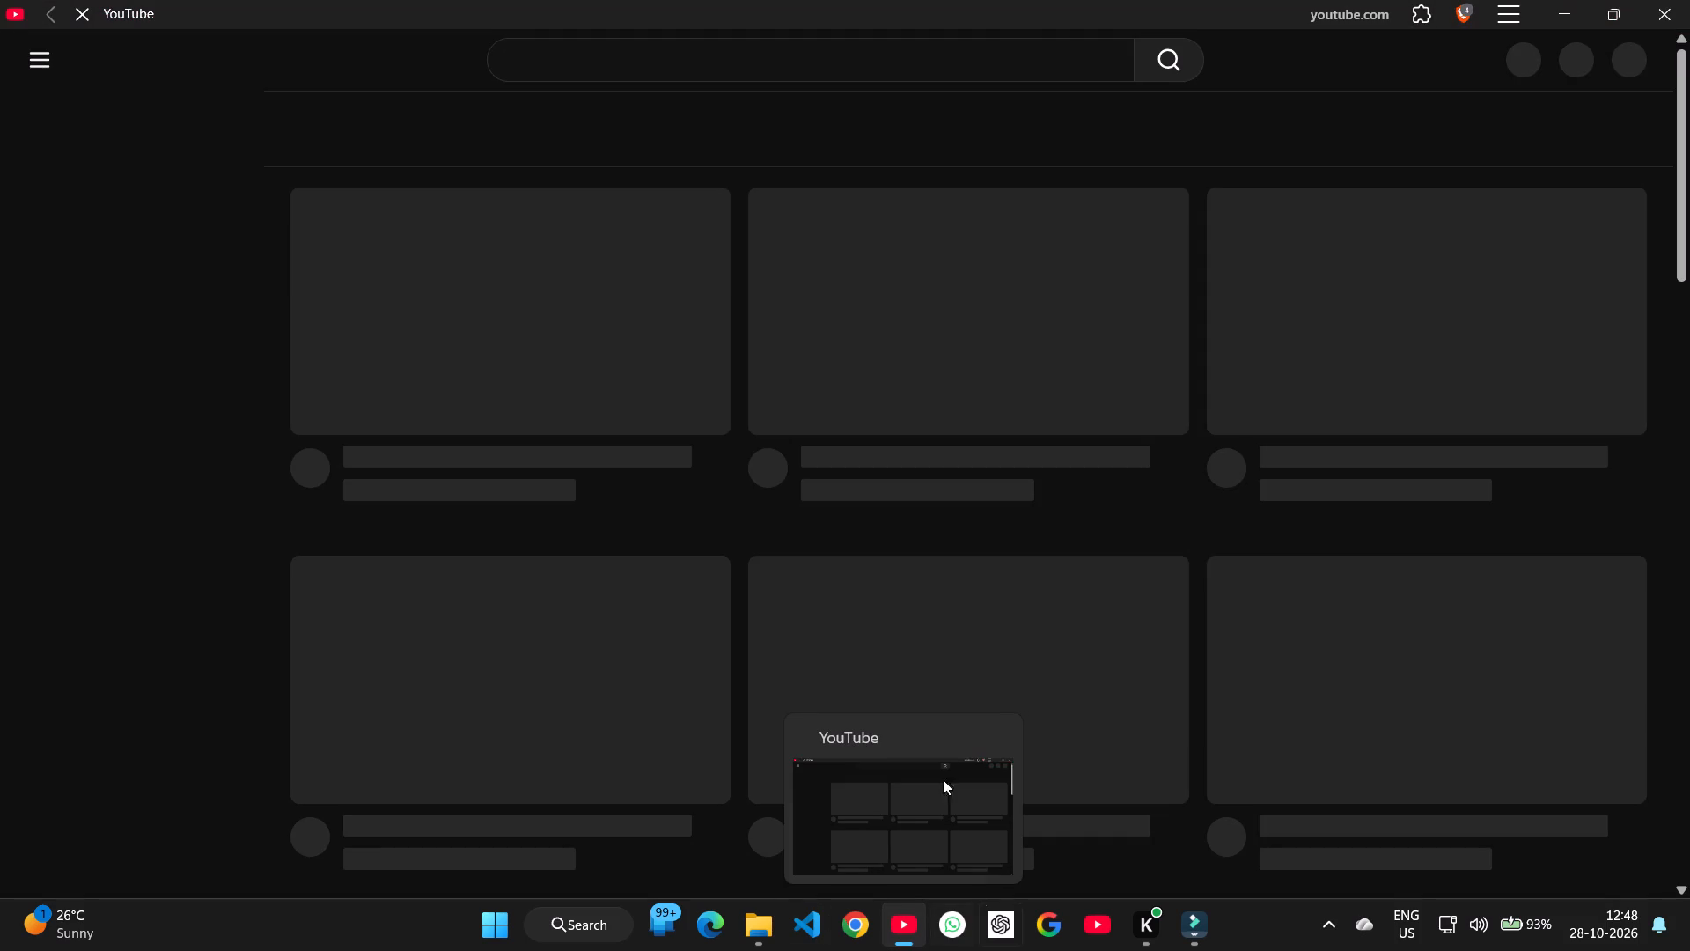
pyautogui.click(731, 73)
pyautogui.write('chhatri')
pyautogui.press('Return')
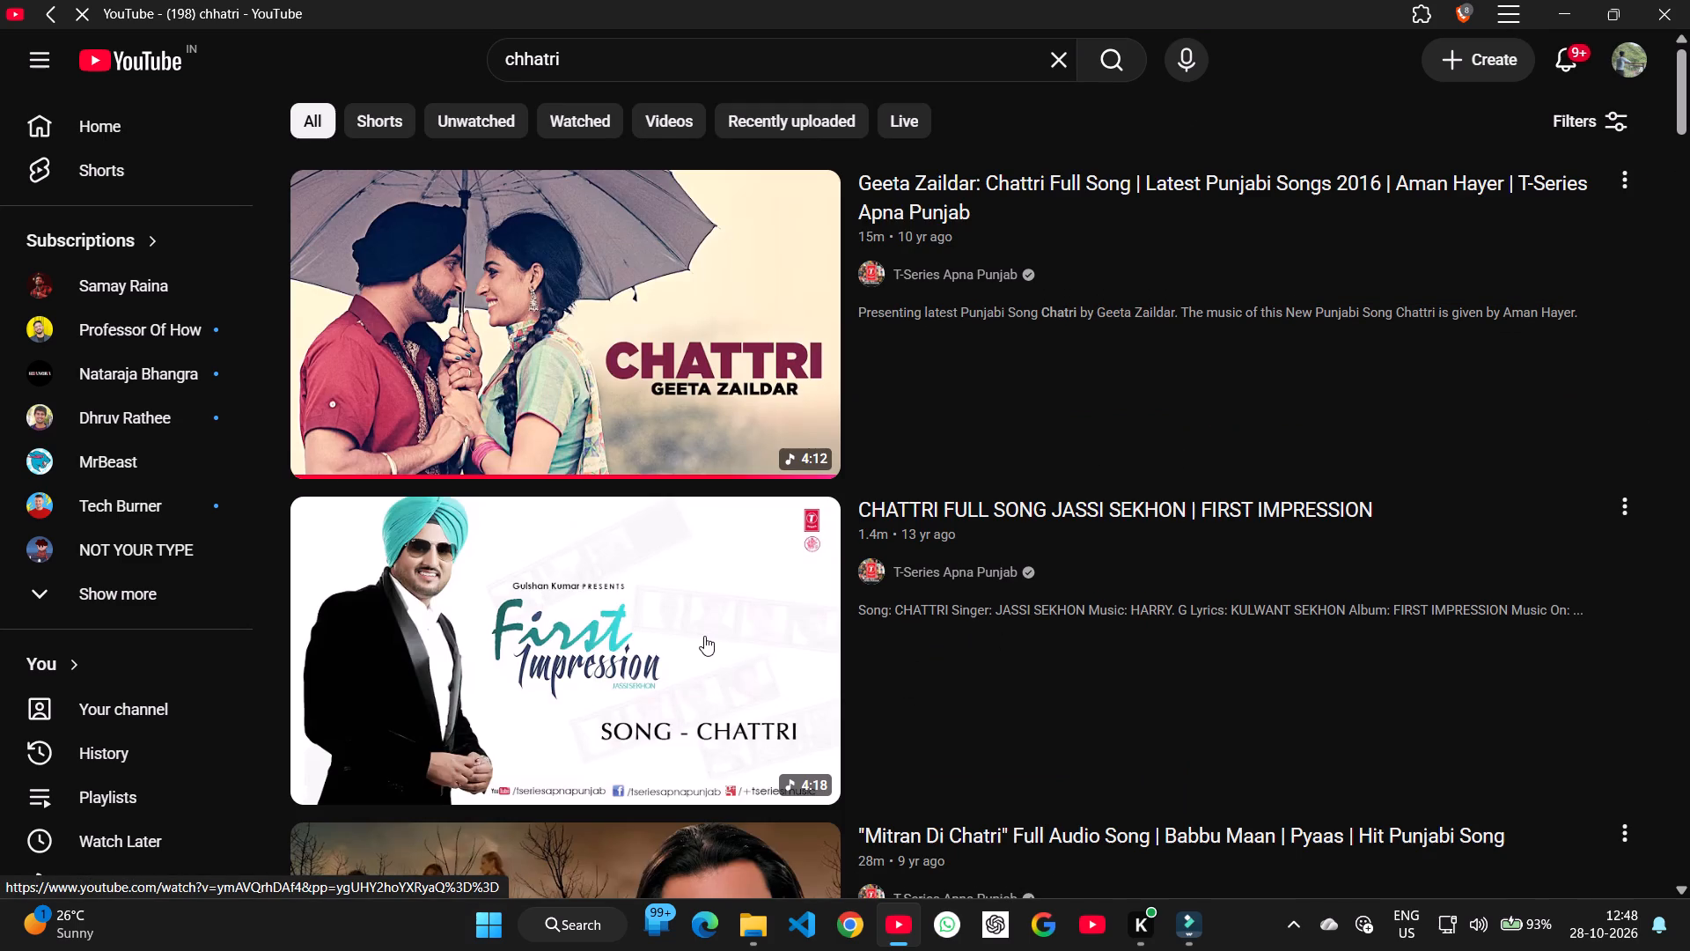
# Preview the opening of the Jassi Sekhon Chattri song, return to the results and look through the other versions.
pyautogui.click(704, 636)
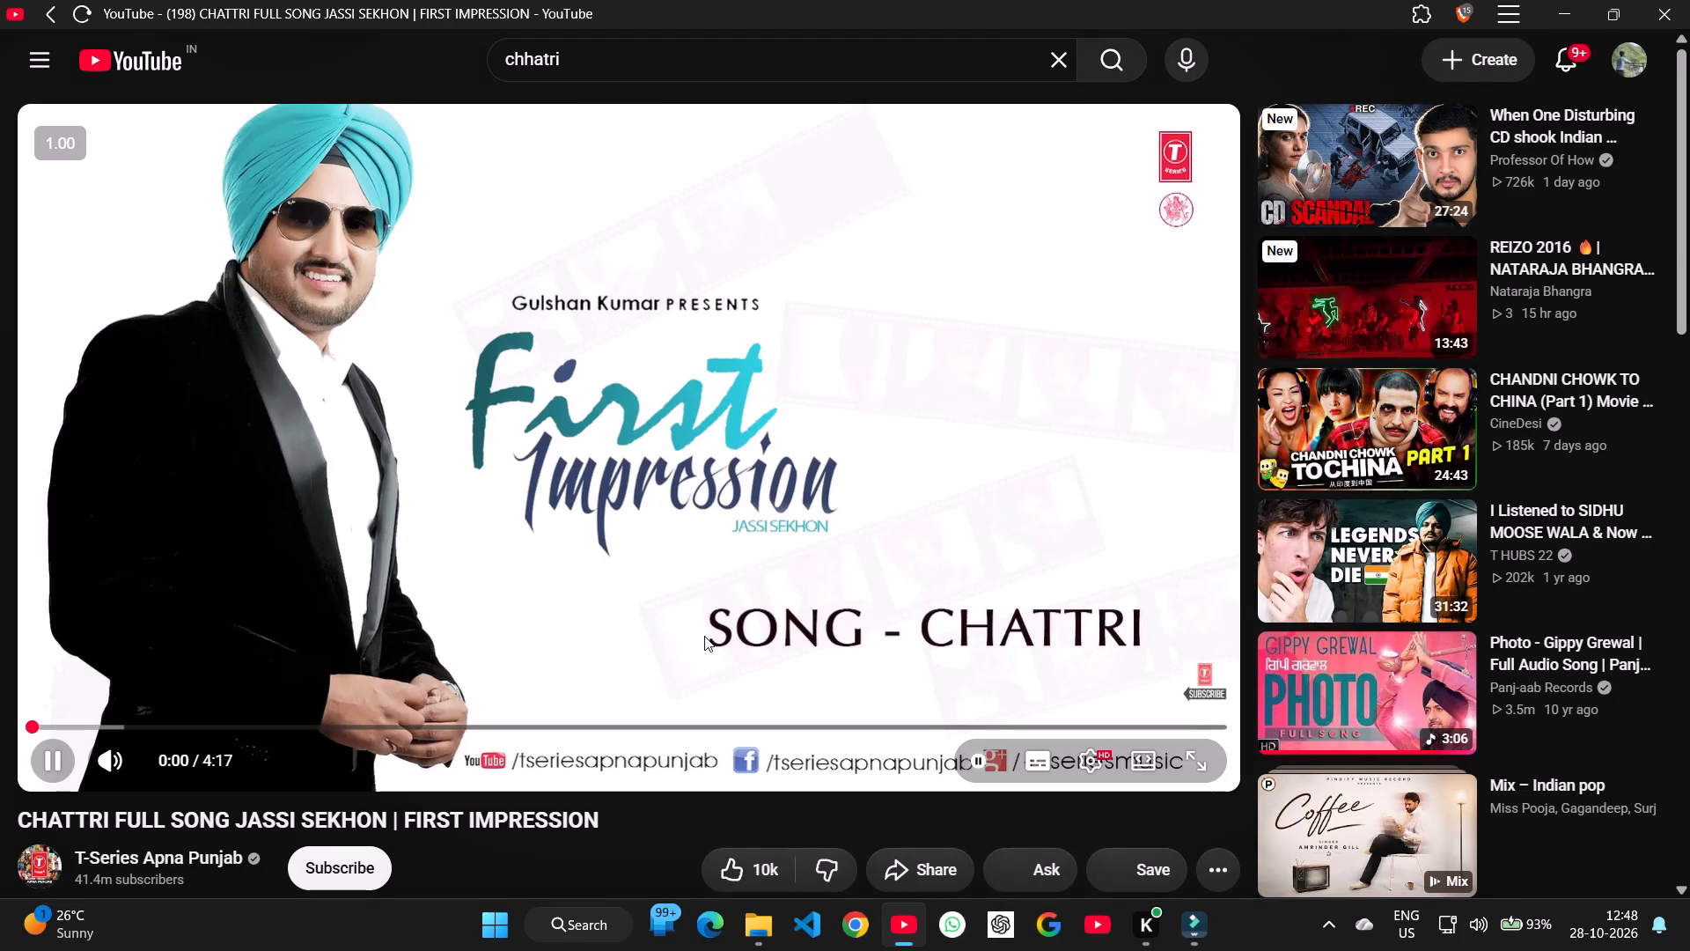
pyautogui.press('Right')
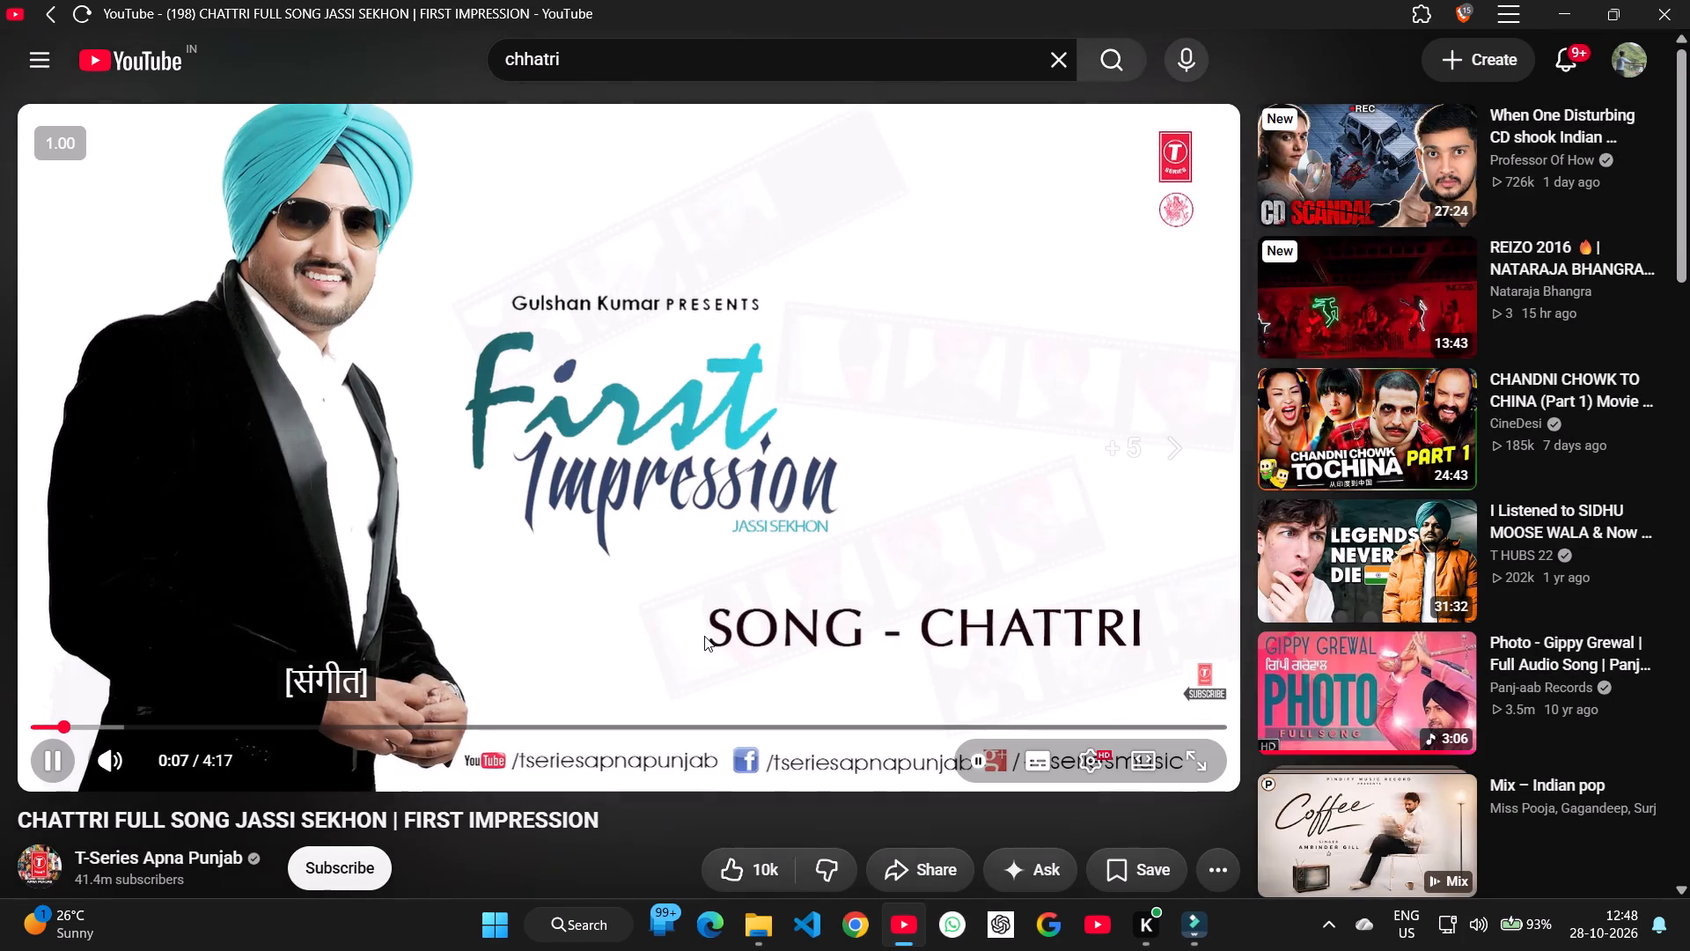
pyautogui.press('Right')
pyautogui.press('Right')
pyautogui.press('Right')
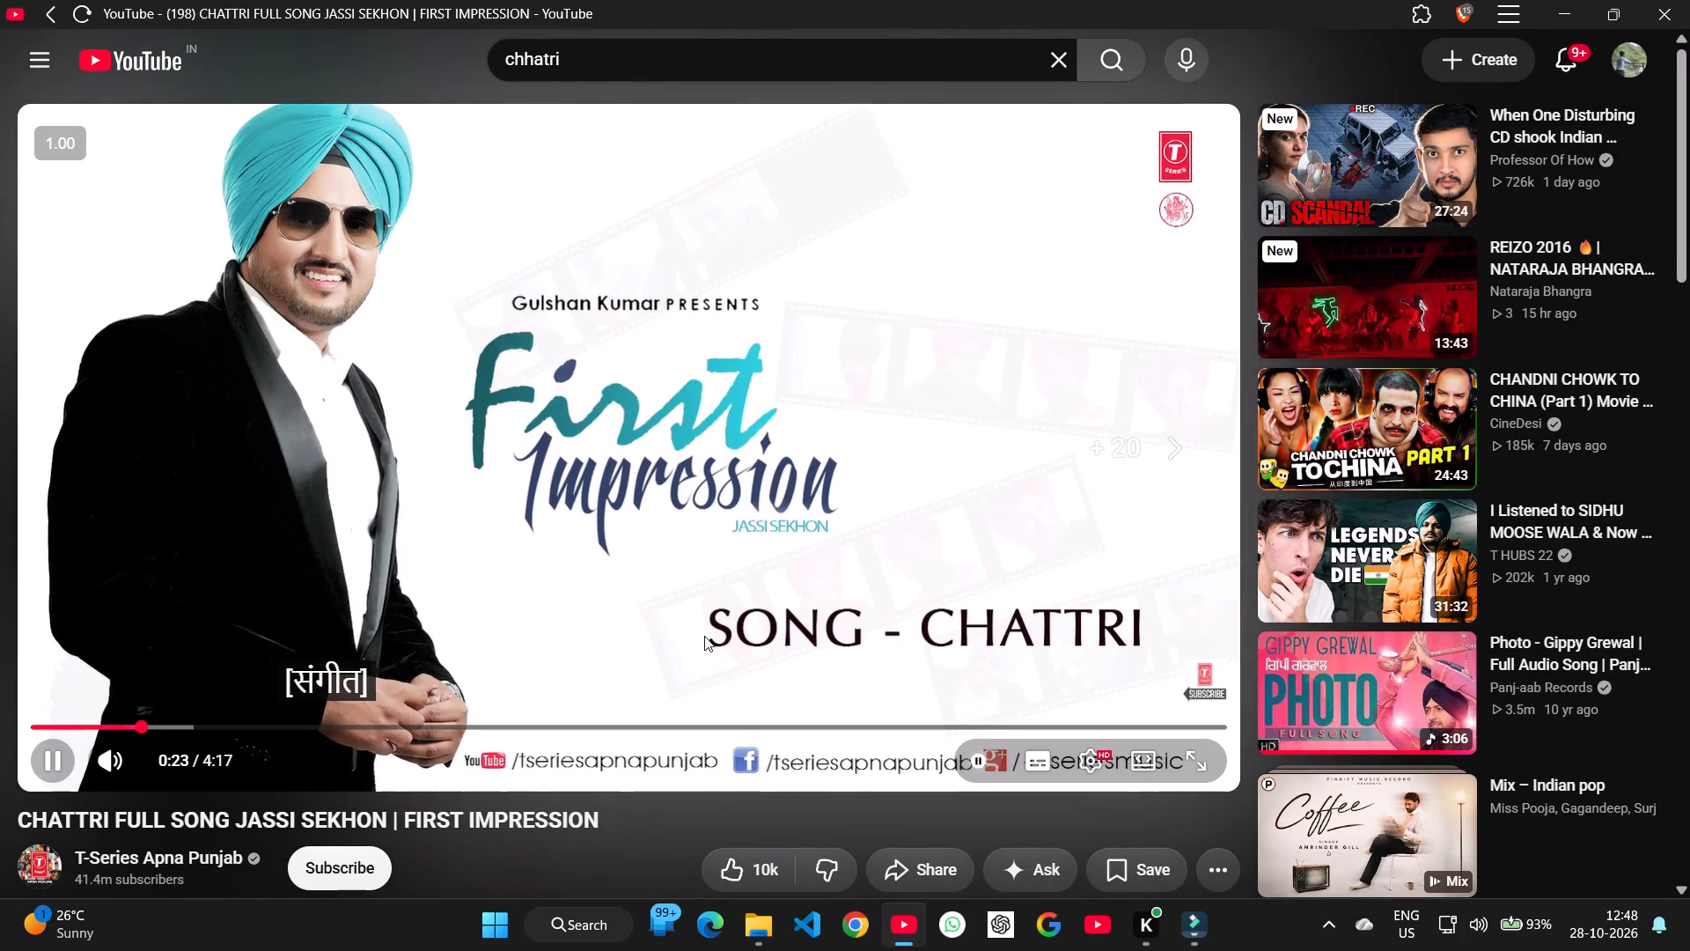
pyautogui.press('Right')
pyautogui.hscroll(10, 704, 636)
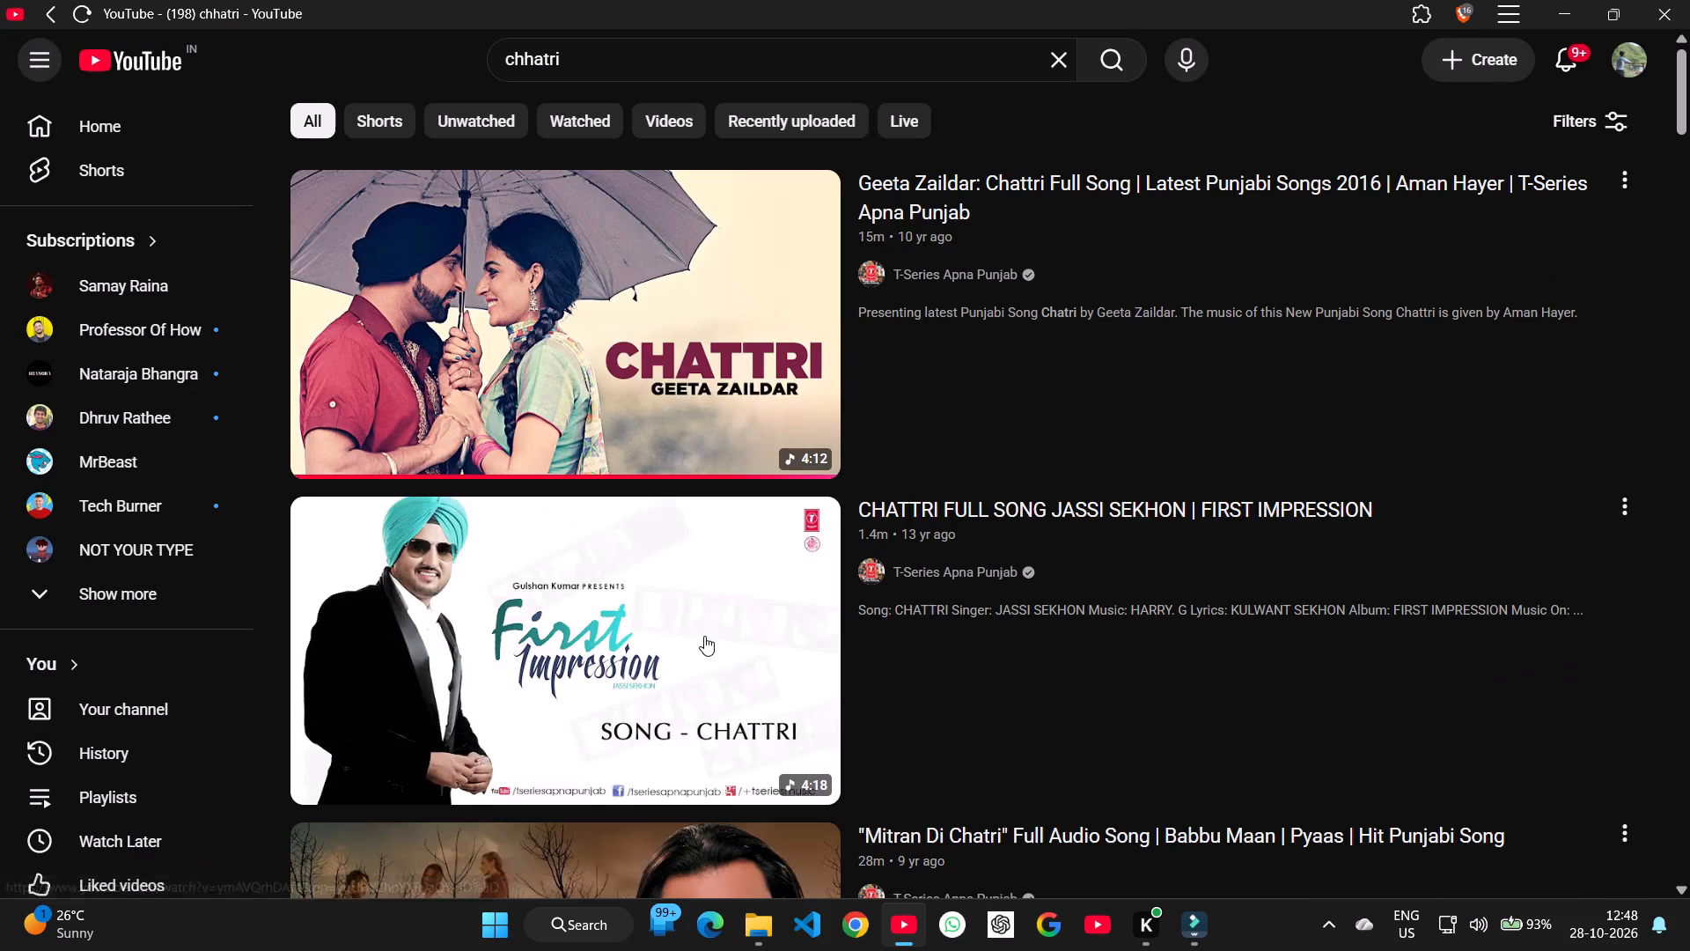
pyautogui.scroll(-3, 704, 636)
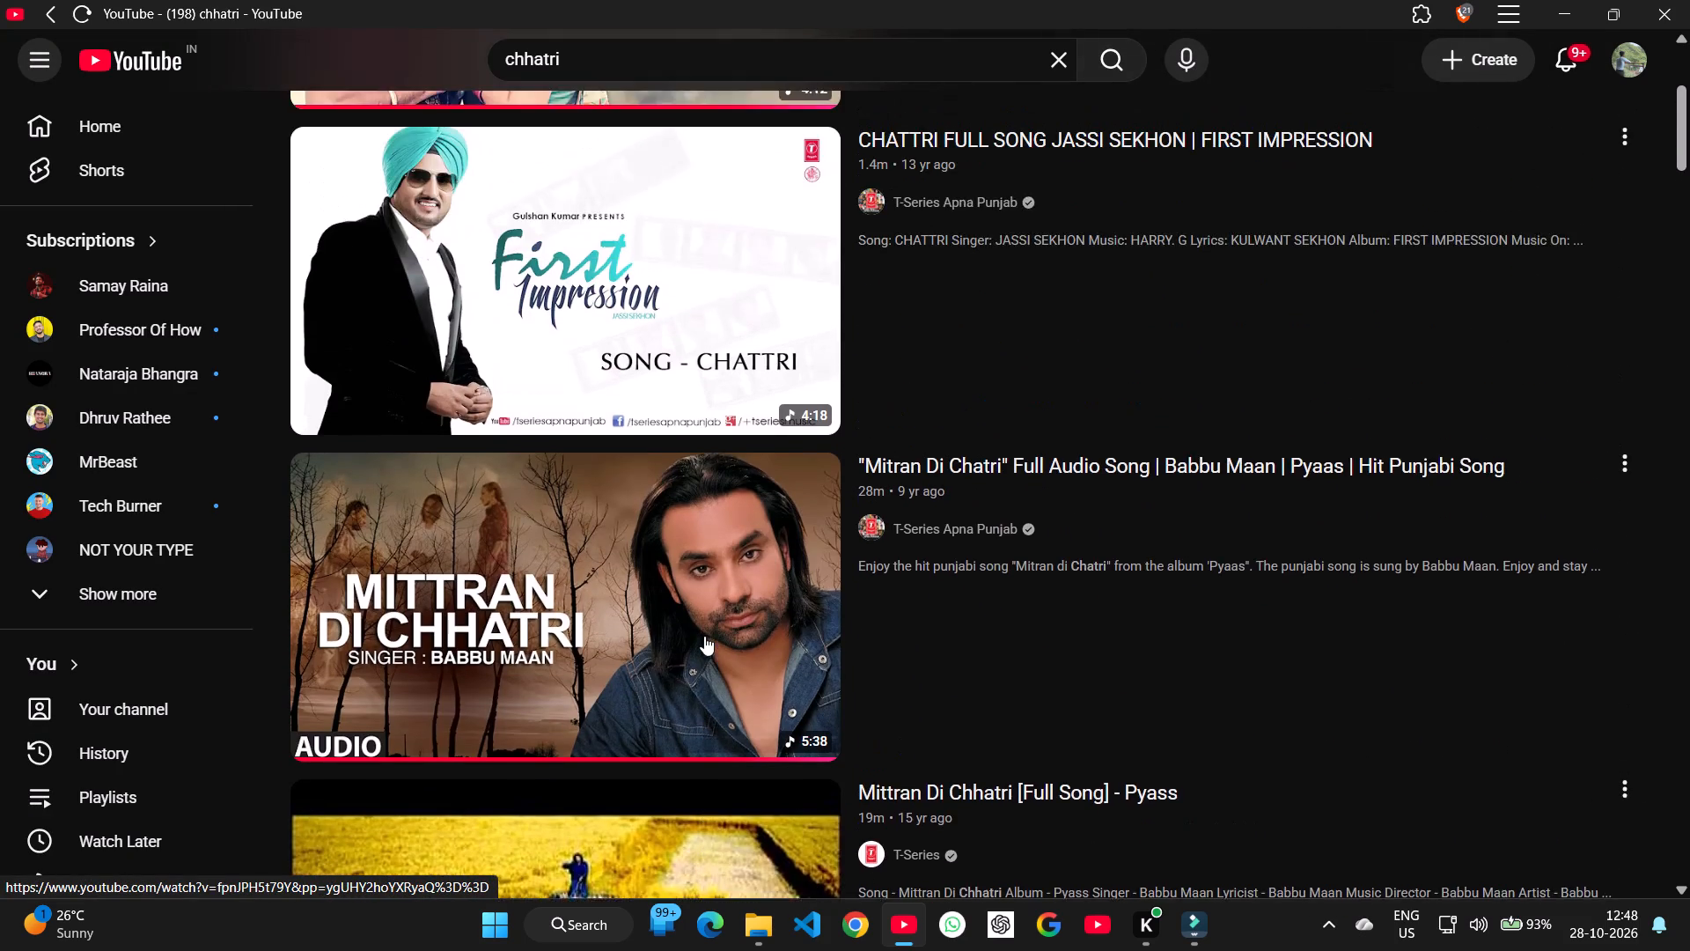
pyautogui.scroll(-2, 704, 636)
pyautogui.scroll(4, 704, 636)
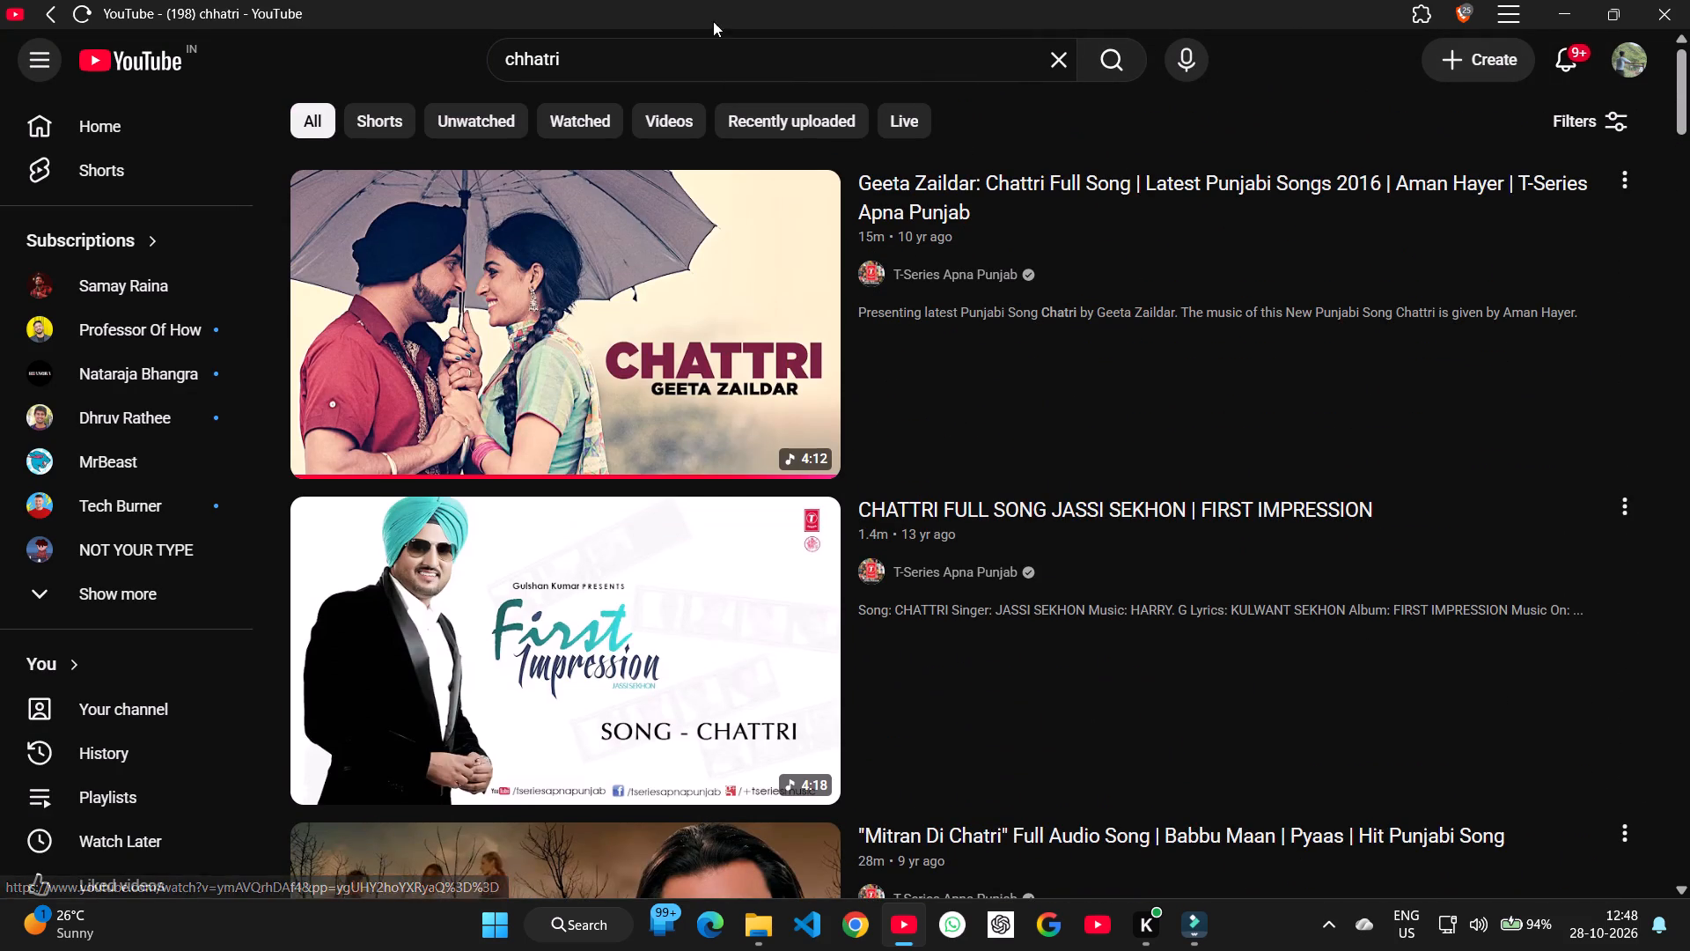
# Search YouTube for the suggested query chatri geeta zaildar.
pyautogui.click(717, 44)
pyautogui.press('space')
pyautogui.write('geet')
pyautogui.press('Down')
pyautogui.press('Down')
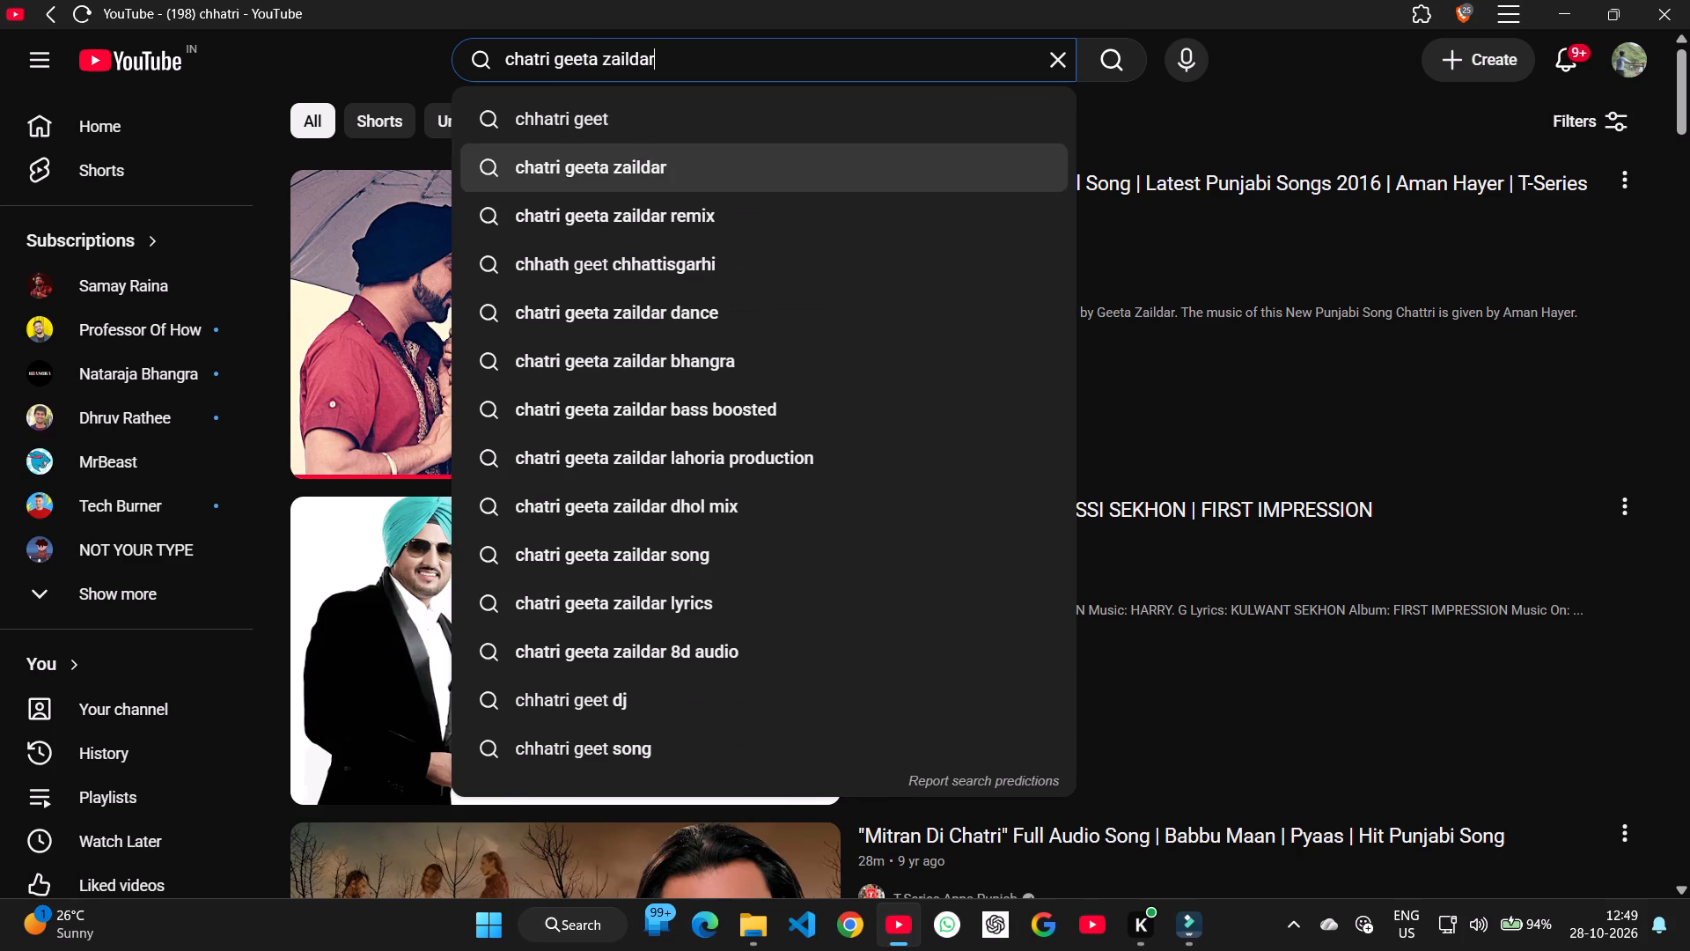
pyautogui.press('Return')
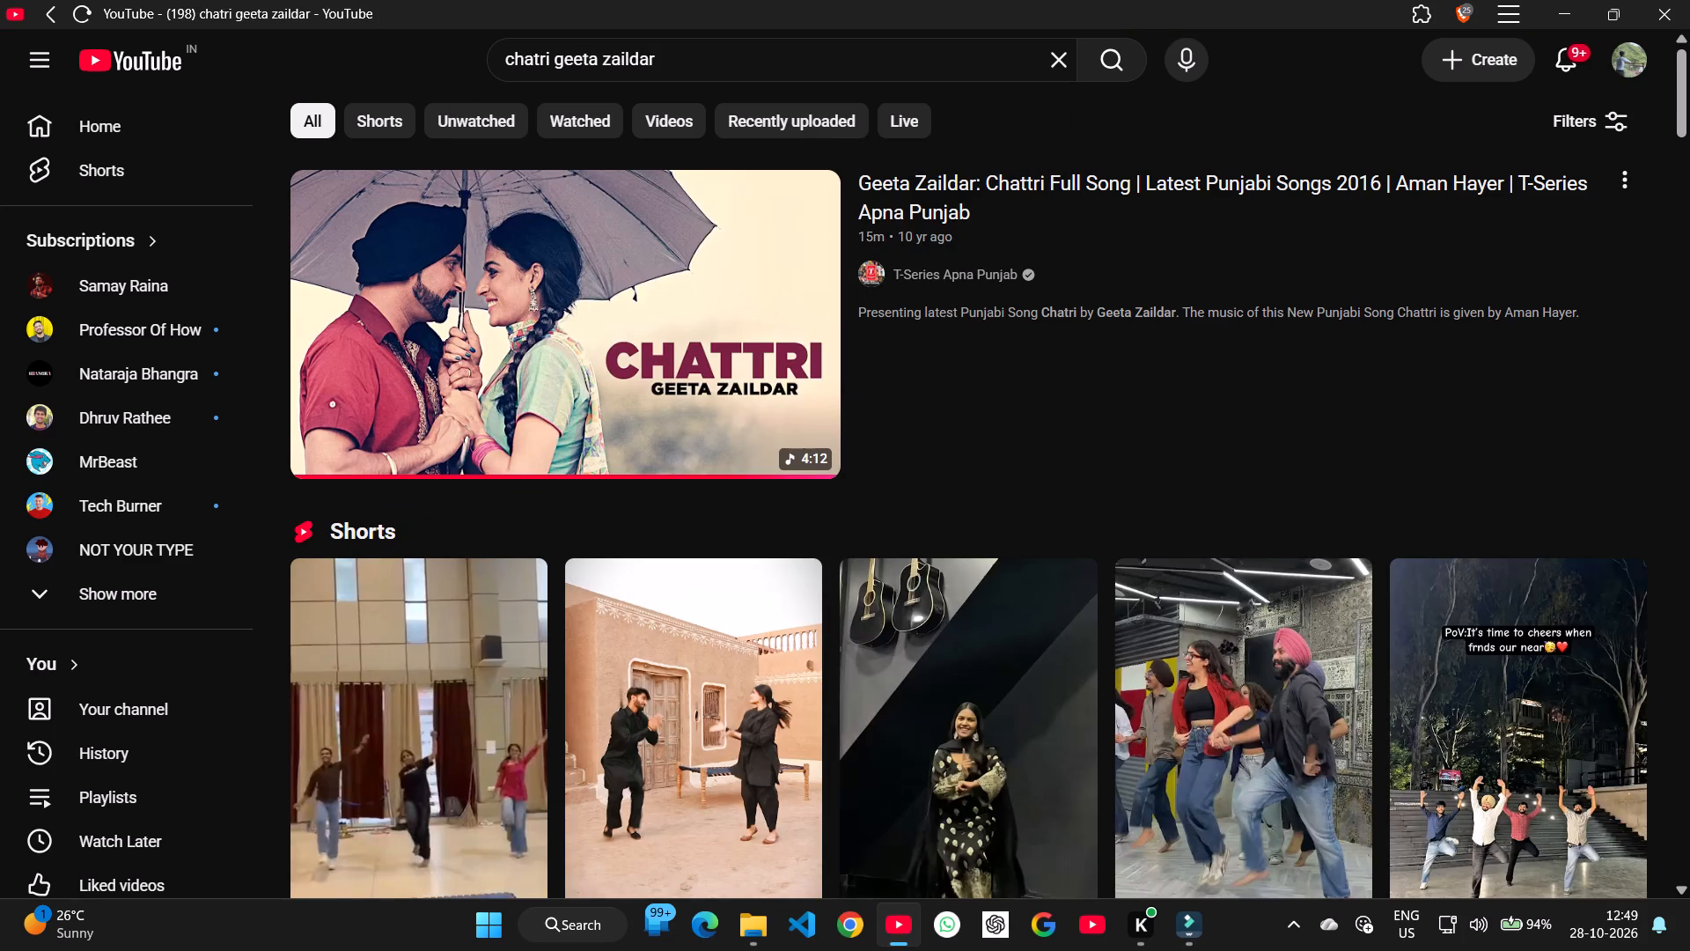
# Open the CHATTRI track from Geeta Zaildar - Topic, skip ahead through the song and pause at about 1:06.
pyautogui.scroll(-6, 540, 348)
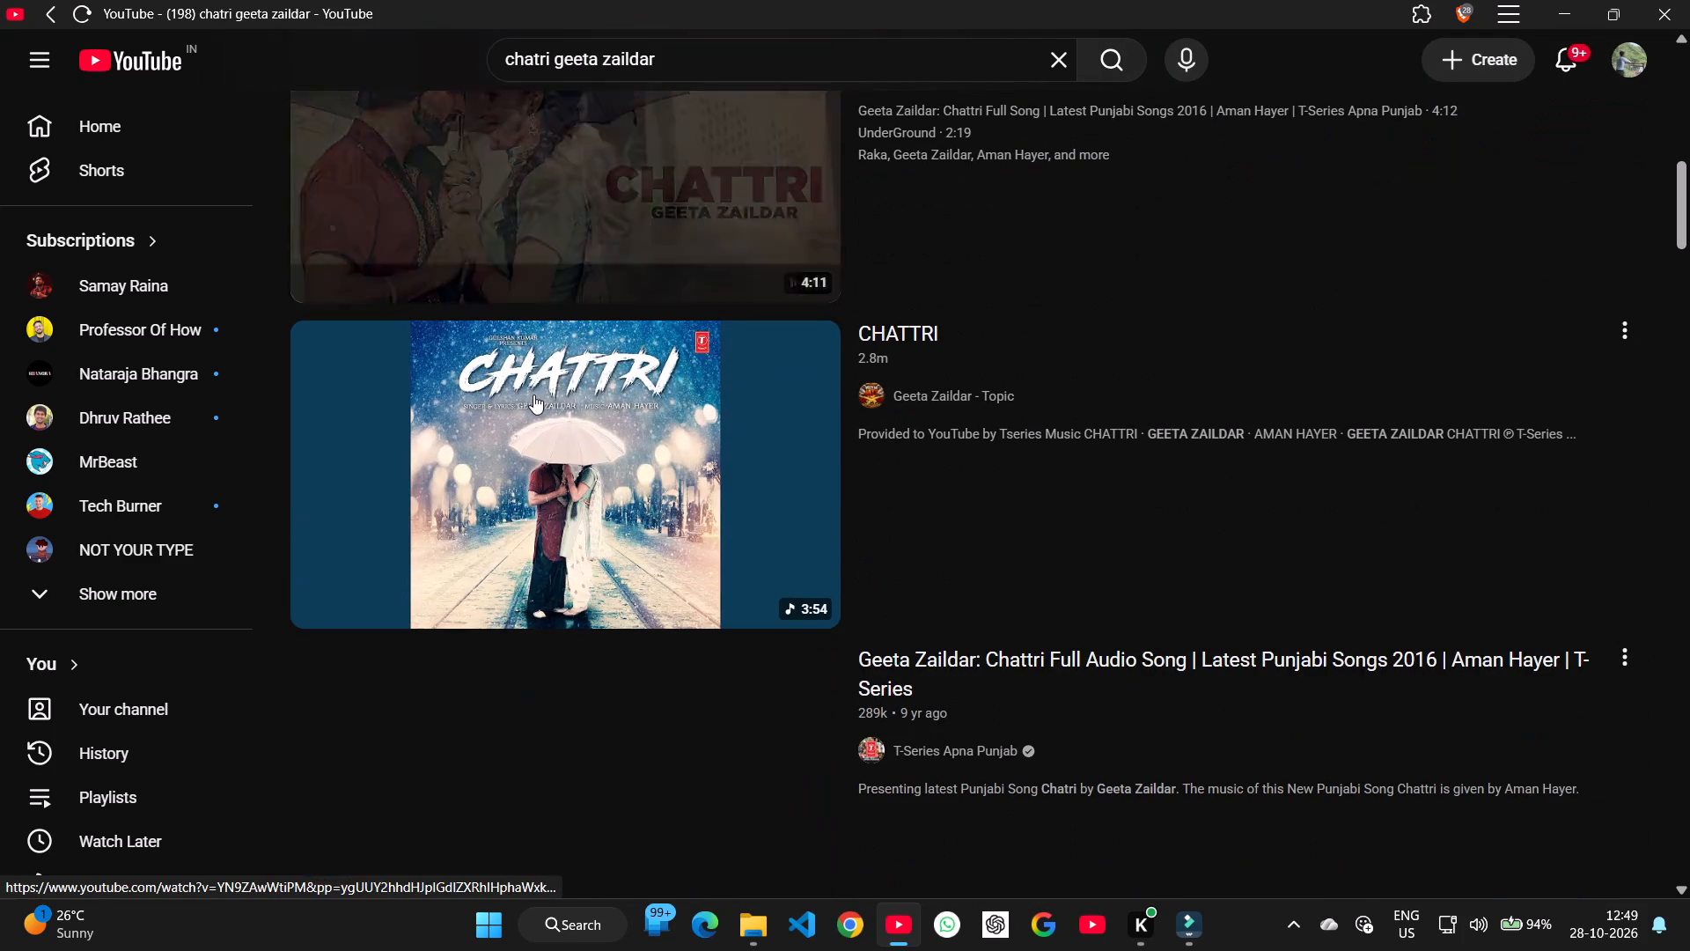
pyautogui.click(540, 398)
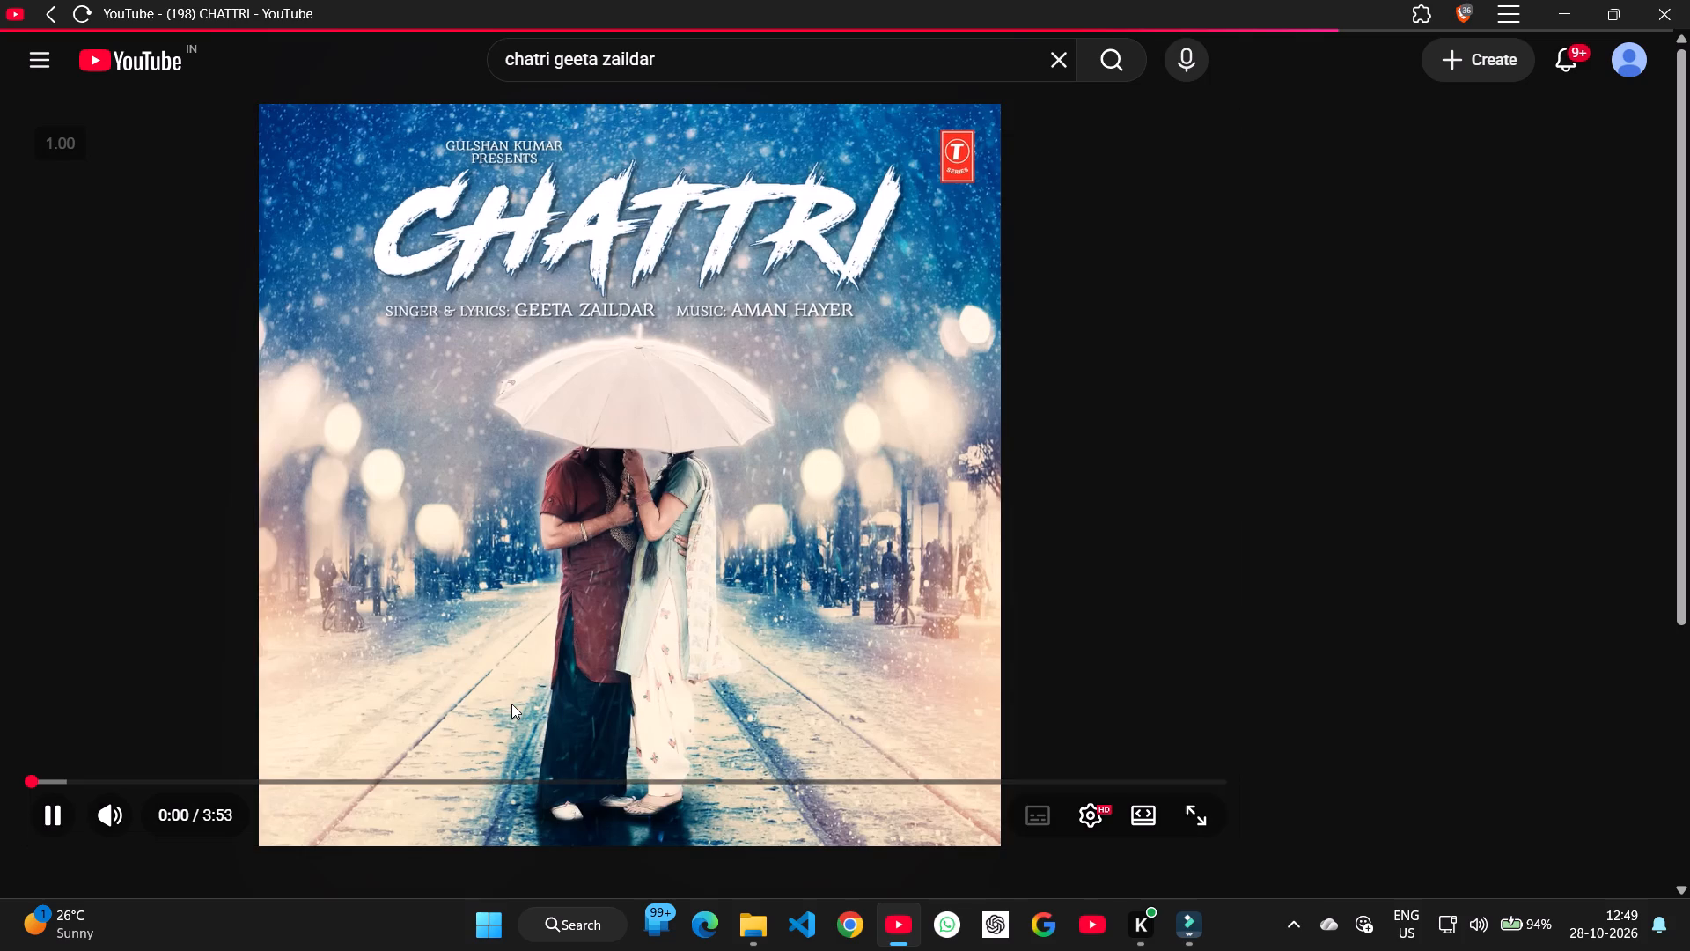
pyautogui.press('Right')
pyautogui.press('Right')
pyautogui.press('Right')
pyautogui.press('Right')
pyautogui.press('Right')
pyautogui.press('Right')
pyautogui.press('Right')
pyautogui.press('Right')
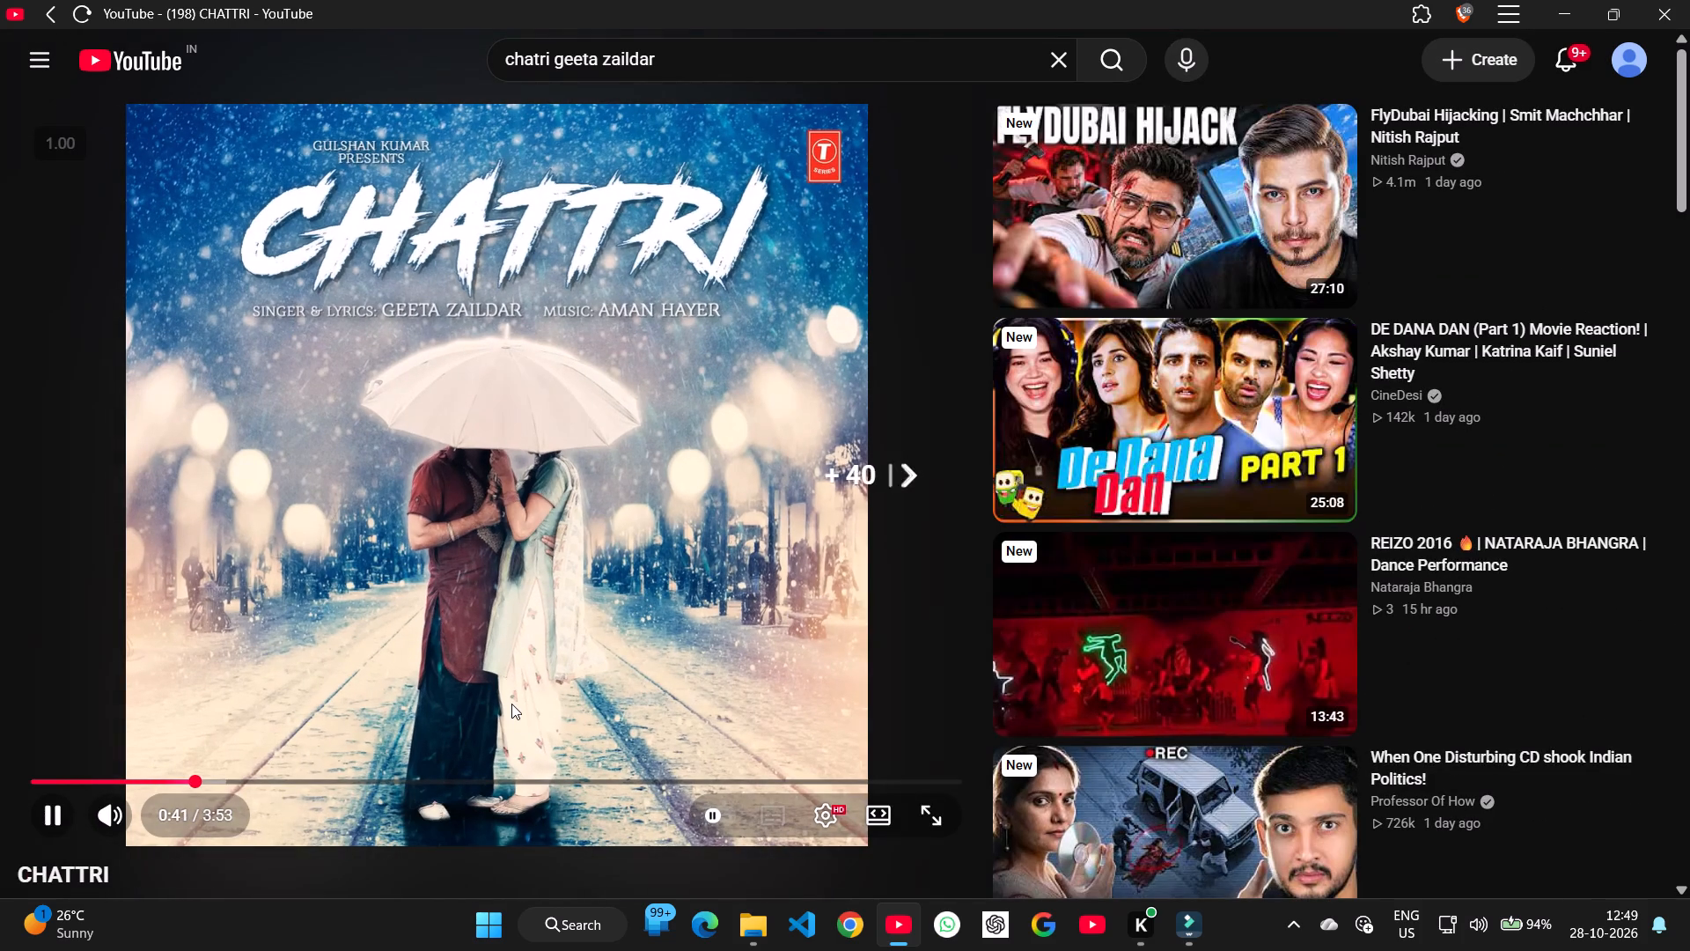
pyautogui.press('Right')
pyautogui.press('Right')
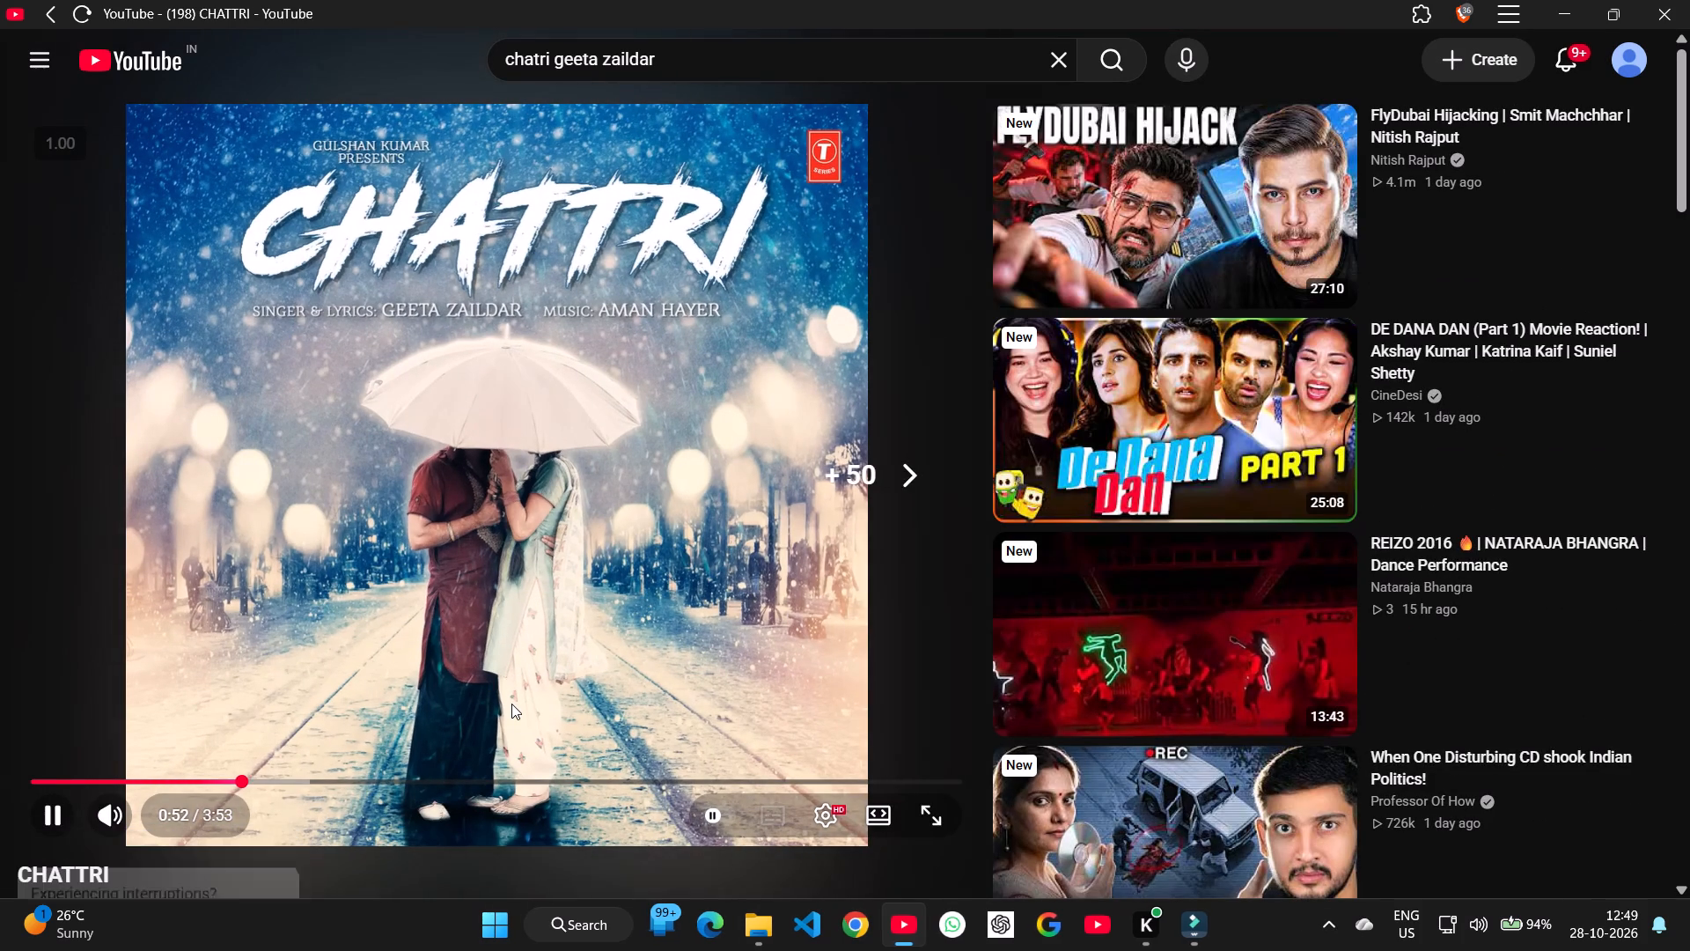
pyautogui.press('Right')
pyautogui.press('Right')
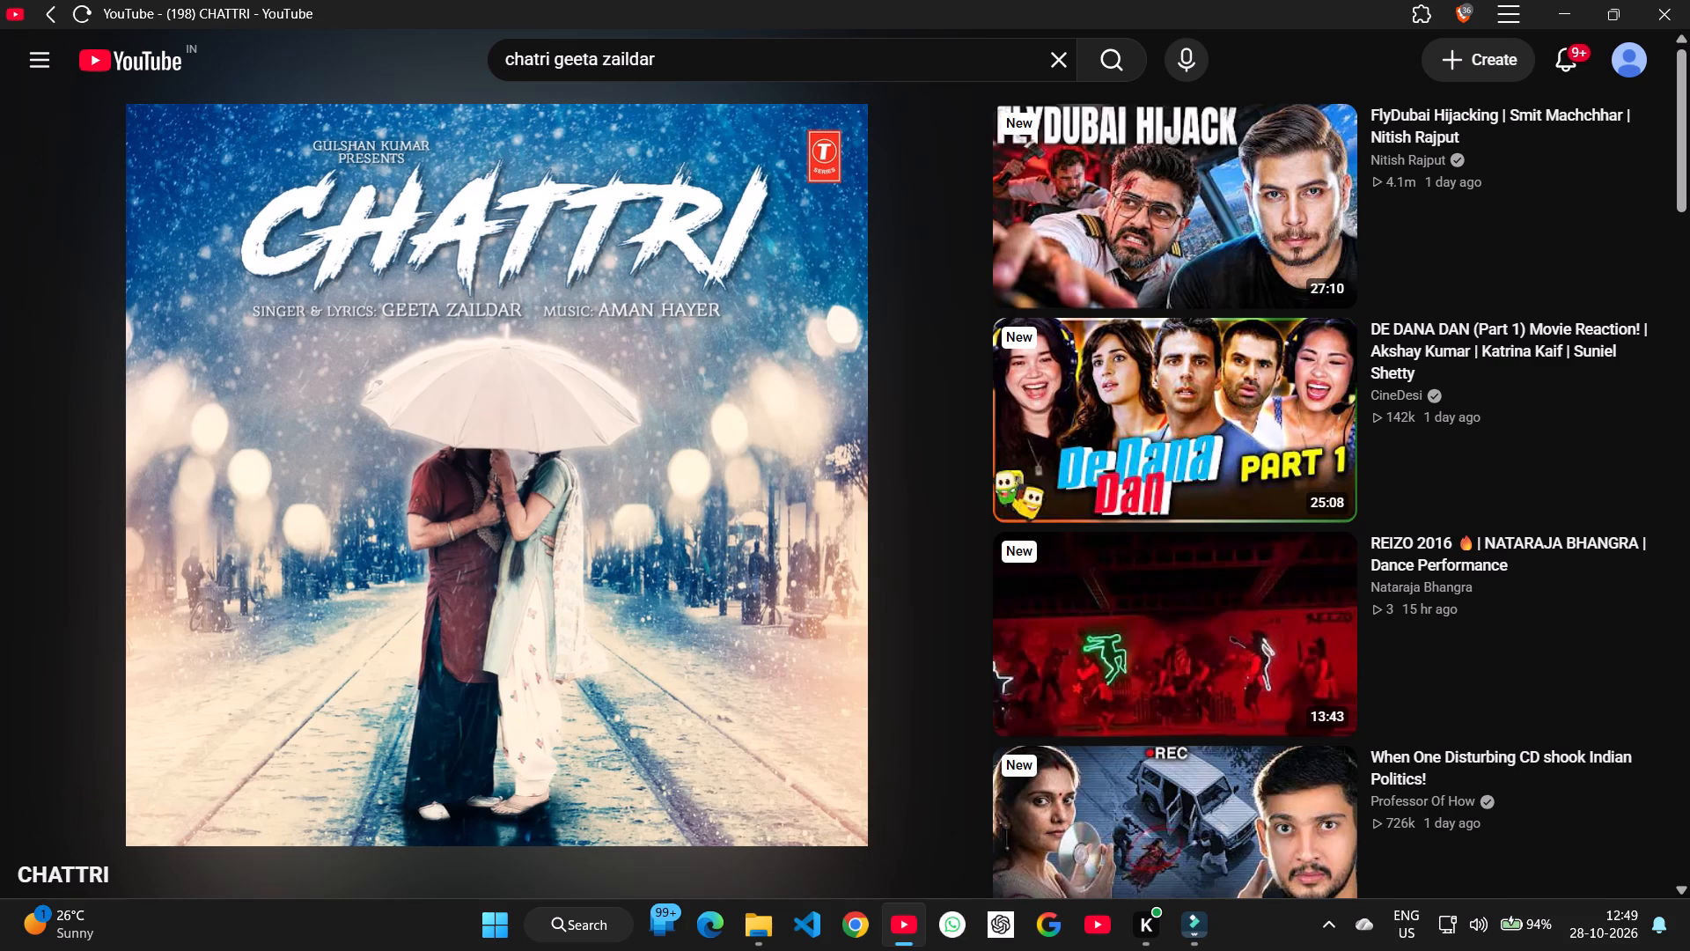
pyautogui.press('space')
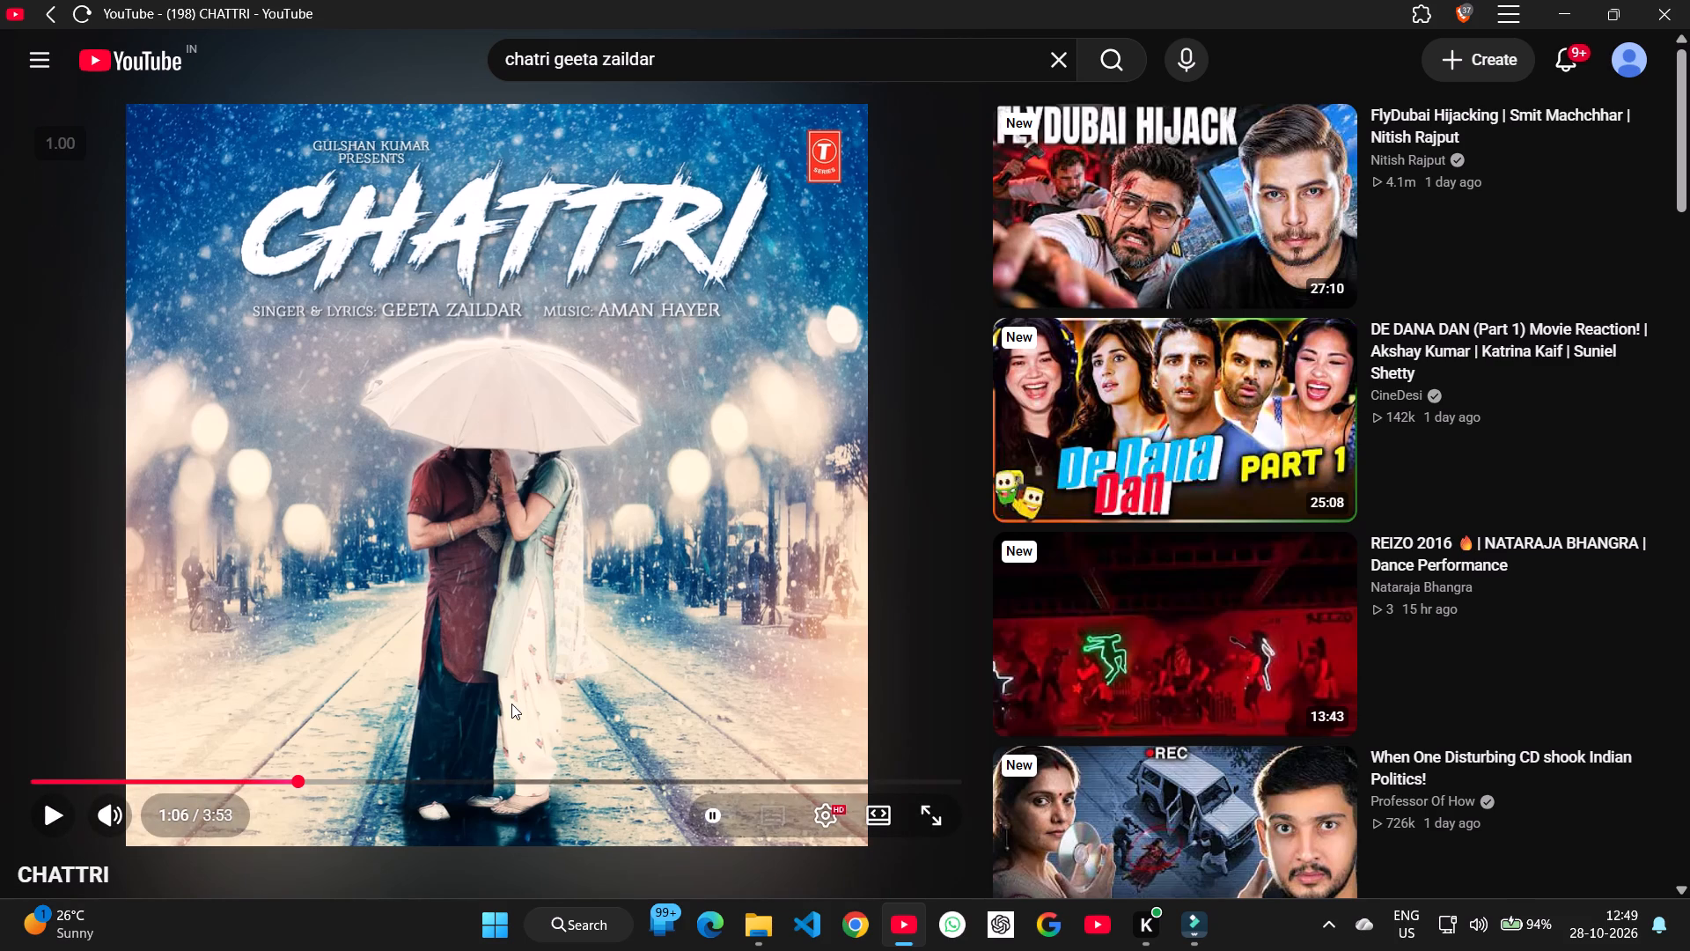